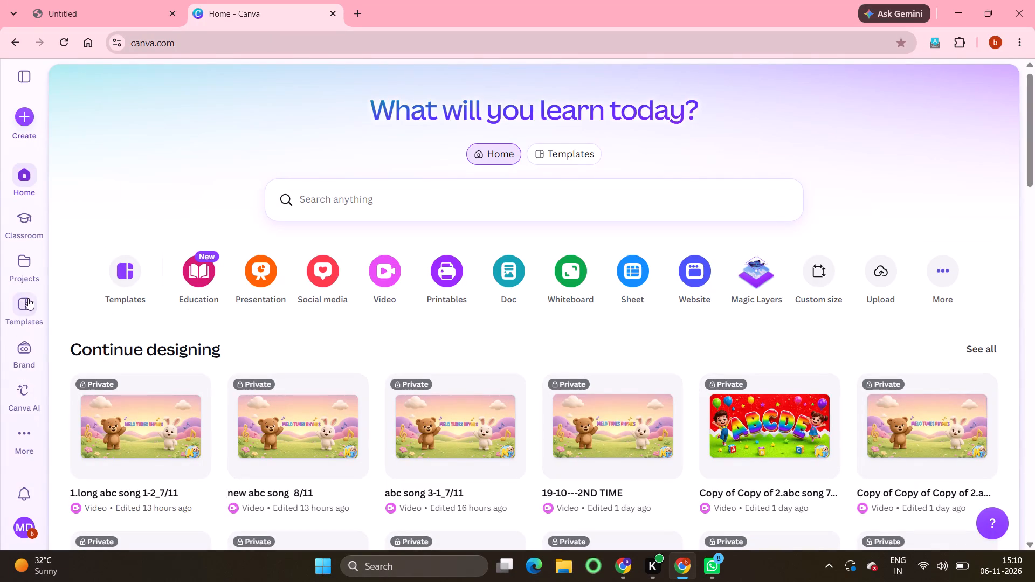
# Find and open the video design "Copy of 2.animal song 7-2__28/10" among all projects.
pyautogui.click(22, 266)
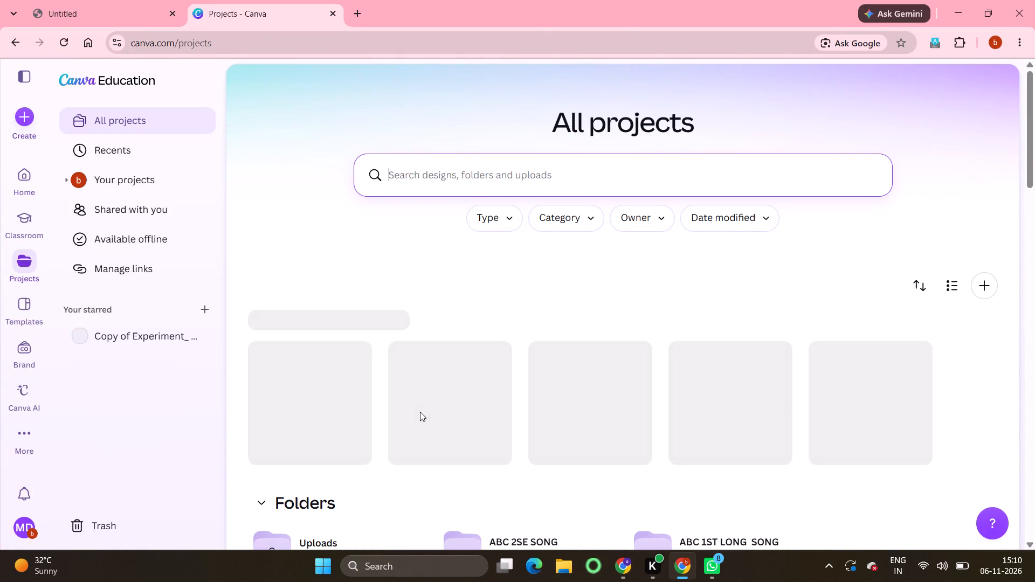
pyautogui.scroll(-2, 420, 412)
pyautogui.scroll(2, 420, 412)
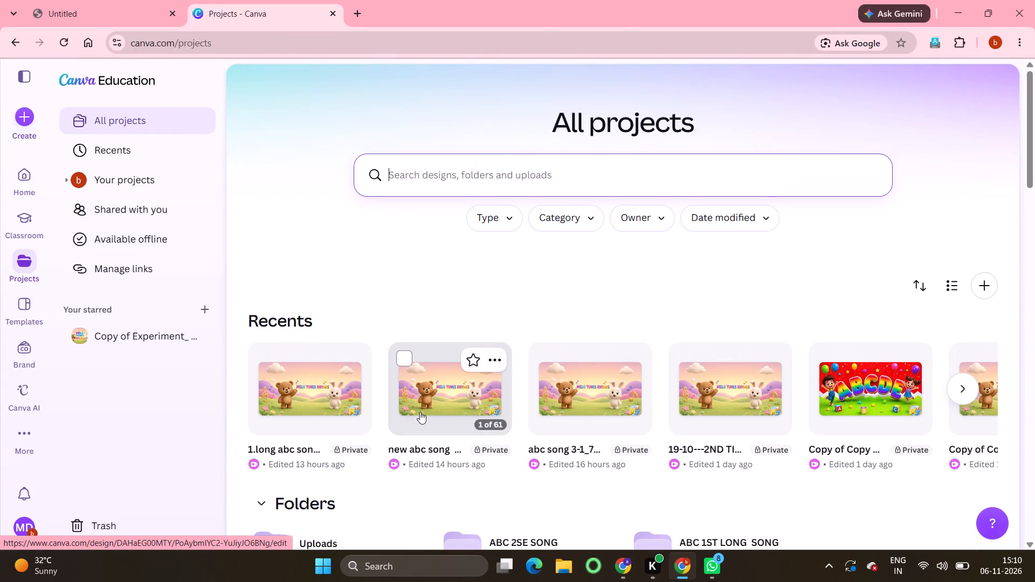
pyautogui.scroll(-5, 420, 412)
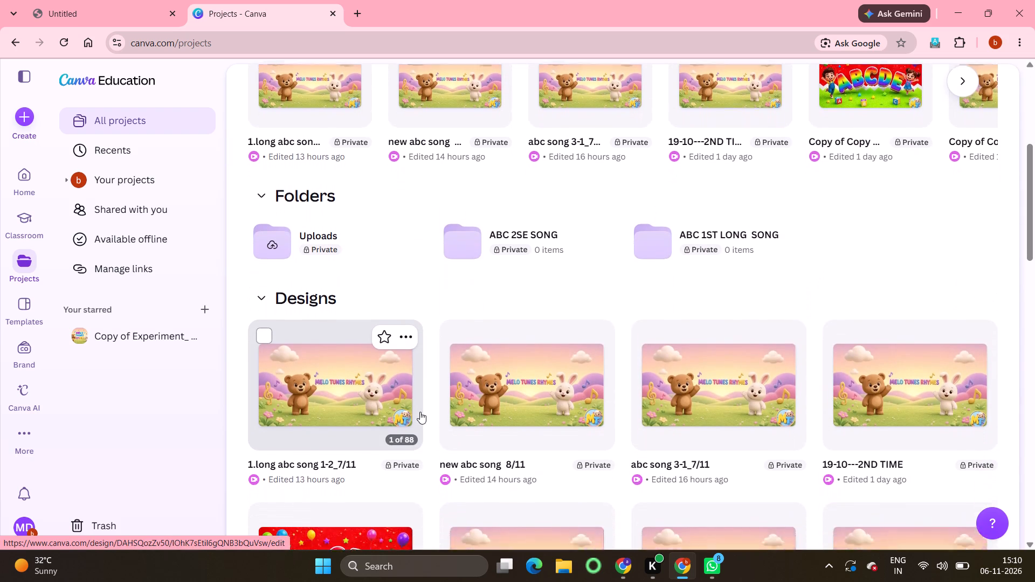
pyautogui.scroll(-5, 420, 412)
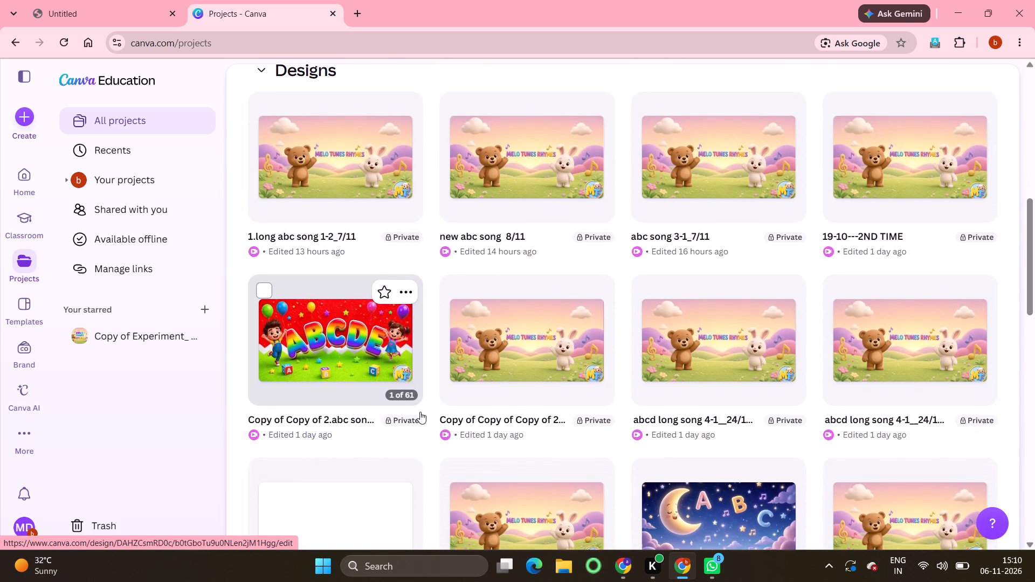
pyautogui.scroll(-4, 420, 412)
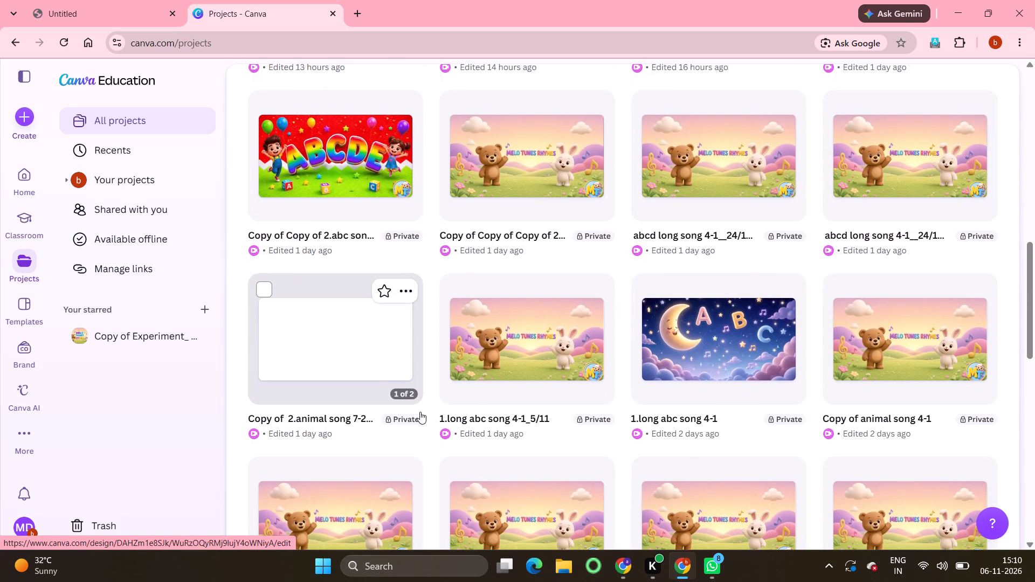
pyautogui.click(331, 361)
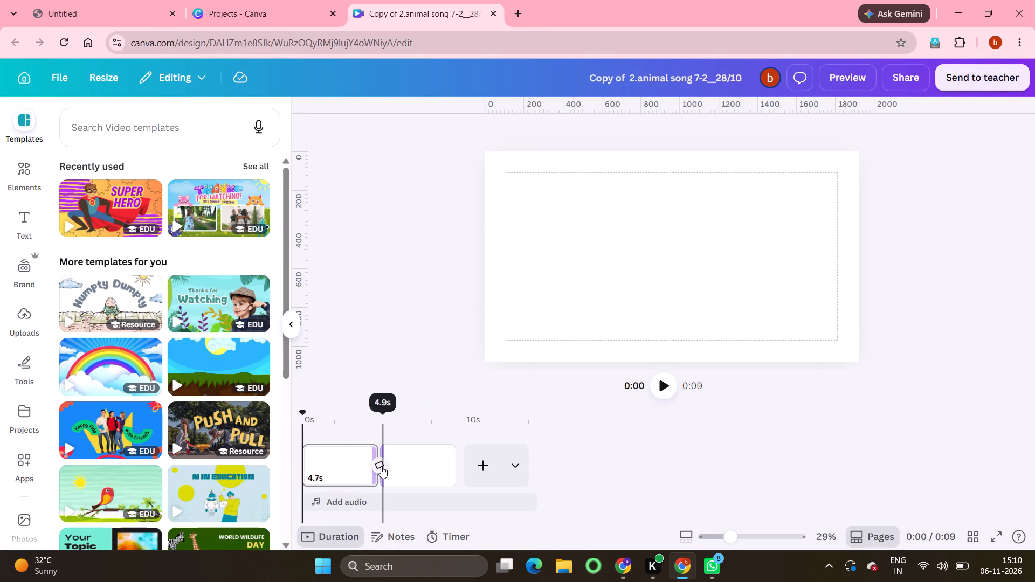
# Remove the Chop transition between the two blank pages by setting it to None.
pyautogui.click(381, 462)
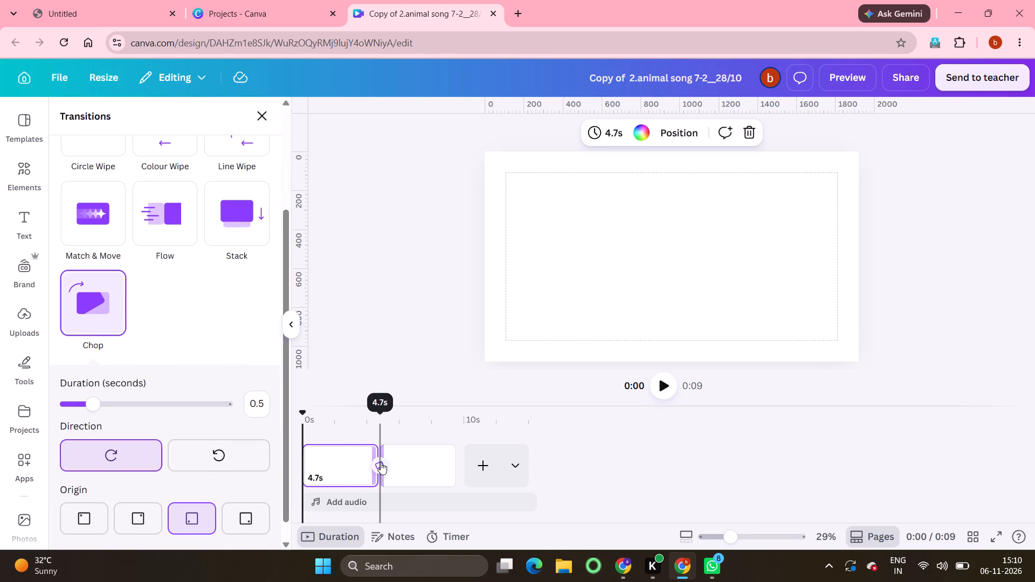
pyautogui.scroll(5, 169, 265)
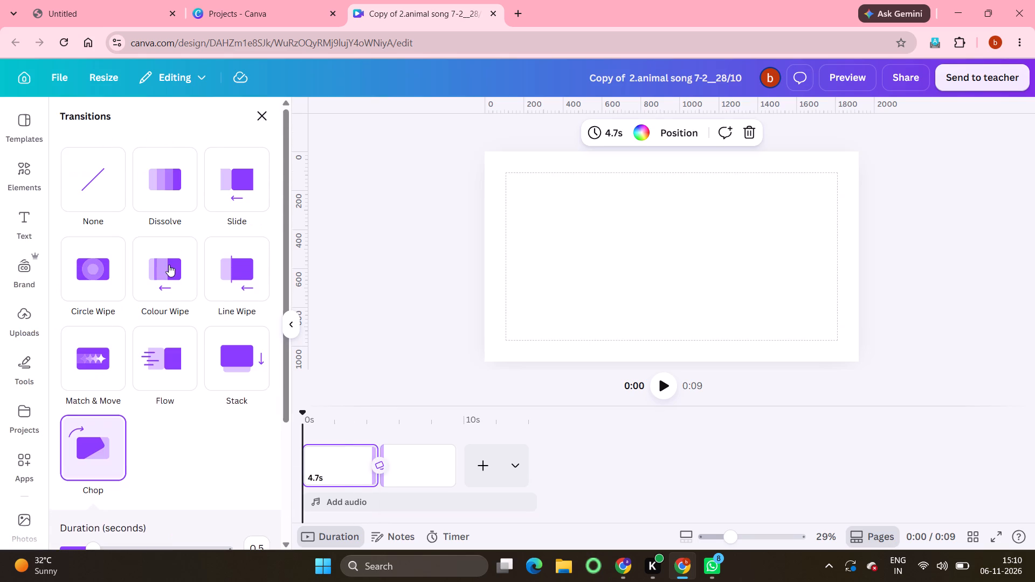
pyautogui.click(89, 183)
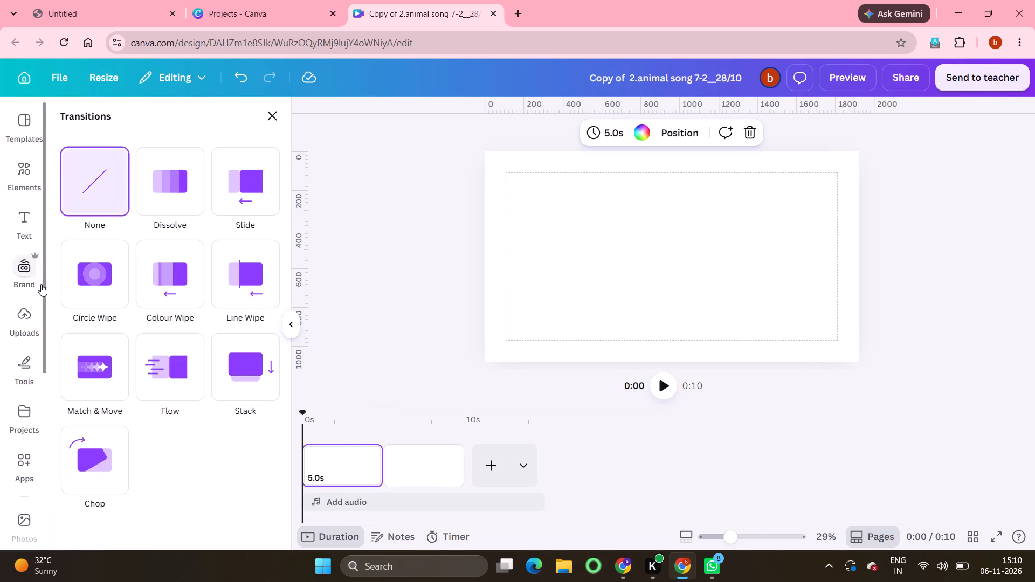
# Upload the "aligator" video from the Desktop folder to the design's uploads.
pyautogui.click(19, 320)
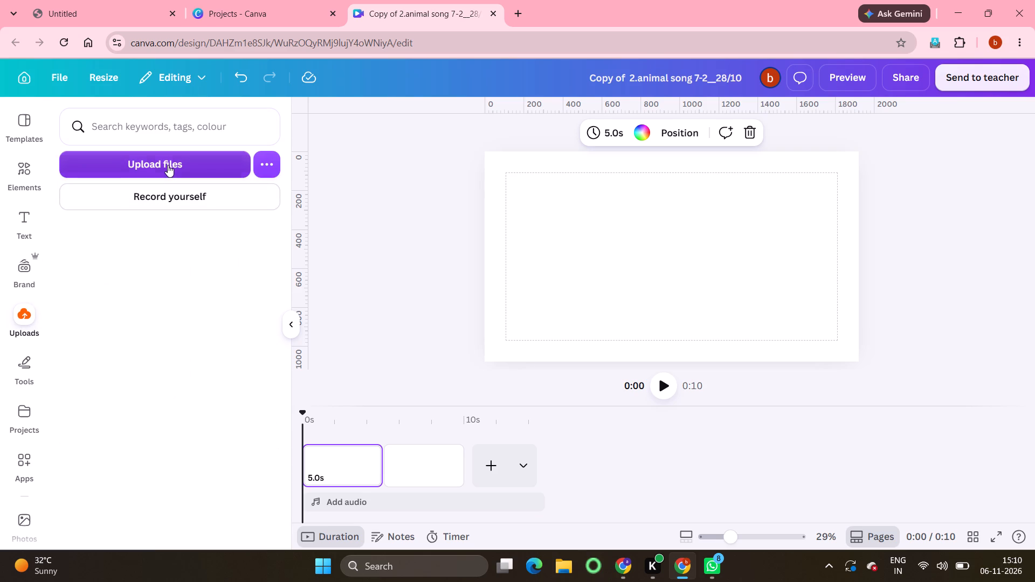
pyautogui.click(168, 165)
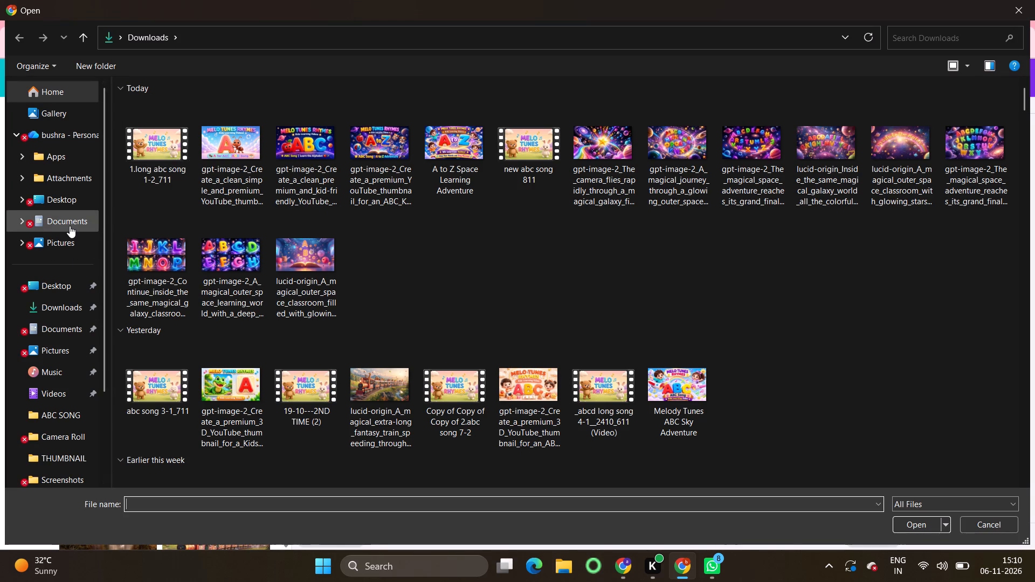
pyautogui.click(70, 226)
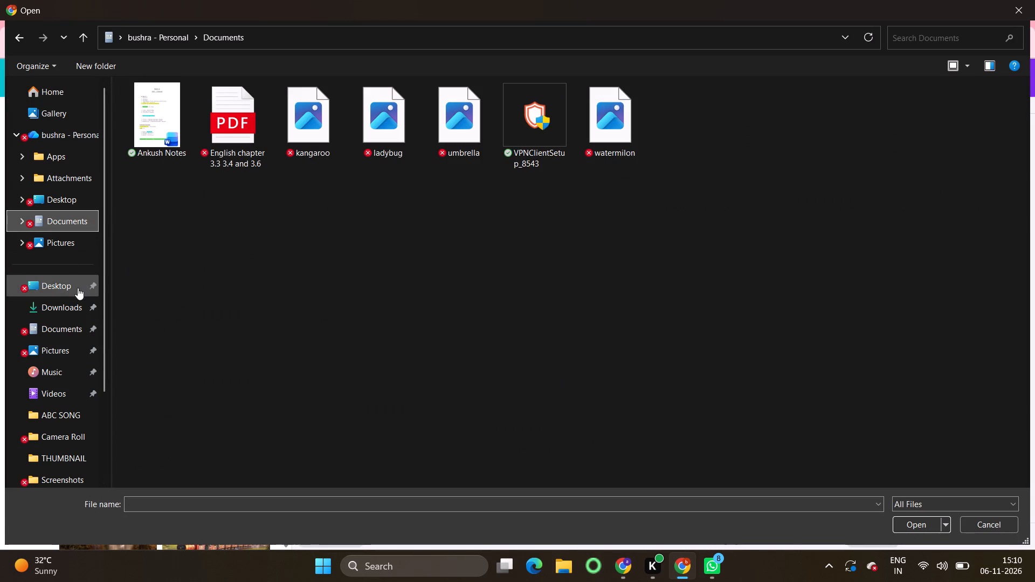
pyautogui.click(59, 288)
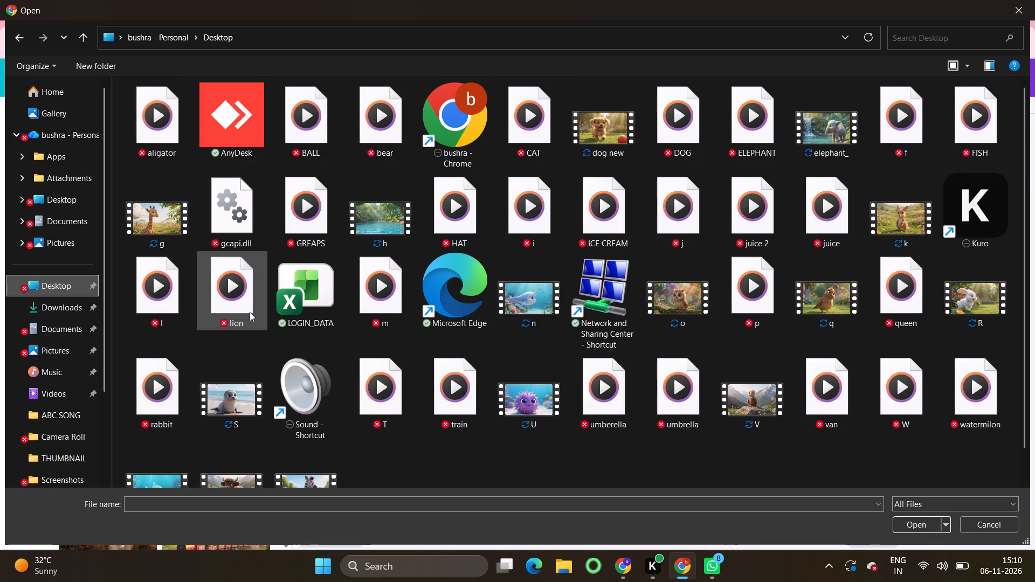
pyautogui.scroll(-3, 329, 301)
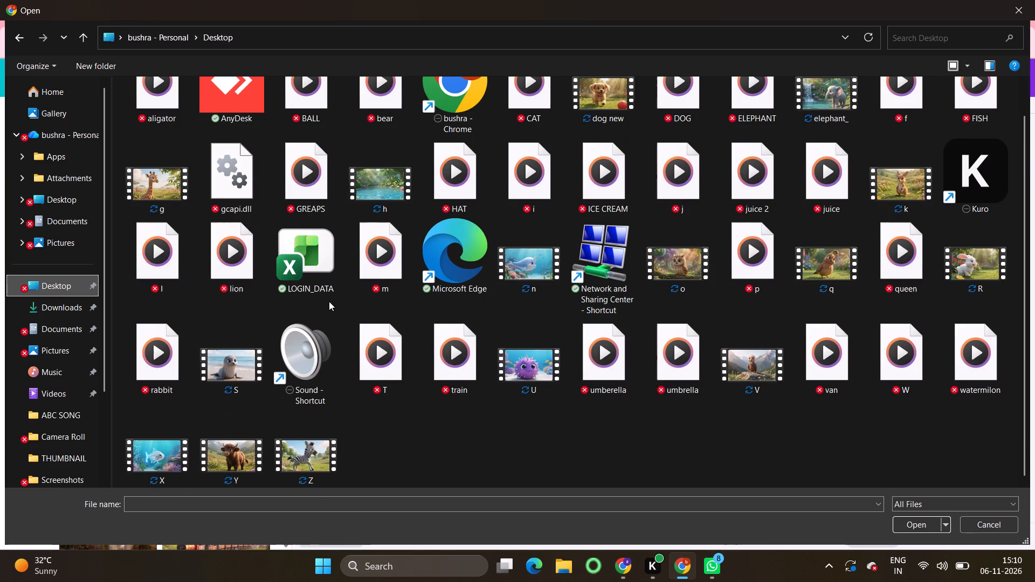
pyautogui.scroll(1, 329, 301)
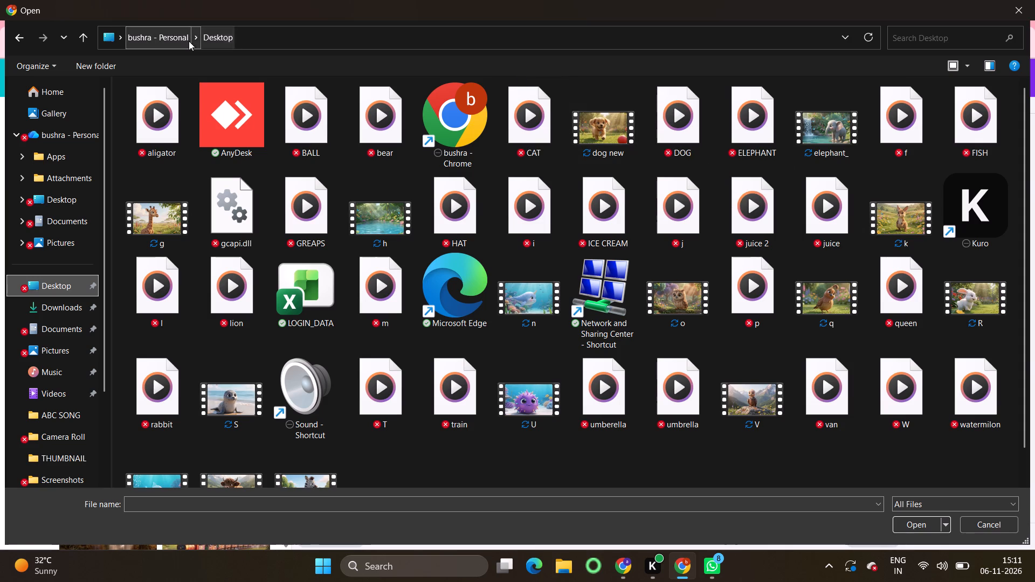
pyautogui.doubleClick(153, 130)
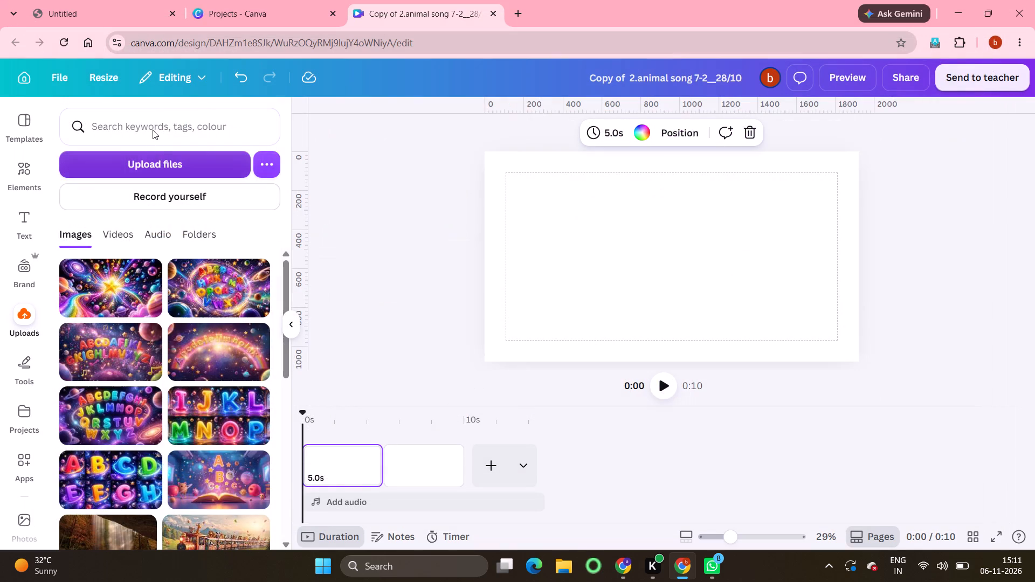
# Upload the "bear", "CAT" and "dog new" videos from the Desktop folder, one at a time.
pyautogui.click(164, 168)
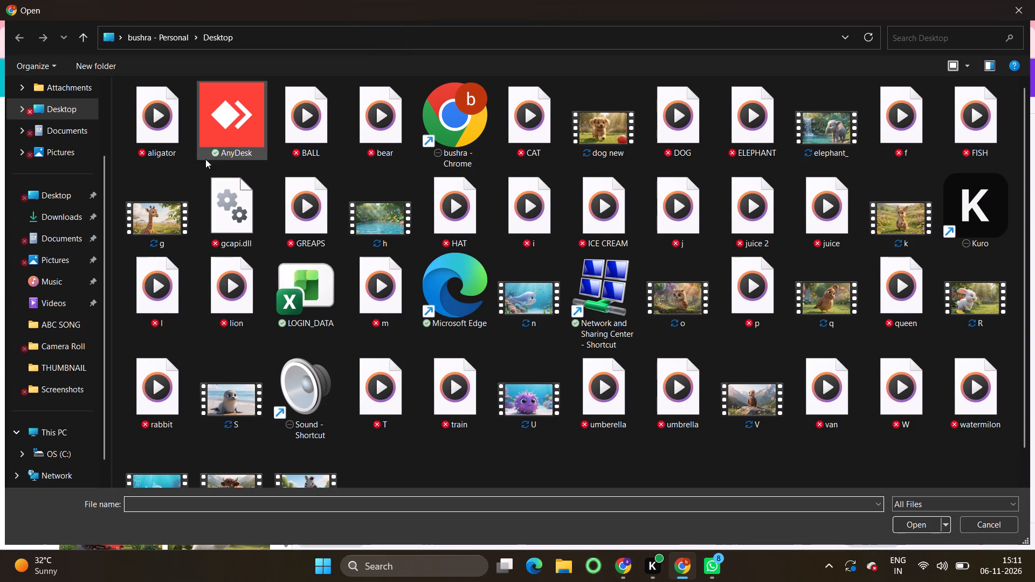
pyautogui.doubleClick(392, 108)
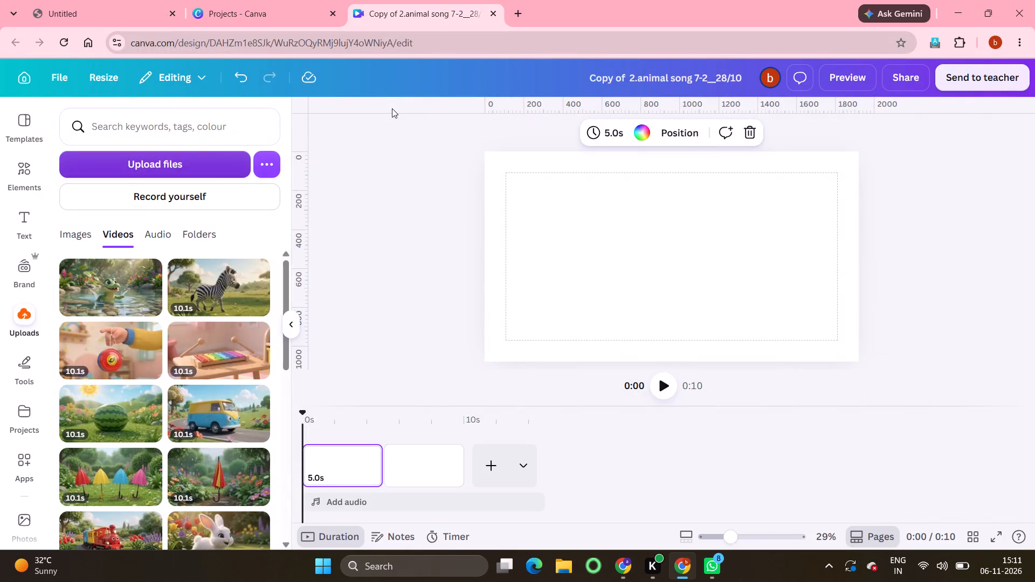
pyautogui.click(172, 158)
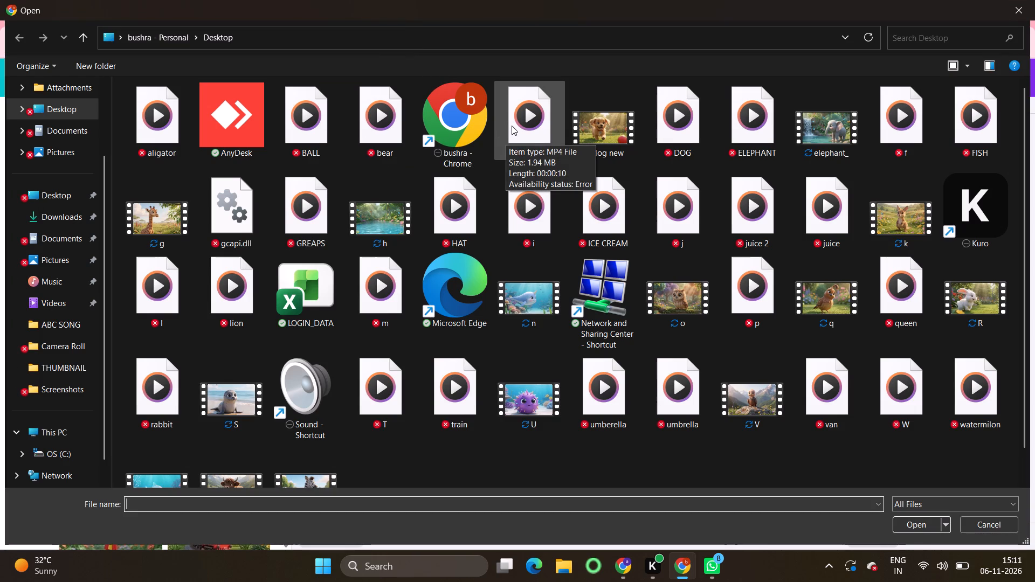
pyautogui.doubleClick(512, 126)
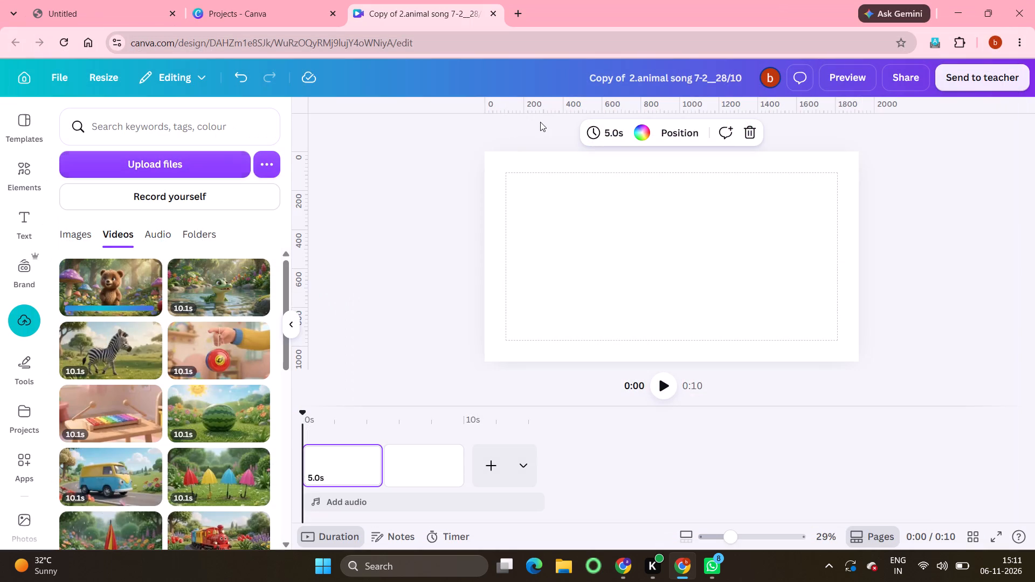
pyautogui.click(209, 164)
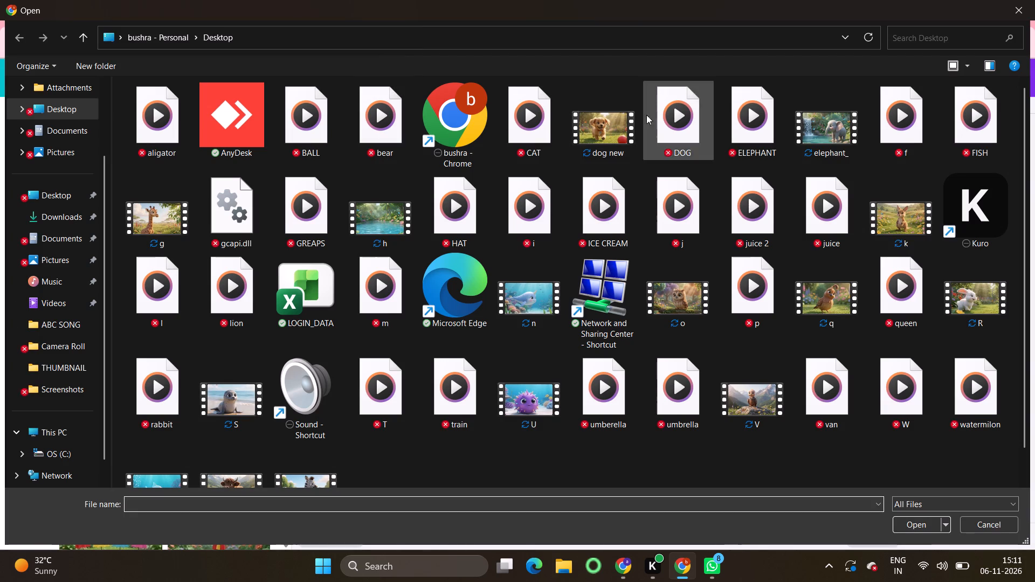
pyautogui.doubleClick(609, 122)
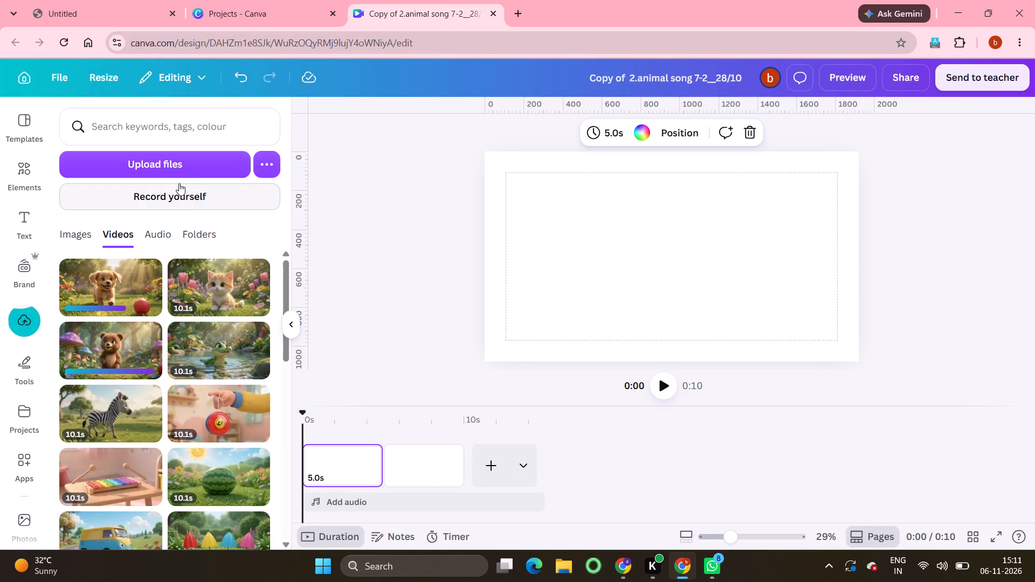
# Upload the "elephant_", "f" and "g" videos from the Desktop folder, one at a time.
pyautogui.click(176, 169)
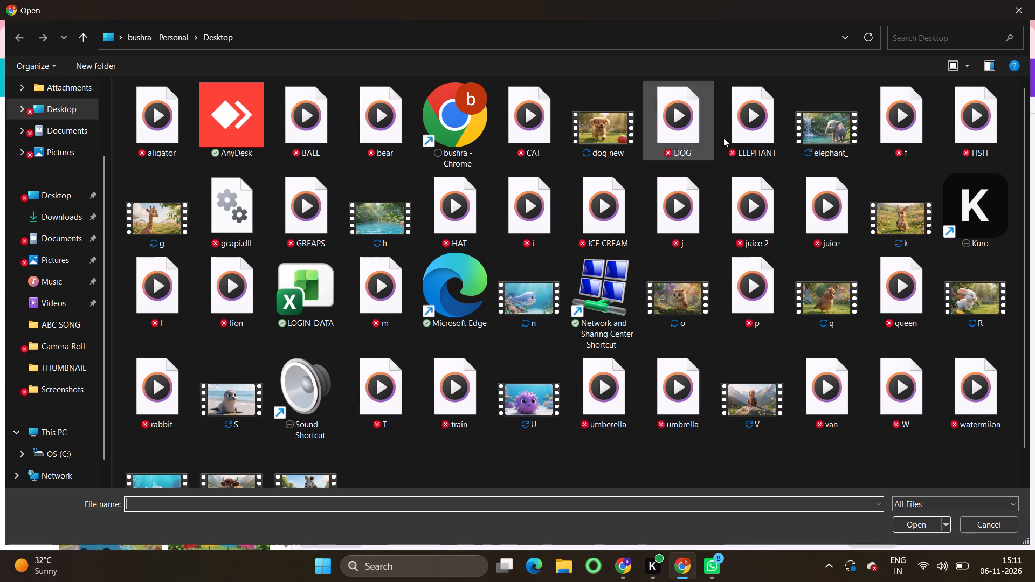
pyautogui.doubleClick(841, 135)
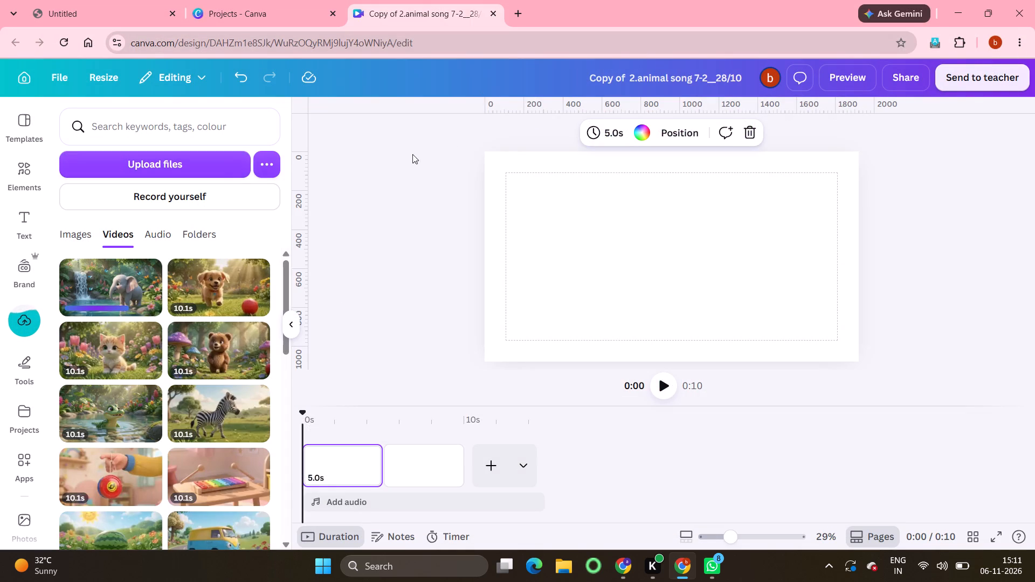
pyautogui.click(199, 169)
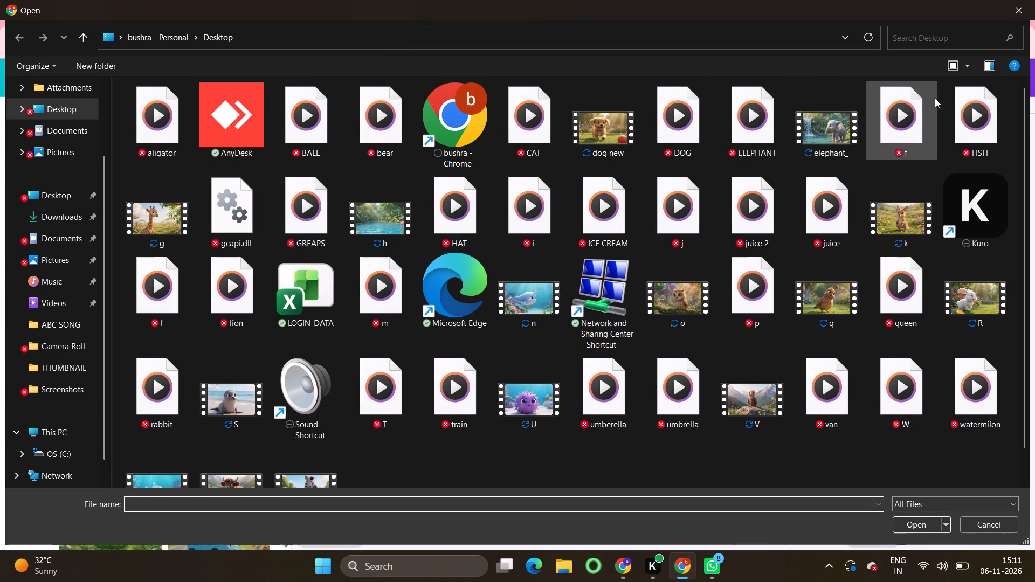
pyautogui.doubleClick(904, 110)
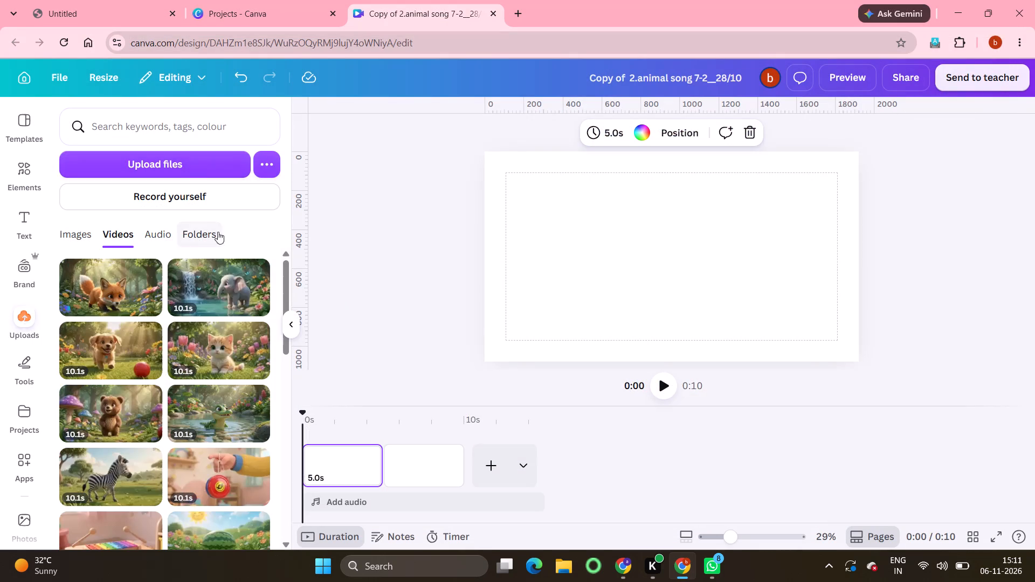
pyautogui.click(174, 162)
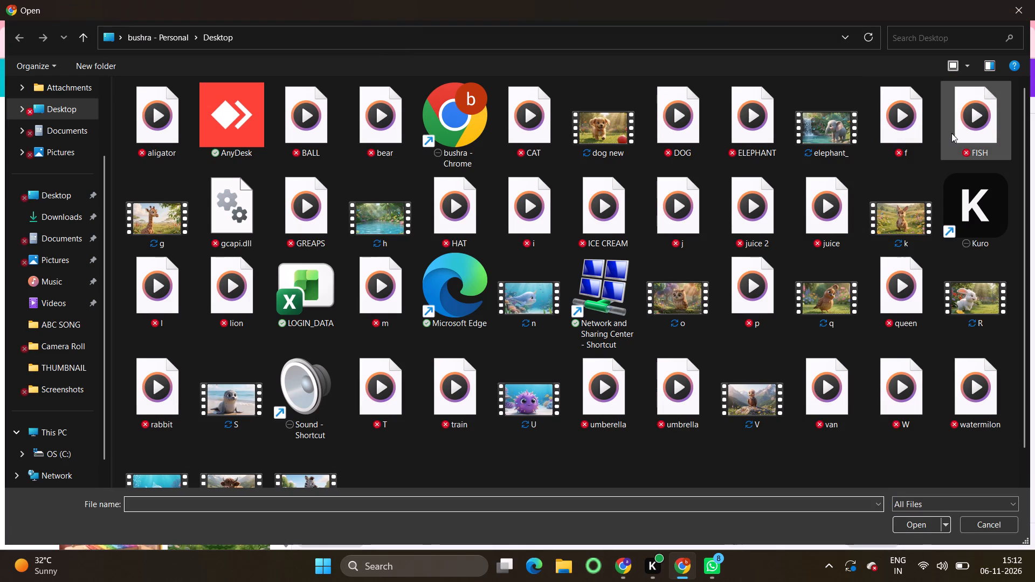
pyautogui.doubleClick(155, 226)
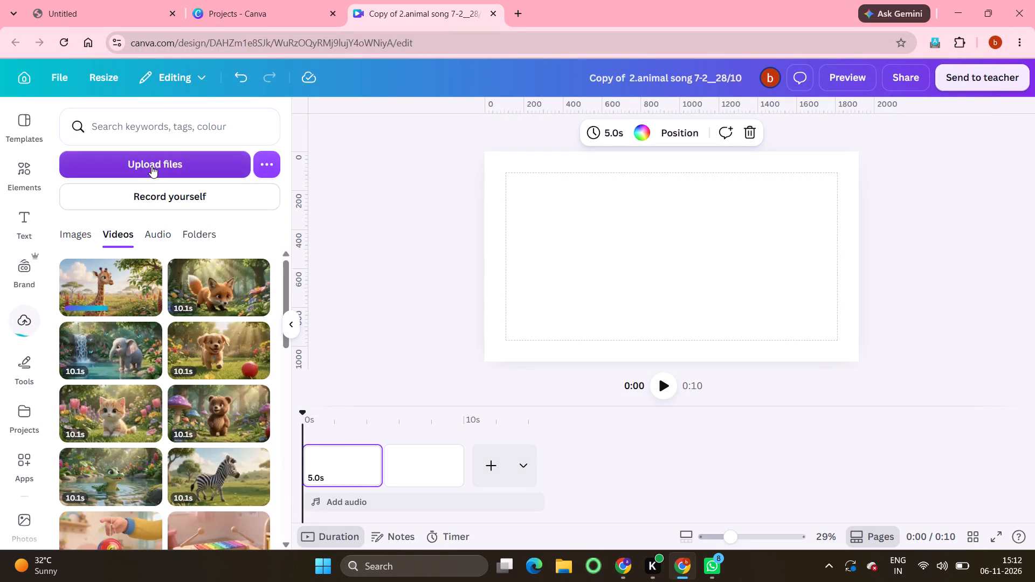
# Upload the "h", "i", "j" and "k" videos from the Desktop folder, one at a time.
pyautogui.click(153, 163)
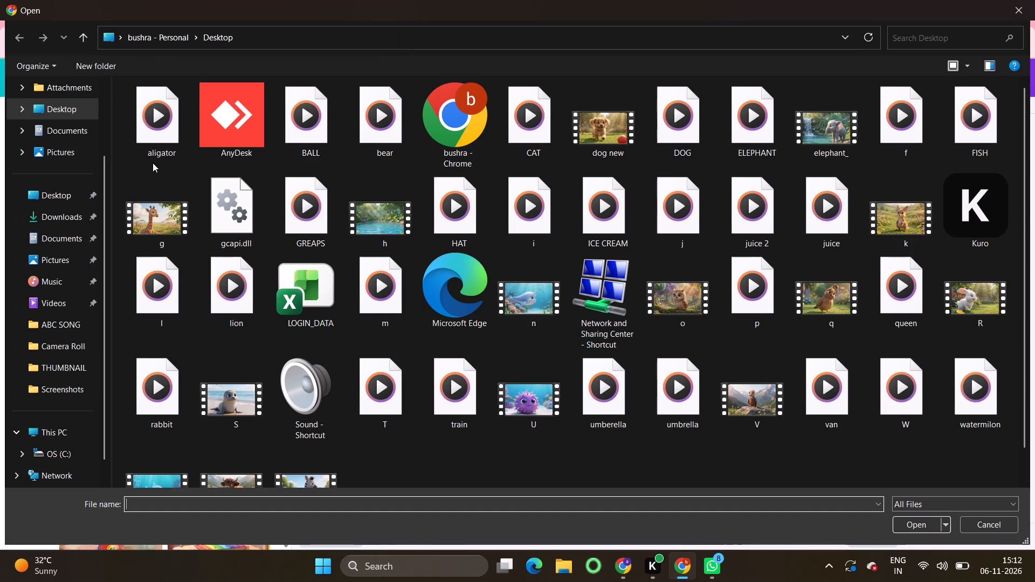
pyautogui.doubleClick(389, 225)
pyautogui.click(196, 163)
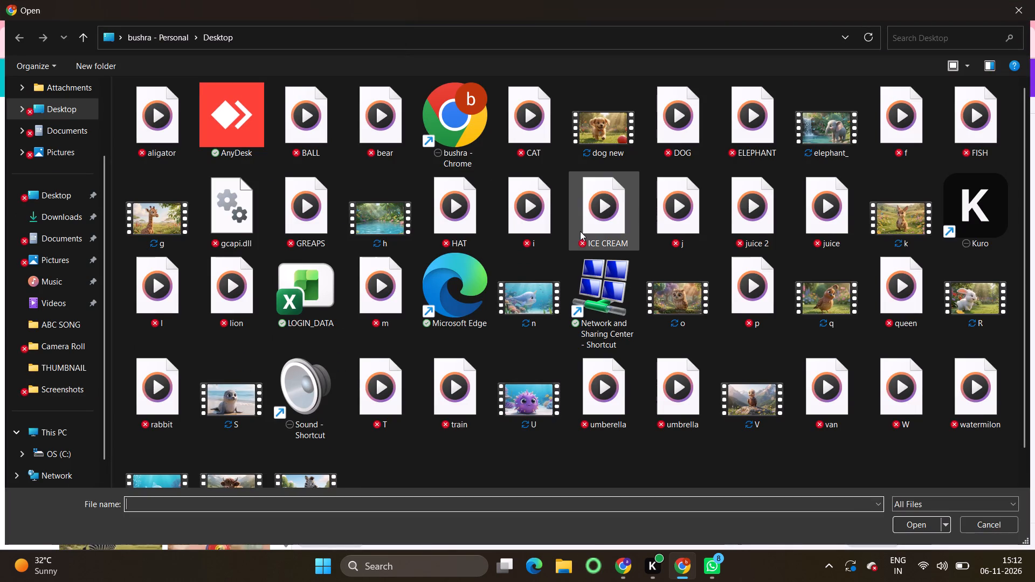
pyautogui.doubleClick(533, 224)
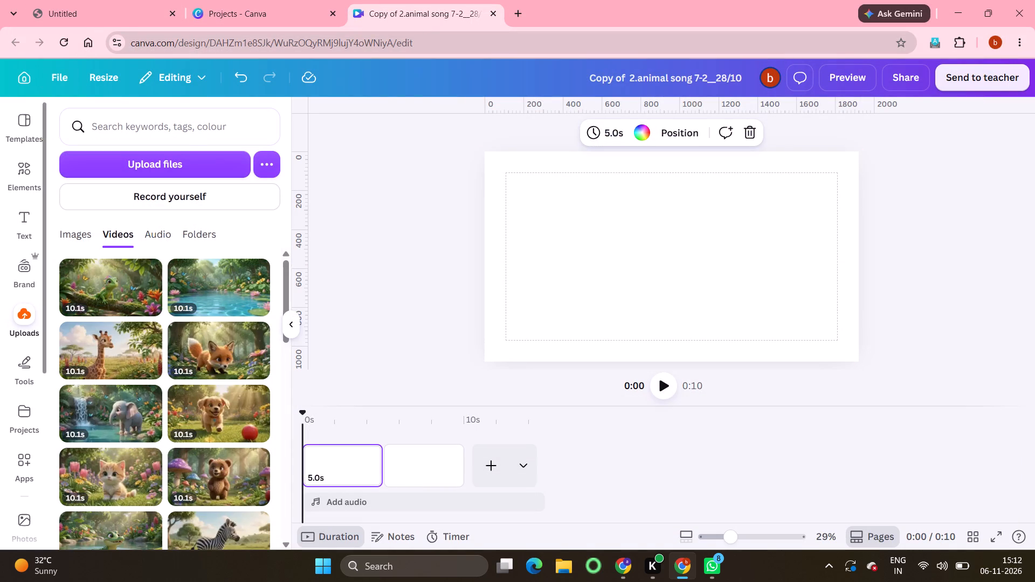
pyautogui.click(174, 170)
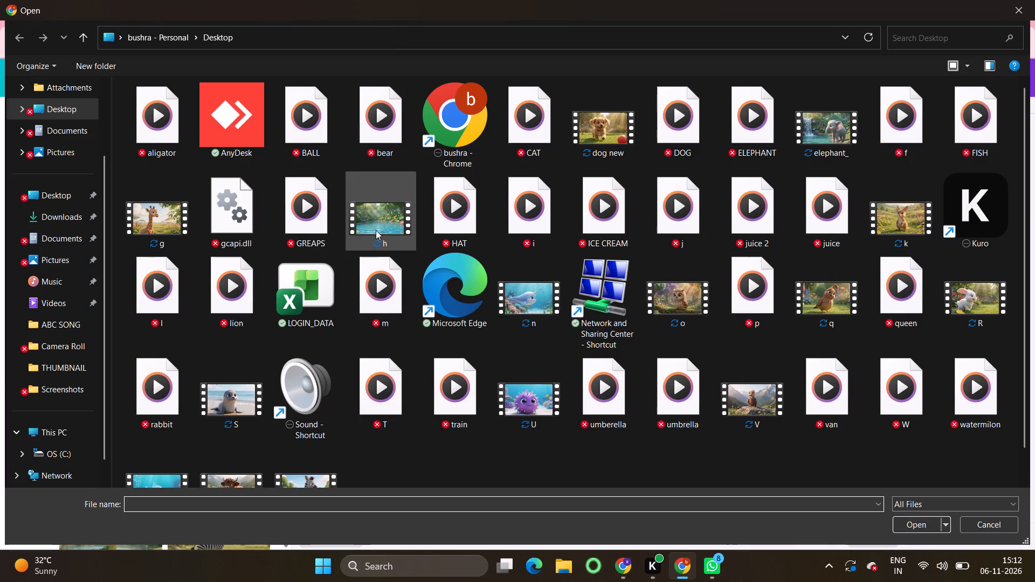
pyautogui.doubleClick(676, 216)
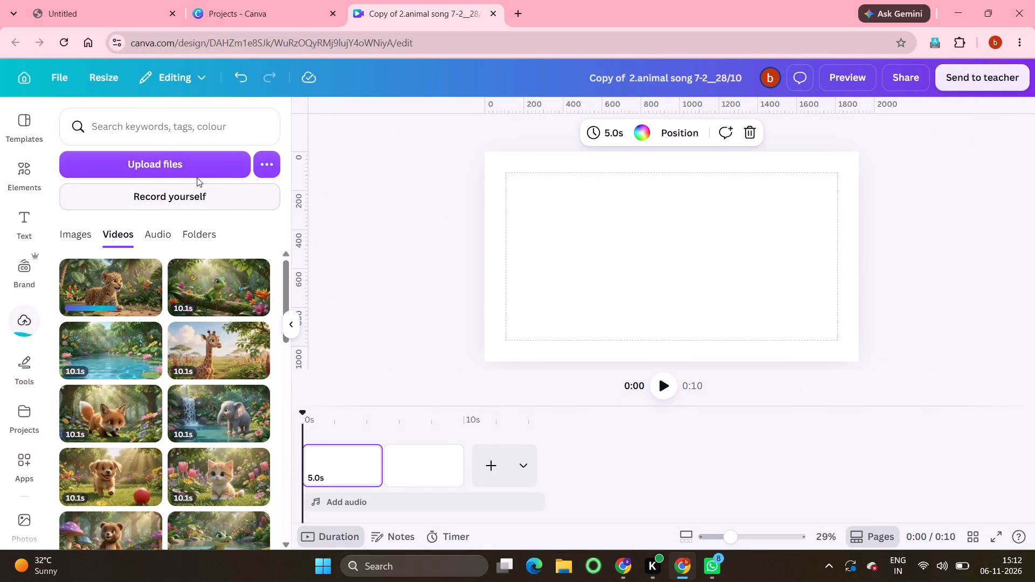
pyautogui.click(172, 159)
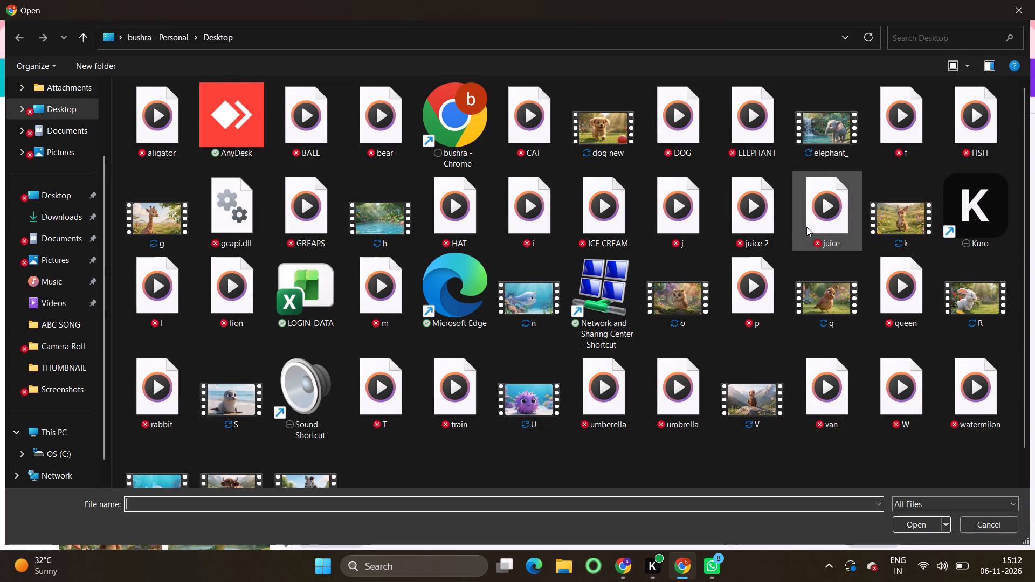
pyautogui.doubleClick(903, 220)
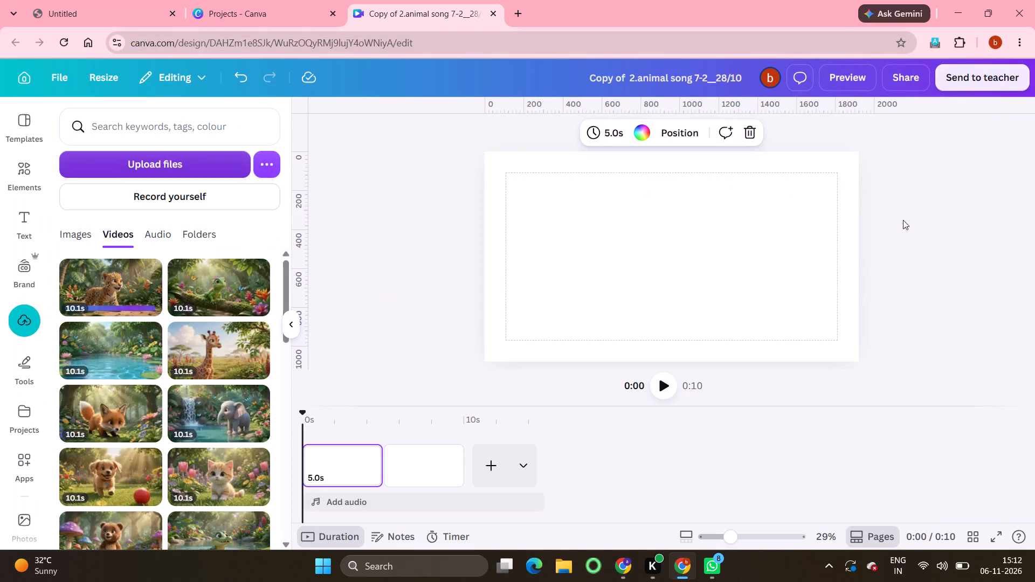
# Upload the "l", "m", "n" and "o" videos from the Desktop folder, one at a time.
pyautogui.click(156, 169)
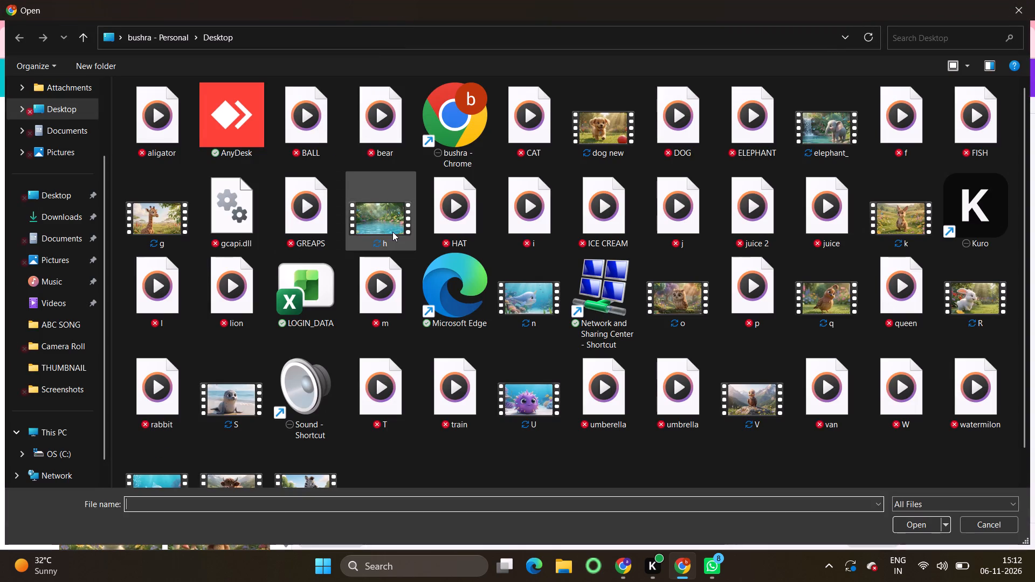
pyautogui.doubleClick(161, 289)
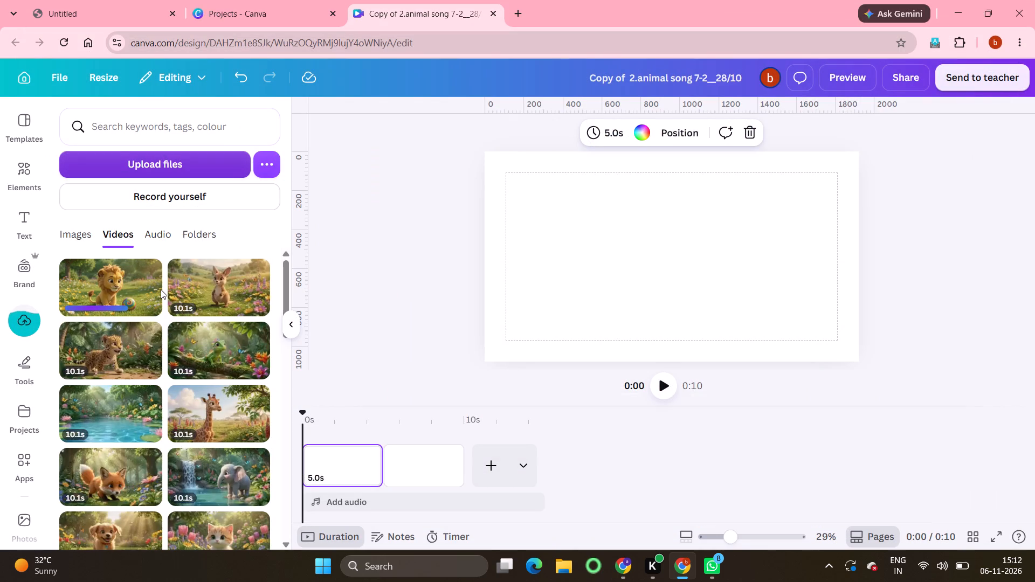
pyautogui.click(195, 155)
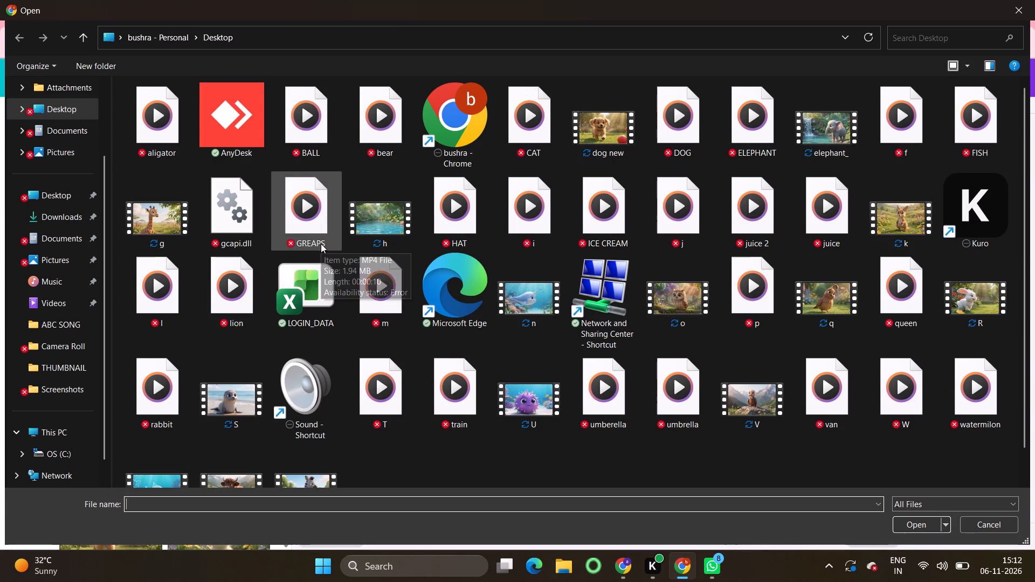
pyautogui.doubleClick(380, 304)
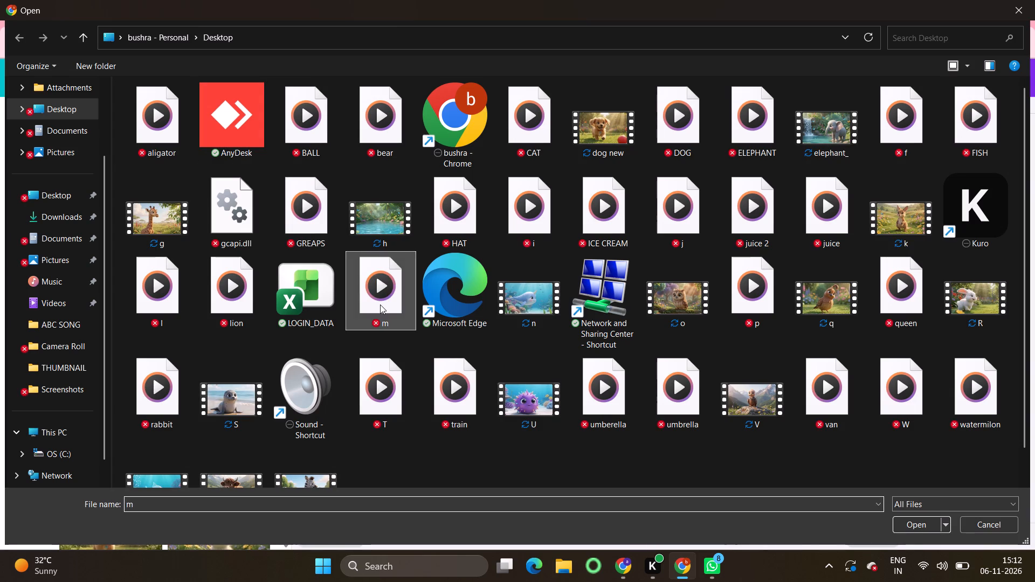
pyautogui.click(175, 157)
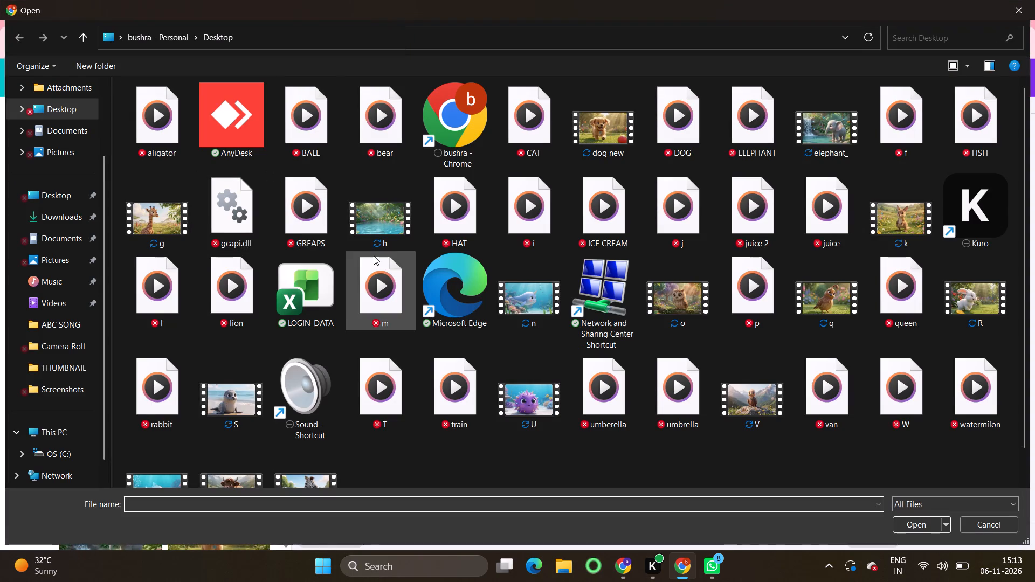
pyautogui.doubleClick(537, 296)
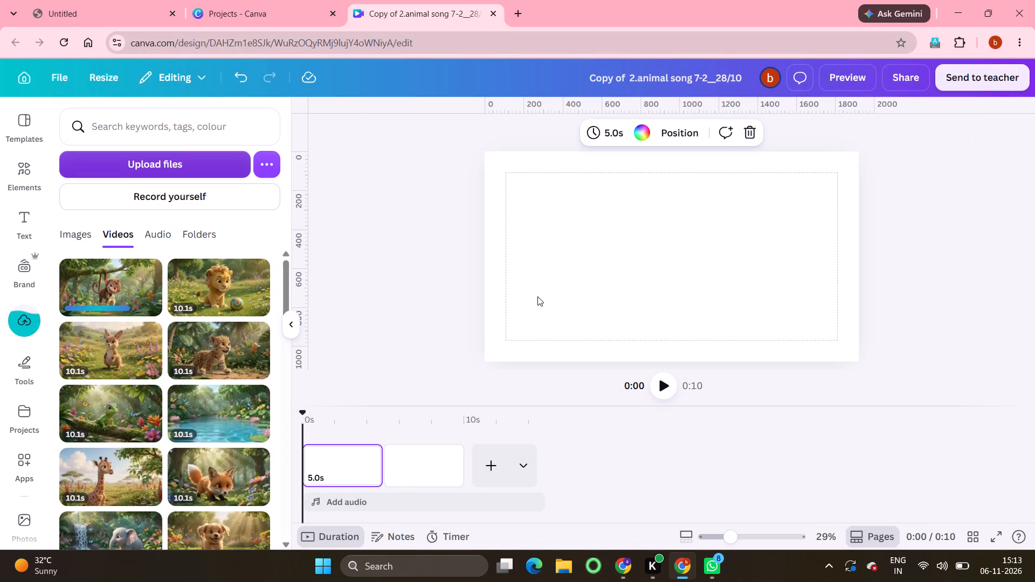
pyautogui.click(176, 165)
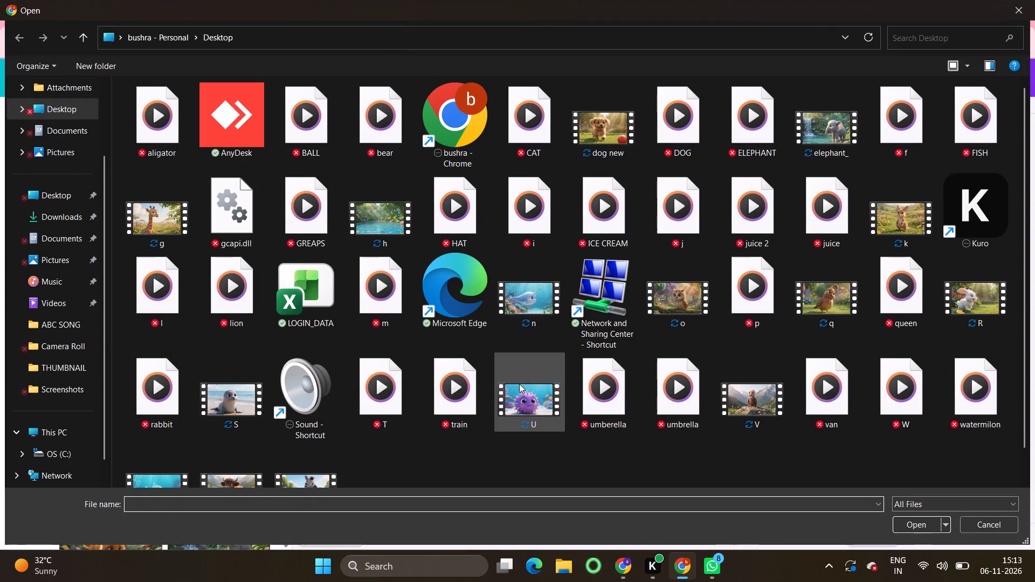
pyautogui.doubleClick(688, 302)
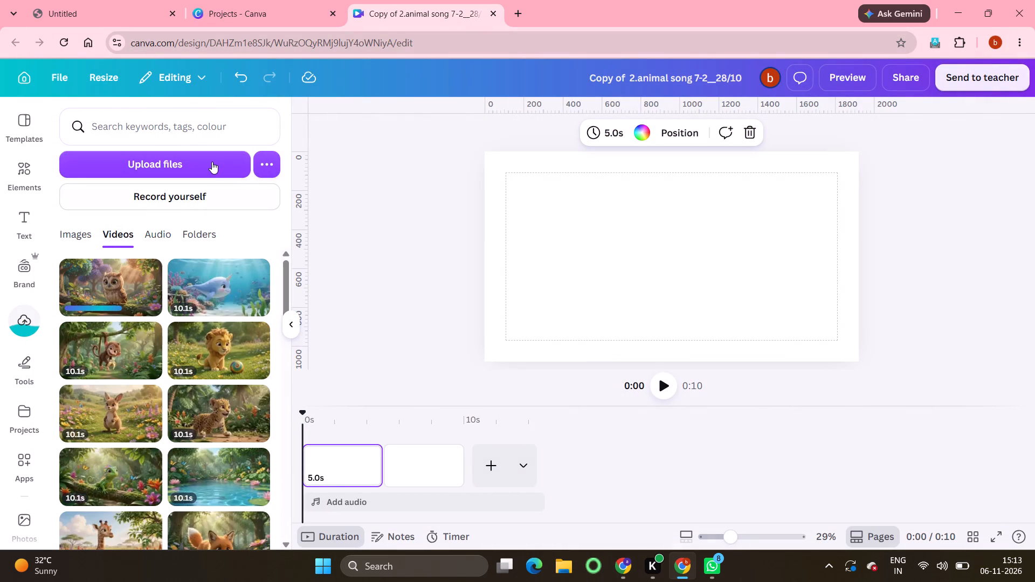
# Upload the "o" video from the Desktop folder a second time.
pyautogui.click(211, 159)
pyautogui.click(211, 159)
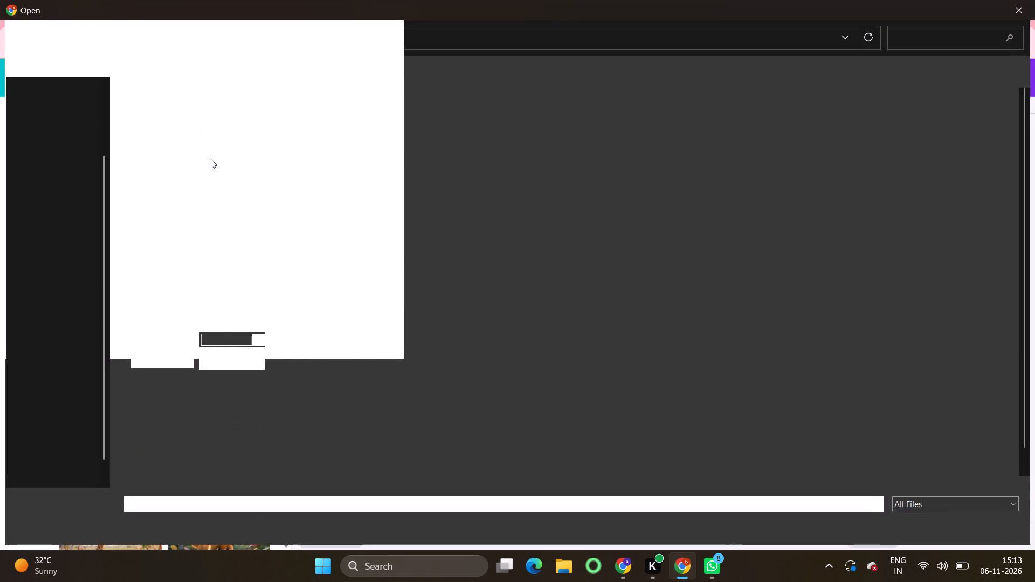
pyautogui.moveTo(211, 159); pyautogui.dragTo(333, 217)
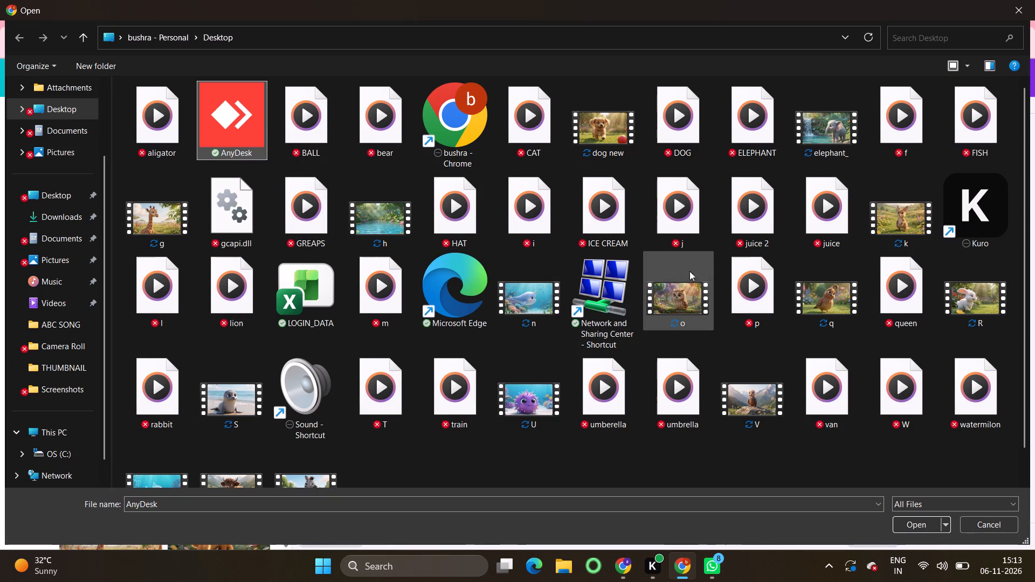
pyautogui.doubleClick(687, 294)
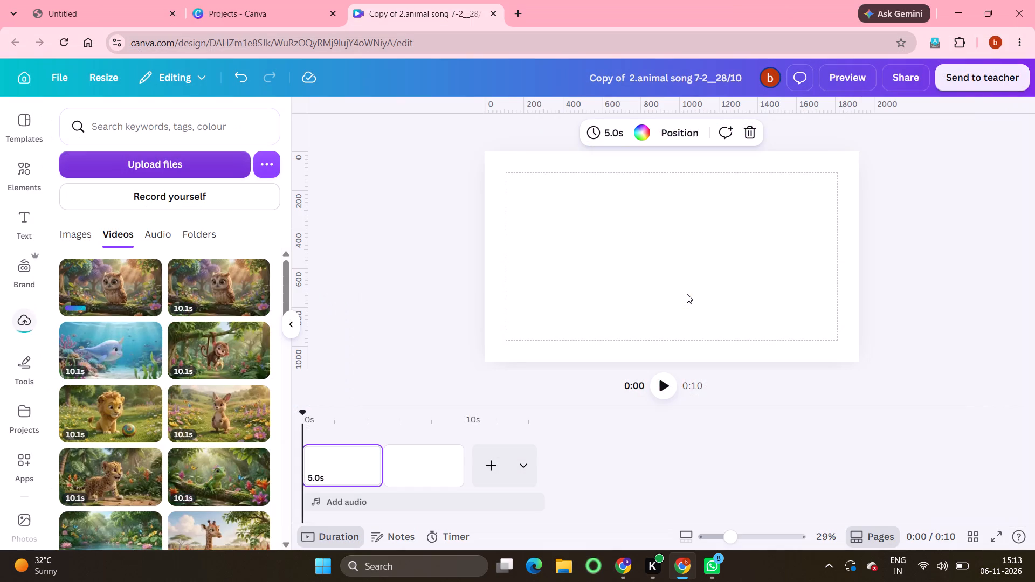
# Upload the "p", "q" and "R" videos from the Desktop folder, one at a time.
pyautogui.click(172, 160)
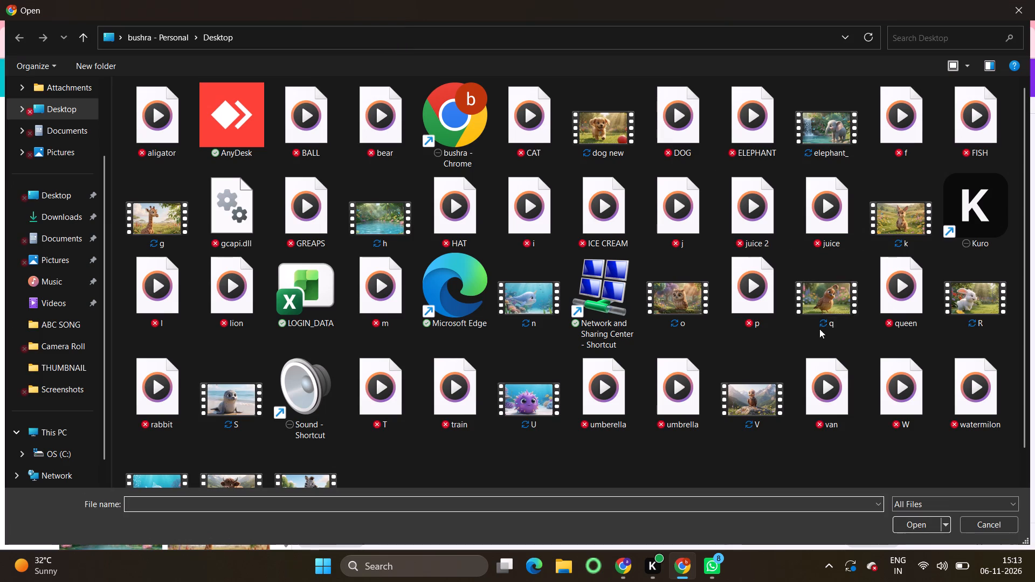
pyautogui.doubleClick(757, 291)
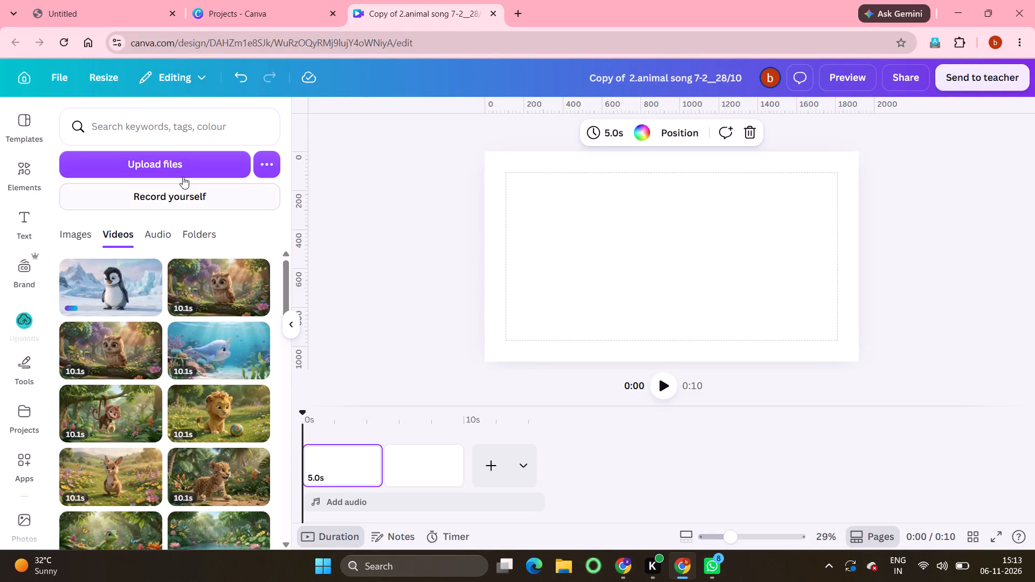
pyautogui.click(177, 169)
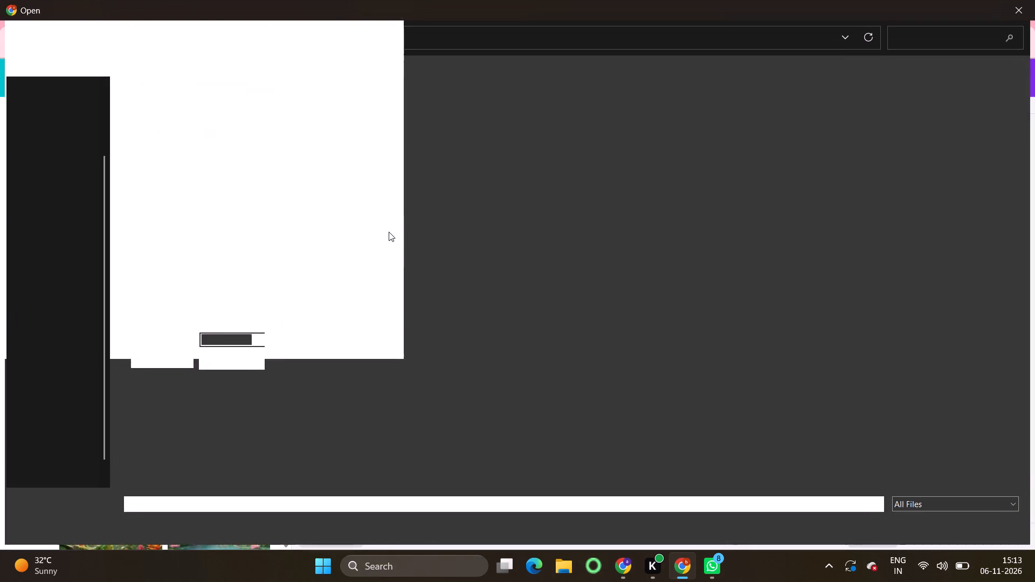
pyautogui.doubleClick(847, 296)
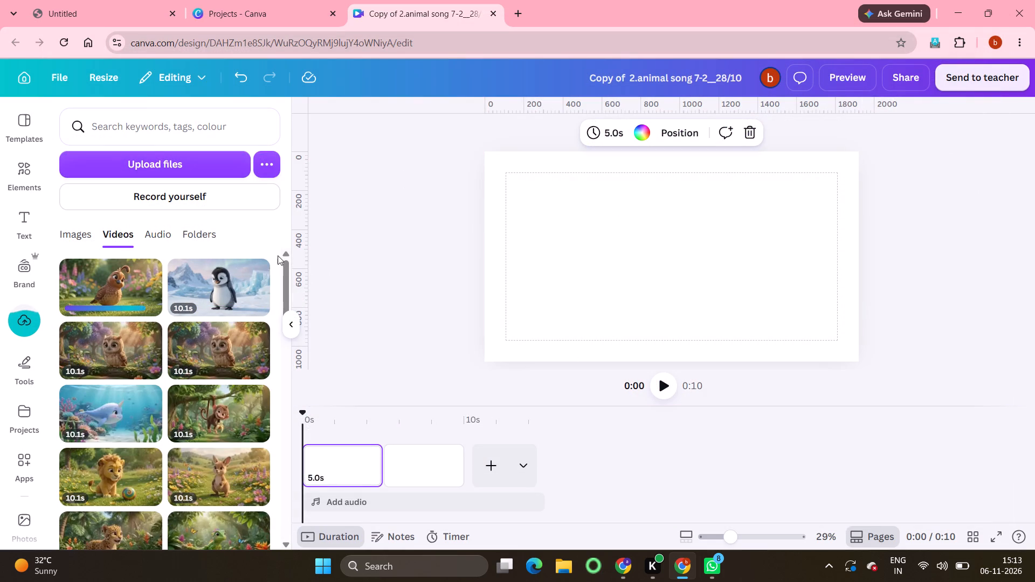
pyautogui.click(156, 161)
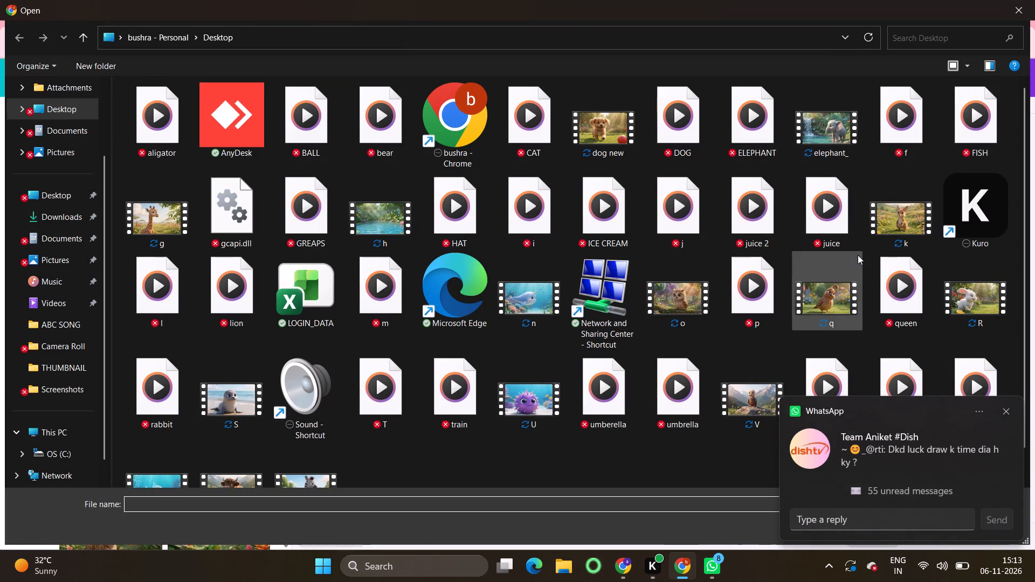
pyautogui.doubleClick(981, 297)
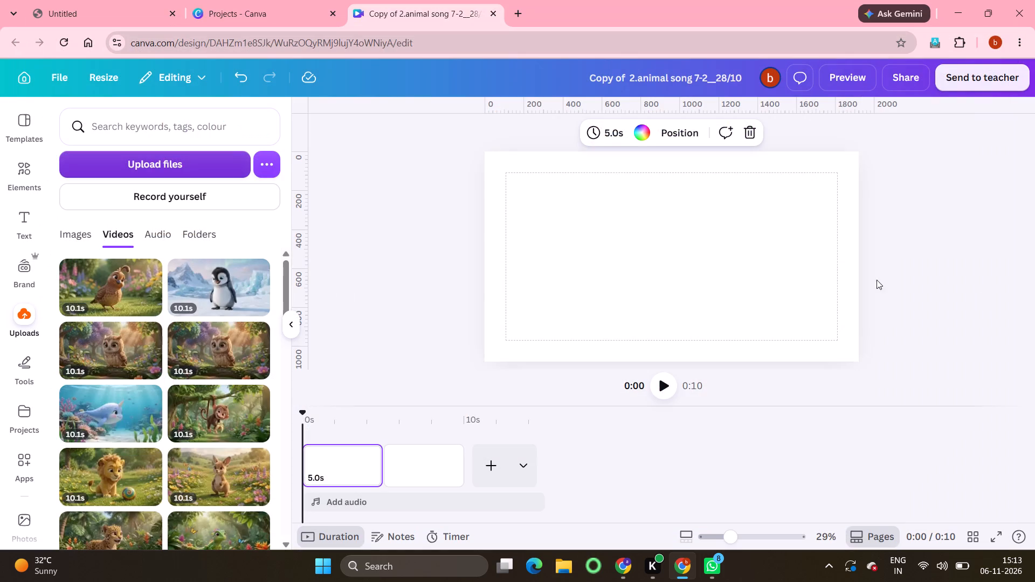
# Upload the "S" and "T" videos from the Desktop folder, one at a time.
pyautogui.click(148, 164)
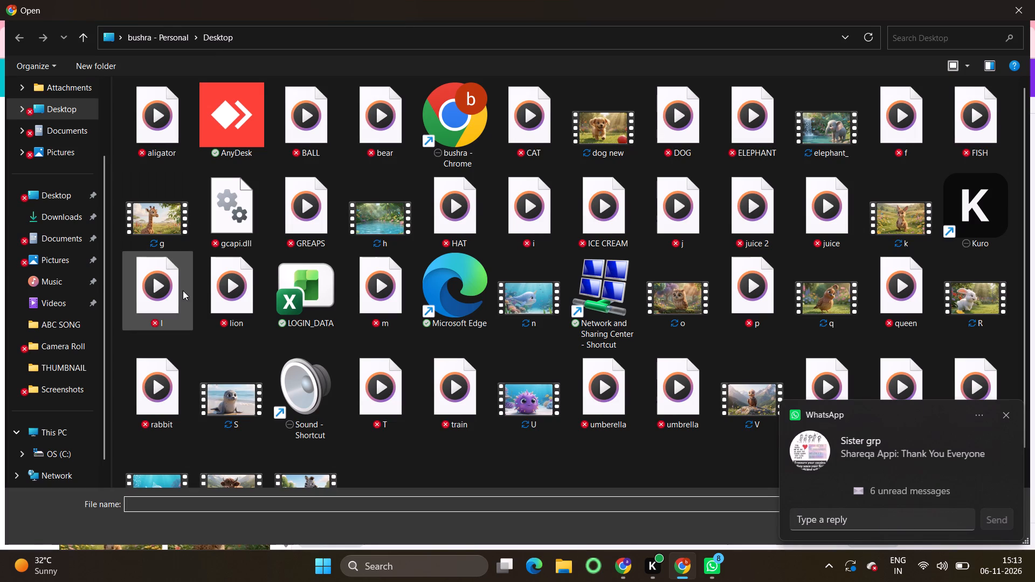
pyautogui.doubleClick(239, 399)
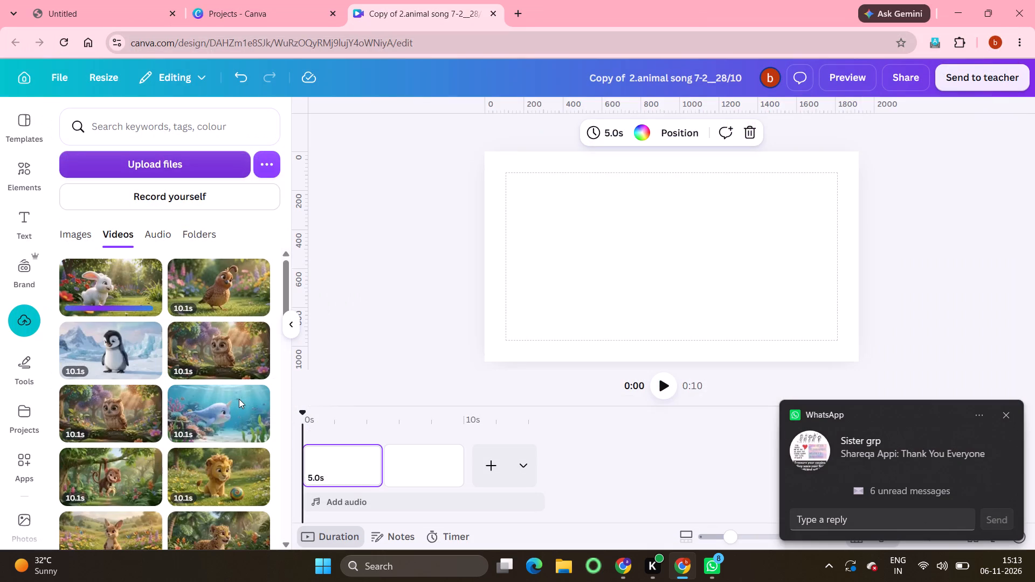
pyautogui.click(147, 174)
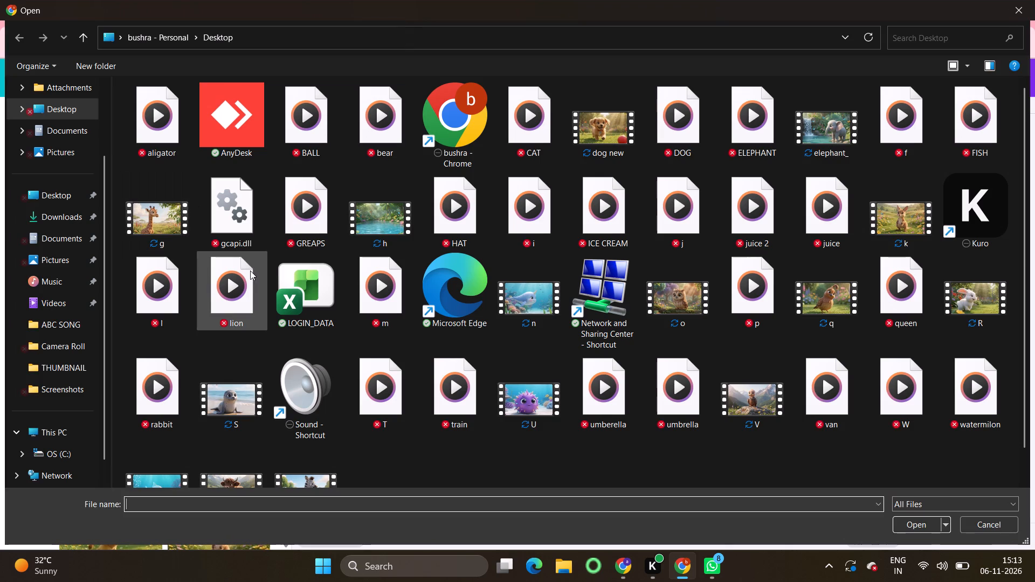
pyautogui.doubleClick(376, 391)
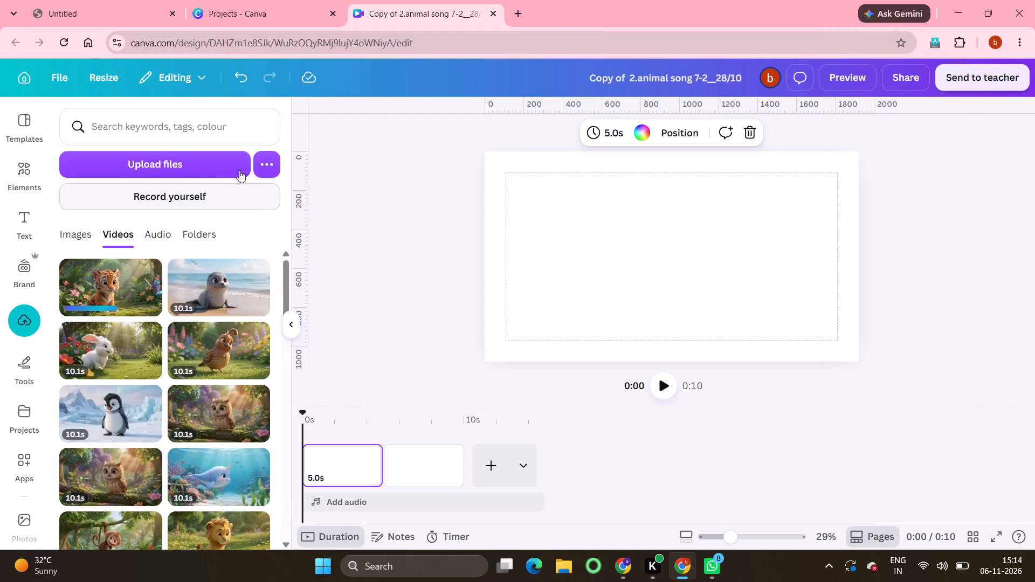
# Upload the "T" video from the Desktop folder a second time.
pyautogui.click(205, 161)
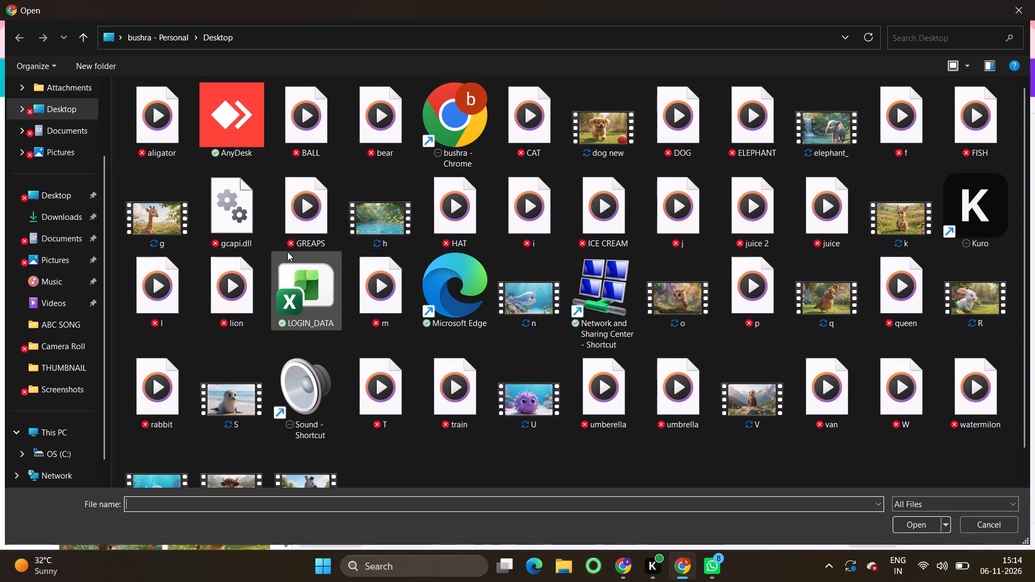
pyautogui.doubleClick(394, 393)
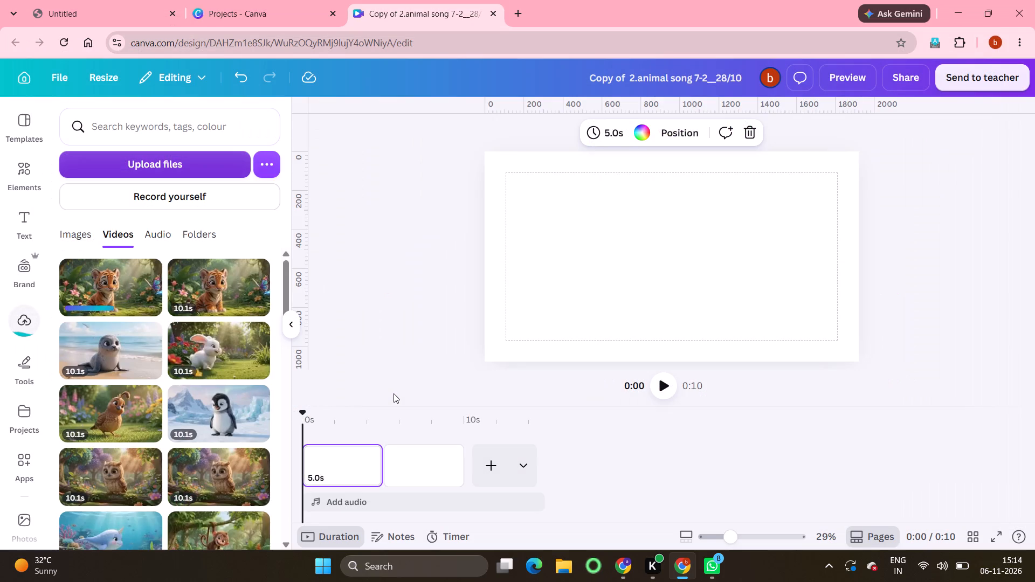
# Upload the "U", "V" and "W" videos from the Desktop folder, one at a time.
pyautogui.click(175, 172)
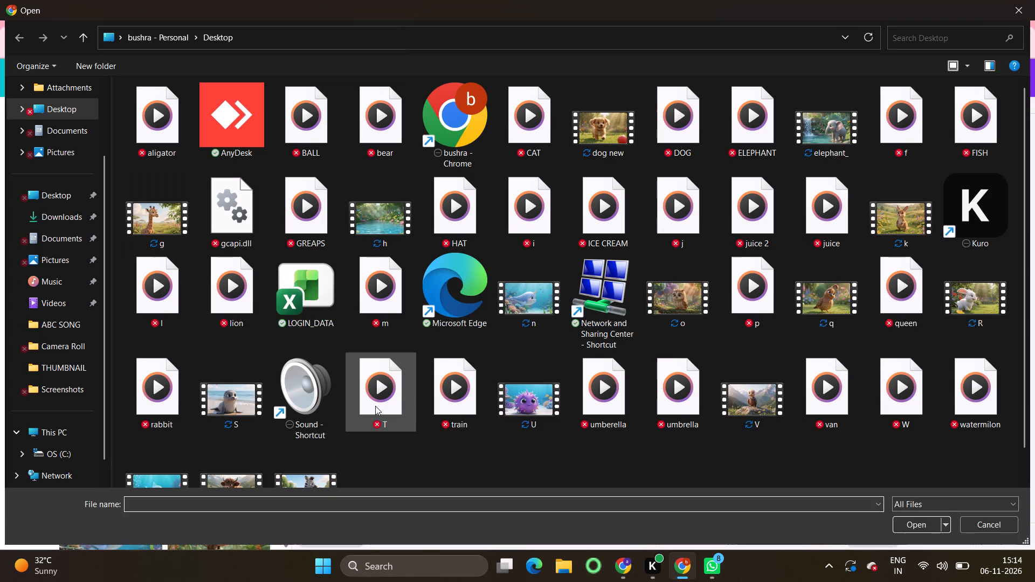
pyautogui.doubleClick(537, 407)
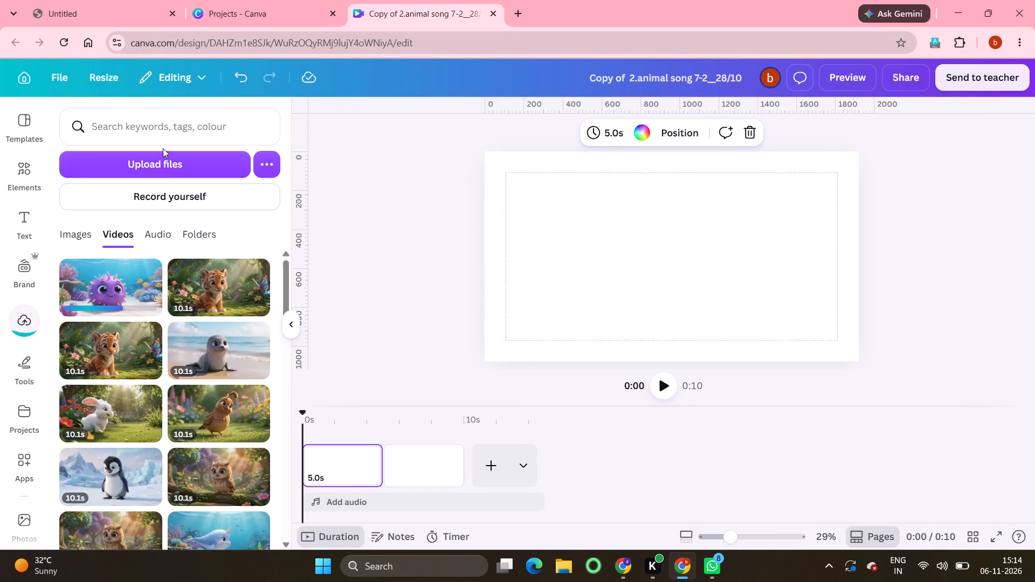
pyautogui.click(168, 165)
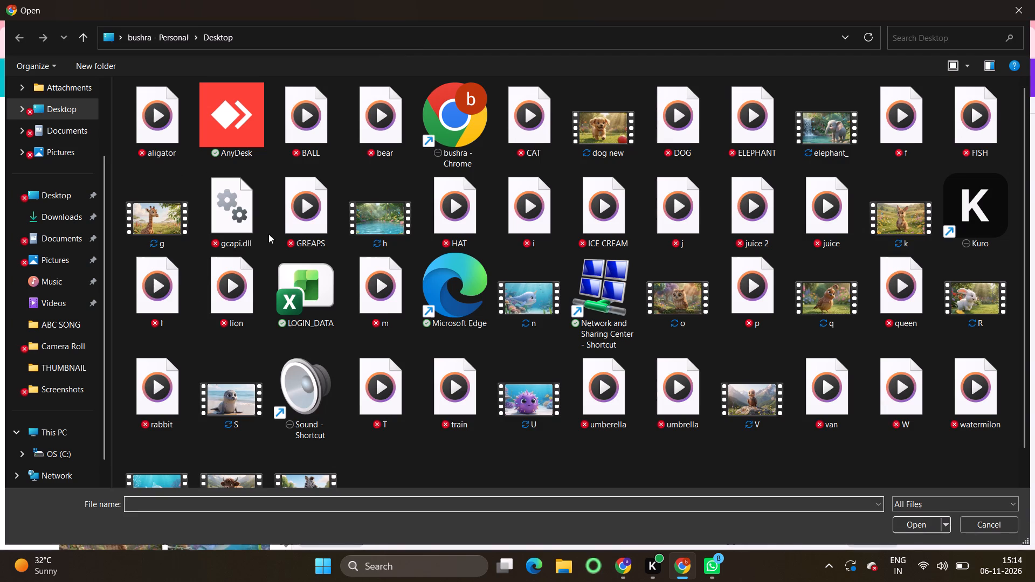
pyautogui.click(760, 394)
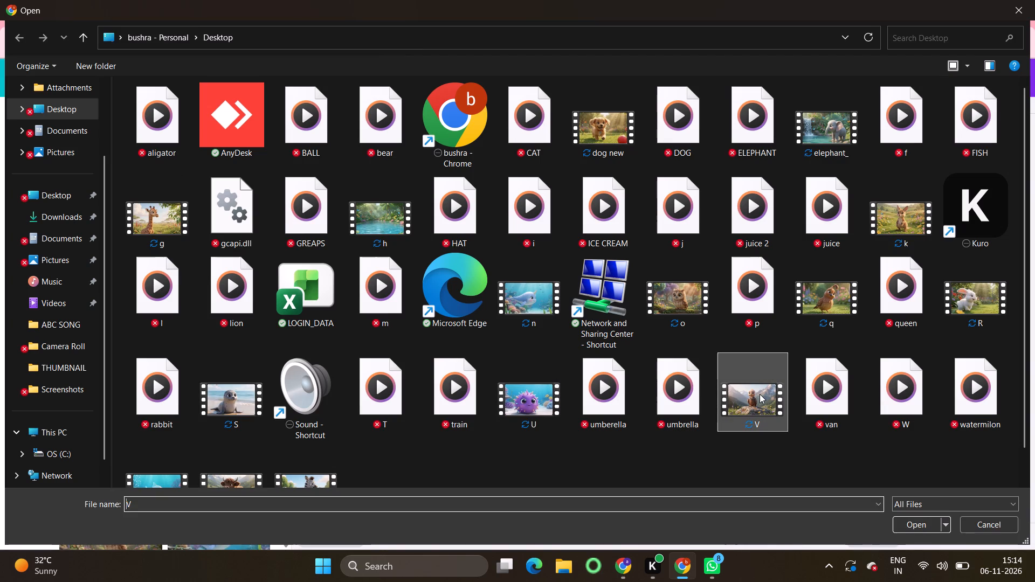
pyautogui.doubleClick(760, 394)
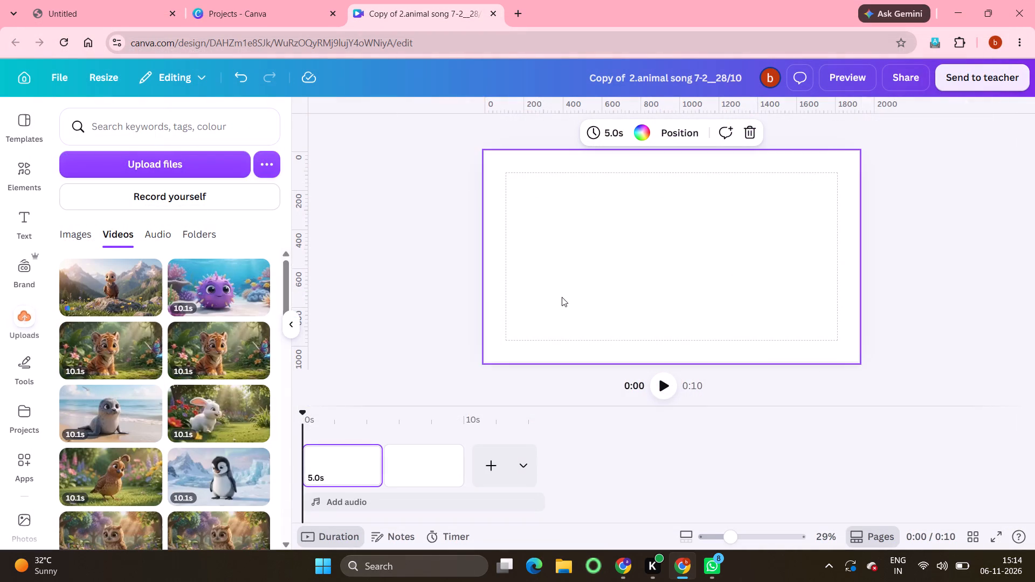
pyautogui.click(199, 151)
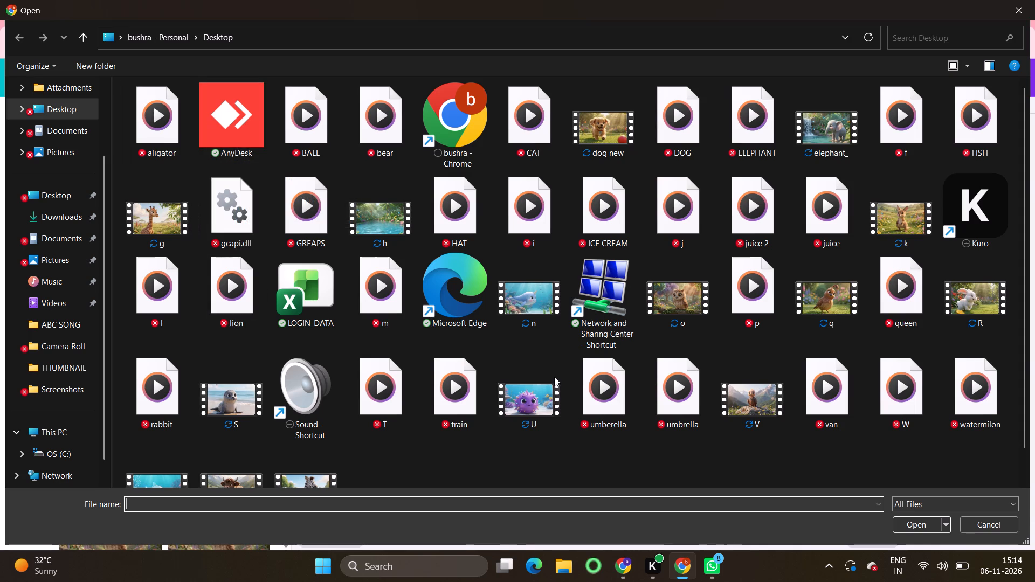
pyautogui.doubleClick(899, 390)
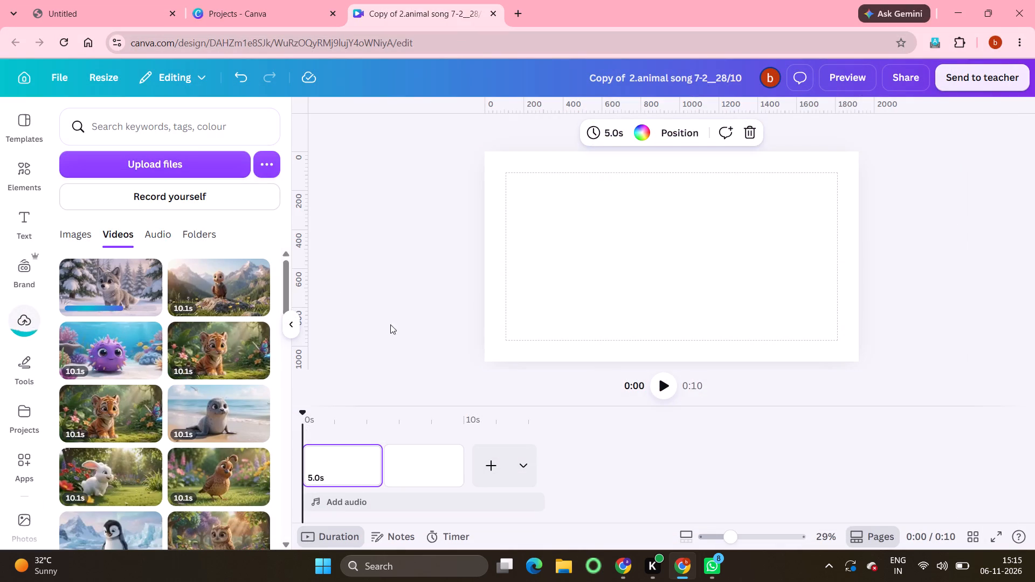
# Upload the "X" video from the Desktop folder to the design's uploads.
pyautogui.click(162, 161)
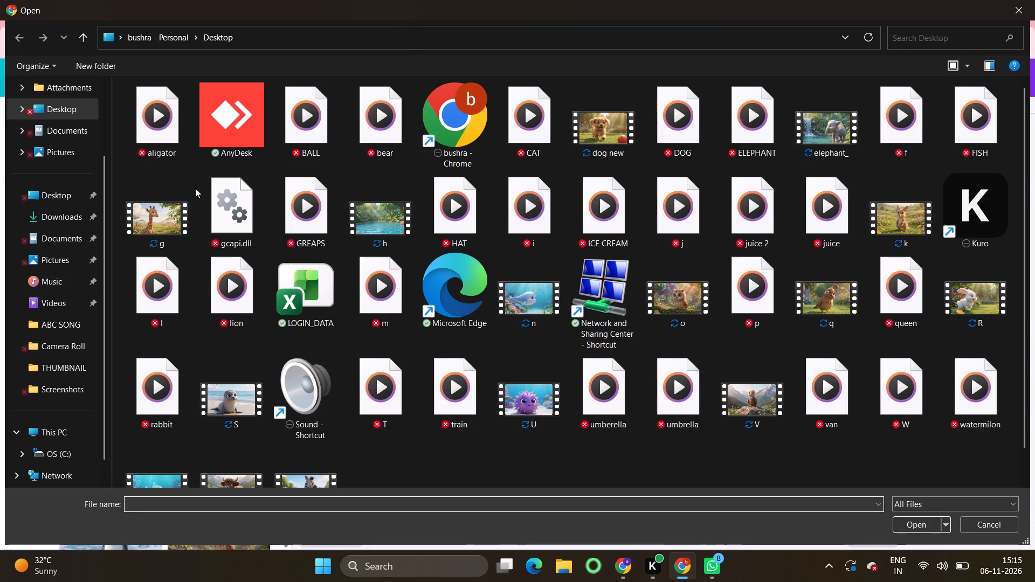
pyautogui.click(225, 201)
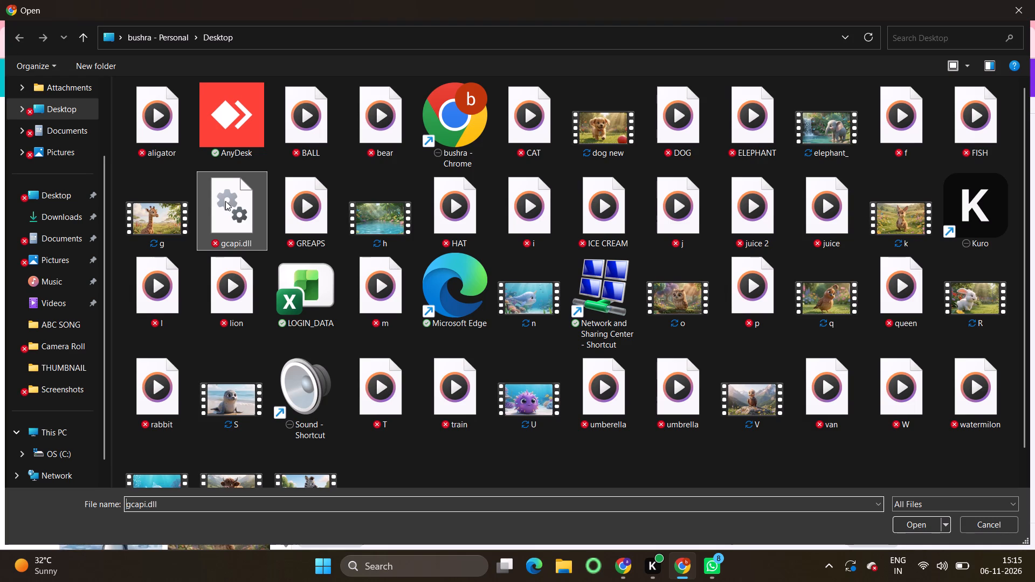
pyautogui.scroll(-1, 225, 201)
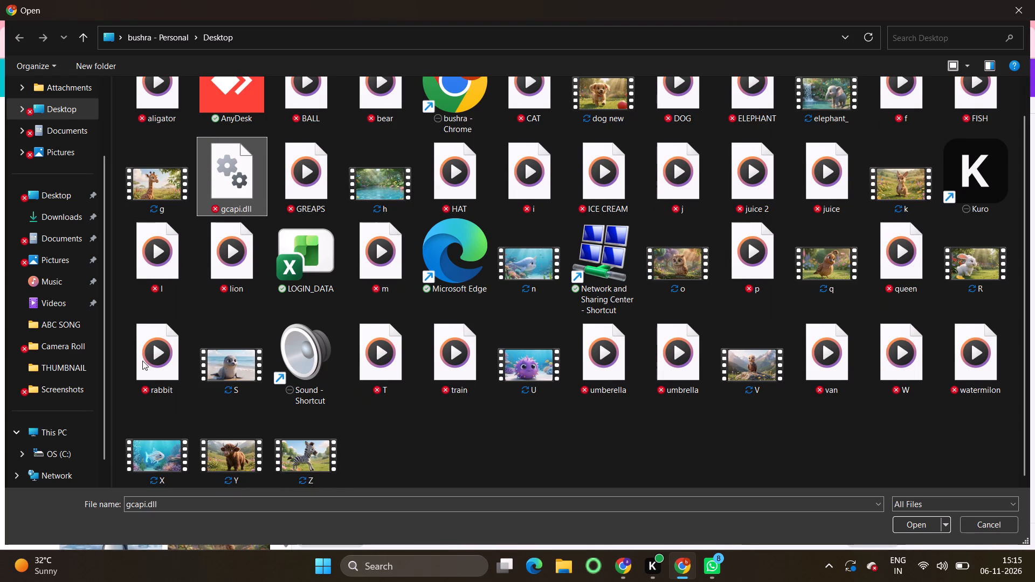
pyautogui.doubleClick(149, 453)
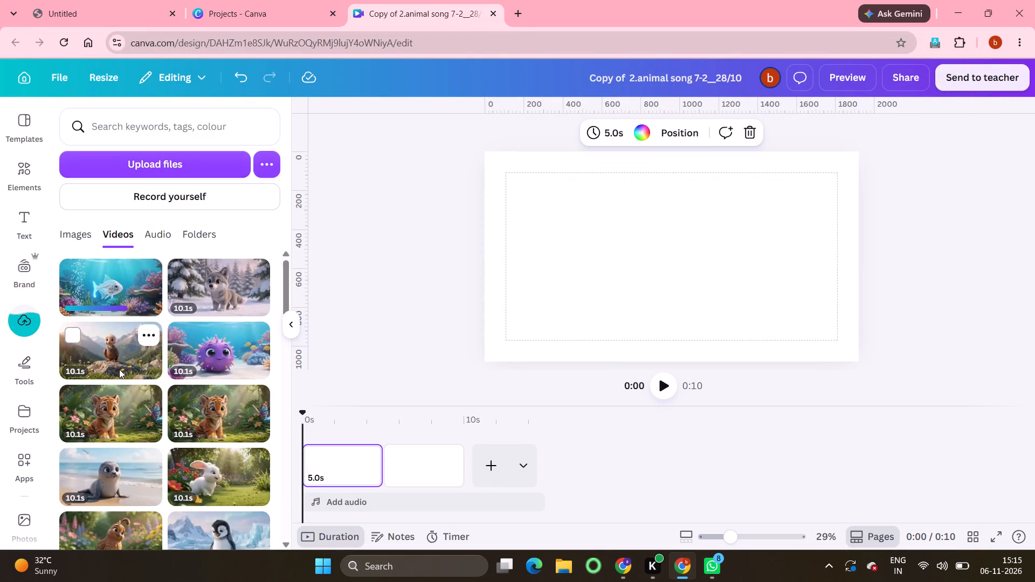
# Upload the "Y" and "Z" videos from the Desktop folder, one at a time.
pyautogui.click(182, 162)
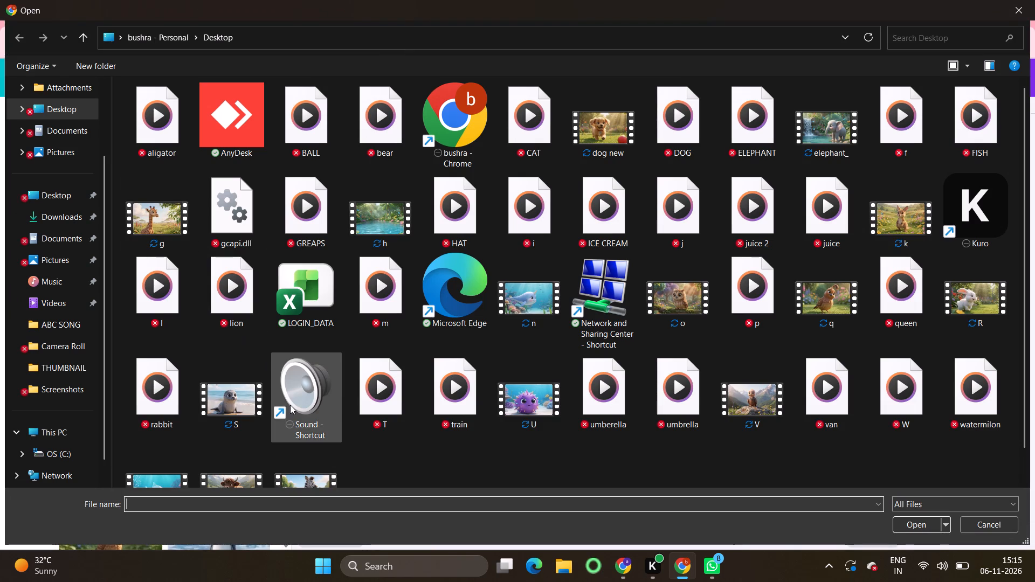
pyautogui.scroll(-2, 290, 405)
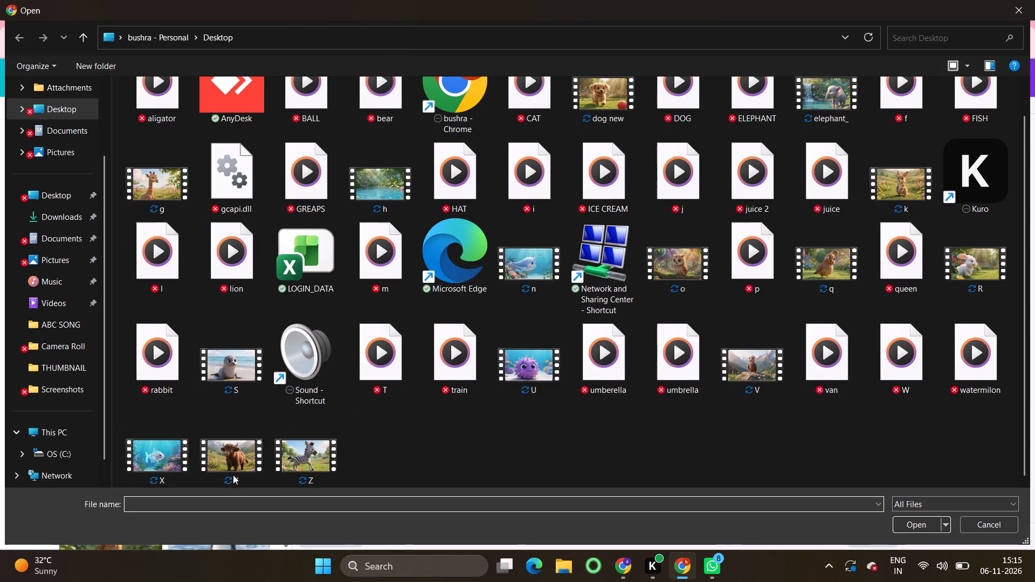
pyautogui.doubleClick(243, 463)
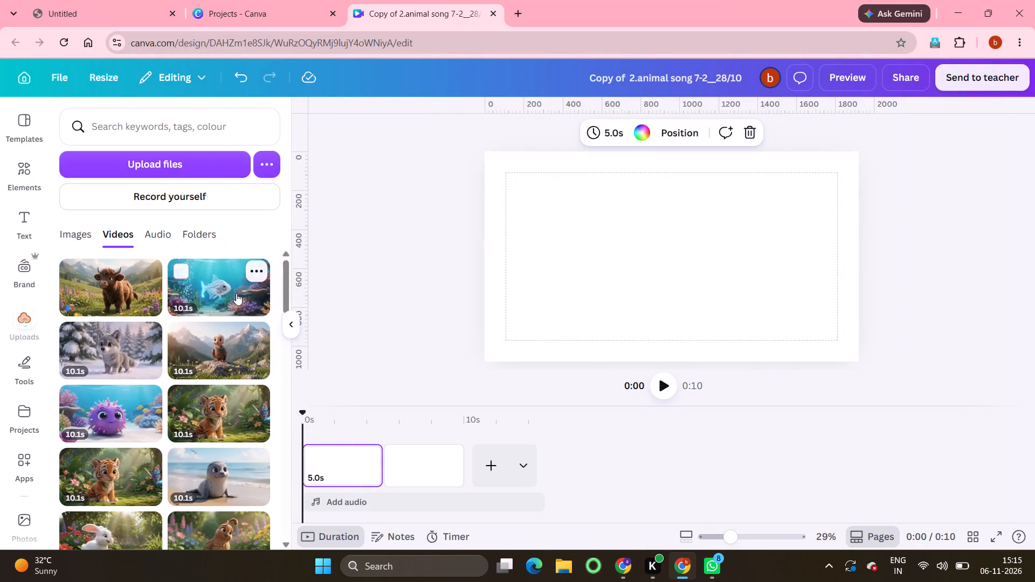
pyautogui.click(225, 165)
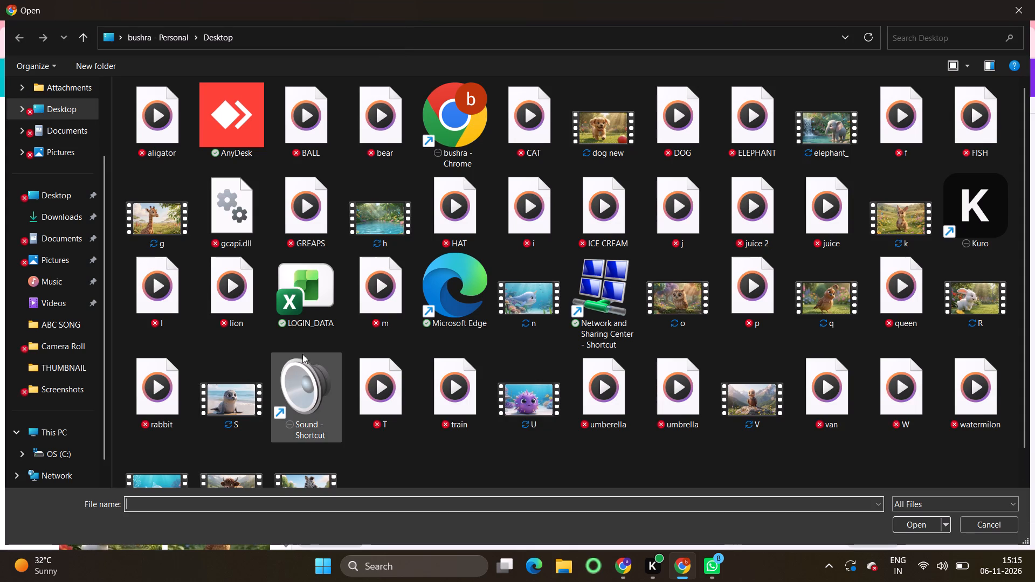
pyautogui.click(312, 367)
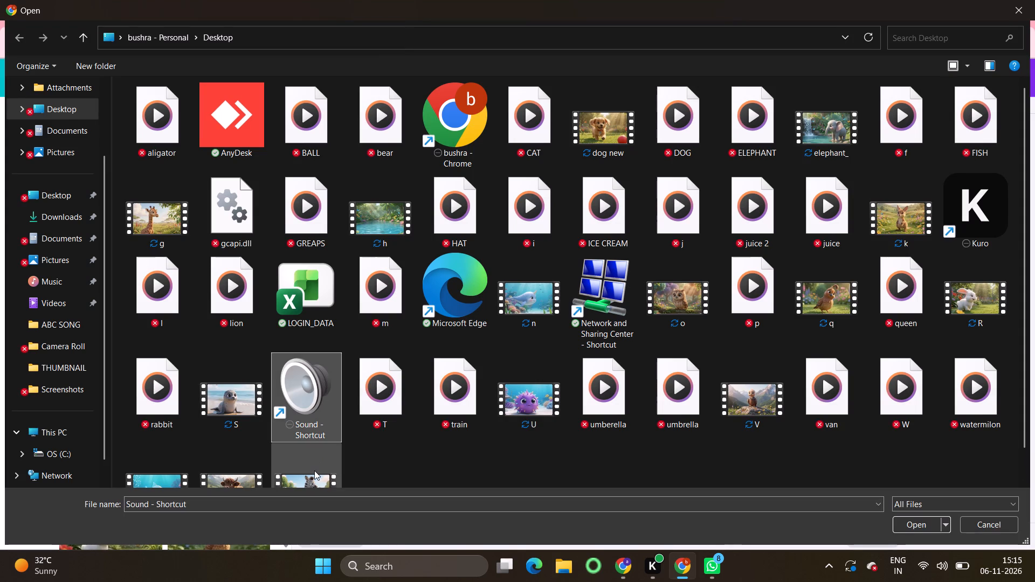
pyautogui.doubleClick(318, 486)
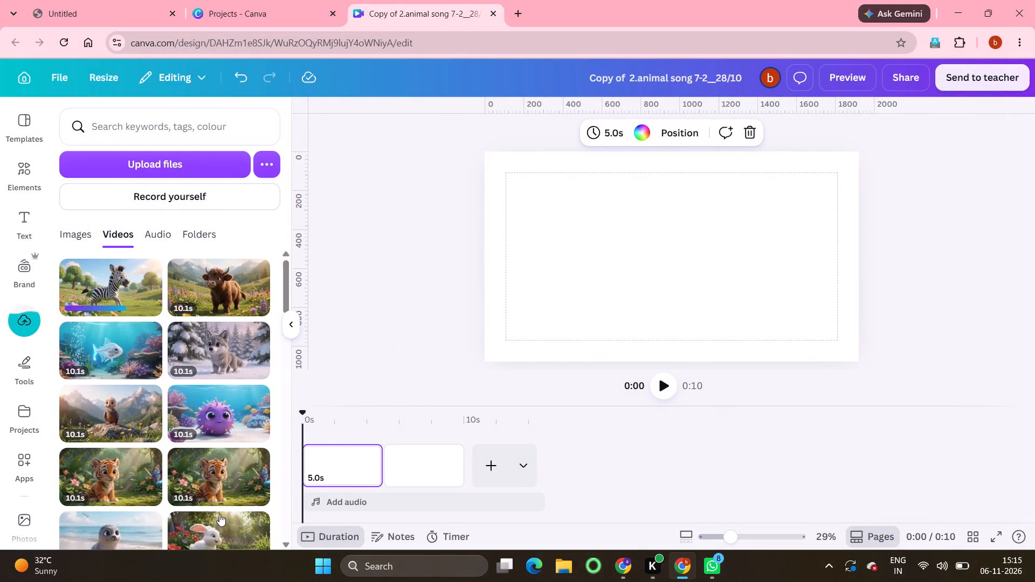
# Place the uploaded alligator clip on the first page and the bear clip on the second page.
pyautogui.scroll(-4, 219, 516)
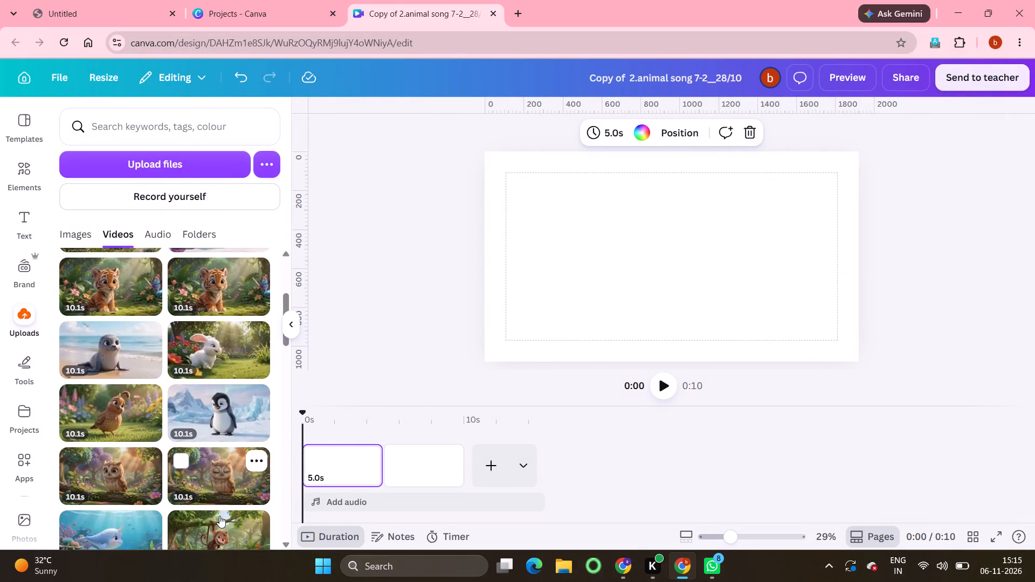
pyautogui.scroll(-4, 219, 516)
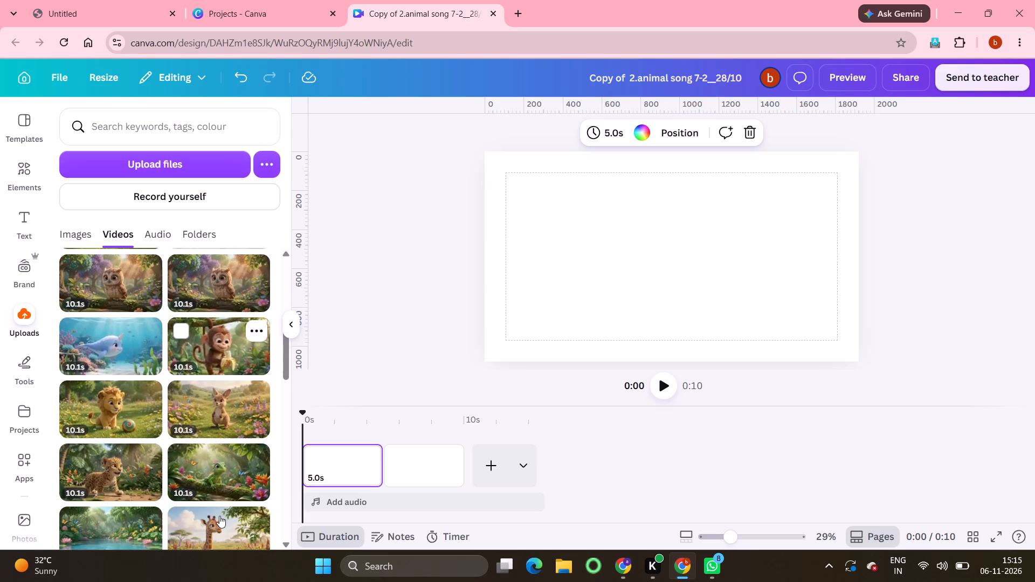
pyautogui.scroll(-3, 219, 516)
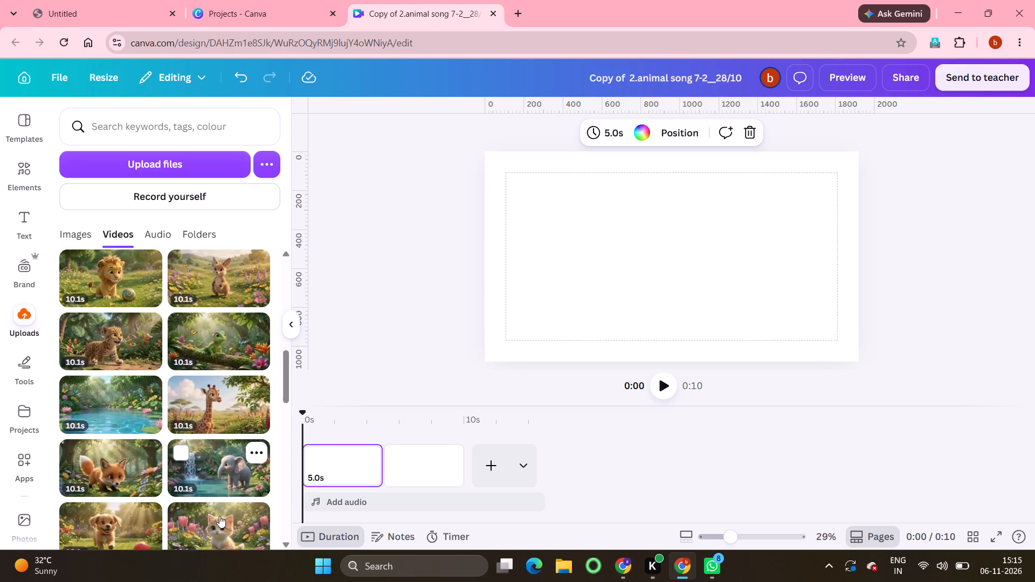
pyautogui.scroll(-1, 219, 516)
pyautogui.scroll(1, 219, 516)
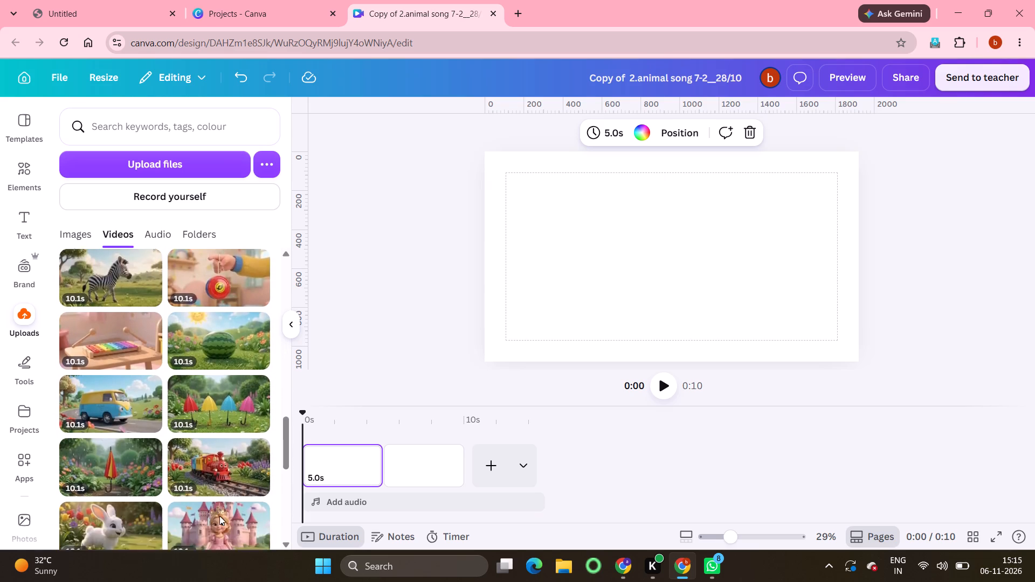
pyautogui.scroll(1, 219, 516)
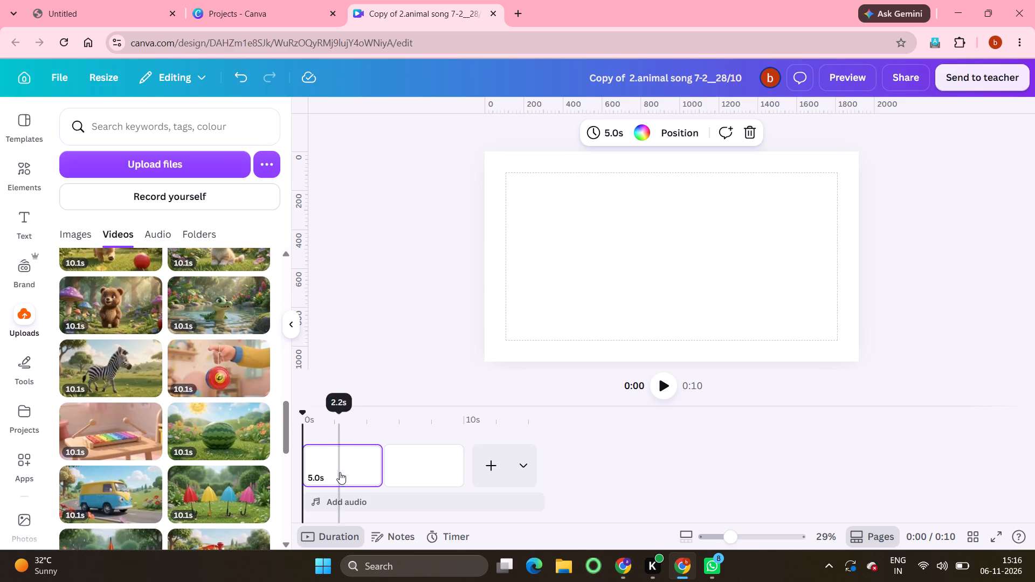
pyautogui.click(233, 302)
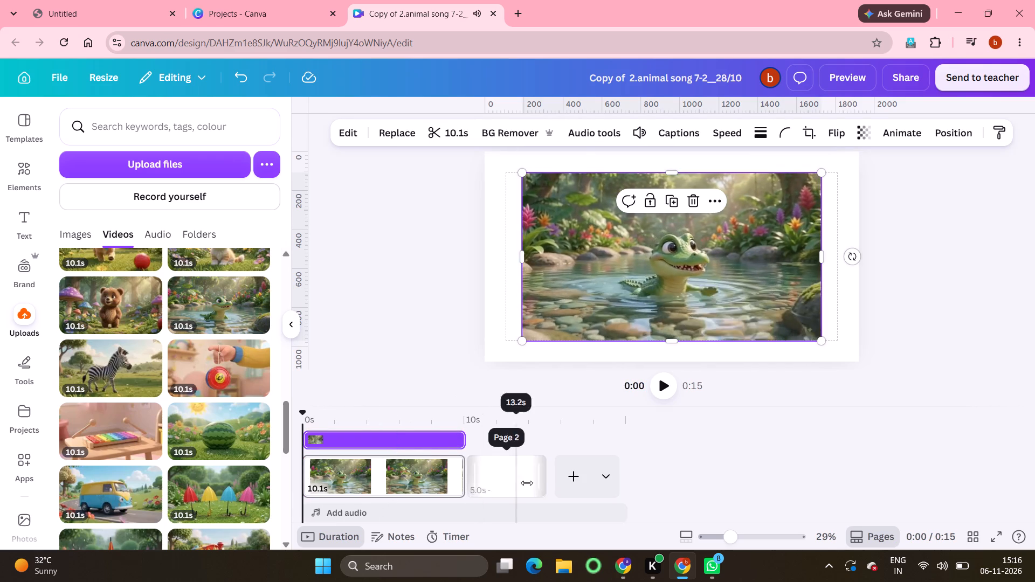
pyautogui.click(518, 478)
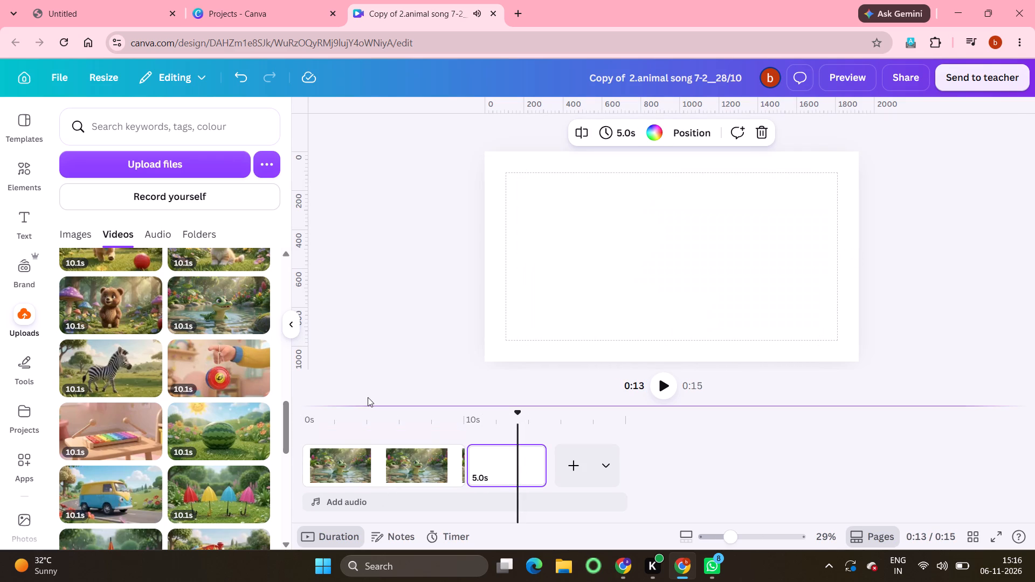
pyautogui.click(110, 299)
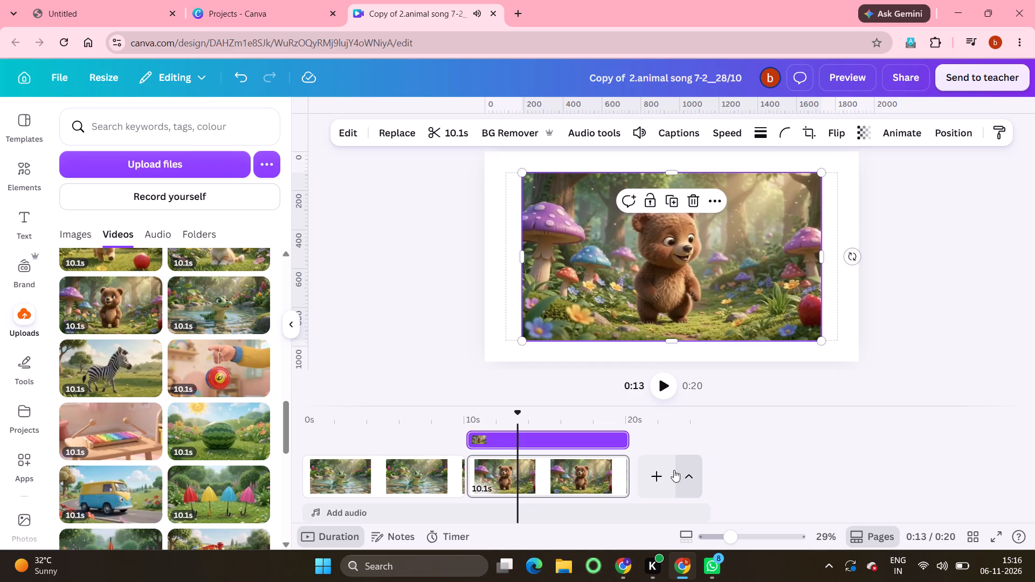
# Add a third page with the kitten clip and a fourth page with the puppy clip.
pyautogui.click(655, 472)
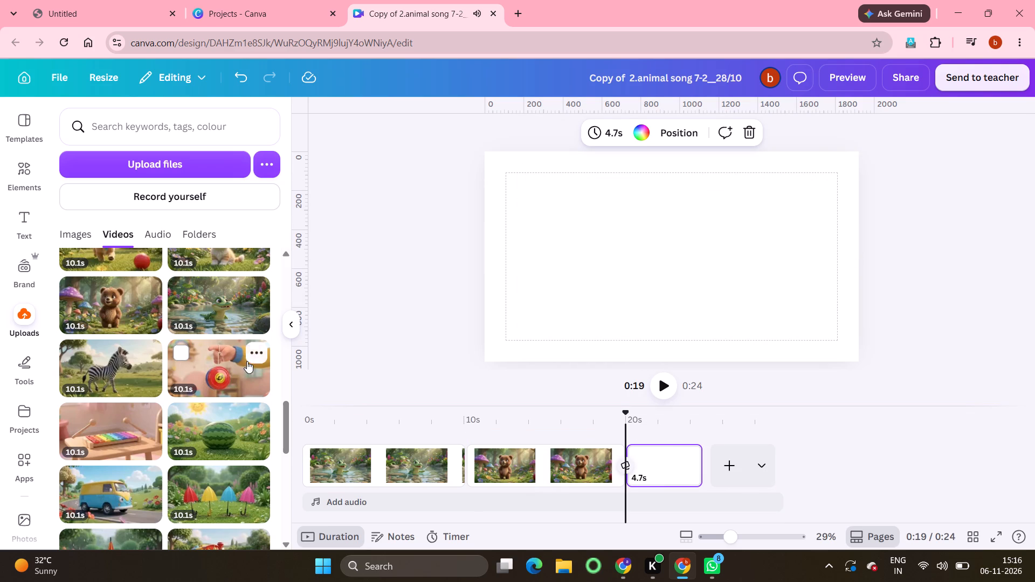
pyautogui.scroll(2, 247, 361)
pyautogui.click(218, 328)
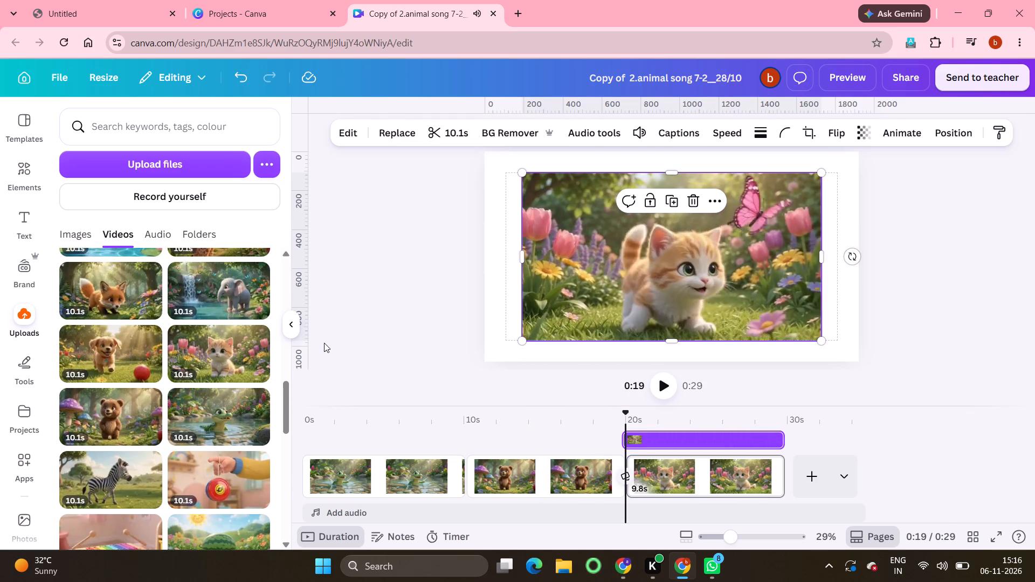
pyautogui.click(810, 472)
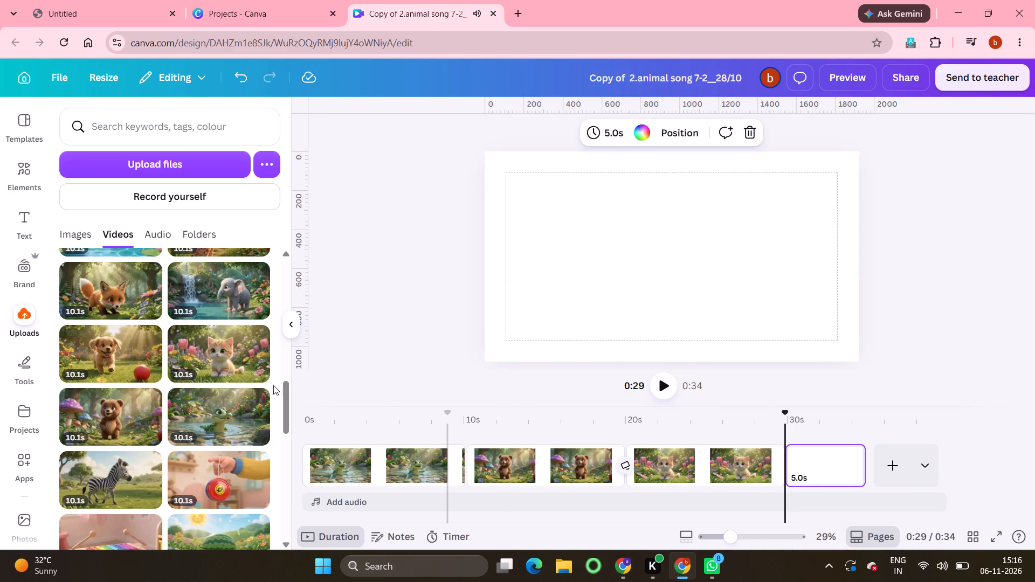
pyautogui.click(127, 349)
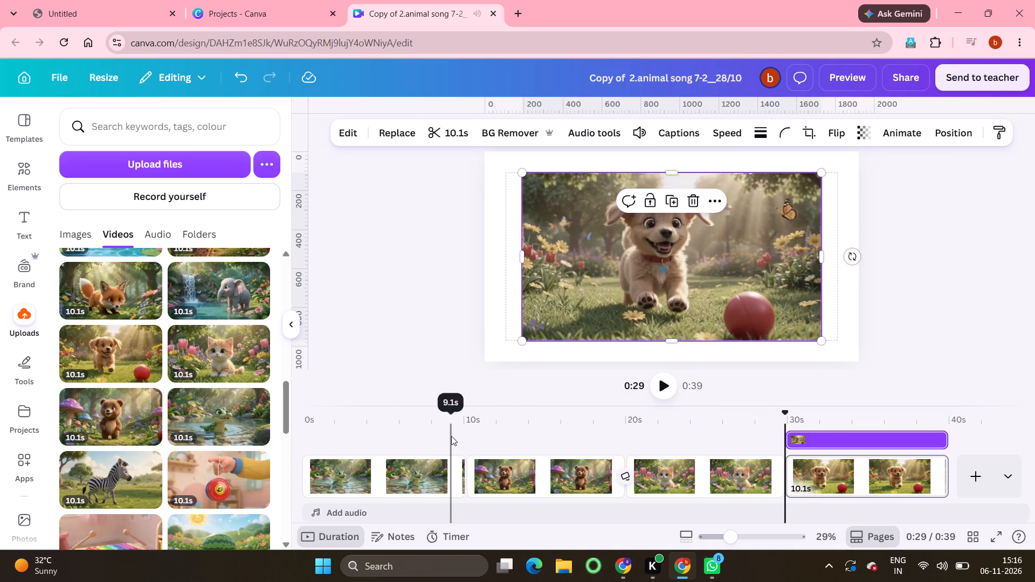
# Add fourteen blank 5-second pages to the timeline after the puppy page.
pyautogui.hscroll(-3, 909, 475)
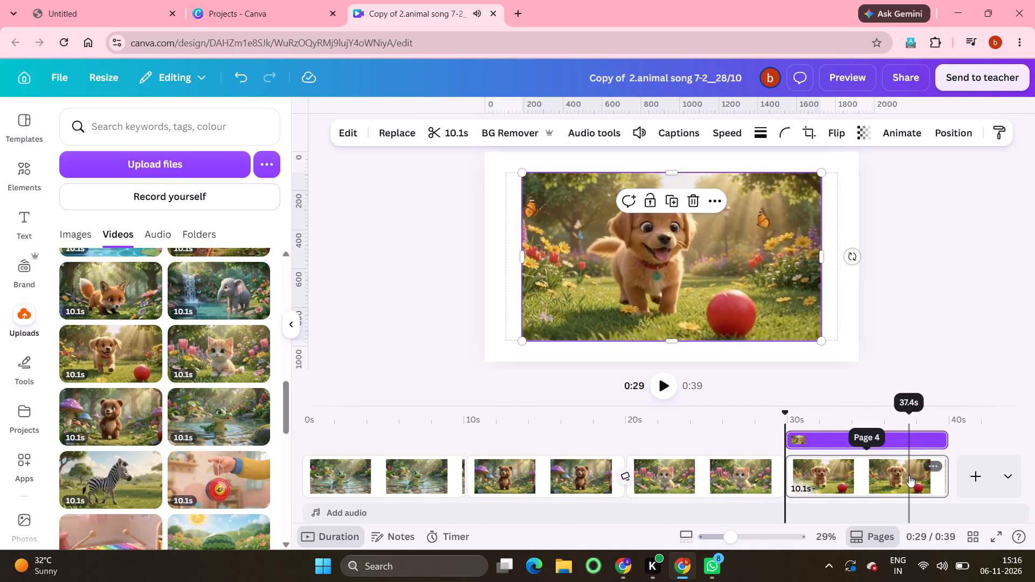
pyautogui.hscroll(-2, 909, 475)
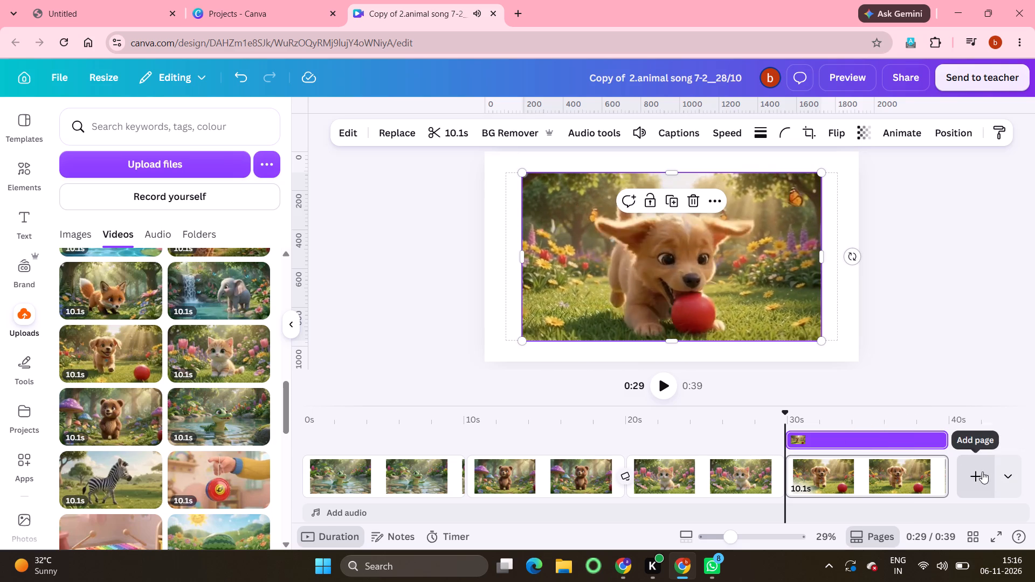
pyautogui.click(975, 475)
pyautogui.click(975, 475)
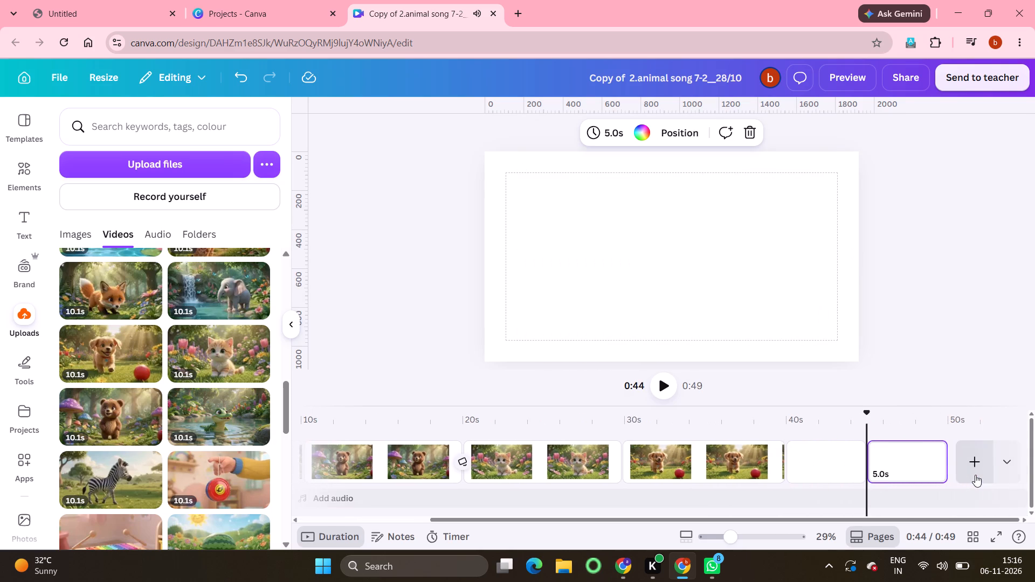
pyautogui.click(975, 475)
pyautogui.click(975, 475)
pyautogui.tripleClick(975, 475)
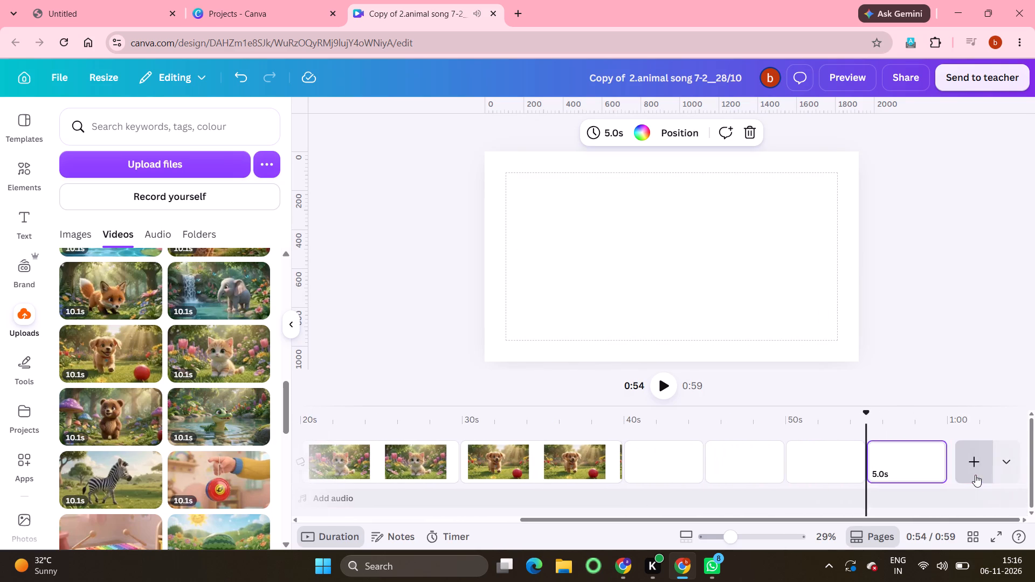
pyautogui.tripleClick(975, 475)
pyautogui.tripleClick(975, 475)
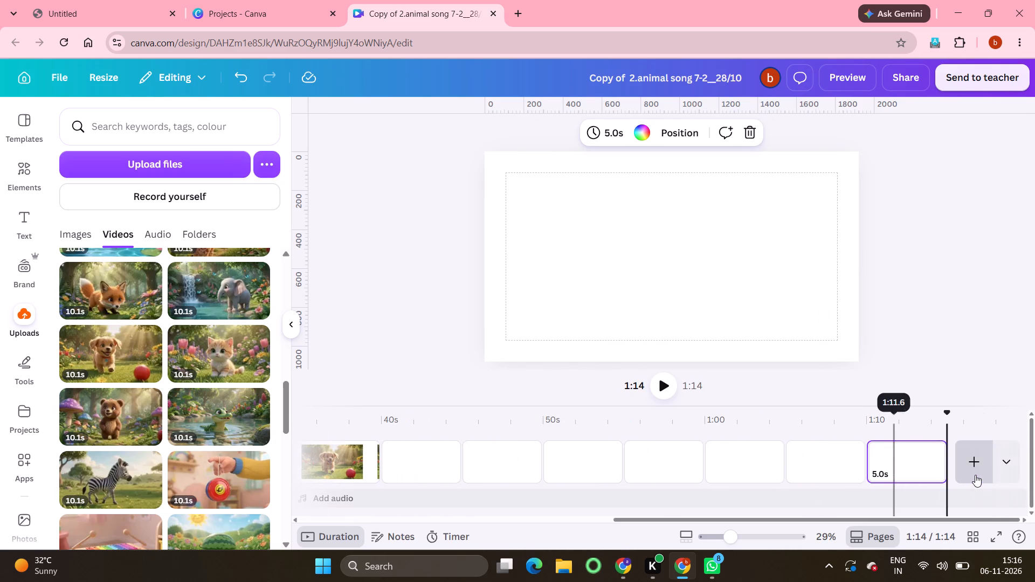
pyautogui.tripleClick(975, 475)
pyautogui.click(975, 475)
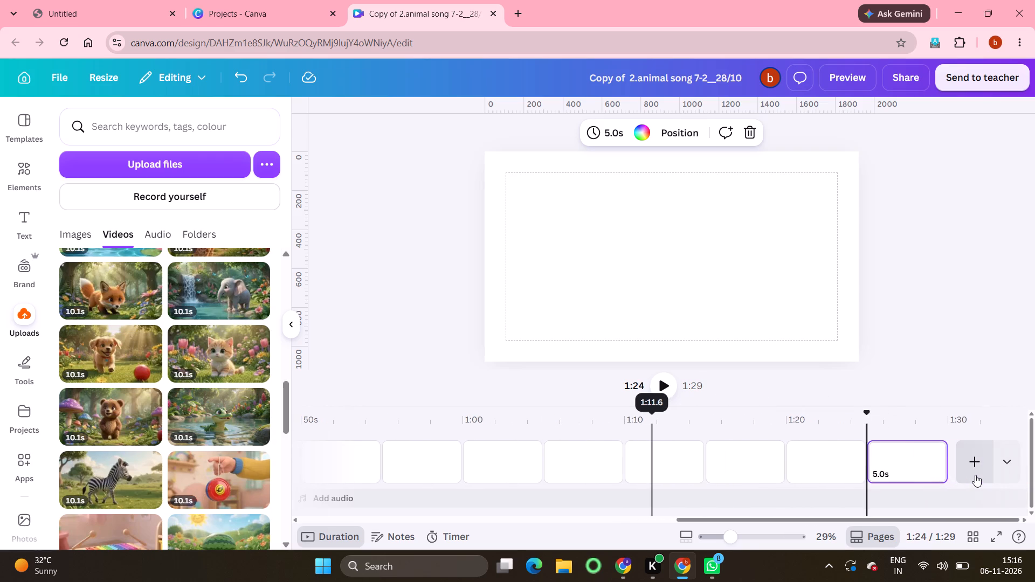
pyautogui.click(975, 475)
pyautogui.tripleClick(975, 475)
pyautogui.tripleClick(975, 475)
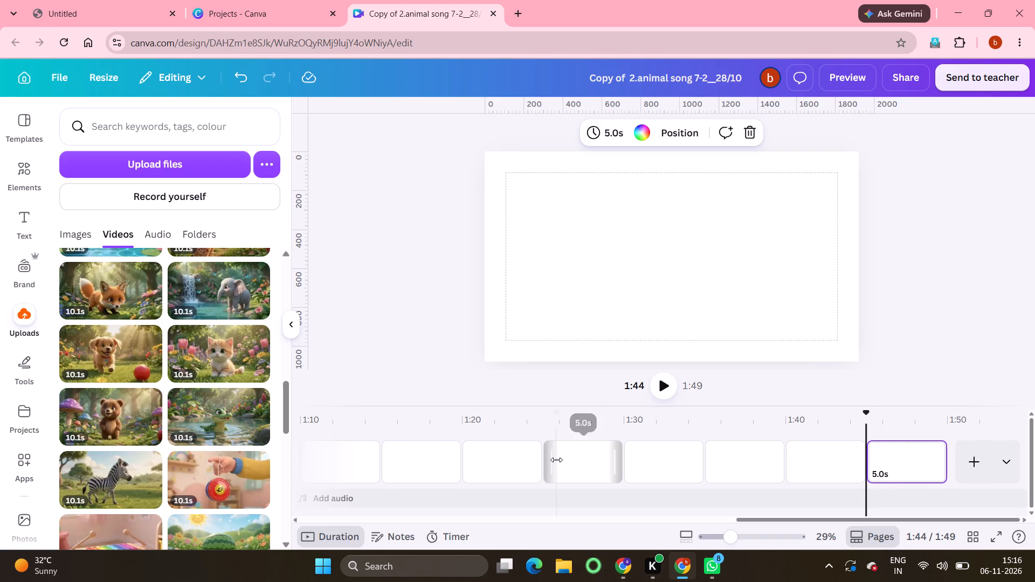
# Place the elephant clip on page 5 and the fox clip on page 6.
pyautogui.hscroll(5, 556, 460)
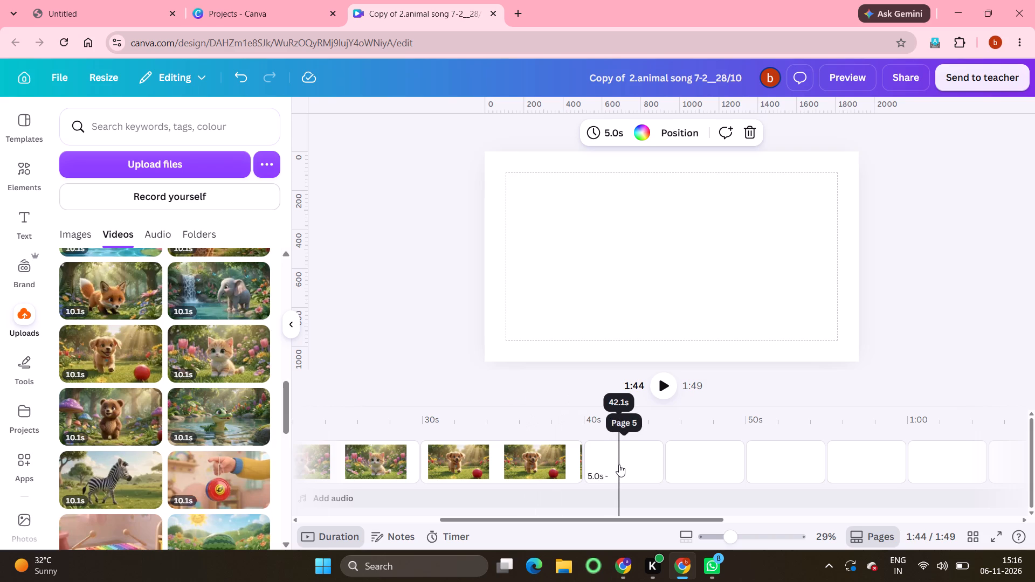
pyautogui.click(619, 465)
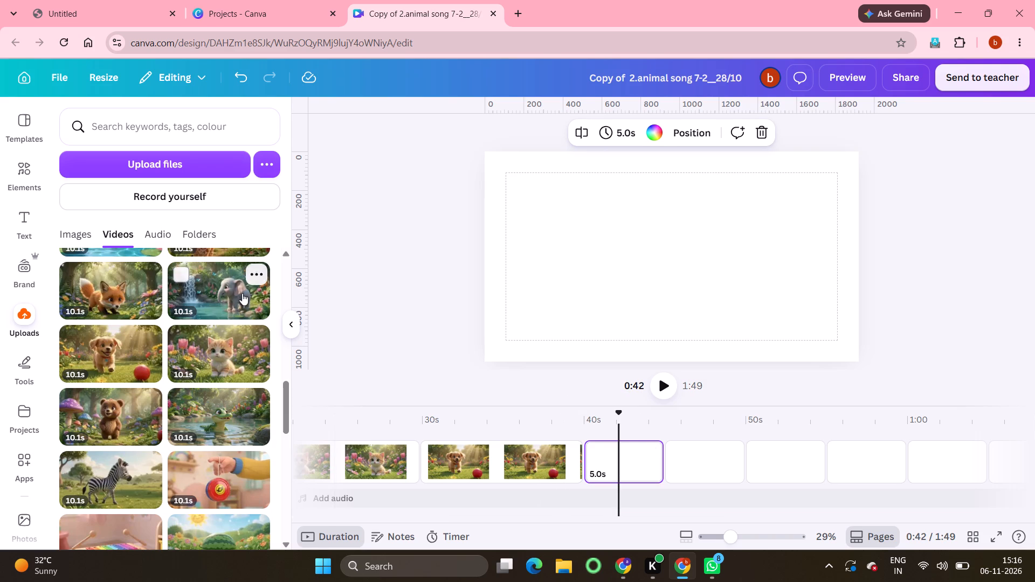
pyautogui.click(240, 291)
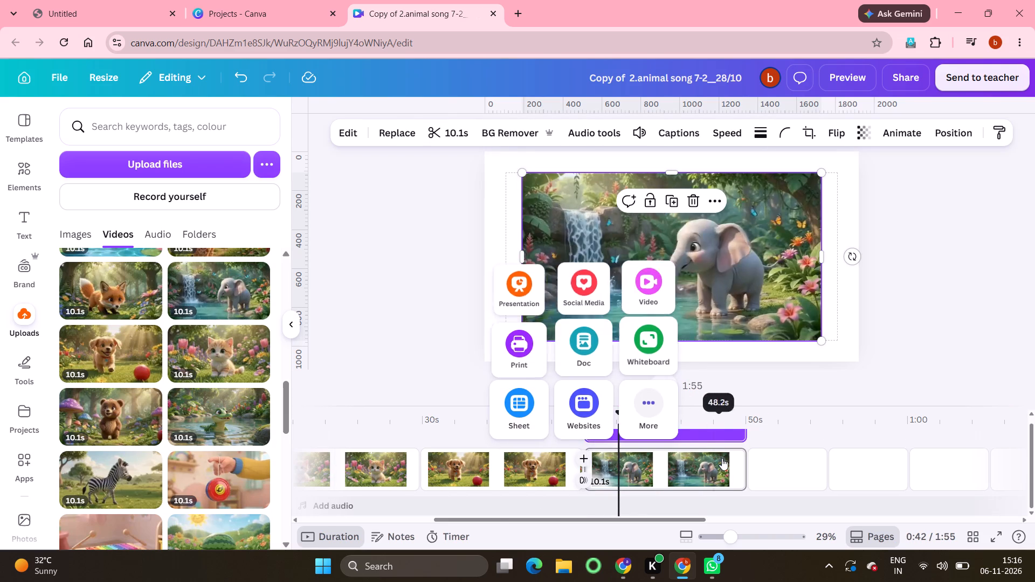
pyautogui.hscroll(-4, 722, 458)
pyautogui.click(606, 462)
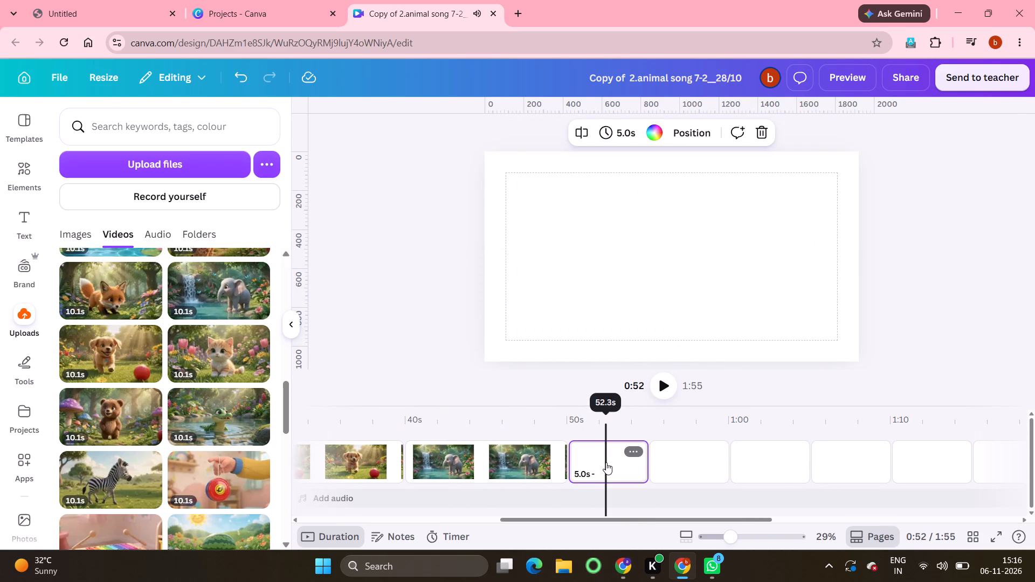
pyautogui.click(144, 297)
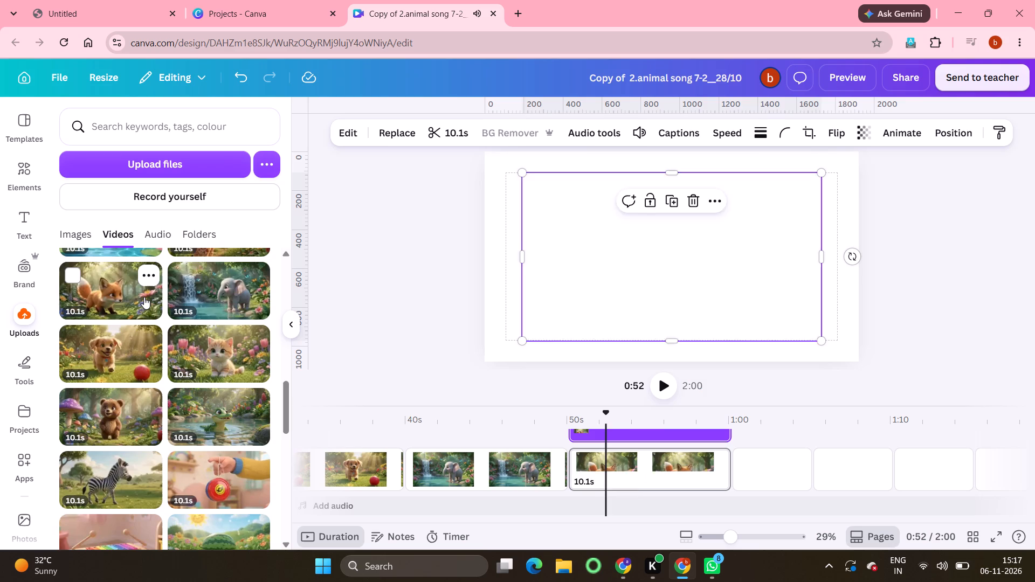
# Place the giraffe clip on page 7 and the hippo pond clip on page 8.
pyautogui.scroll(4, 210, 310)
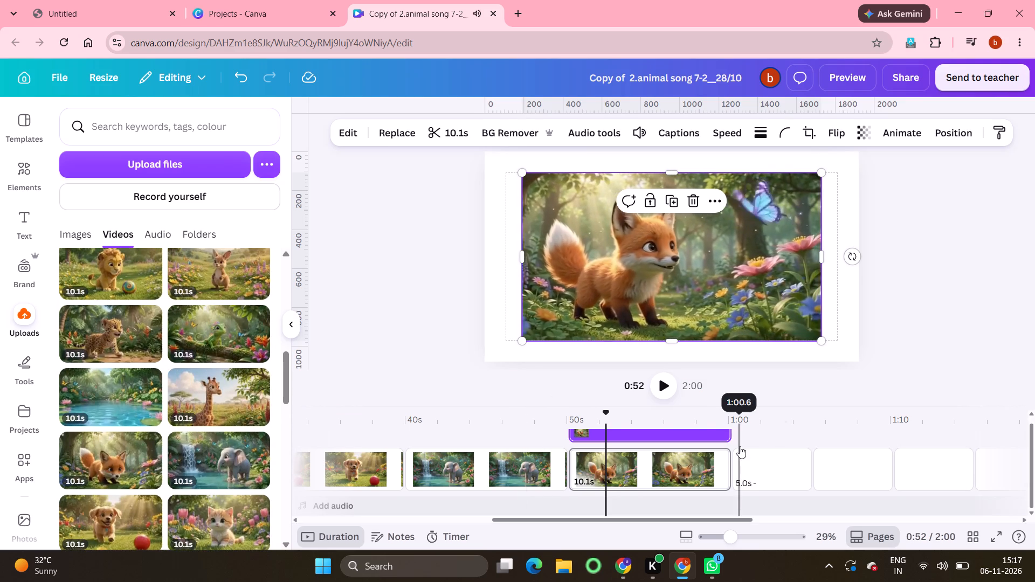
pyautogui.click(760, 477)
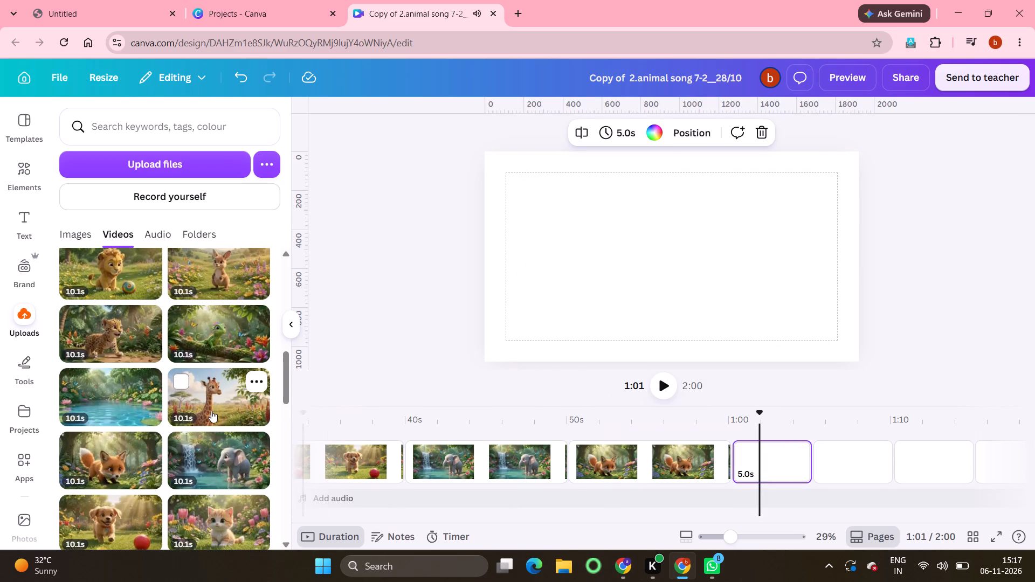
pyautogui.click(207, 408)
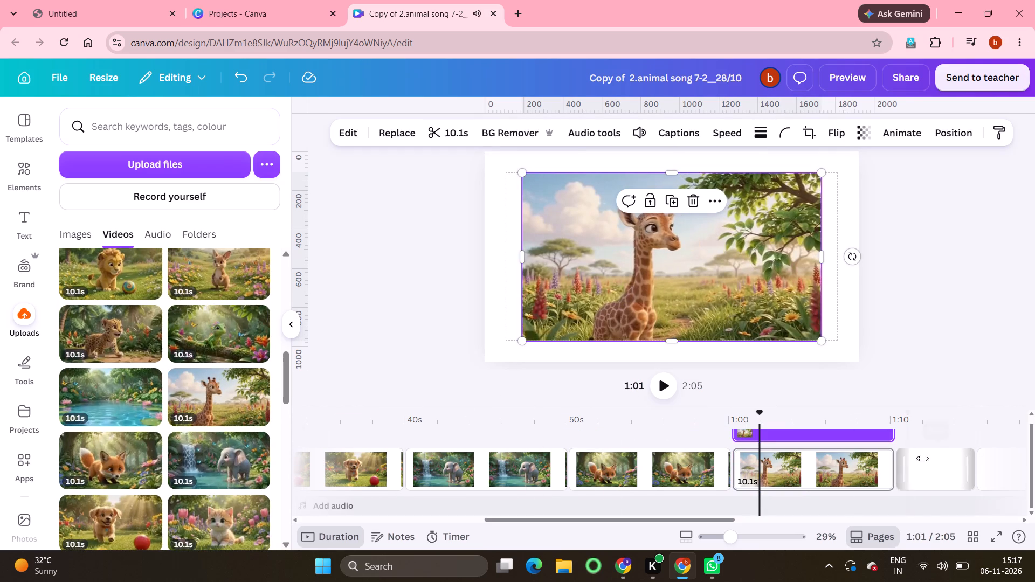
pyautogui.click(954, 465)
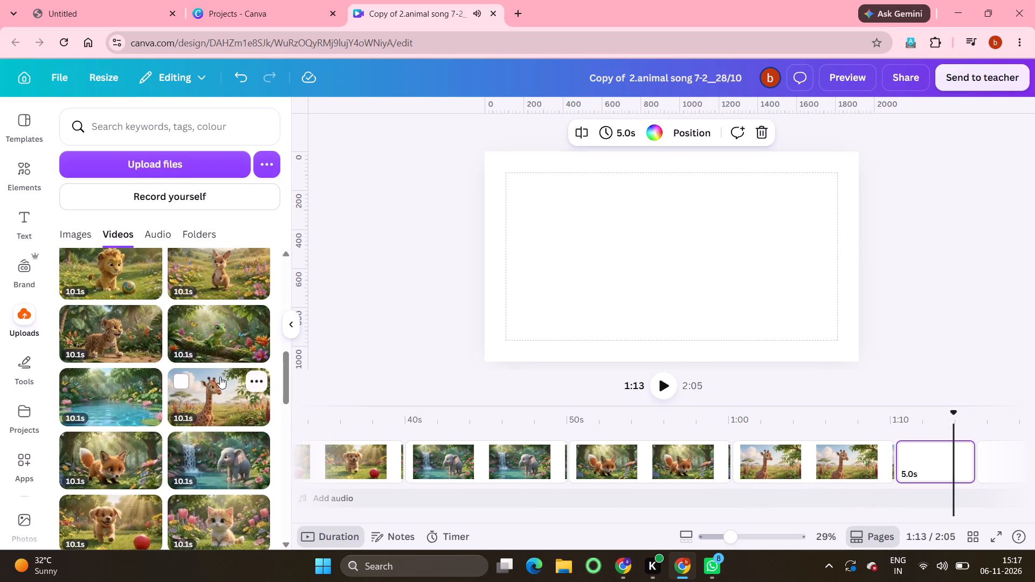
pyautogui.click(109, 389)
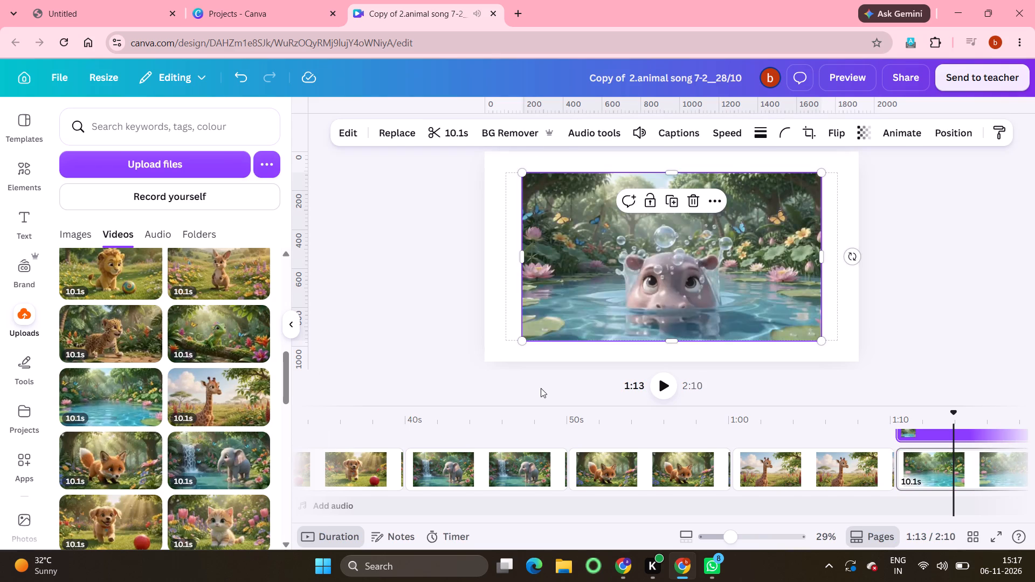
# Place the green iguana clip on page 9 and the spotted jaguar cub clip on page 10.
pyautogui.hscroll(-9, 816, 436)
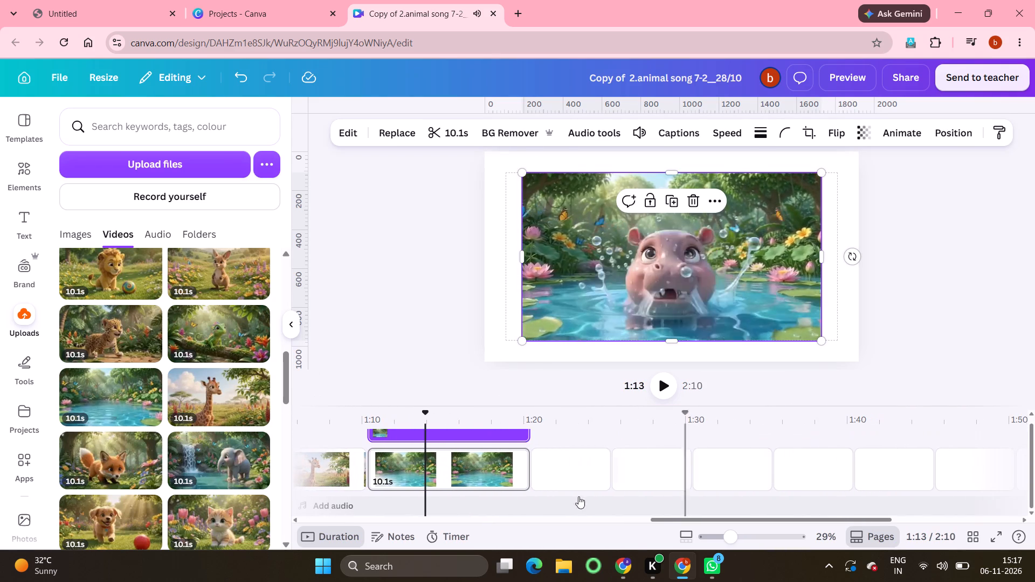
pyautogui.click(578, 469)
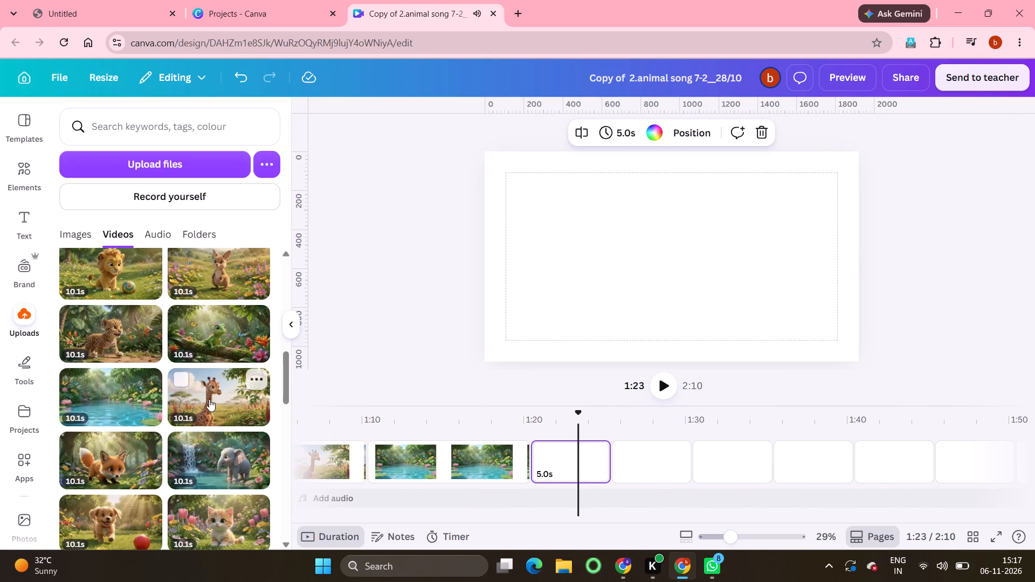
pyautogui.click(224, 337)
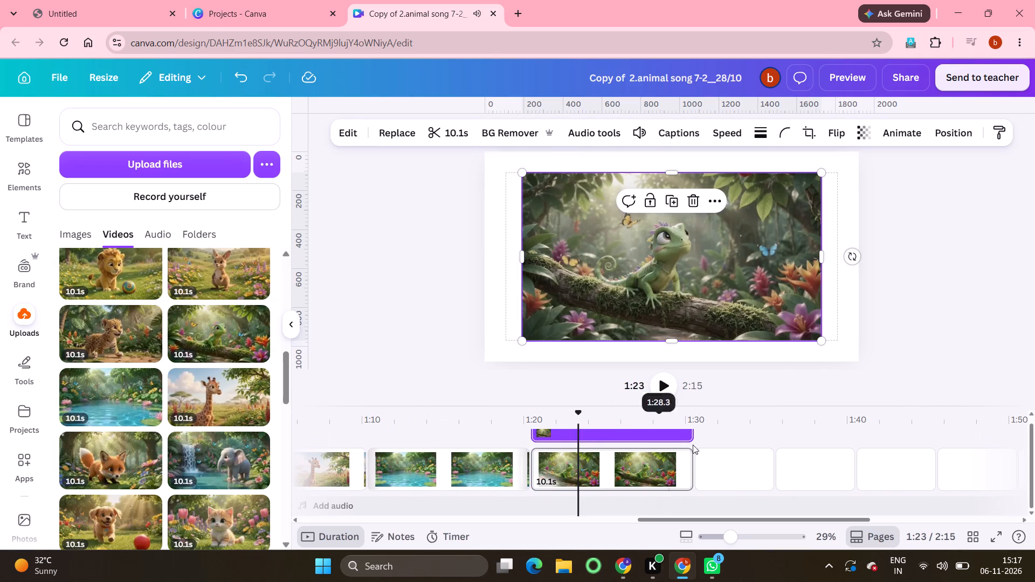
pyautogui.click(743, 479)
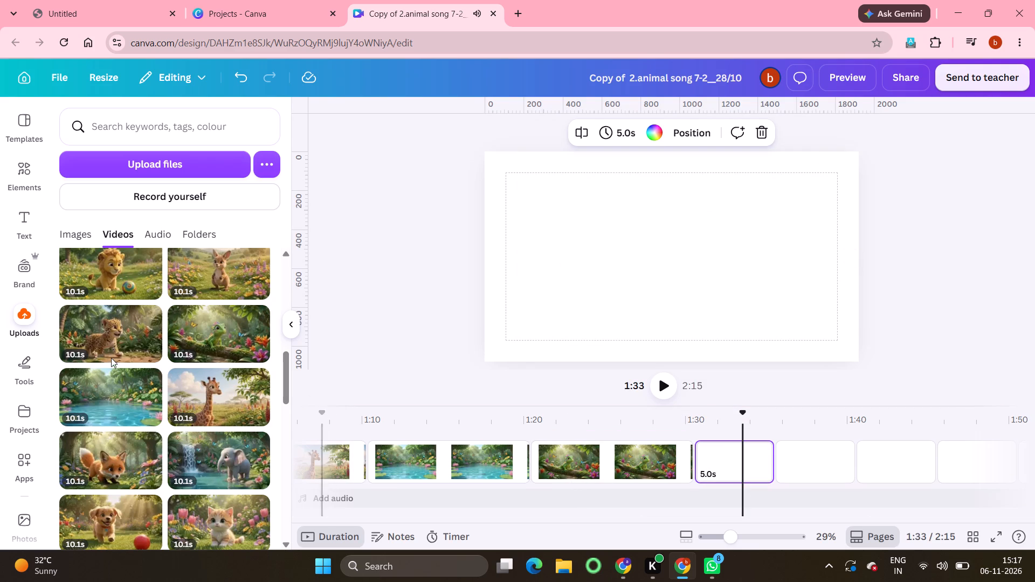
pyautogui.click(103, 334)
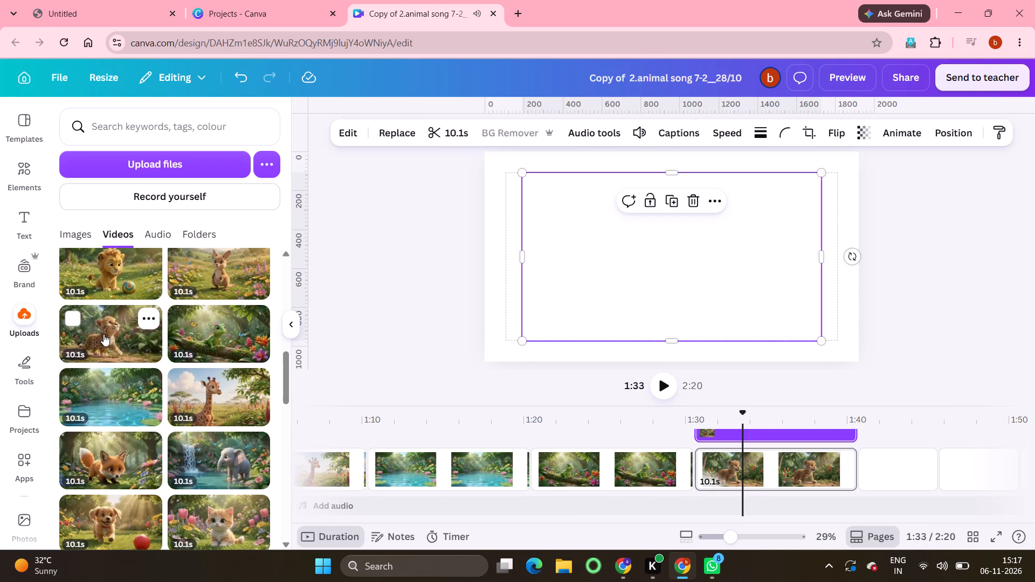
# Place the kangaroo clip on page 11 and the lion cub clip on page 12.
pyautogui.click(888, 465)
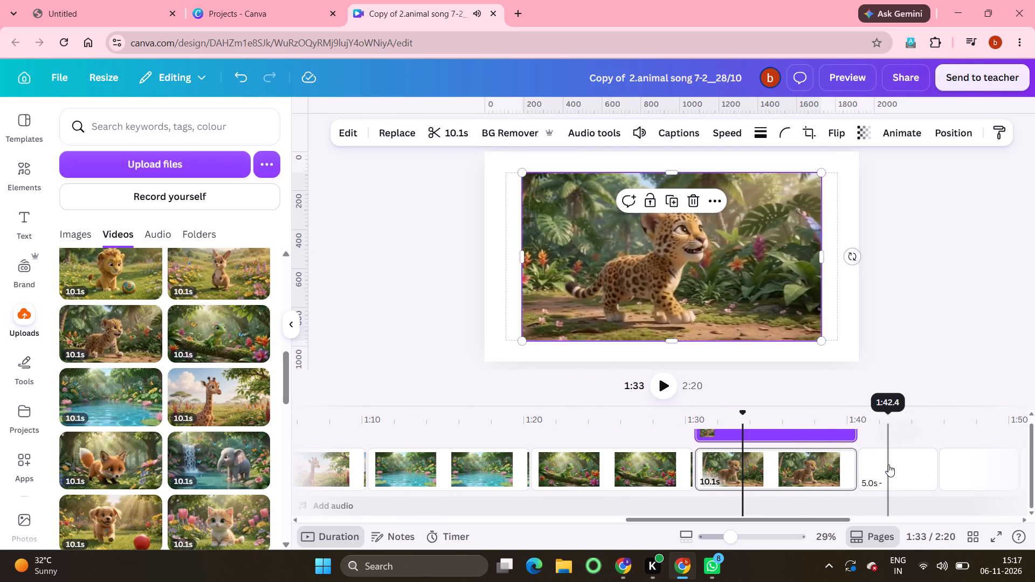
pyautogui.scroll(3, 296, 329)
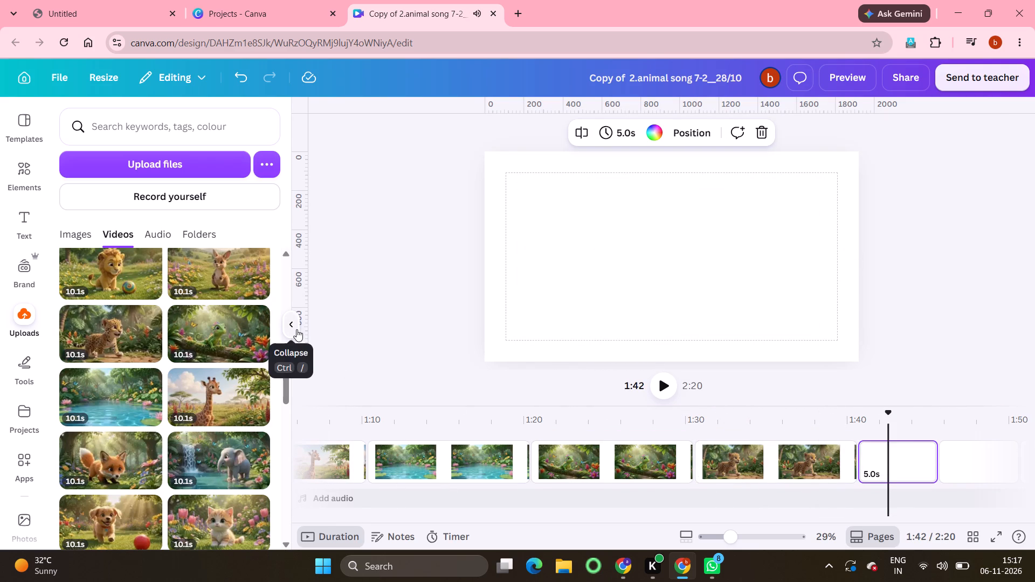
pyautogui.scroll(3, 172, 379)
pyautogui.click(226, 409)
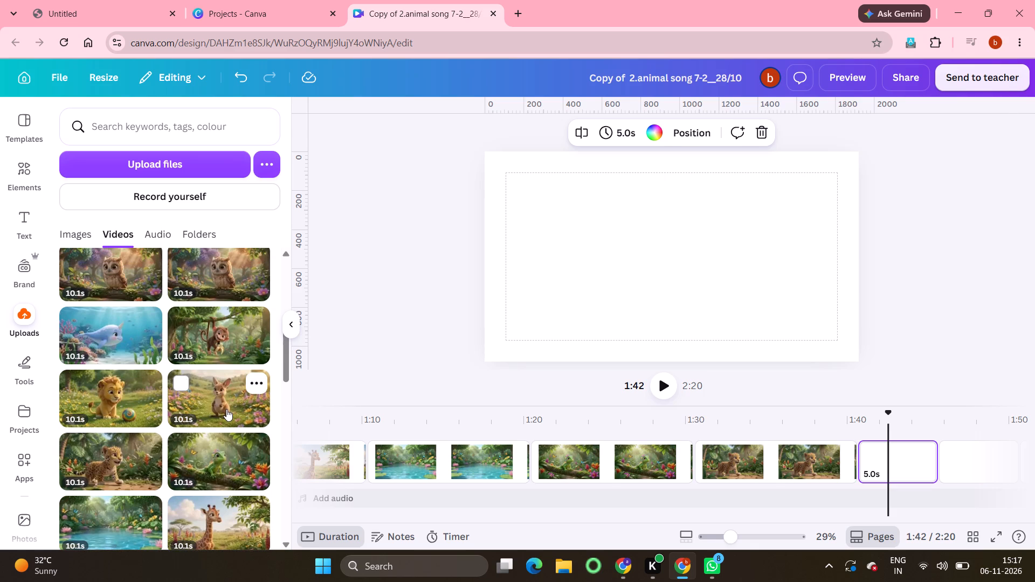
pyautogui.hscroll(-6, 690, 480)
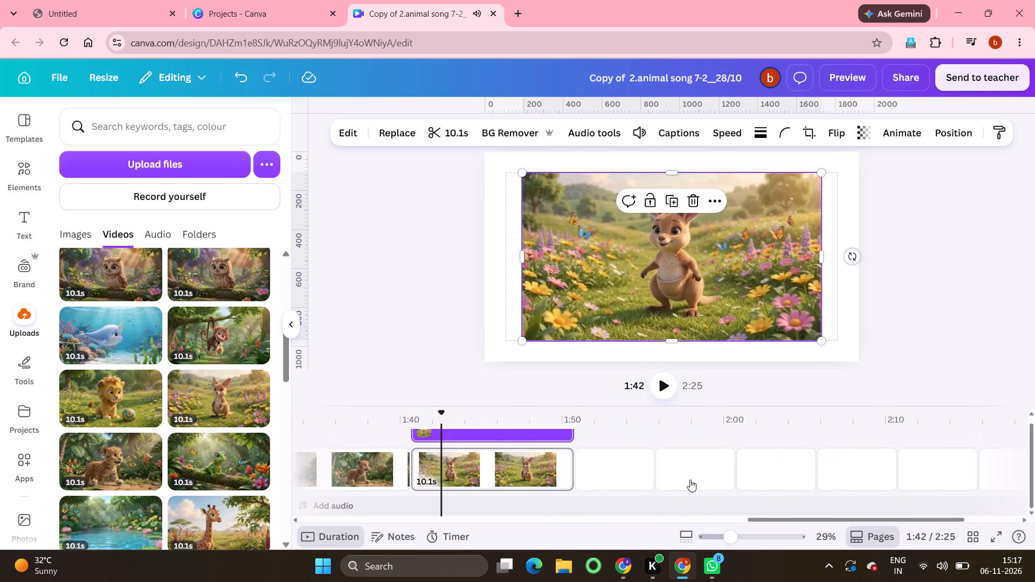
pyautogui.click(587, 460)
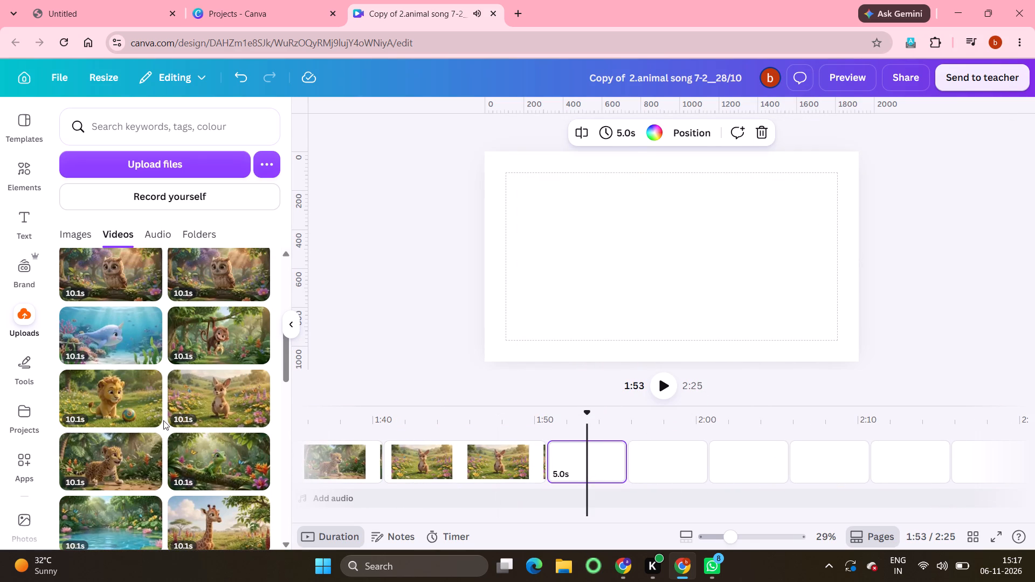
pyautogui.click(121, 396)
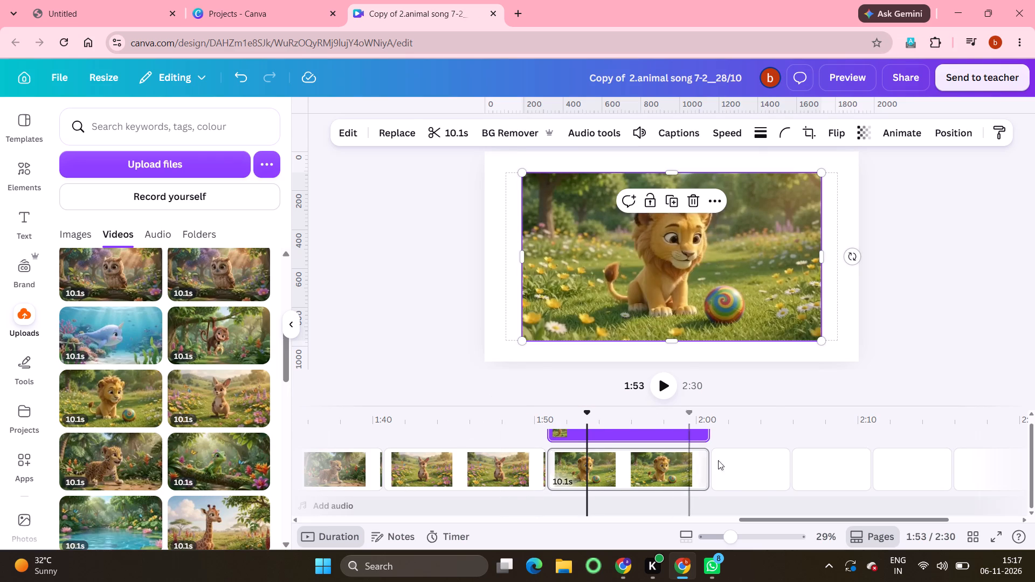
# Place the monkey clip on page 13 and the narwhal clip on page 14.
pyautogui.click(755, 470)
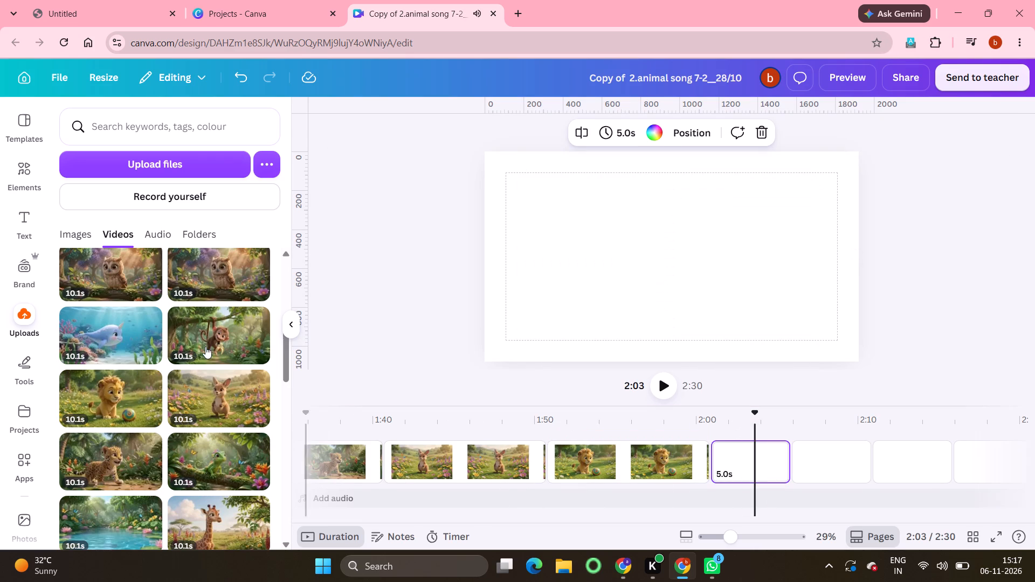
pyautogui.click(216, 329)
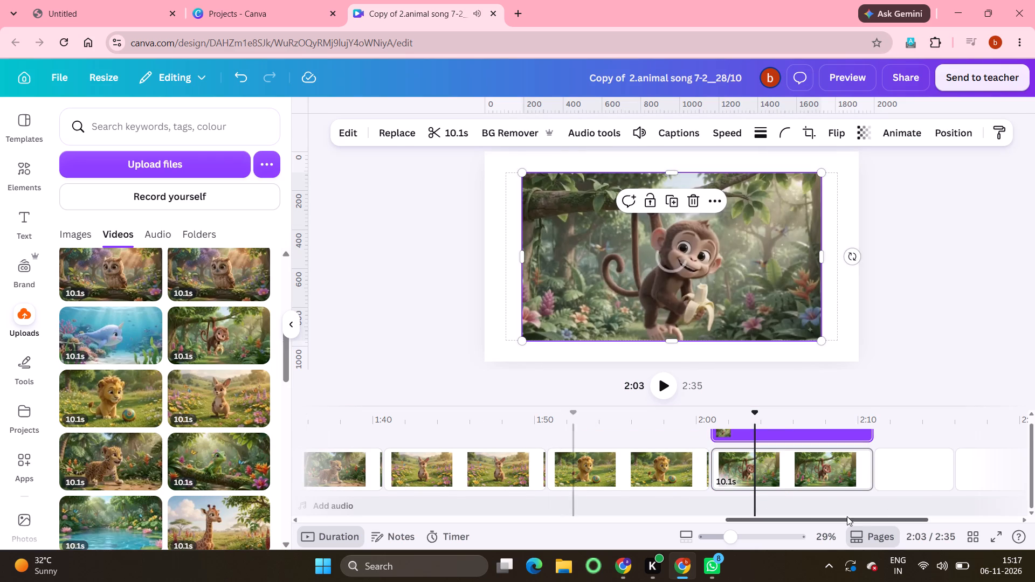
pyautogui.click(899, 471)
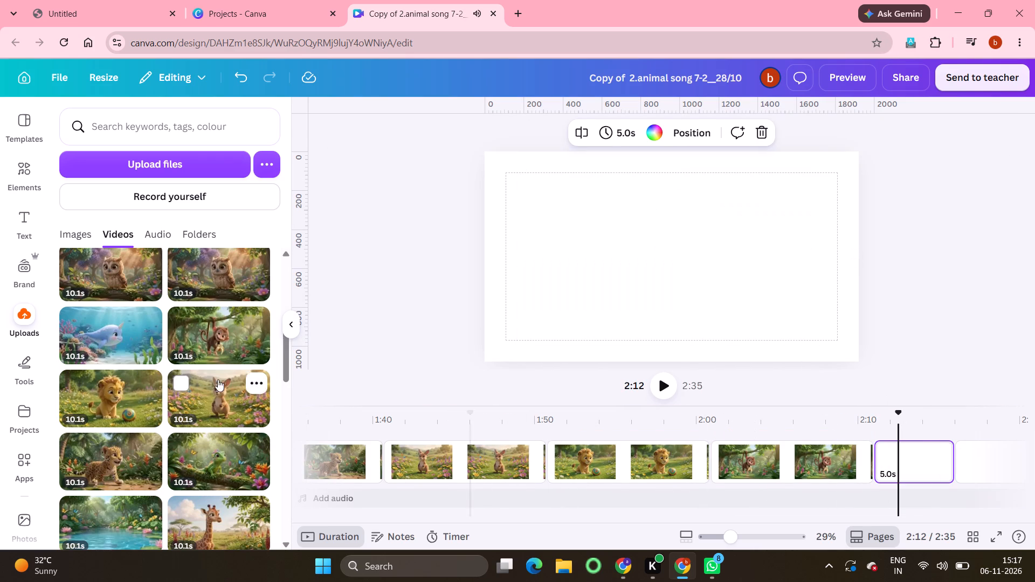
pyautogui.click(122, 325)
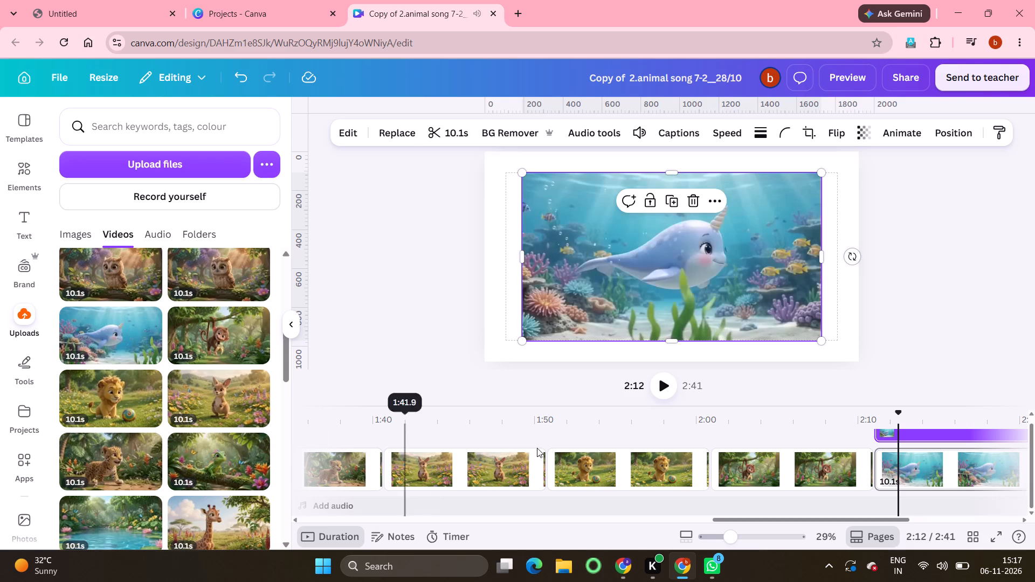
# Place the owl clip on page 15 and the penguin clip on page 16.
pyautogui.hscroll(-7, 772, 475)
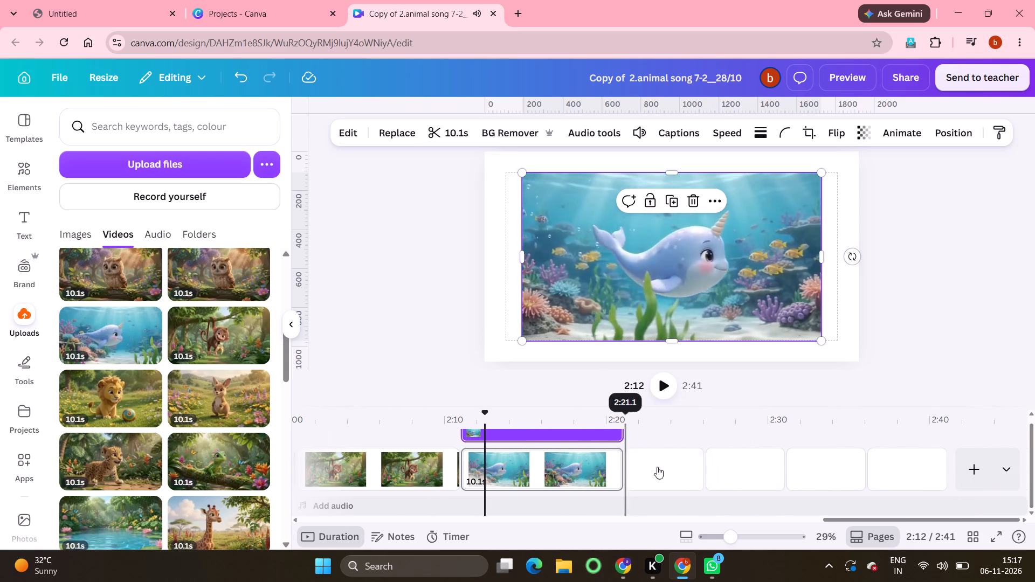
pyautogui.click(670, 463)
pyautogui.click(230, 269)
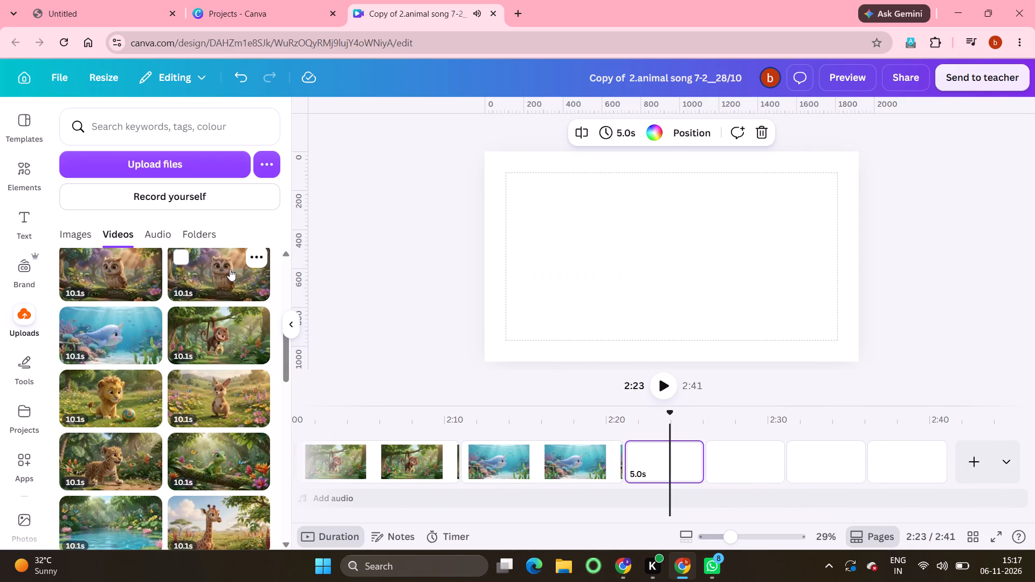
pyautogui.click(818, 469)
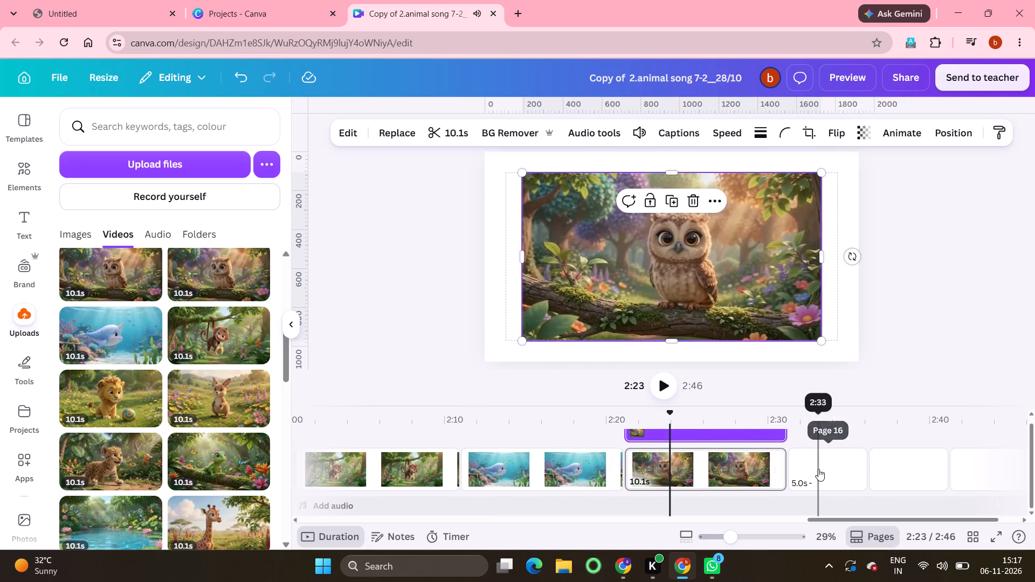
pyautogui.scroll(4, 234, 348)
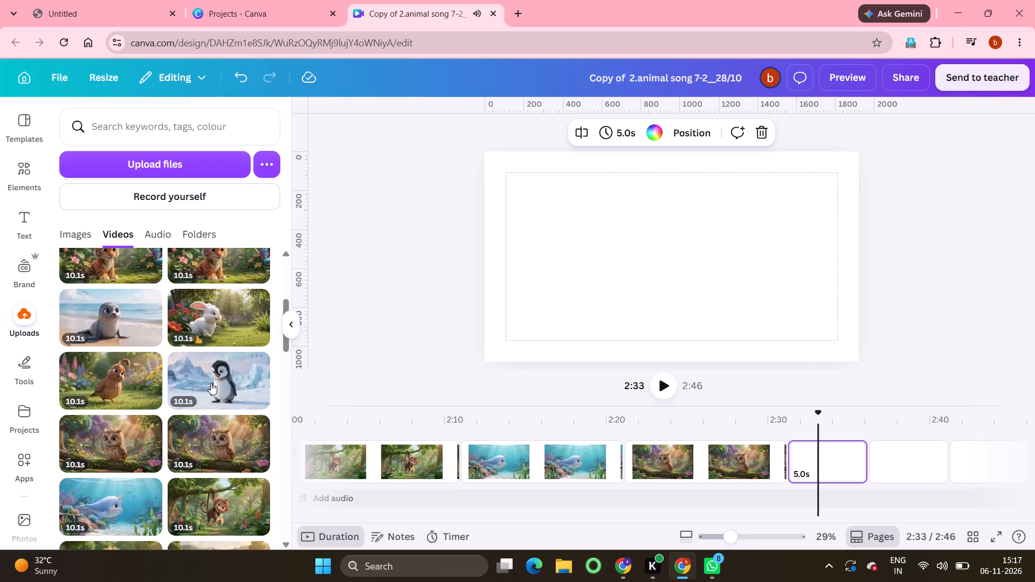
pyautogui.click(209, 385)
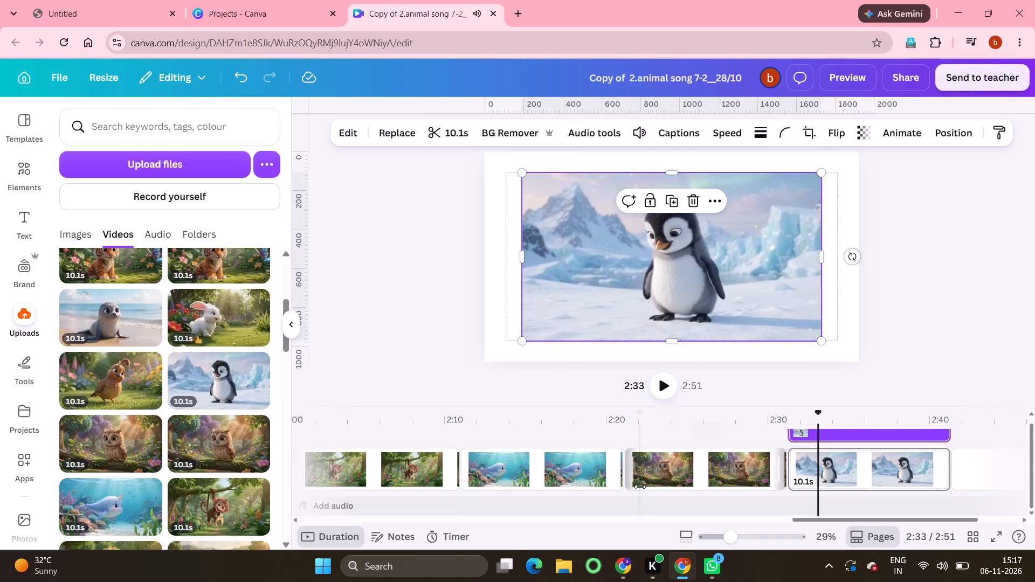
# Place the brown quail clip on page 17.
pyautogui.hscroll(-6, 640, 487)
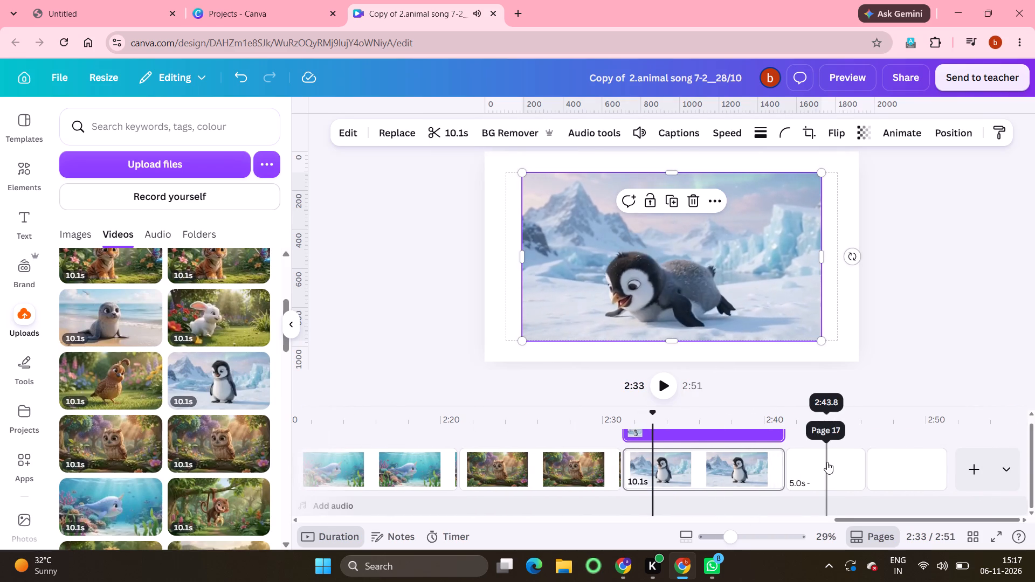
pyautogui.click(827, 462)
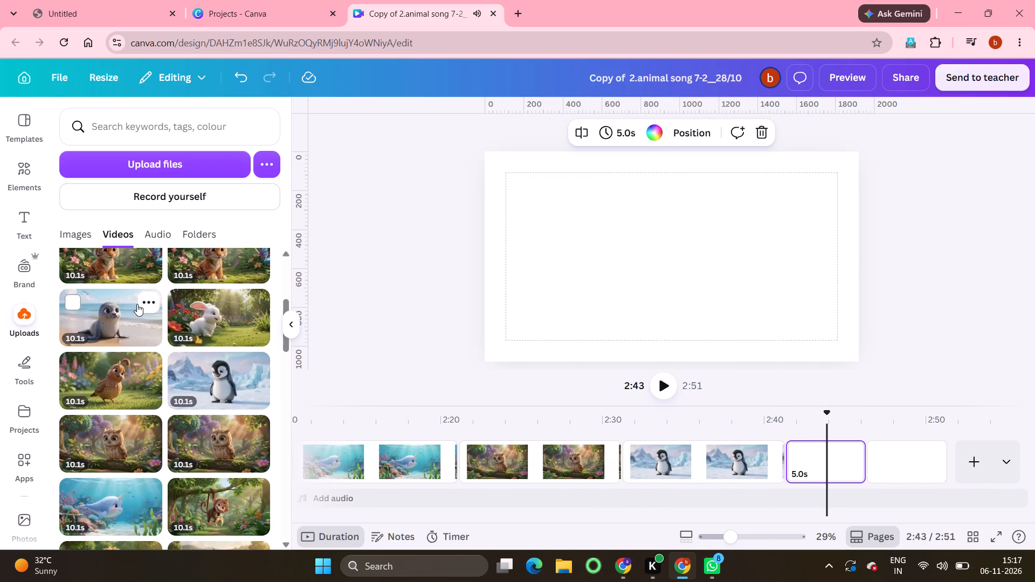
pyautogui.click(111, 391)
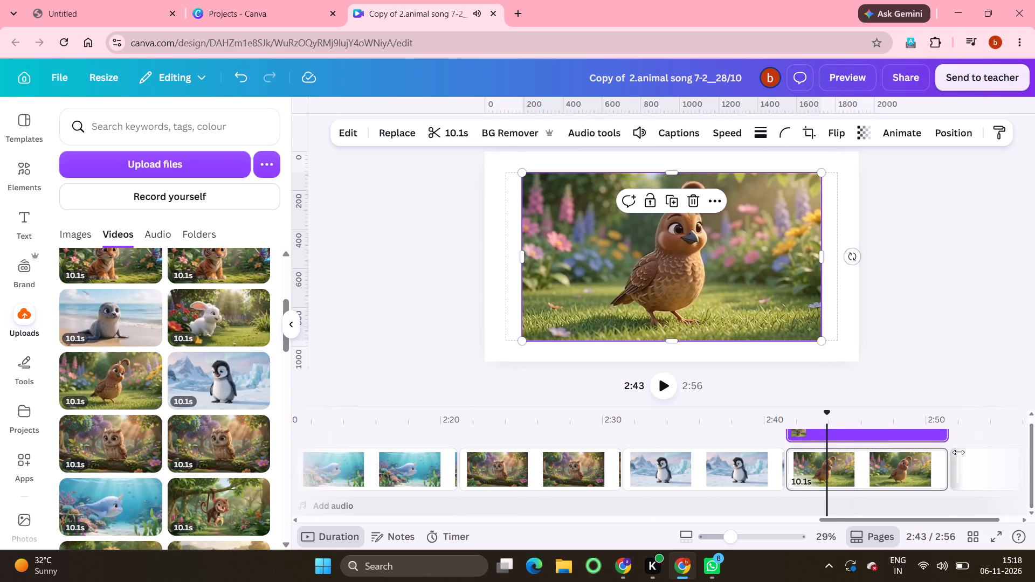
# Add four more blank 5-second pages at the end of the timeline.
pyautogui.hscroll(-4, 958, 452)
pyautogui.click(975, 461)
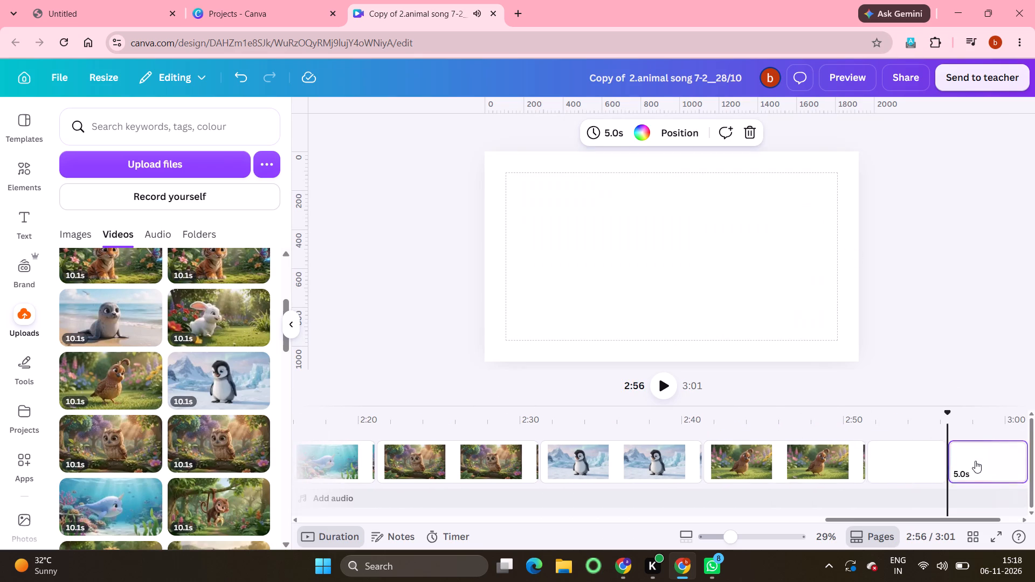
pyautogui.tripleClick(975, 461)
pyautogui.tripleClick(975, 461)
pyautogui.doubleClick(975, 461)
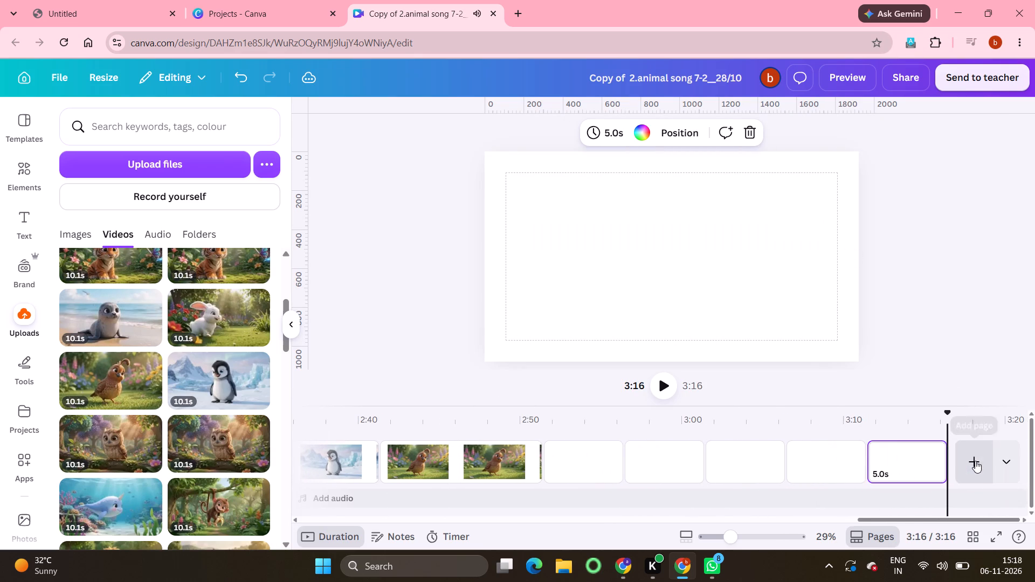
# Place the white rabbit clip on page 18 and the seal clip on page 19.
pyautogui.click(577, 472)
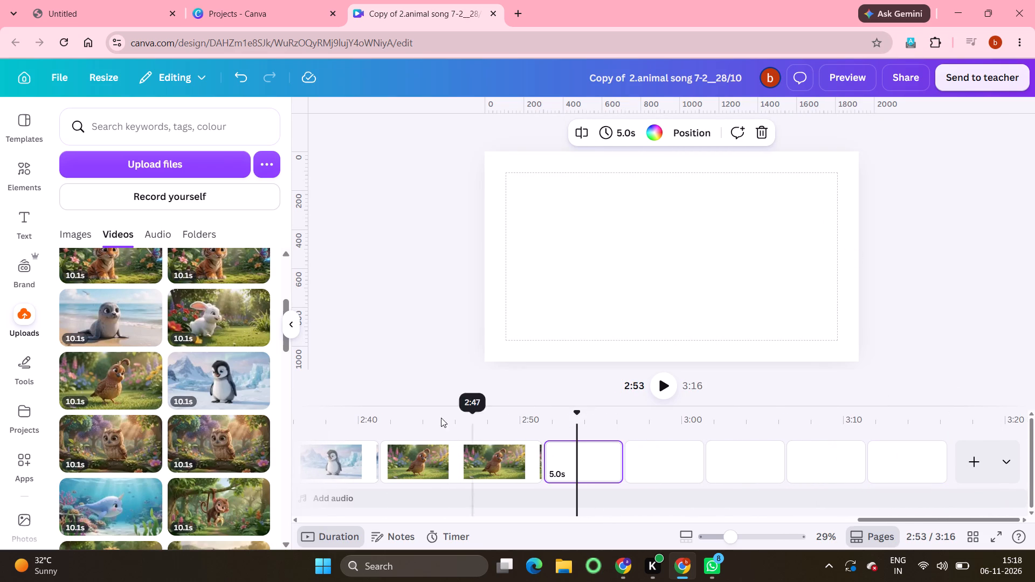
pyautogui.click(226, 311)
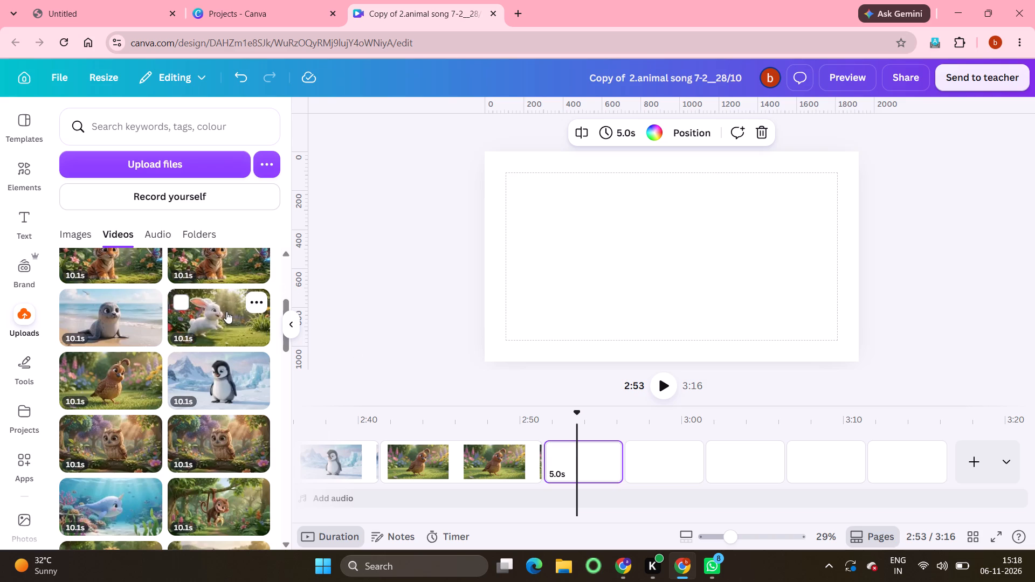
pyautogui.click(730, 468)
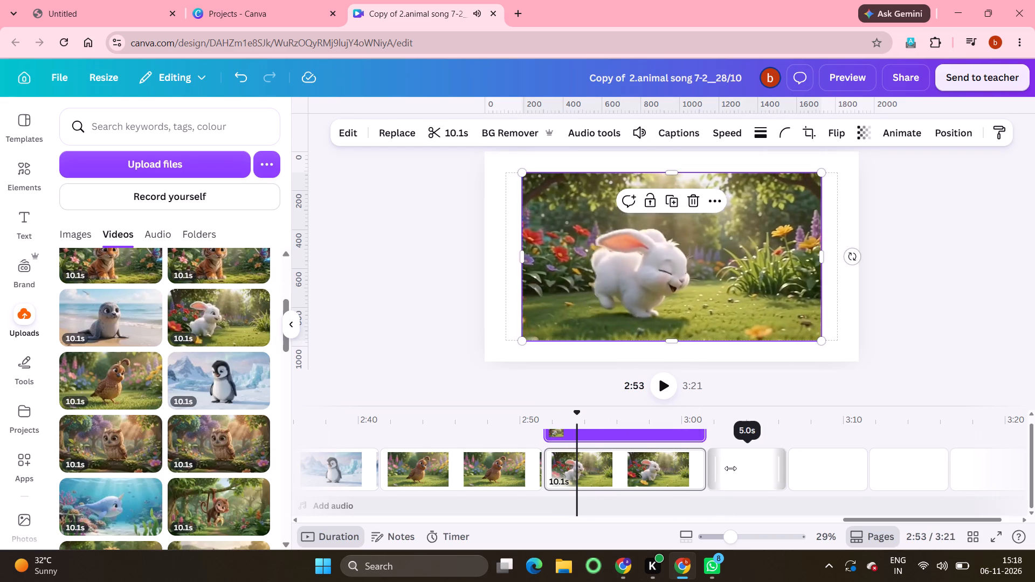
pyautogui.click(99, 306)
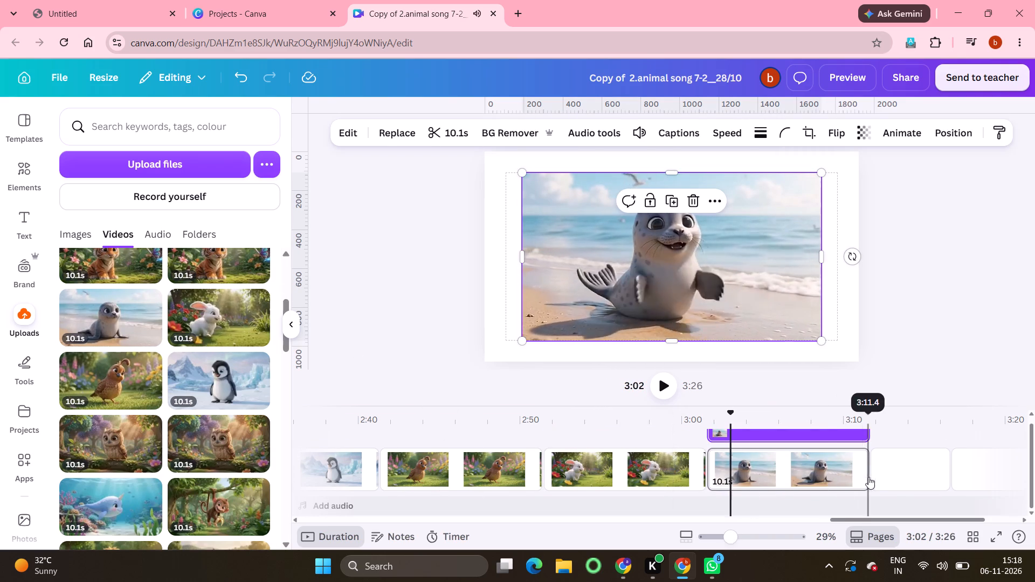
# Place the tiger cub clip on page 20 and the purple sea urchin clip on page 21.
pyautogui.hscroll(-5, 868, 477)
pyautogui.click(736, 466)
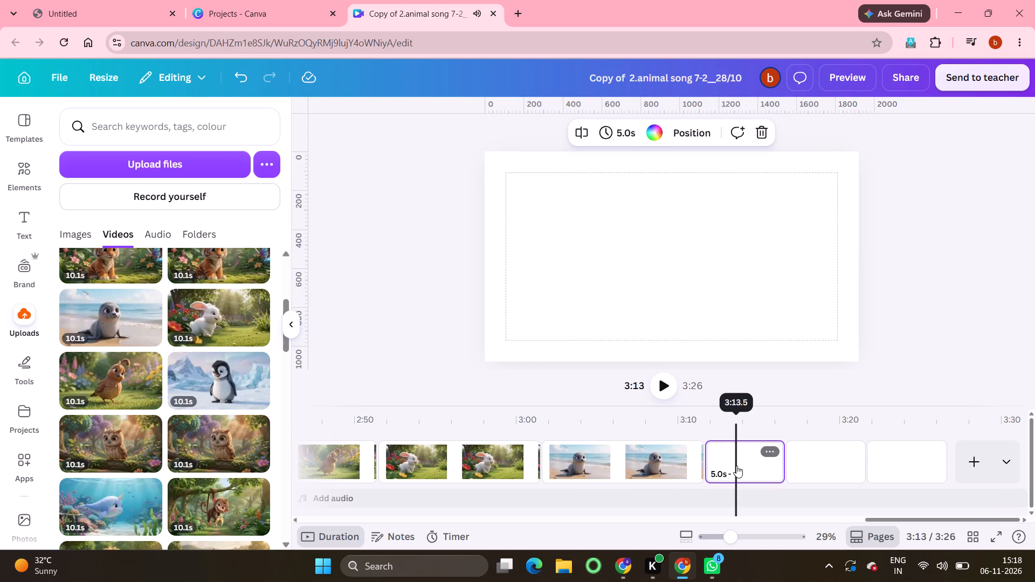
pyautogui.scroll(2, 232, 316)
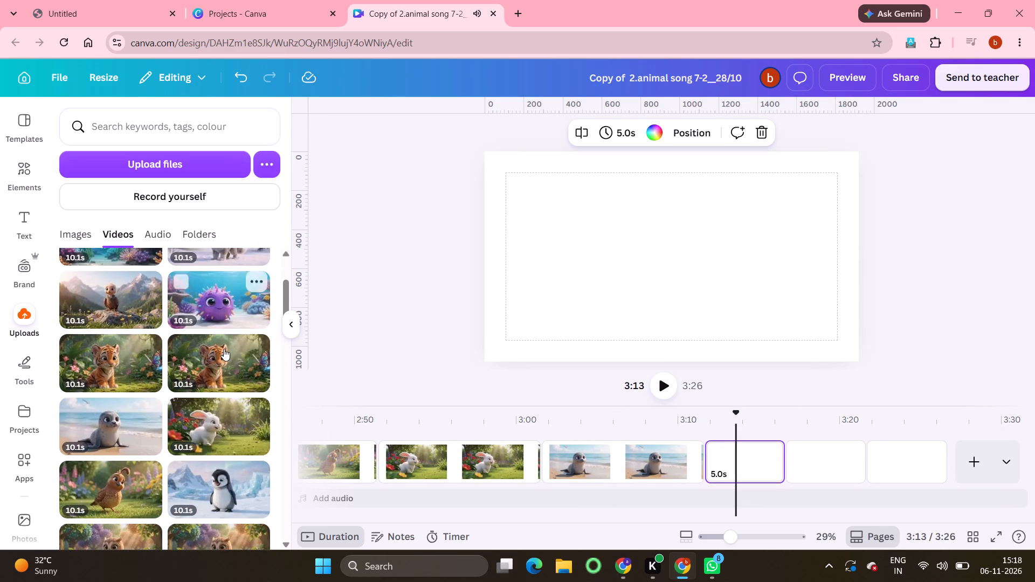
pyautogui.click(223, 349)
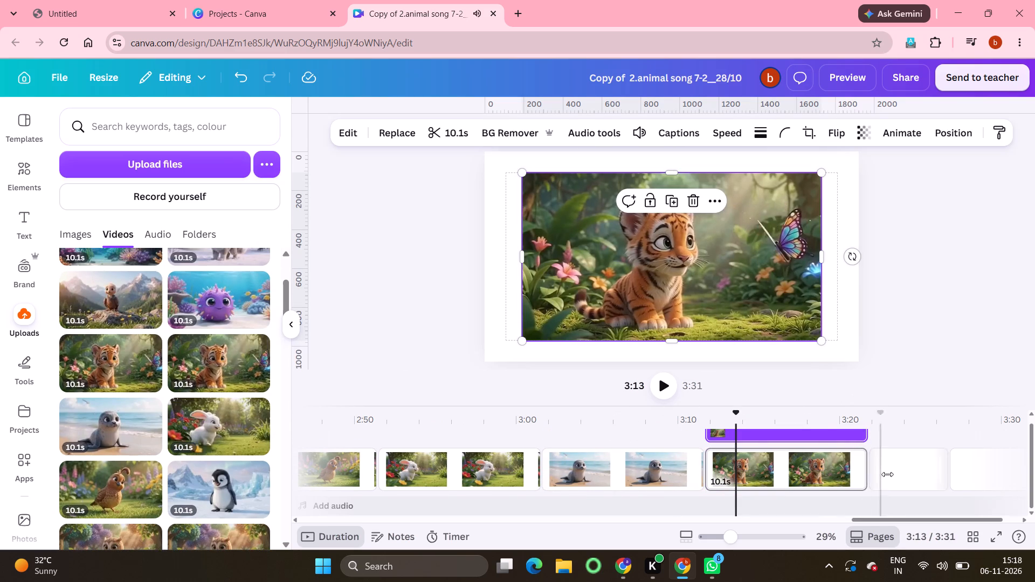
pyautogui.click(894, 474)
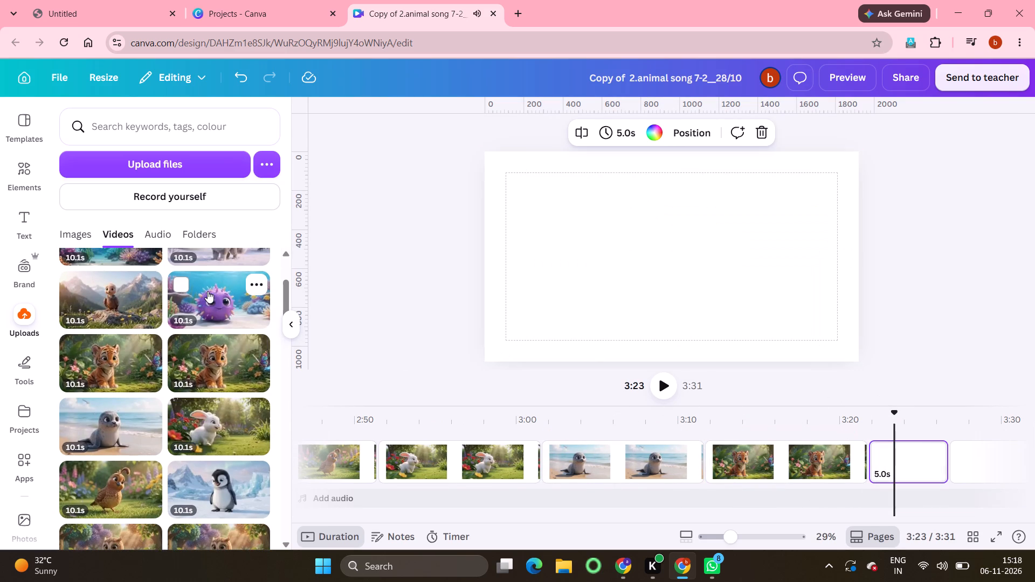
pyautogui.click(211, 295)
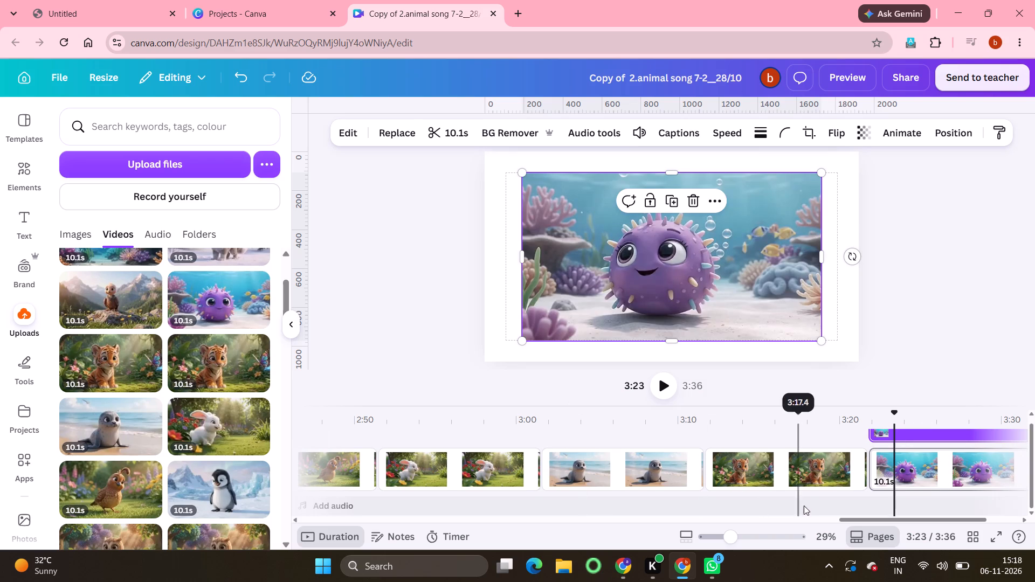
pyautogui.hscroll(-12, 804, 505)
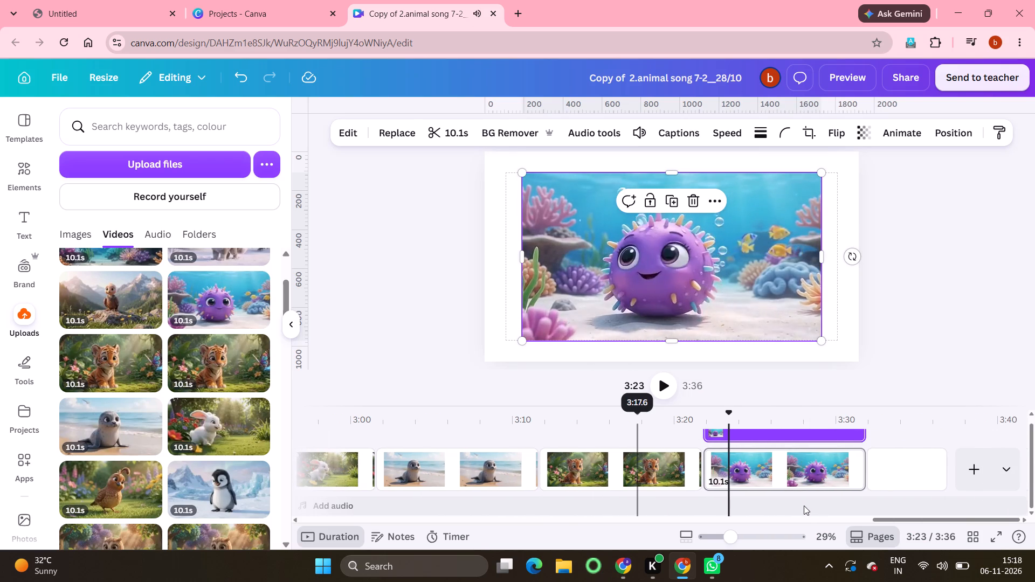
# Place the brown bird-on-a-rock clip with the mountain background on page 22.
pyautogui.click(909, 467)
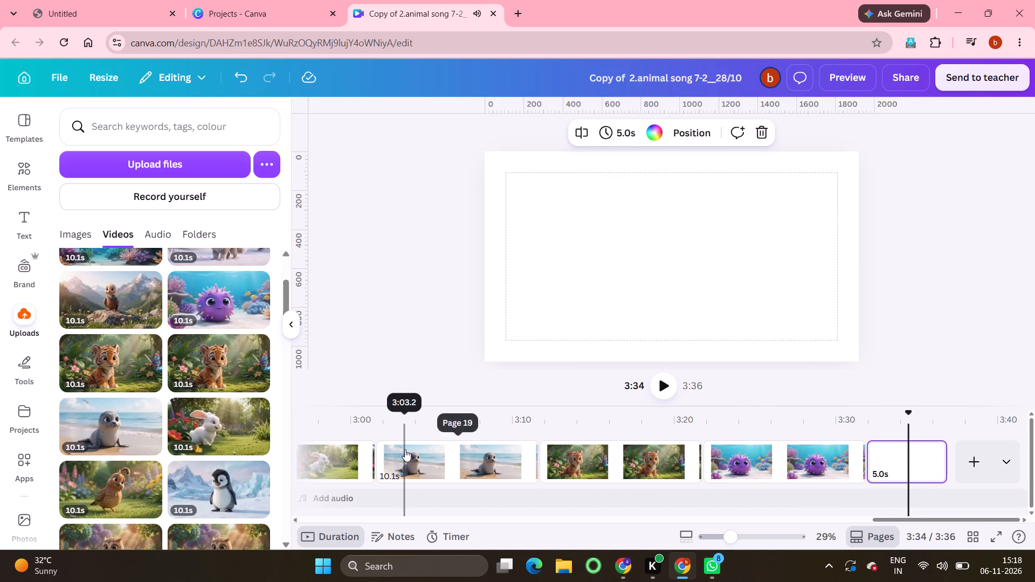
pyautogui.click(116, 288)
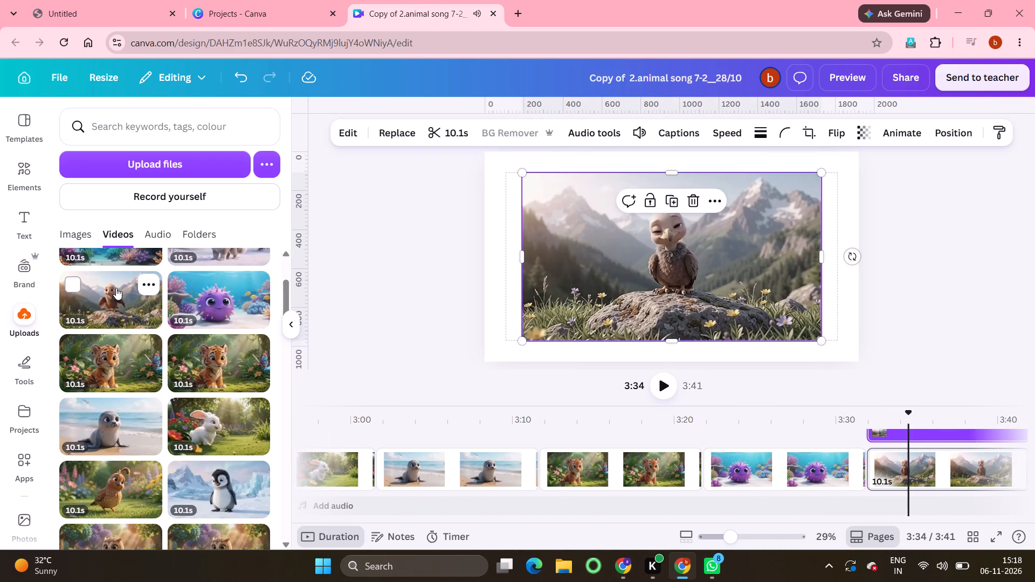
# Add five more blank 5-second pages at the end of the timeline.
pyautogui.hscroll(-6, 736, 458)
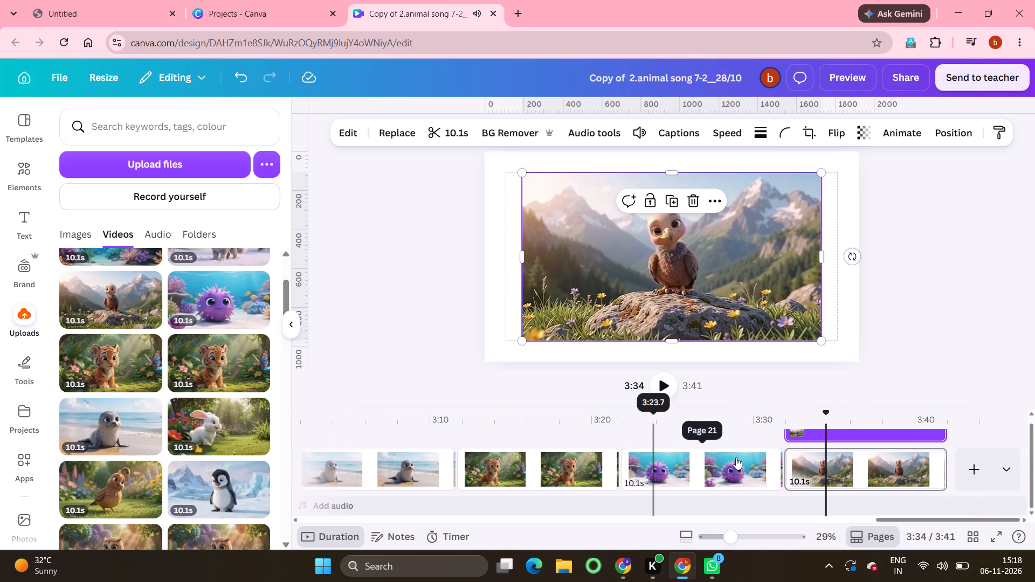
pyautogui.click(969, 477)
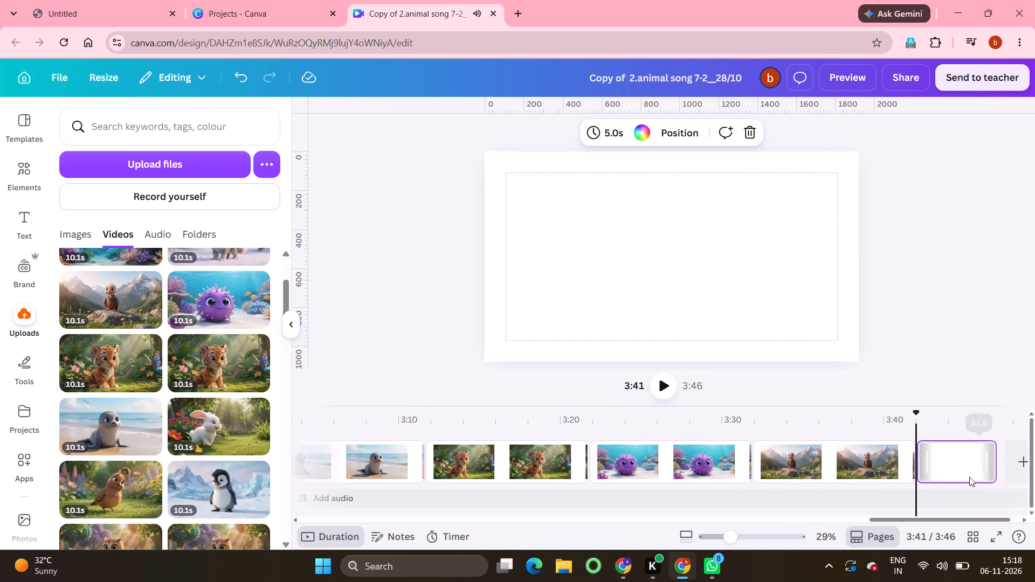
pyautogui.click(969, 477)
pyautogui.click(969, 477)
pyautogui.click(969, 477)
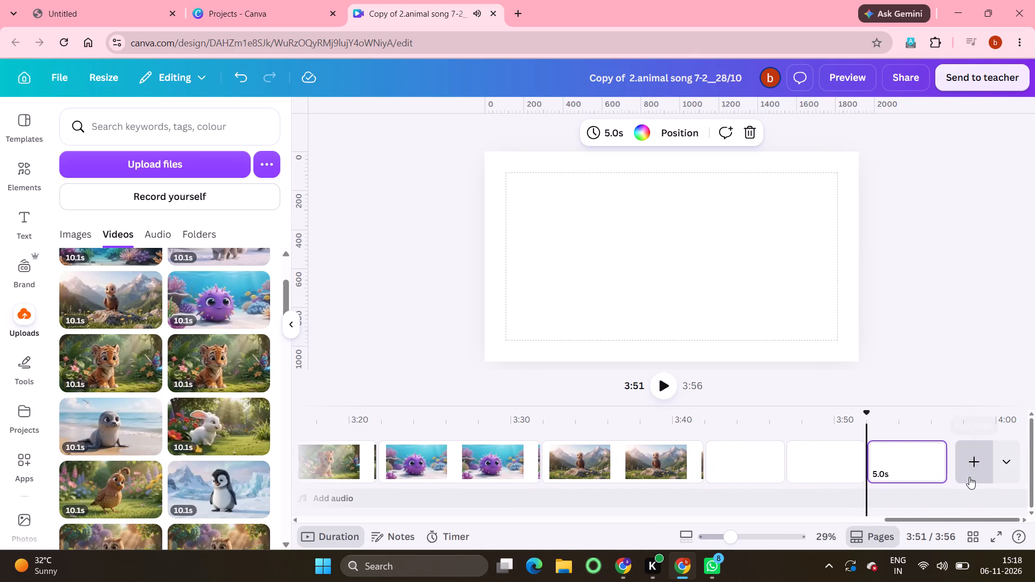
pyautogui.click(969, 477)
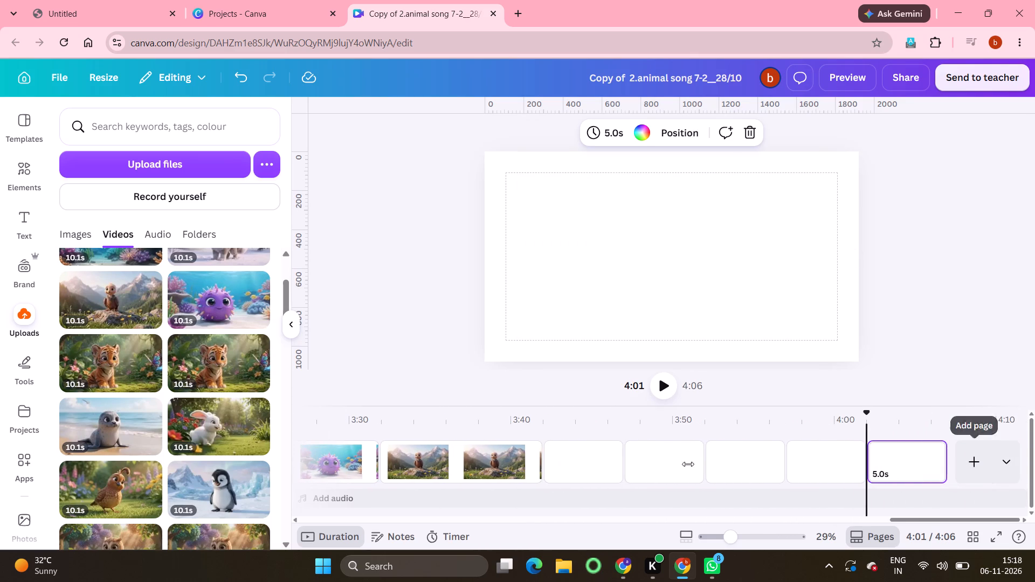
# Place the grey wolf pup clip on page 23 and the transparent fish clip on page 24.
pyautogui.click(604, 463)
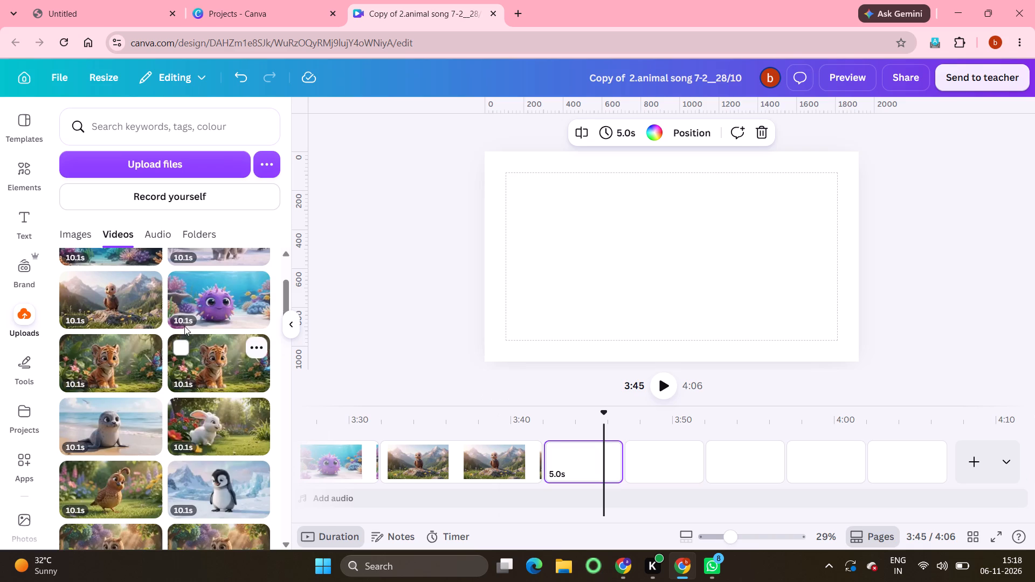
pyautogui.scroll(3, 183, 325)
pyautogui.click(226, 346)
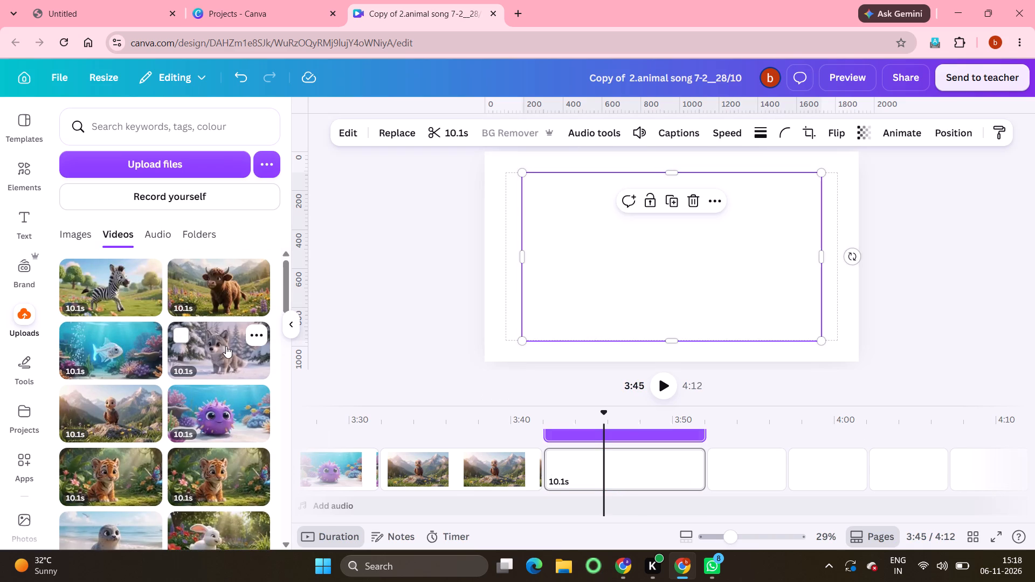
pyautogui.click(760, 474)
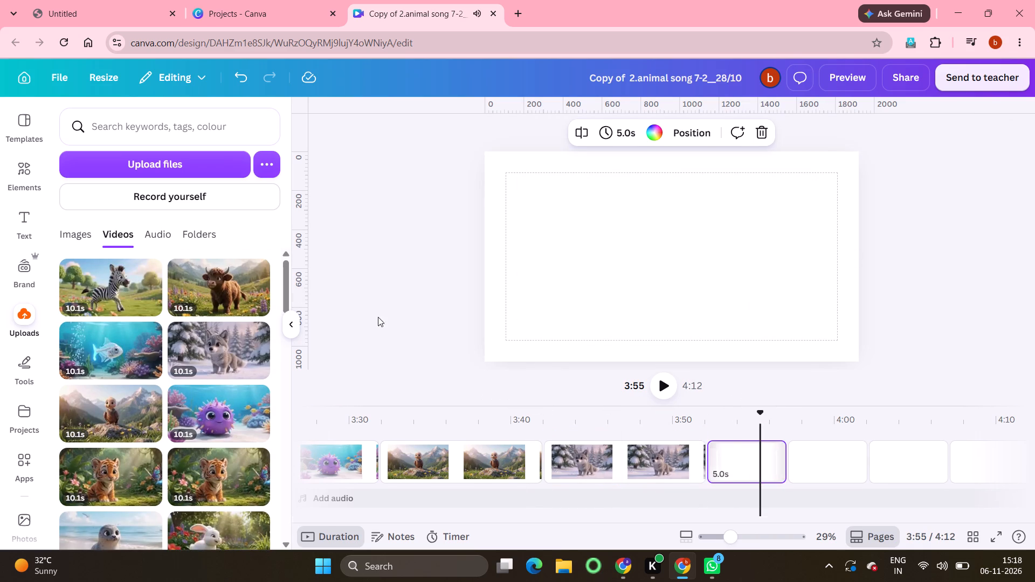
pyautogui.click(125, 332)
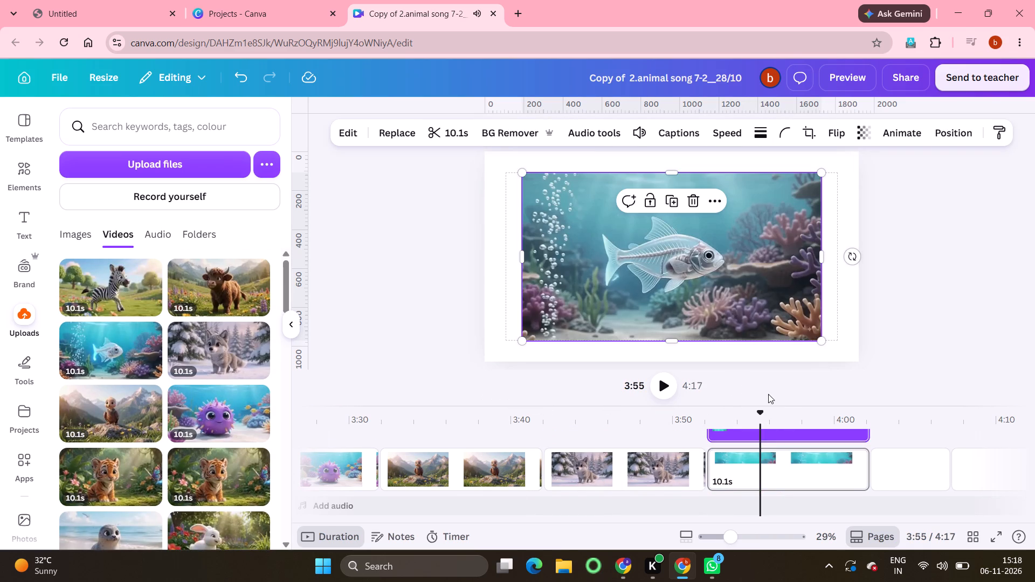
# Place the brown yak calf clip on page 25 and the zebra clip on page 26.
pyautogui.click(899, 461)
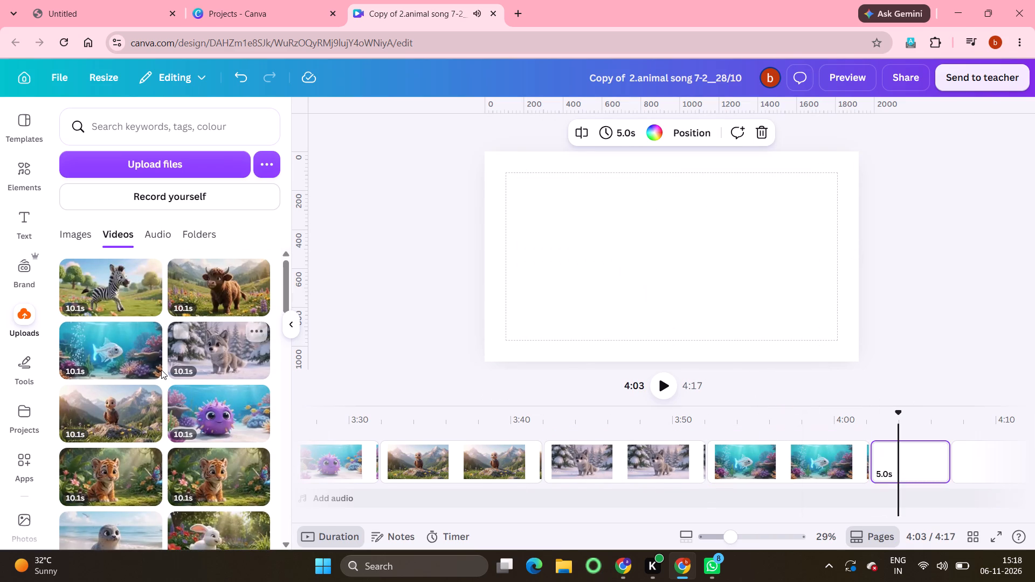
pyautogui.click(228, 277)
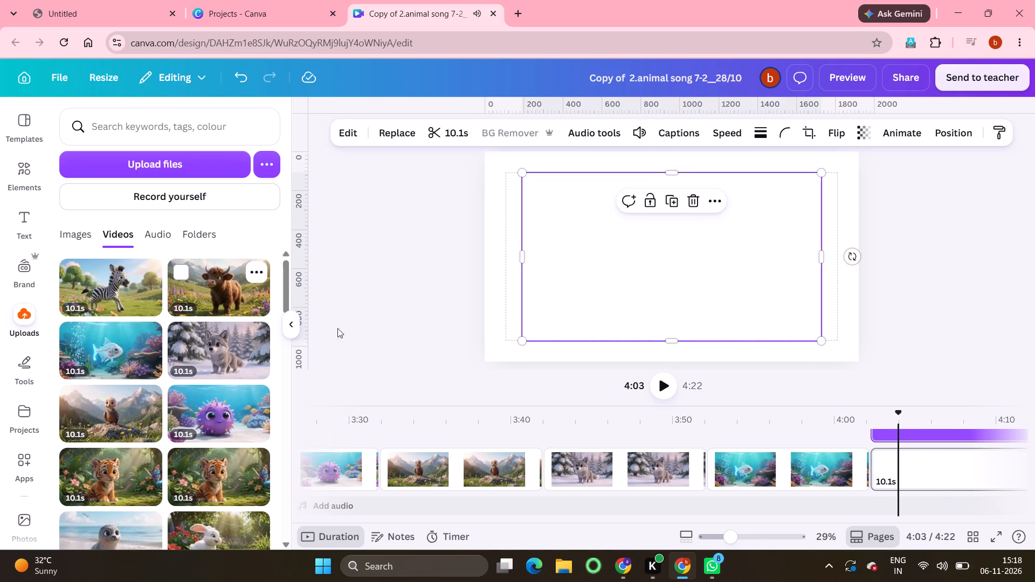
pyautogui.hscroll(-6, 837, 485)
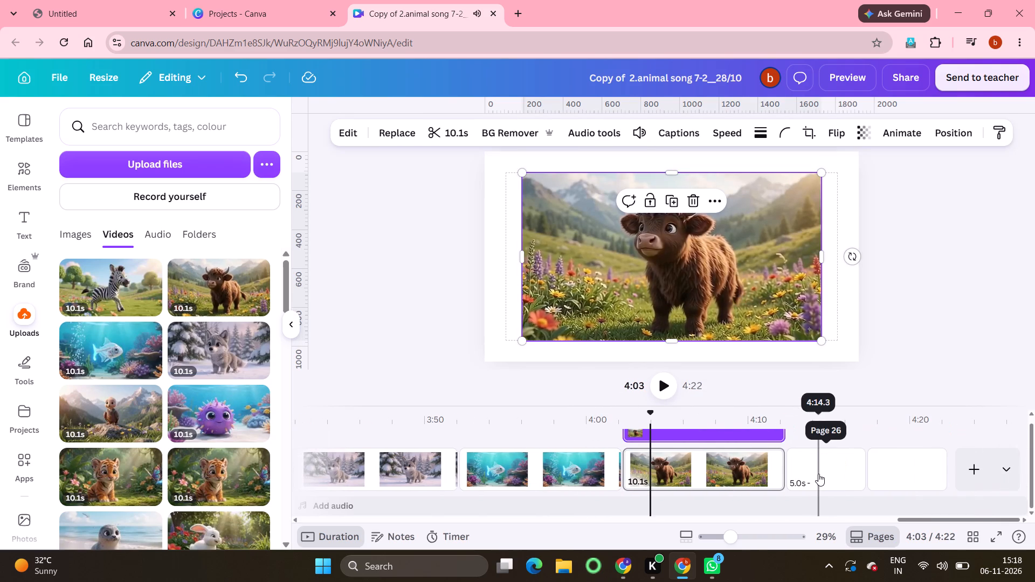
pyautogui.click(818, 474)
pyautogui.click(100, 271)
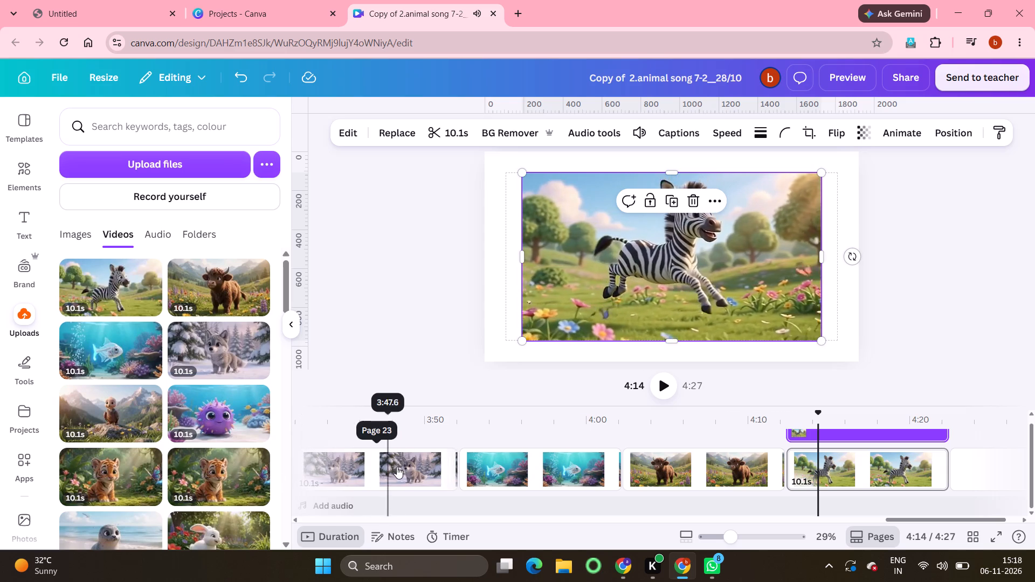
# Extract the audio from the alligator clip on page 1 into a separate track.
pyautogui.hscroll(13, 406, 467)
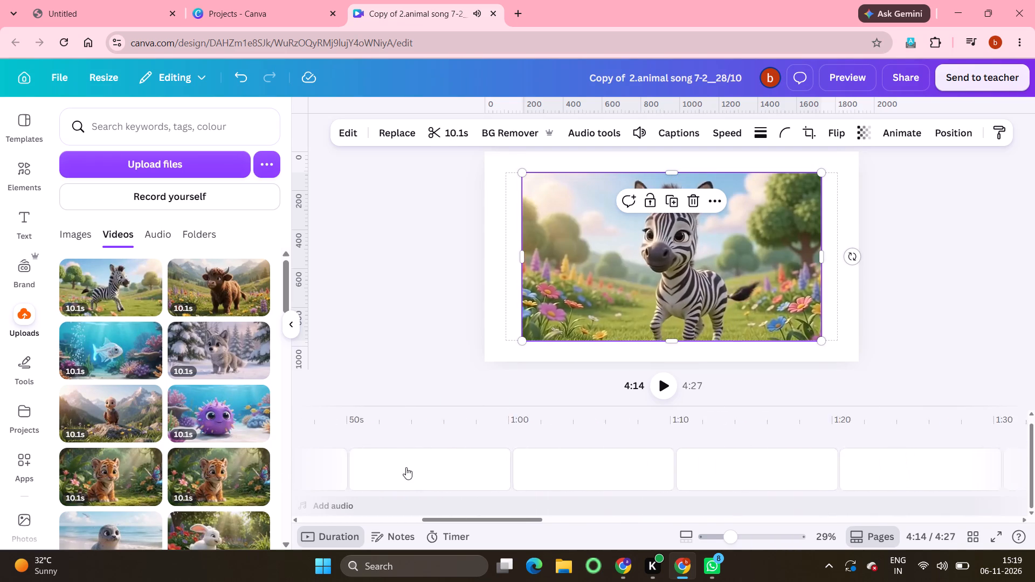
pyautogui.hscroll(7, 406, 467)
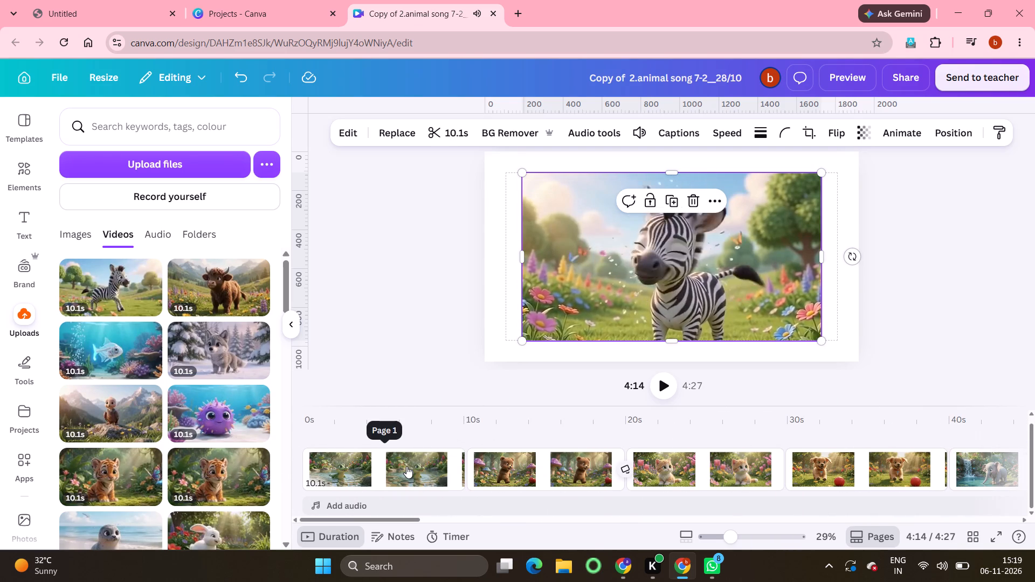
pyautogui.click(406, 465)
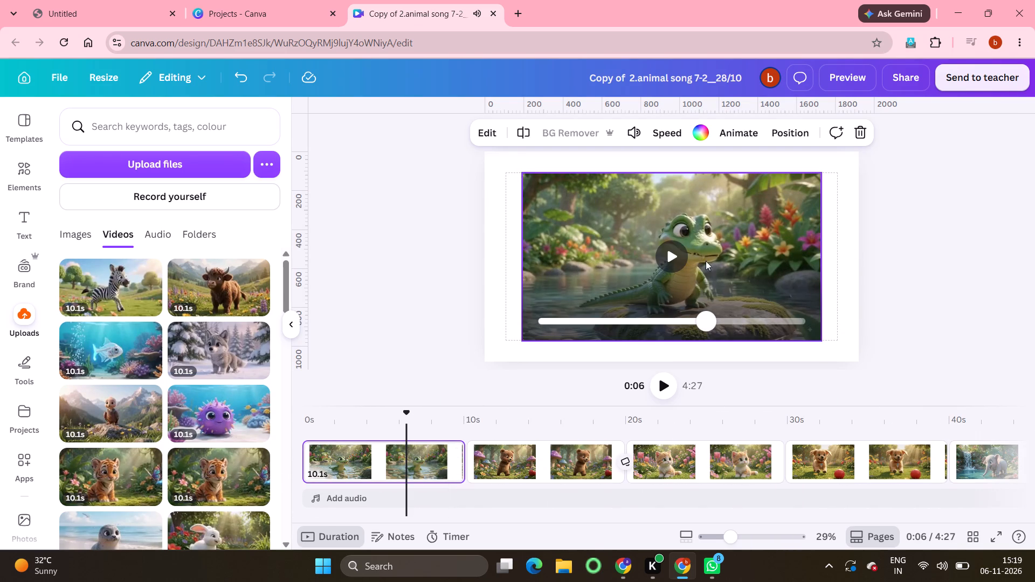
pyautogui.click(718, 216)
pyautogui.click(714, 200)
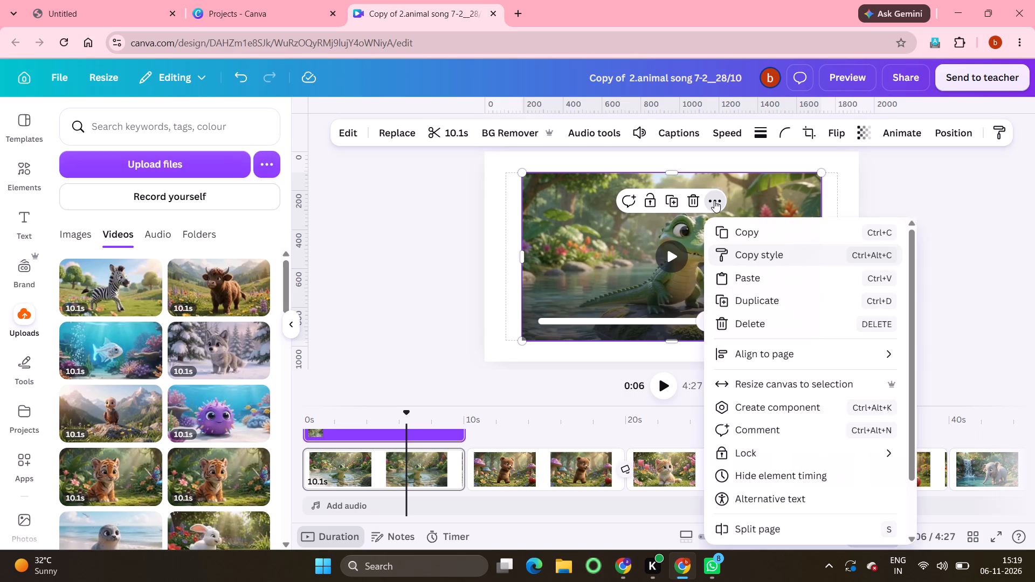
pyautogui.scroll(-6, 777, 457)
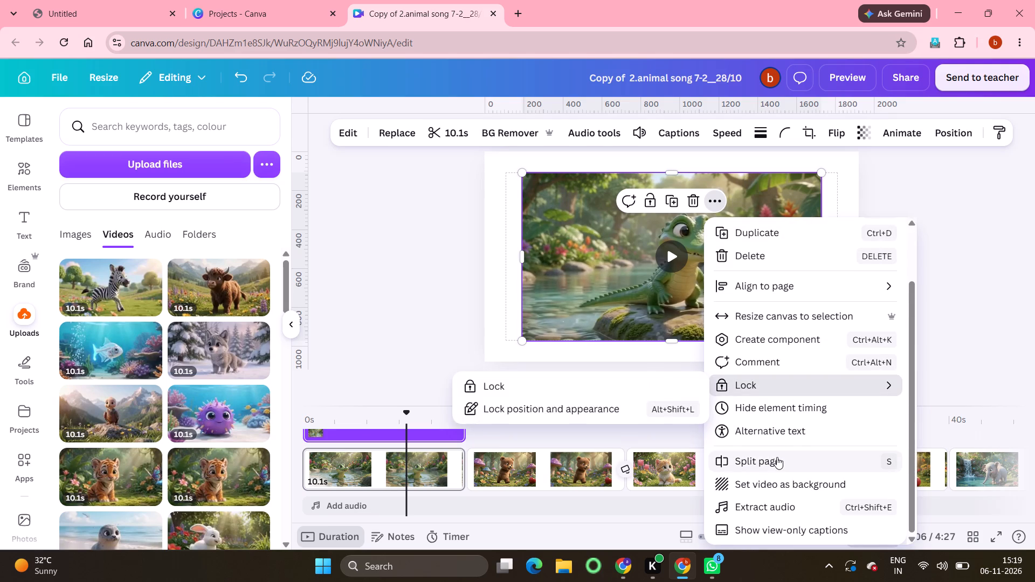
pyautogui.click(774, 502)
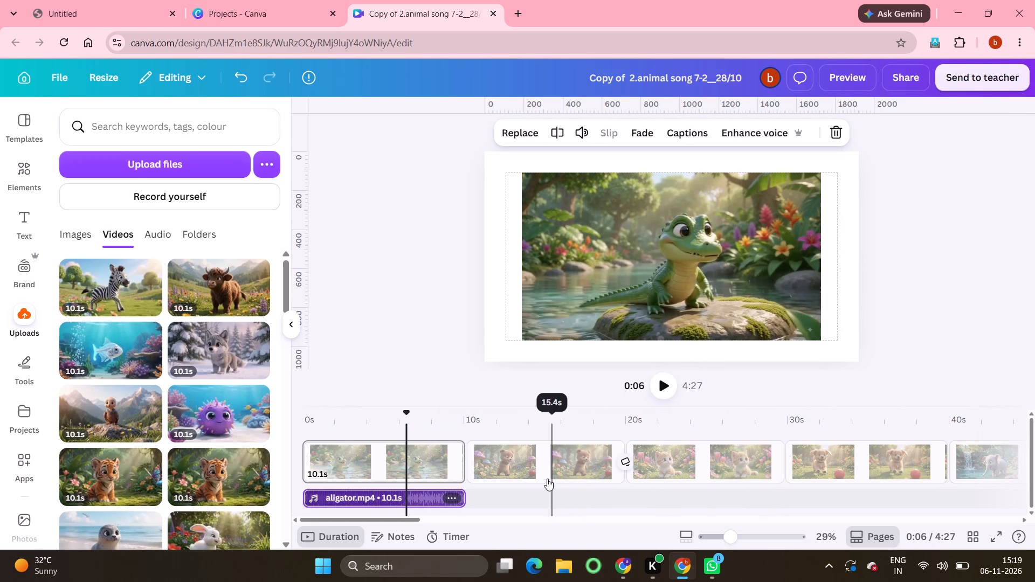
# Extract the audio from the bear clip on page 2 into a separate track.
pyautogui.click(536, 456)
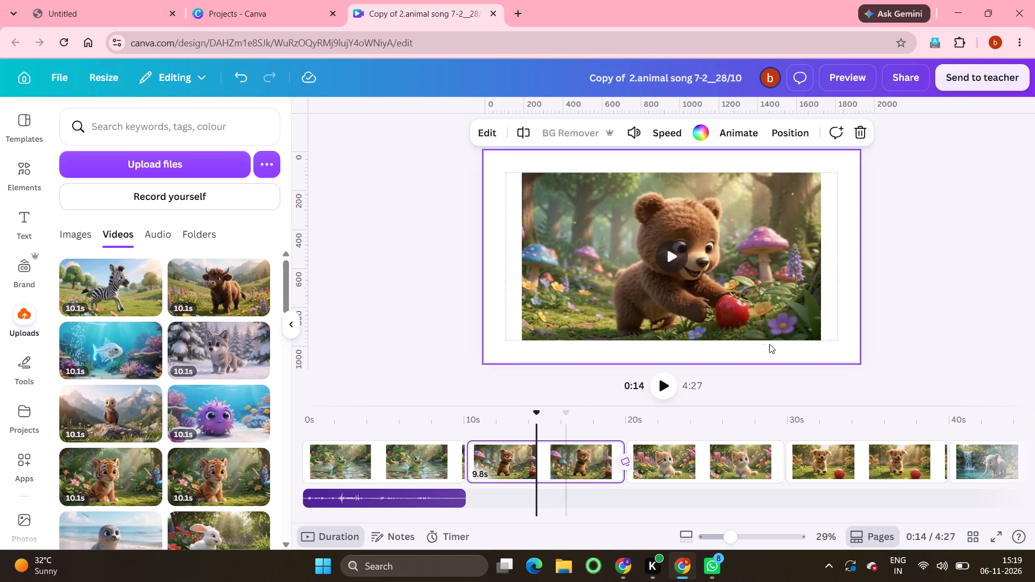
pyautogui.click(799, 294)
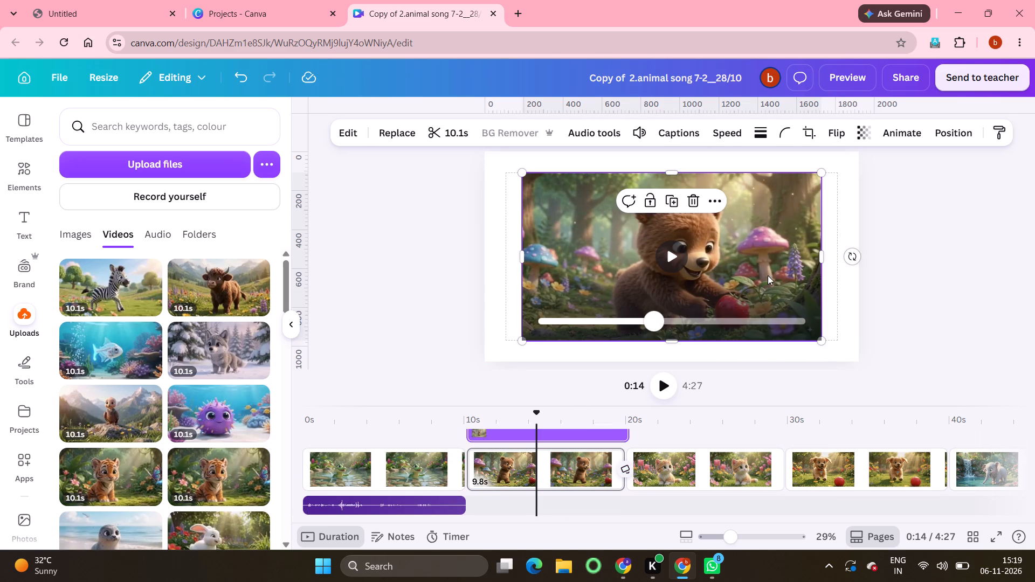
pyautogui.click(709, 192)
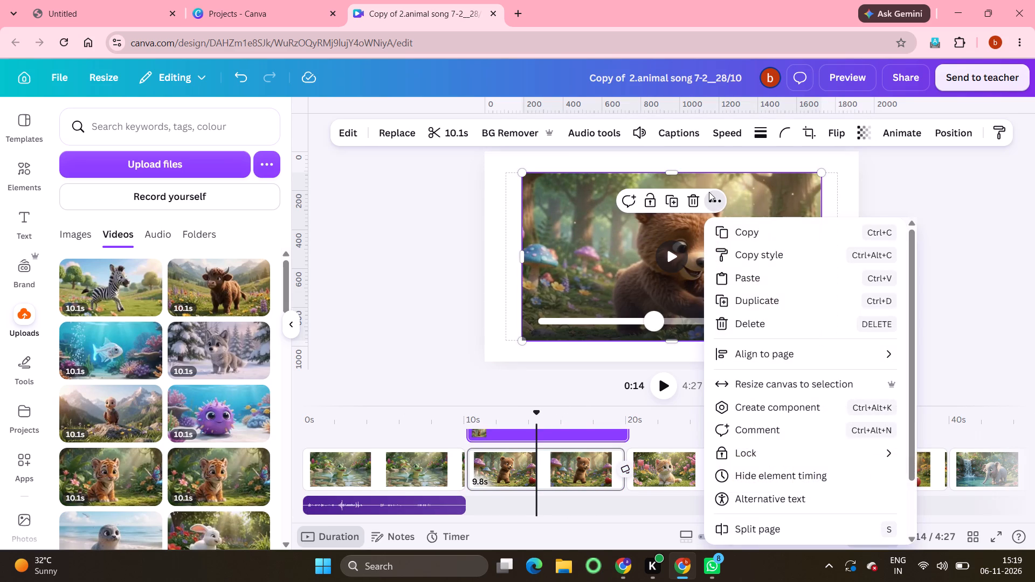
pyautogui.scroll(-4, 824, 390)
pyautogui.click(771, 510)
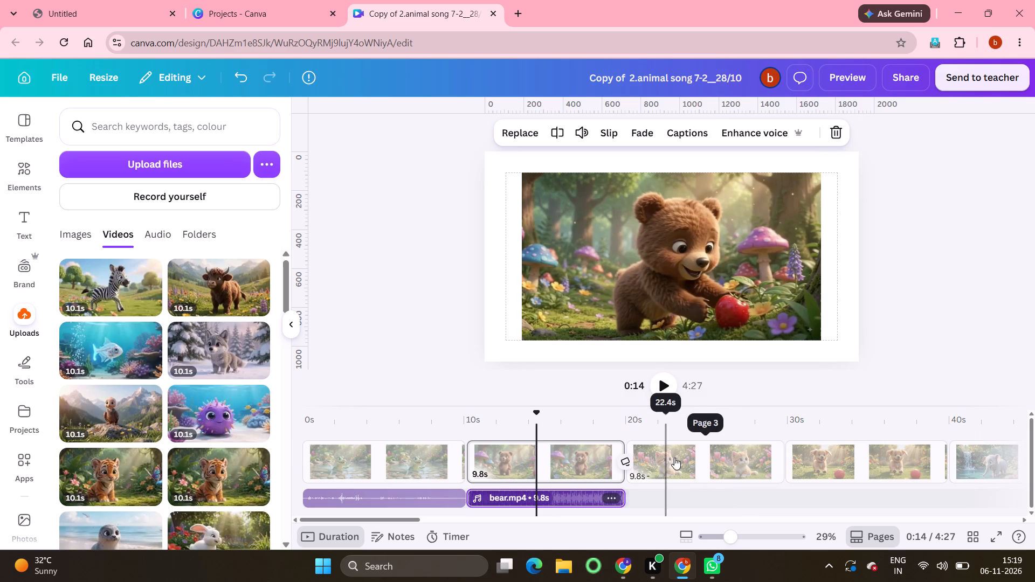
# Extract the audio from the kitten clip on page 3 into a separate track.
pyautogui.click(709, 461)
pyautogui.click(758, 281)
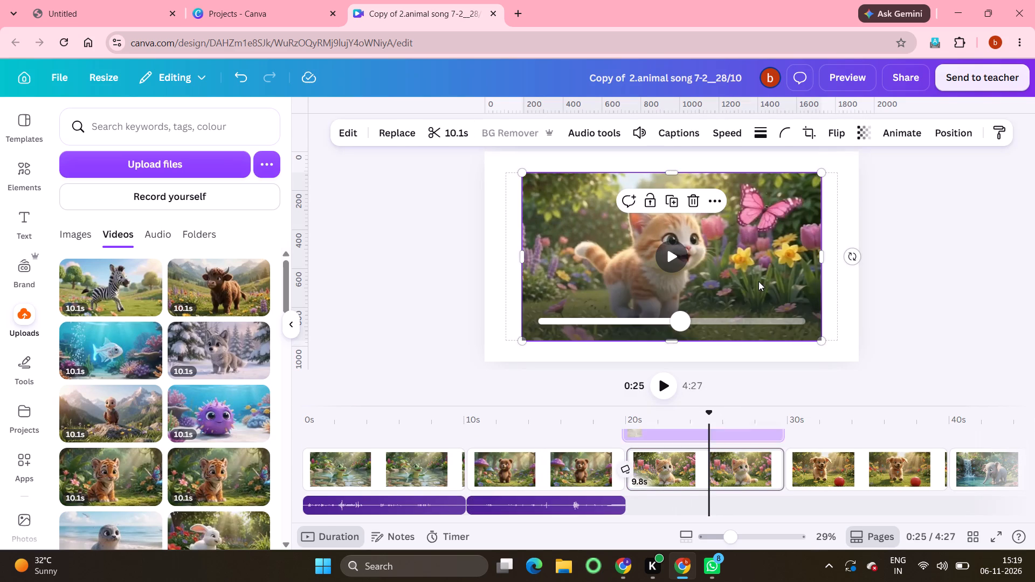
pyautogui.click(718, 199)
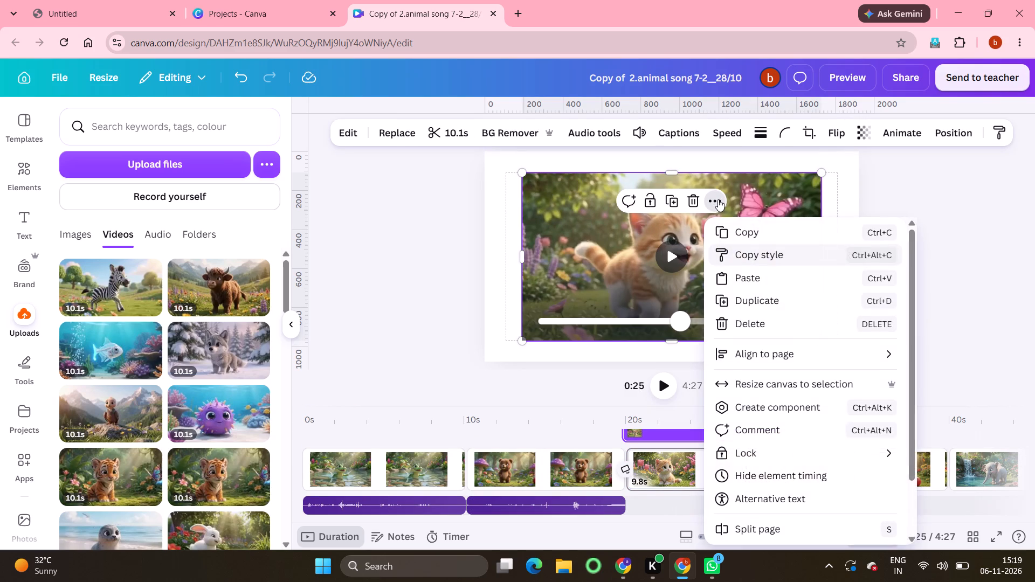
pyautogui.scroll(-6, 773, 442)
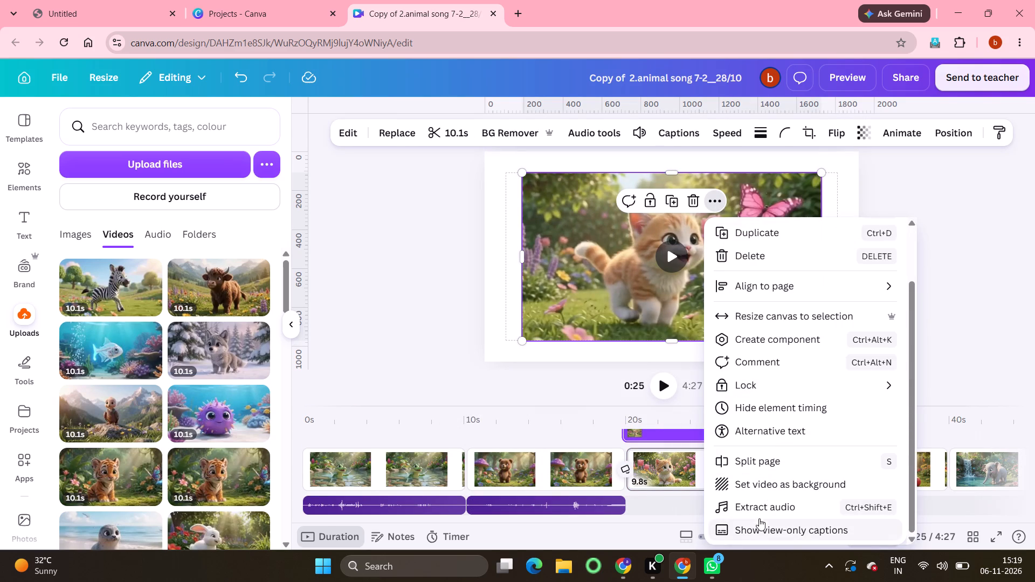
pyautogui.click(759, 507)
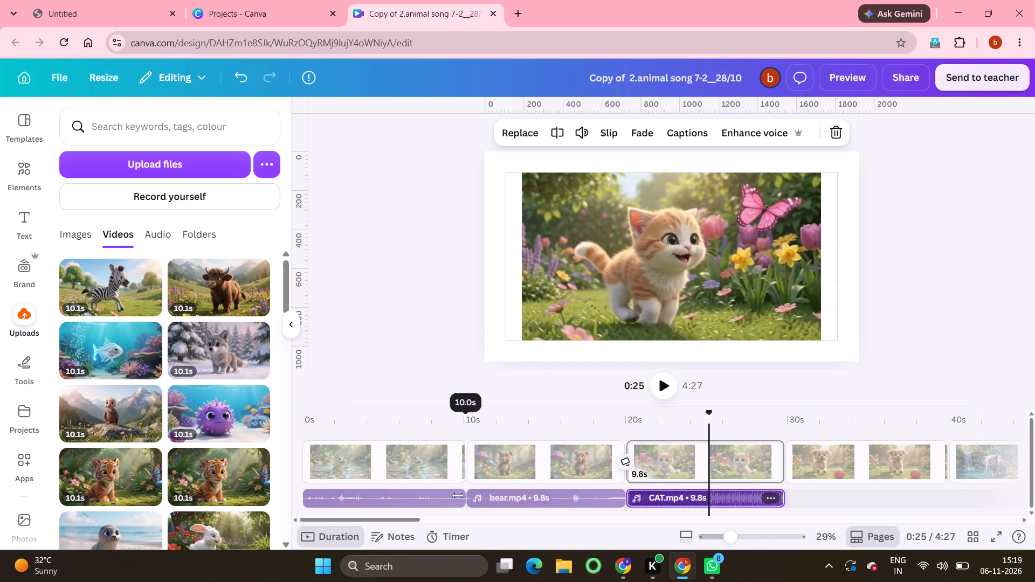
# Delete the extracted aligator.mp4 and bear.mp4 audio tracks below pages 1 and 2.
pyautogui.click(439, 504)
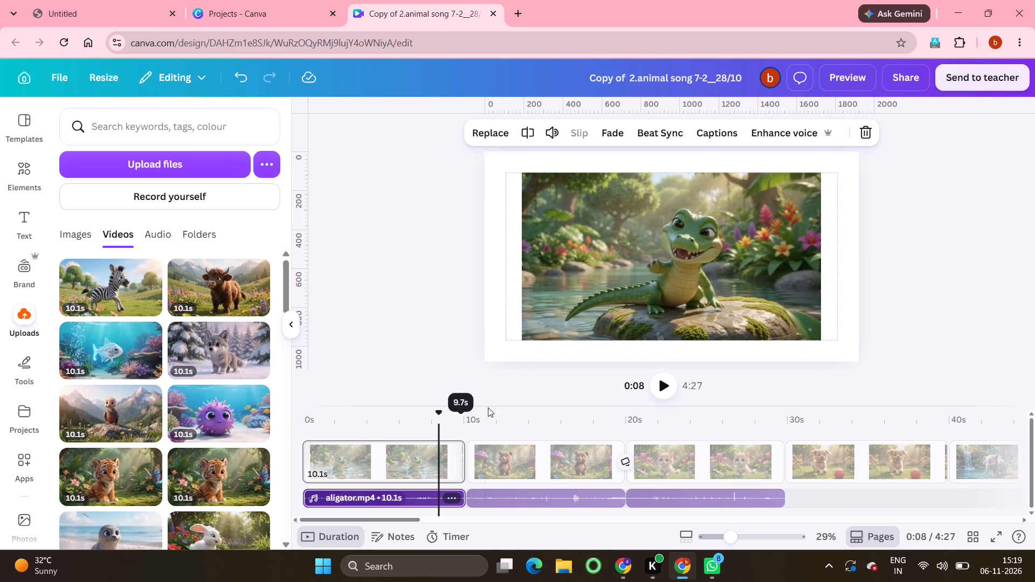
pyautogui.click(451, 498)
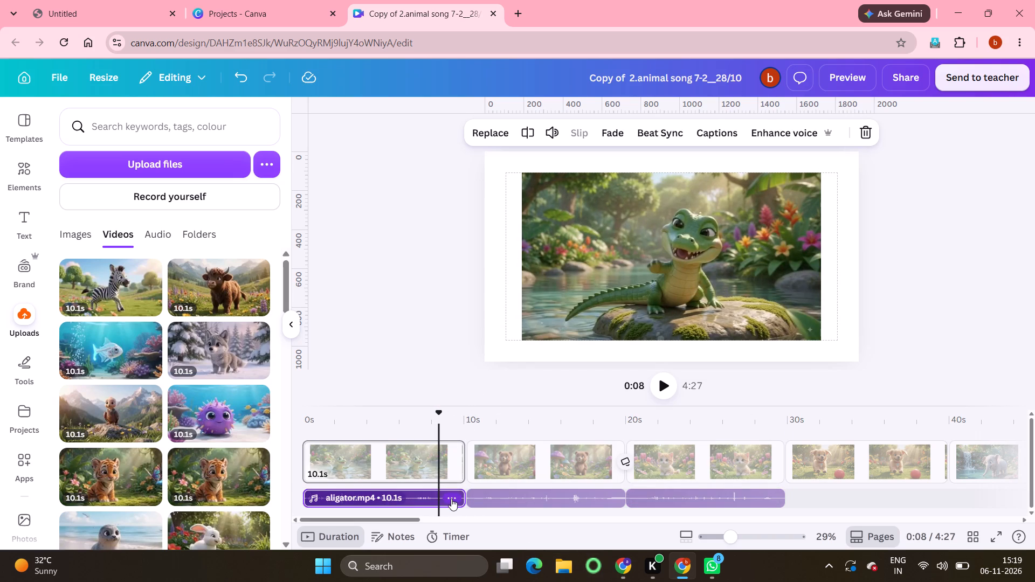
pyautogui.click(507, 324)
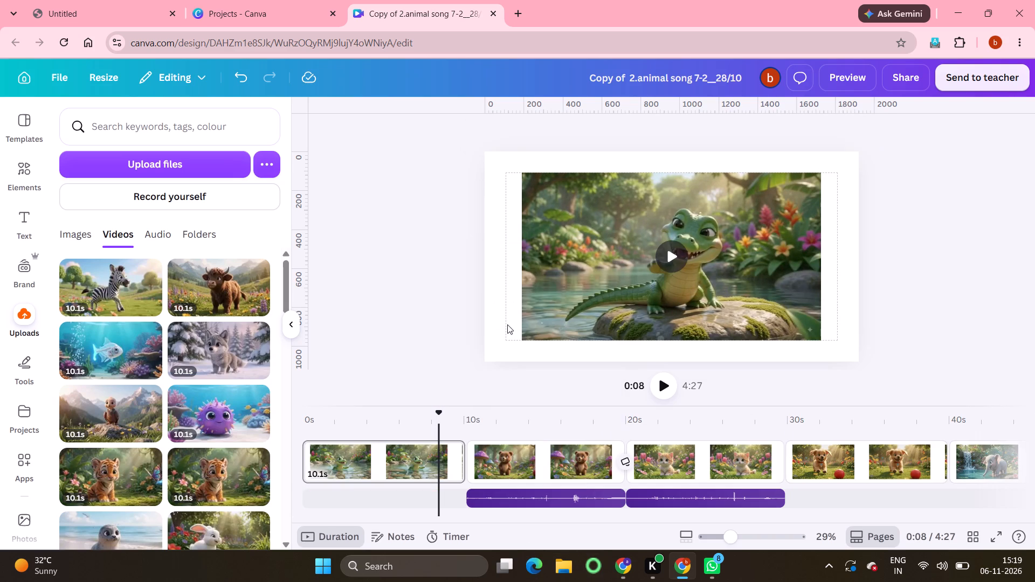
pyautogui.click(611, 497)
pyautogui.click(611, 497)
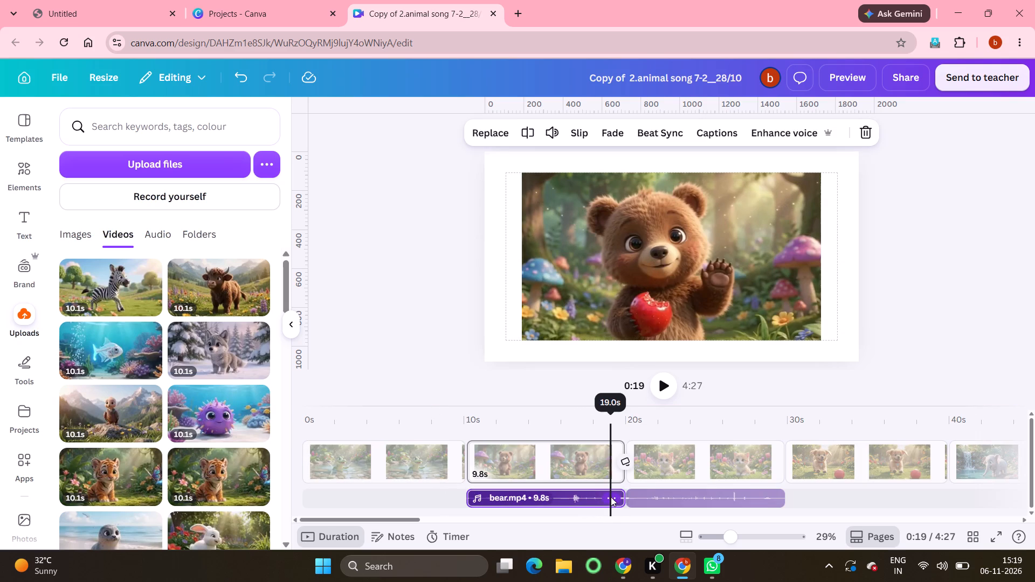
pyautogui.click(655, 325)
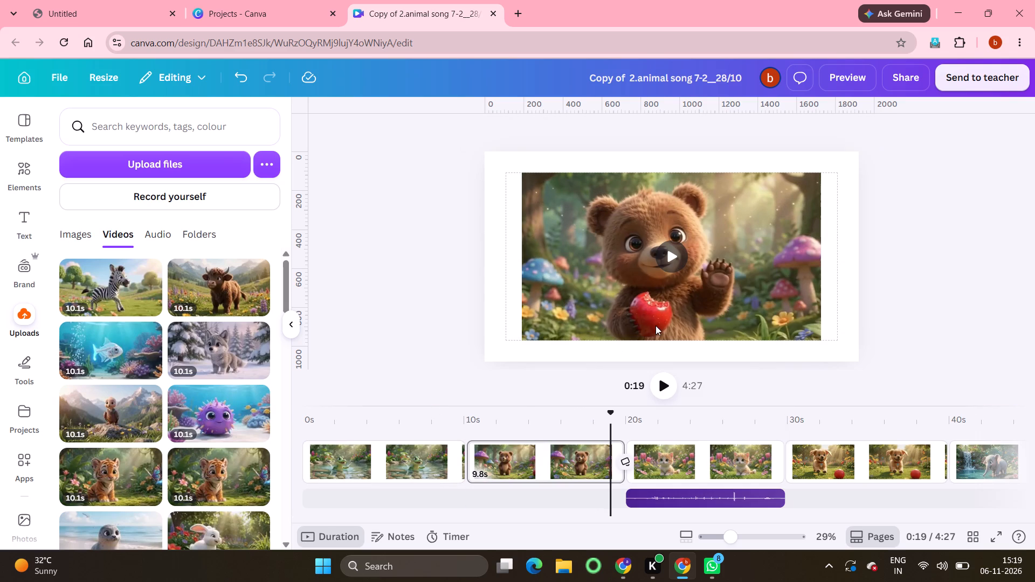
# Delete the extracted CAT.mp4 audio track below the kitten clip on page 3.
pyautogui.click(779, 501)
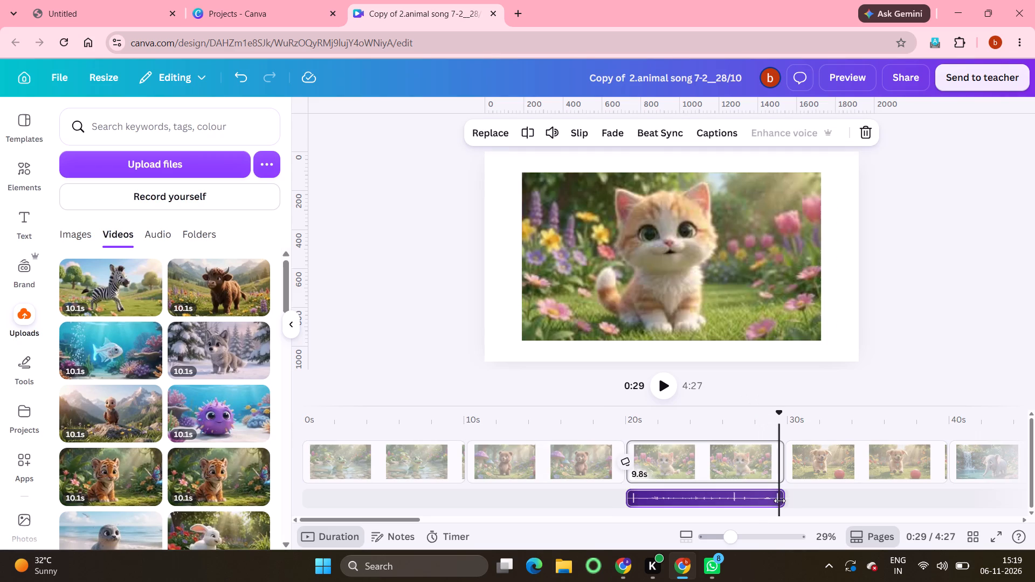
pyautogui.click(769, 494)
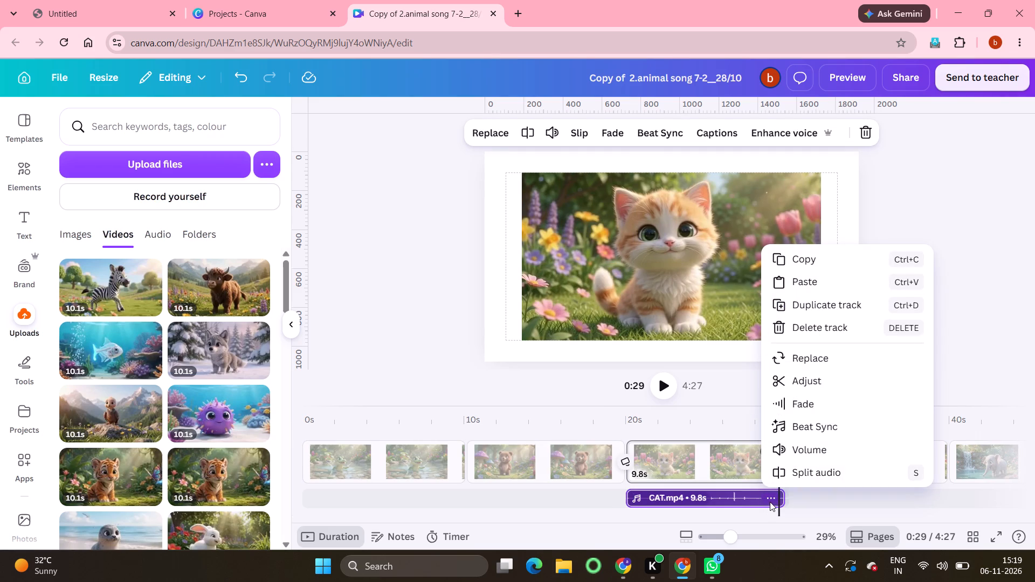
pyautogui.click(813, 331)
# Extract the audio from the puppy clip on page 4 into a separate track.
pyautogui.hscroll(-4, 811, 513)
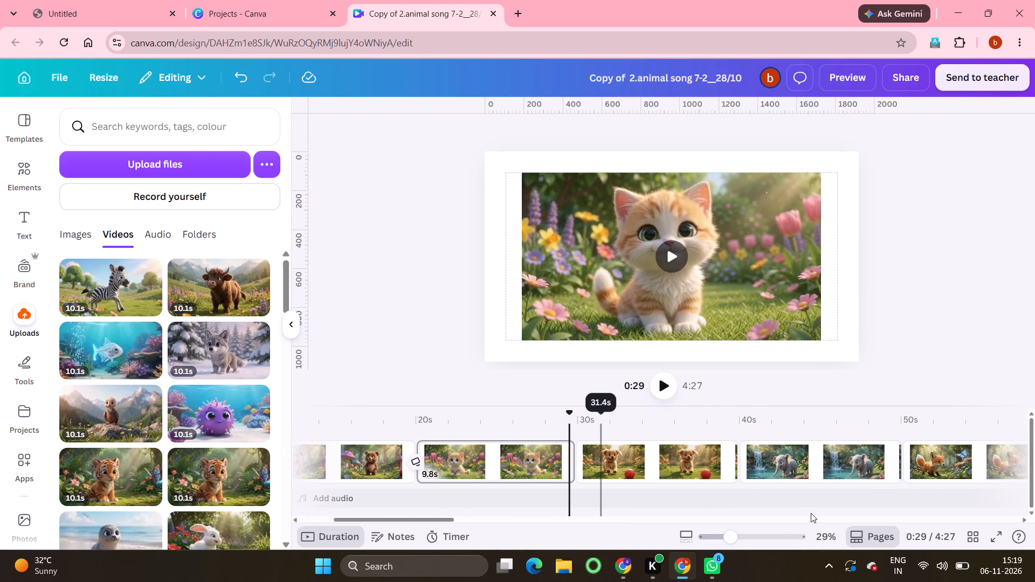
pyautogui.click(684, 466)
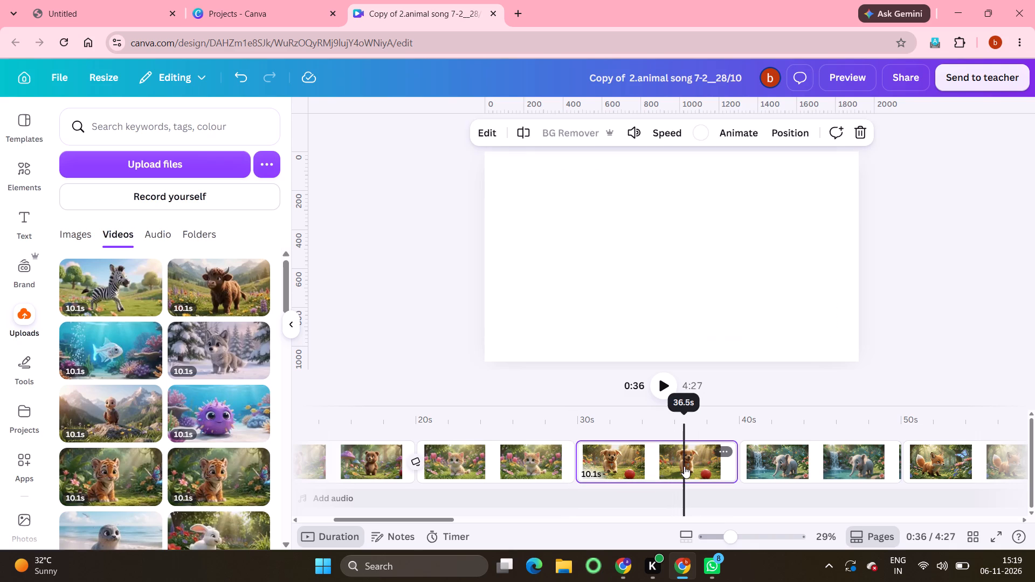
pyautogui.rightClick(684, 466)
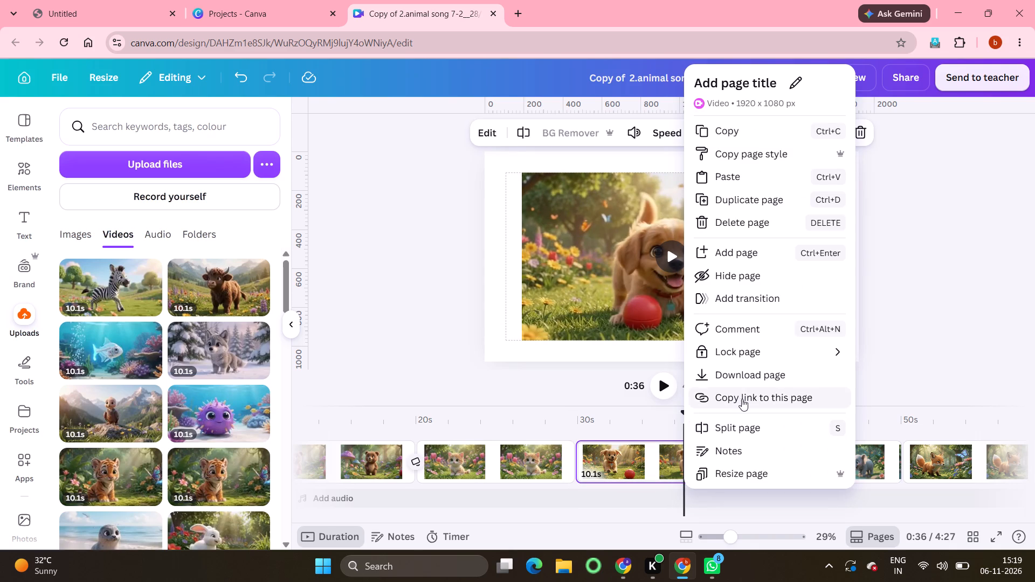
pyautogui.click(891, 297)
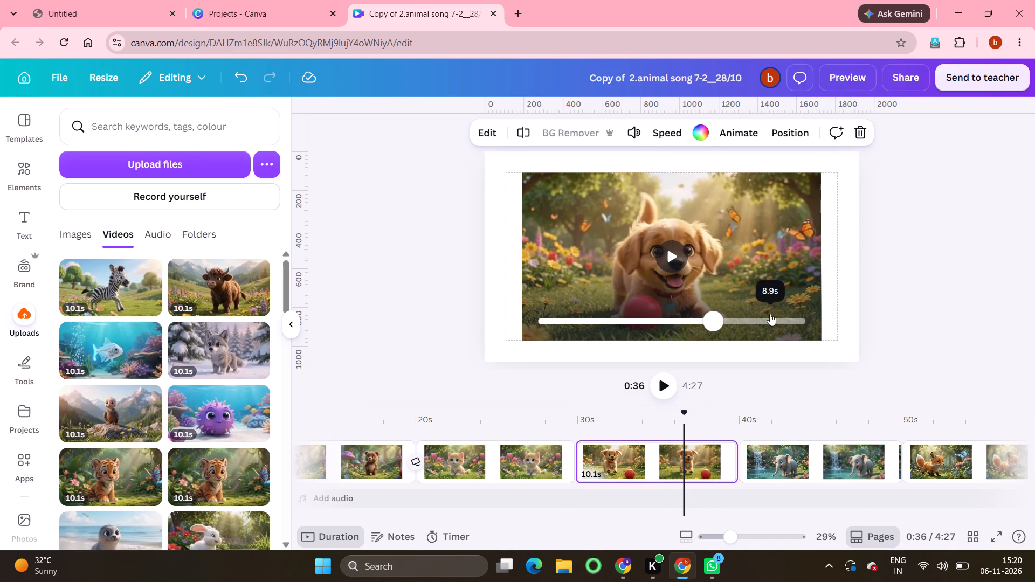
pyautogui.click(767, 262)
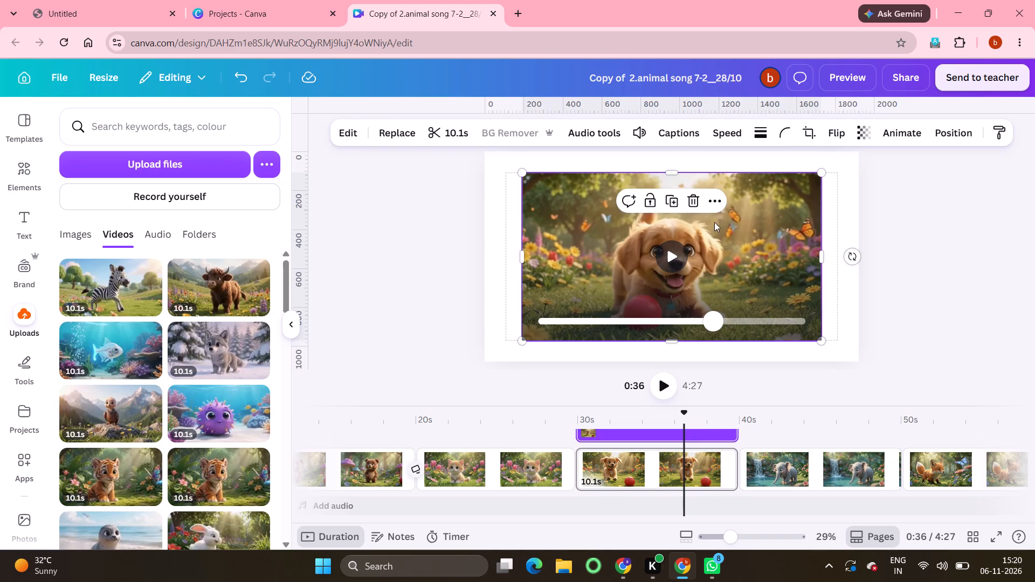
pyautogui.click(719, 201)
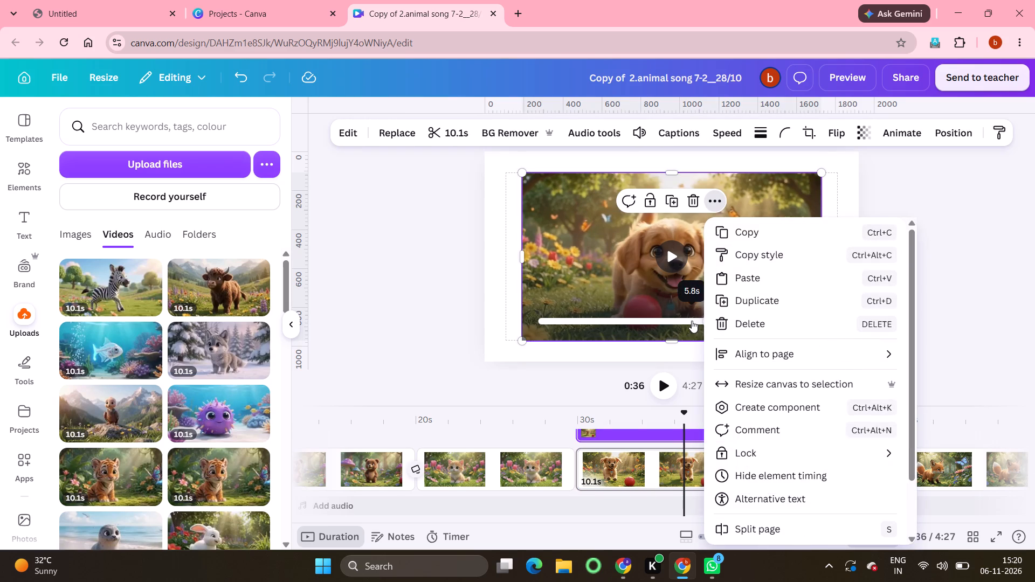
pyautogui.scroll(-5, 750, 438)
pyautogui.click(761, 509)
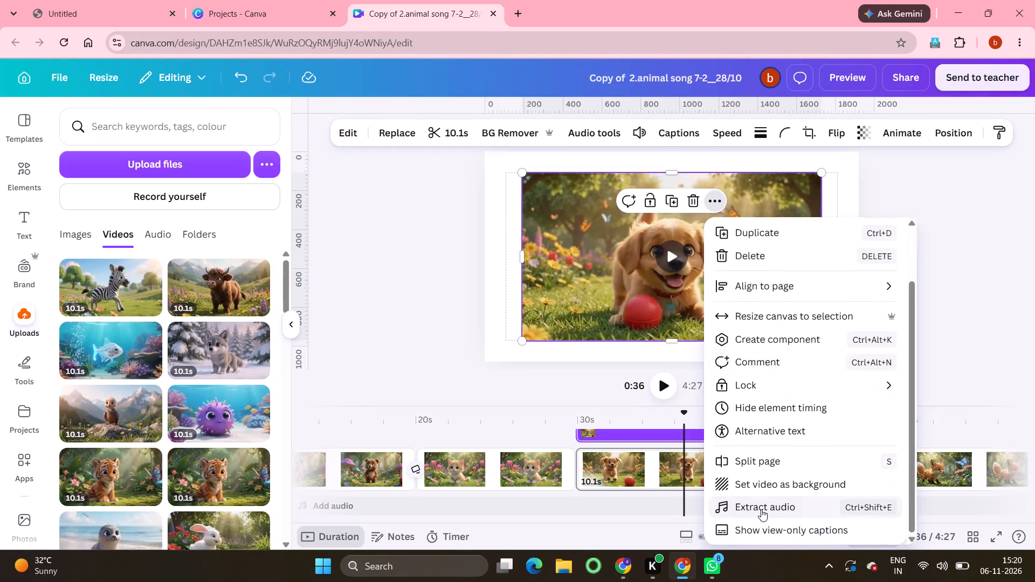
# Extract the audio from the elephant clip on page 5 into a separate track.
pyautogui.hscroll(-4, 761, 509)
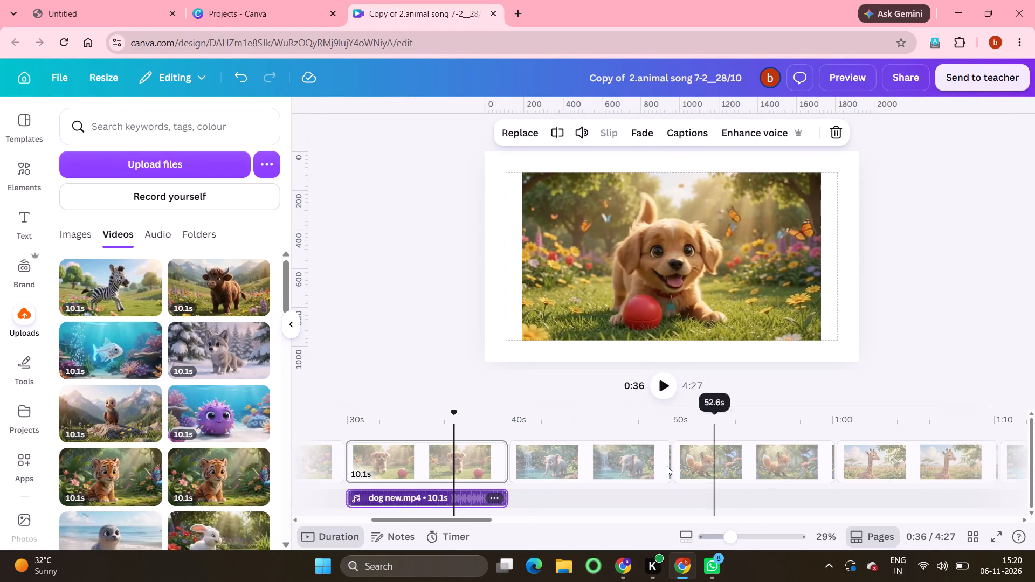
pyautogui.click(633, 456)
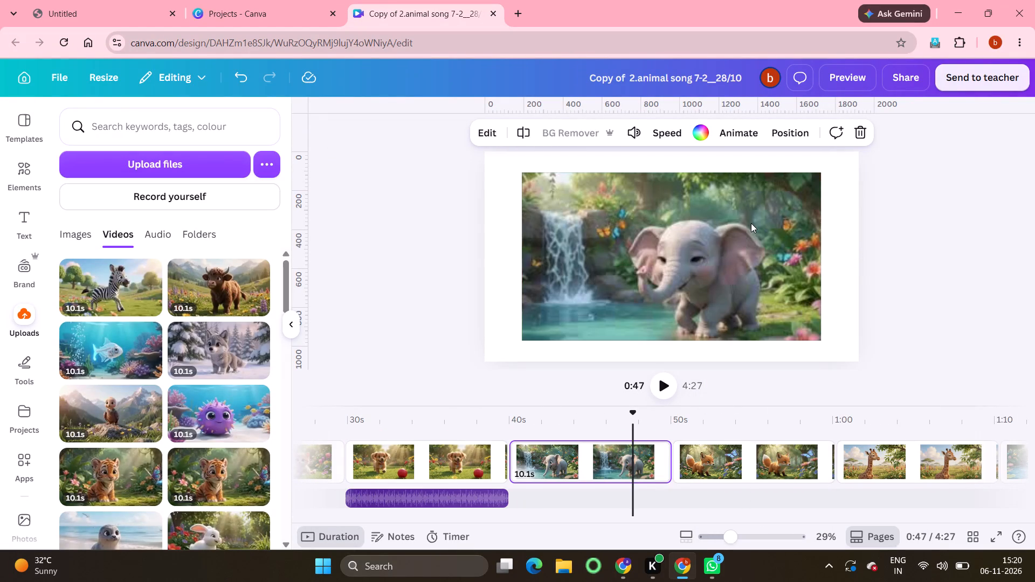
pyautogui.click(751, 223)
pyautogui.click(716, 199)
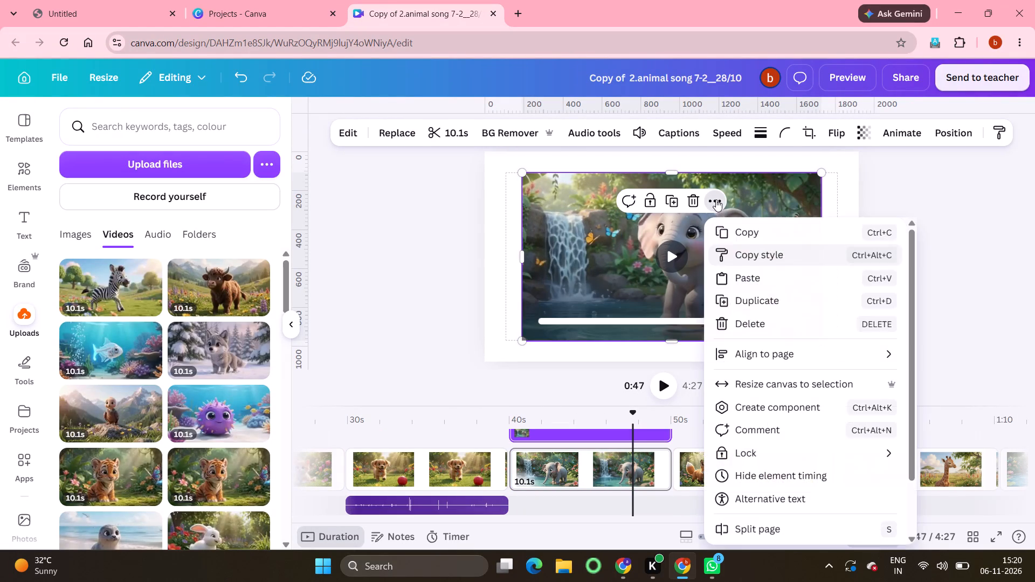
pyautogui.scroll(-4, 790, 415)
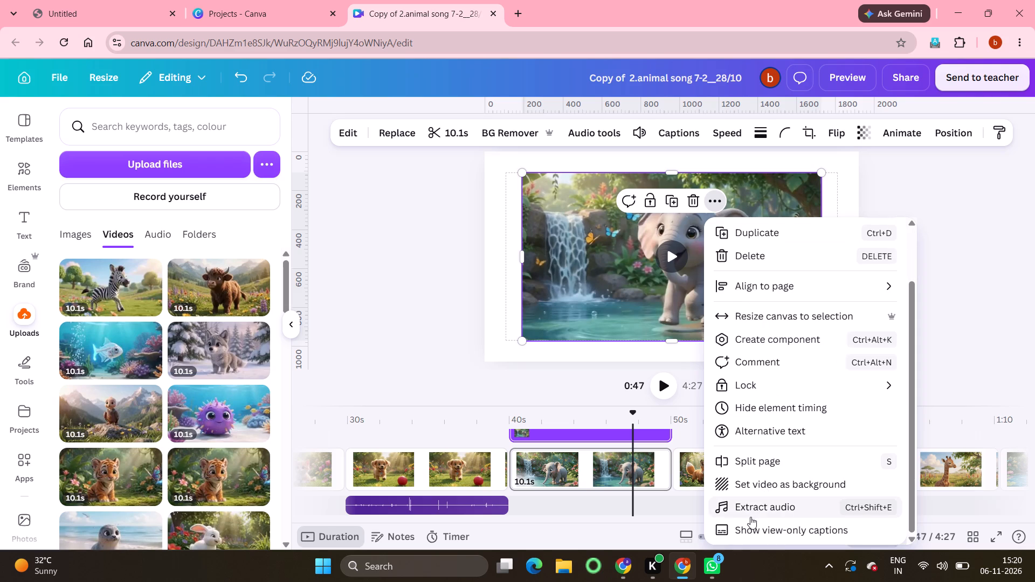
pyautogui.click(750, 517)
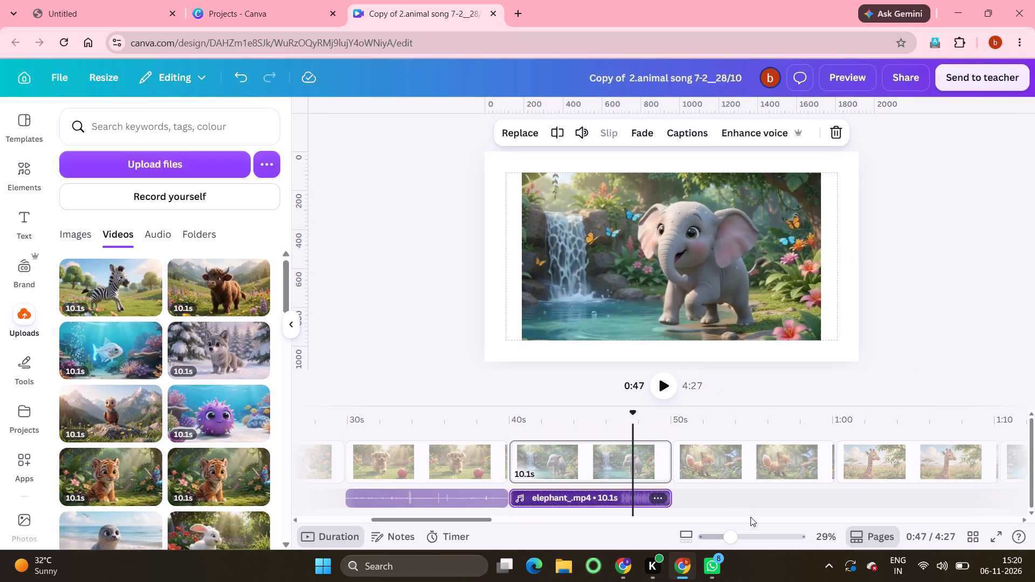
# Extract the audio from the fox clip on page 6 into a separate track.
pyautogui.click(782, 469)
pyautogui.click(742, 203)
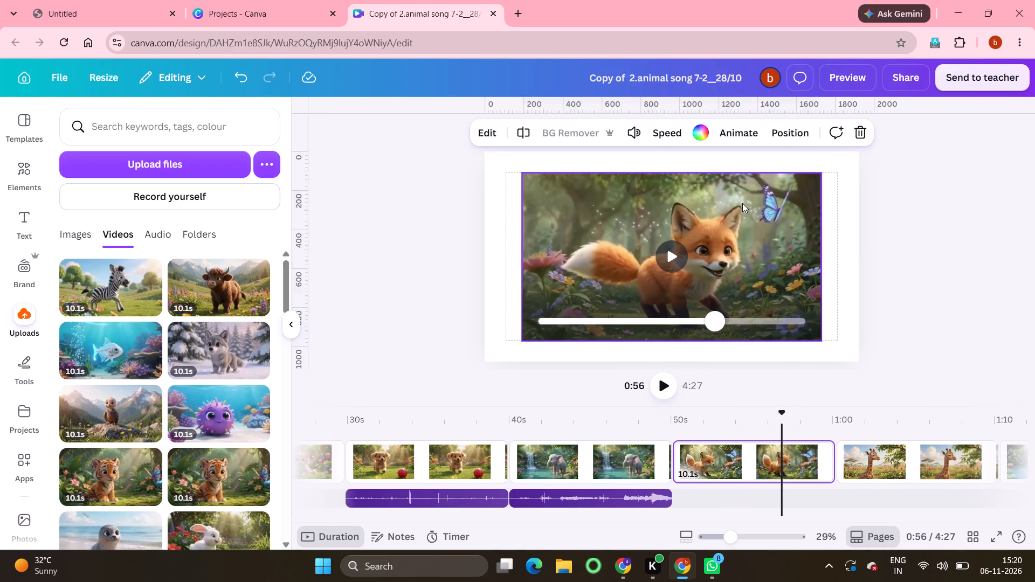
pyautogui.click(713, 199)
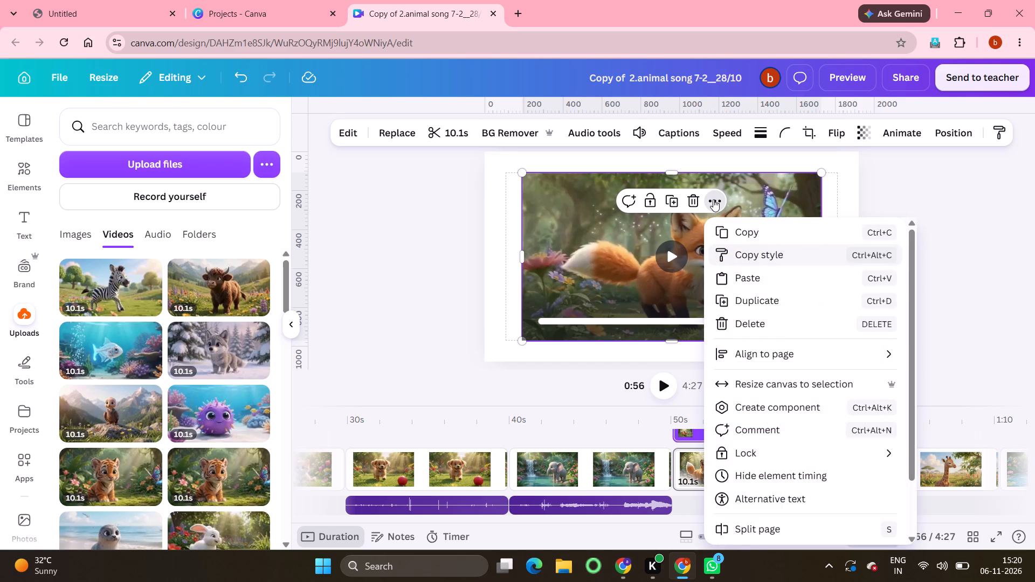
pyautogui.scroll(-4, 774, 400)
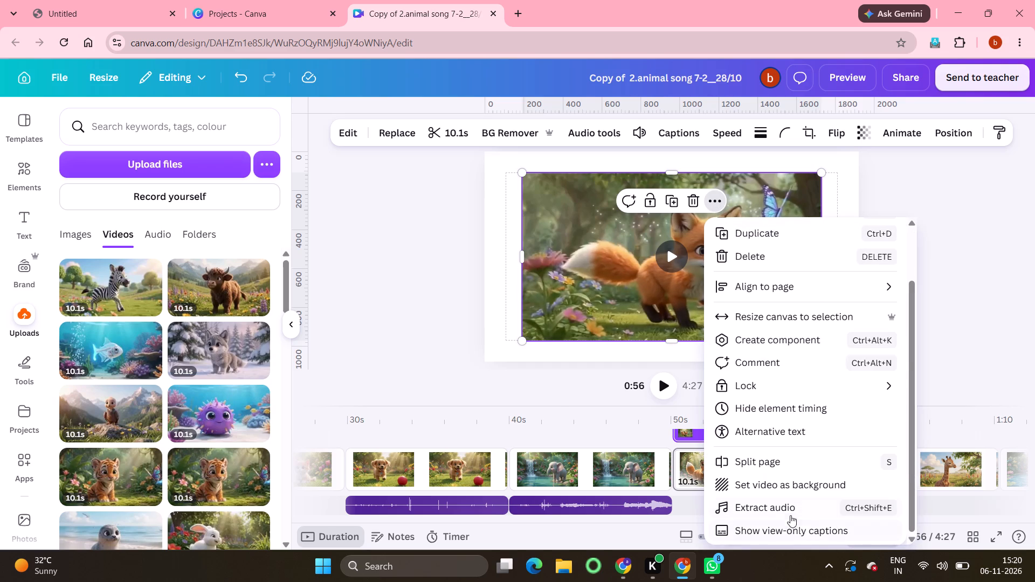
pyautogui.click(783, 508)
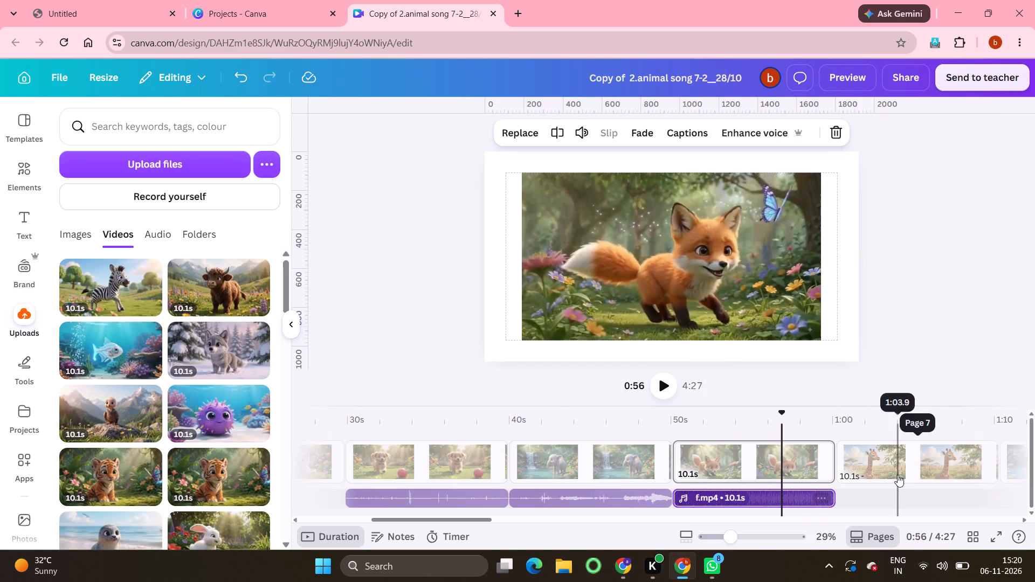
# Set the giraffe clip on page 7 as the page's background video.
pyautogui.click(886, 460)
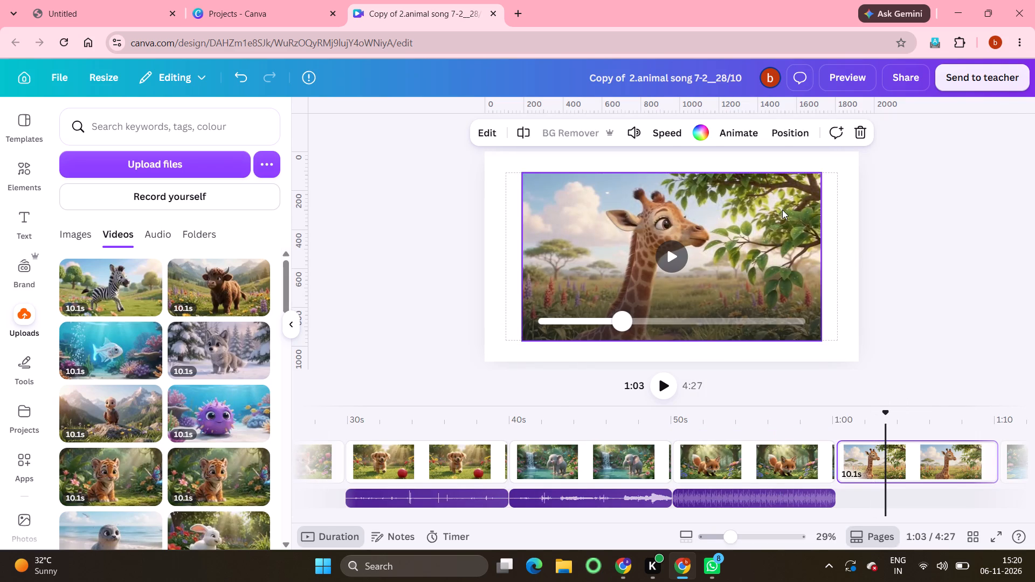
pyautogui.click(782, 210)
pyautogui.click(717, 203)
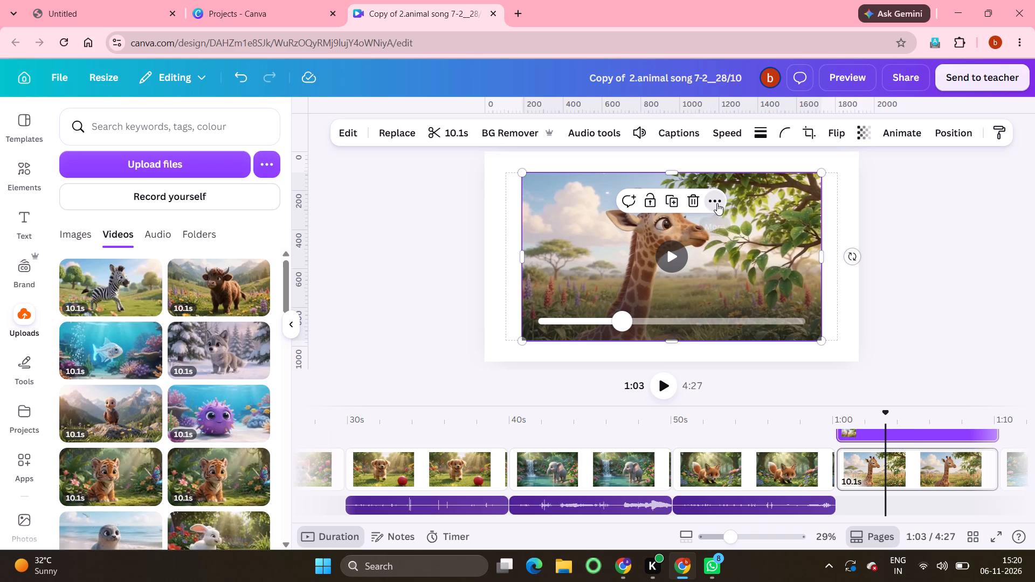
pyautogui.scroll(-6, 795, 460)
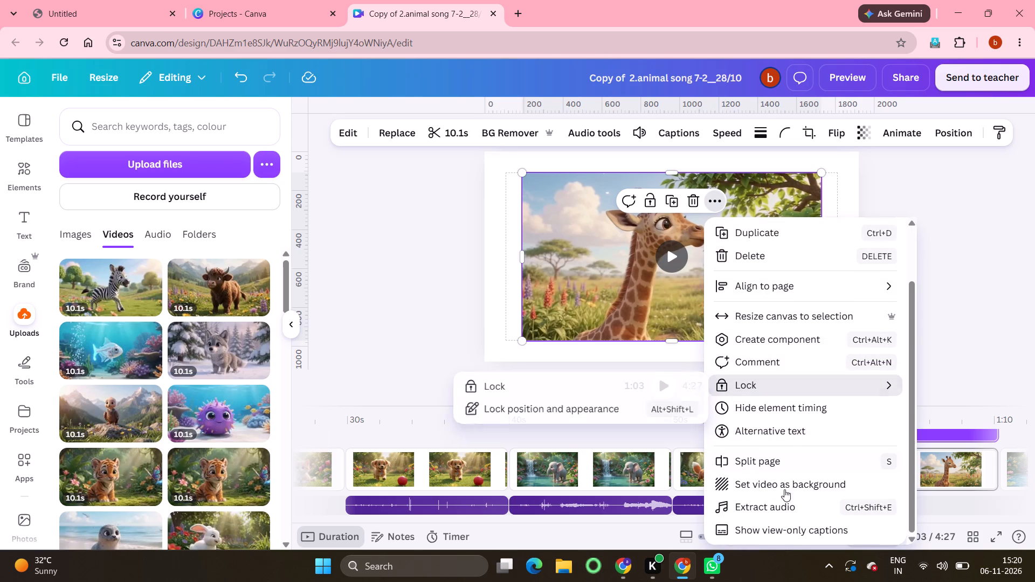
pyautogui.click(771, 484)
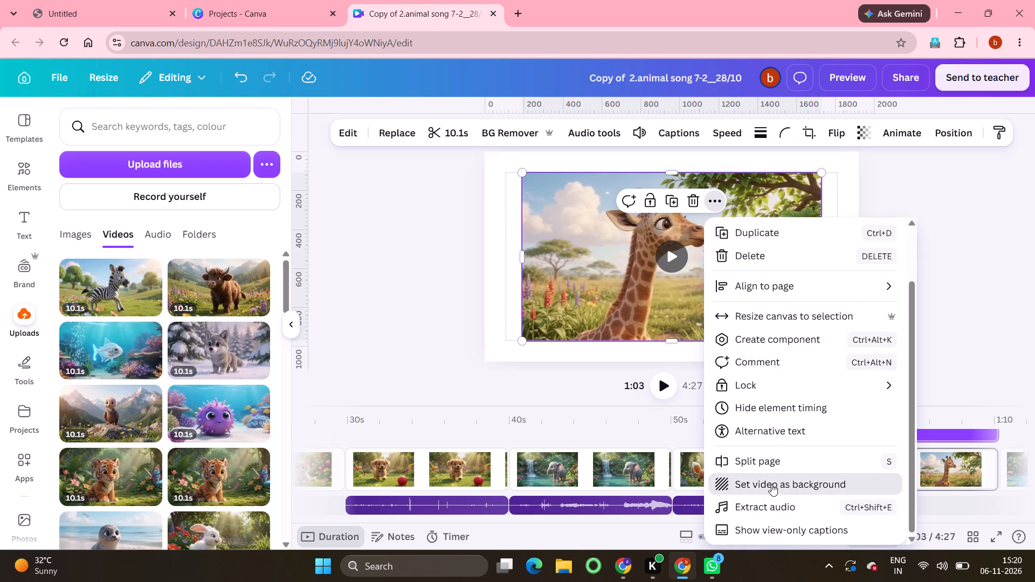
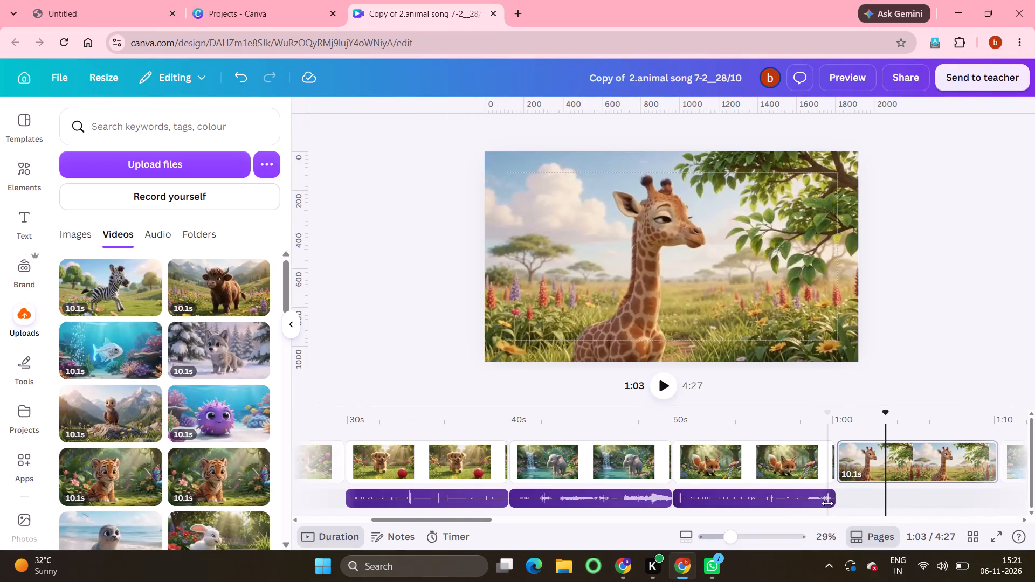
# Delete the extracted audio tracks under the fox, elephant and puppy clips on pages 6, 5 and 4.
pyautogui.click(827, 499)
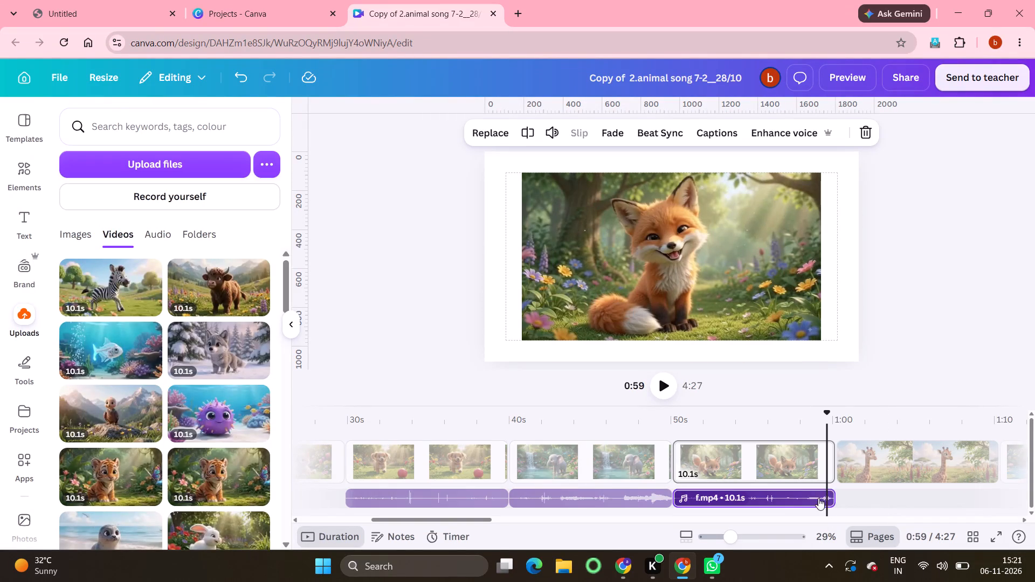
pyautogui.click(823, 500)
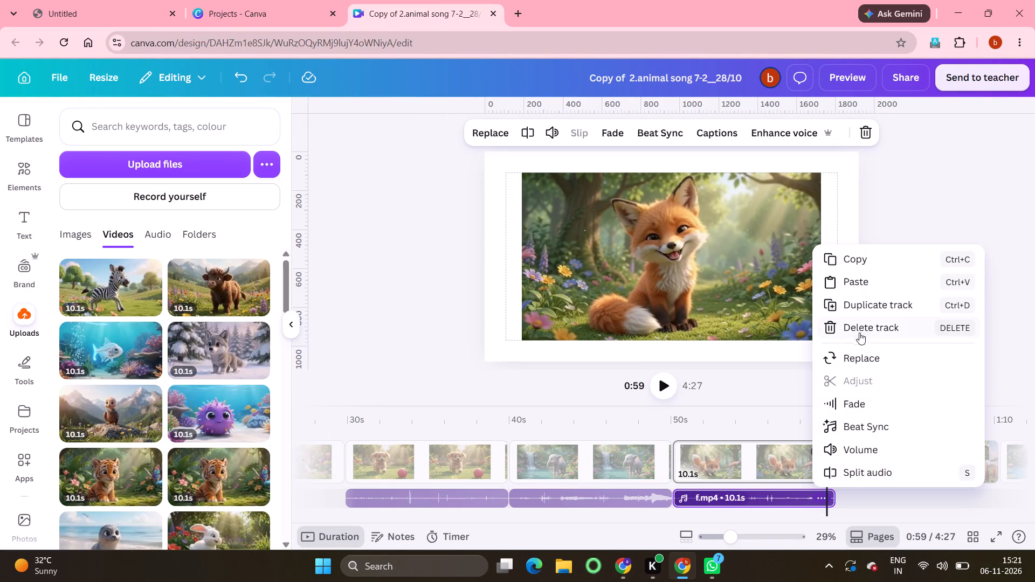
pyautogui.click(861, 330)
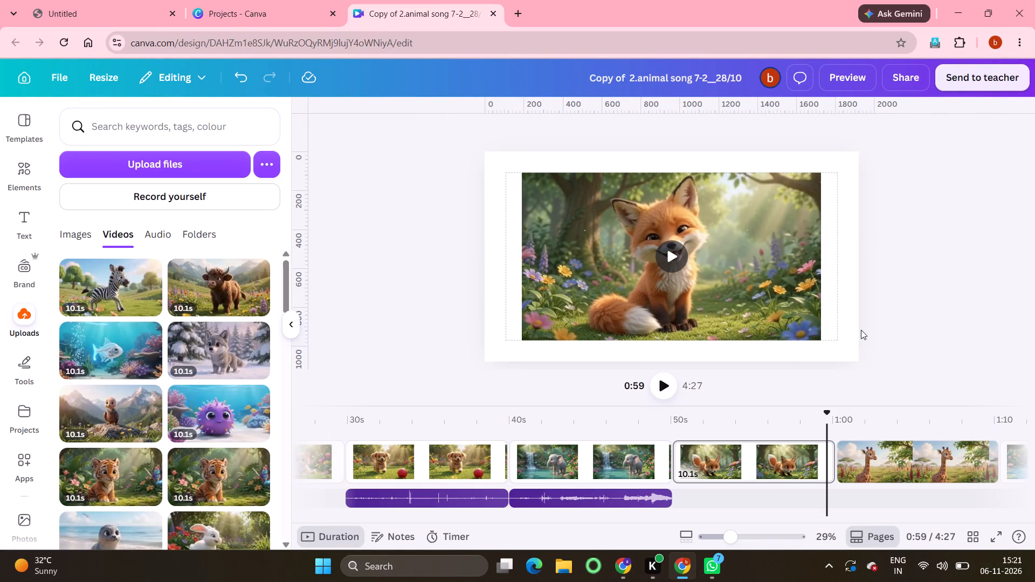
pyautogui.click(661, 498)
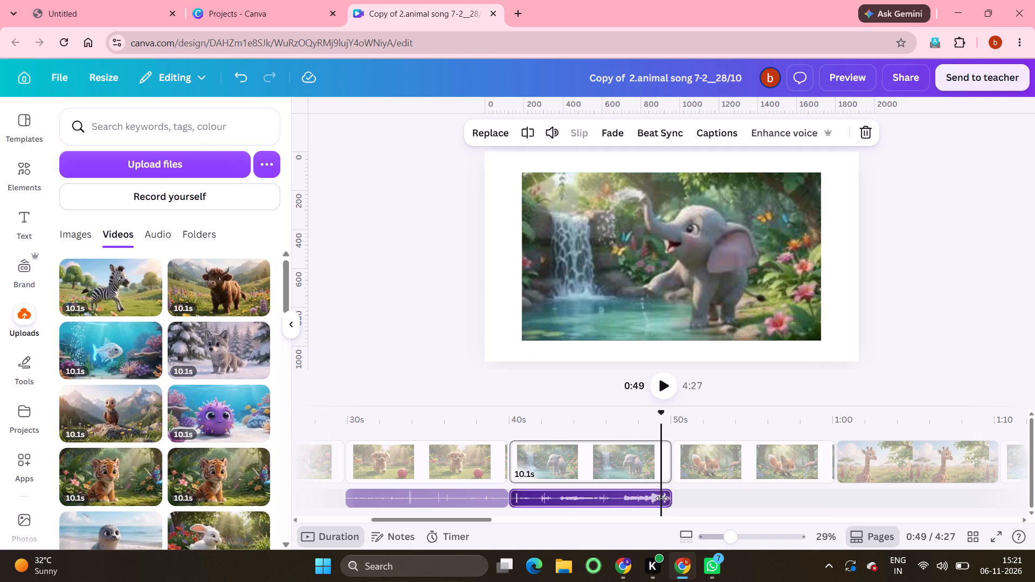
pyautogui.click(651, 496)
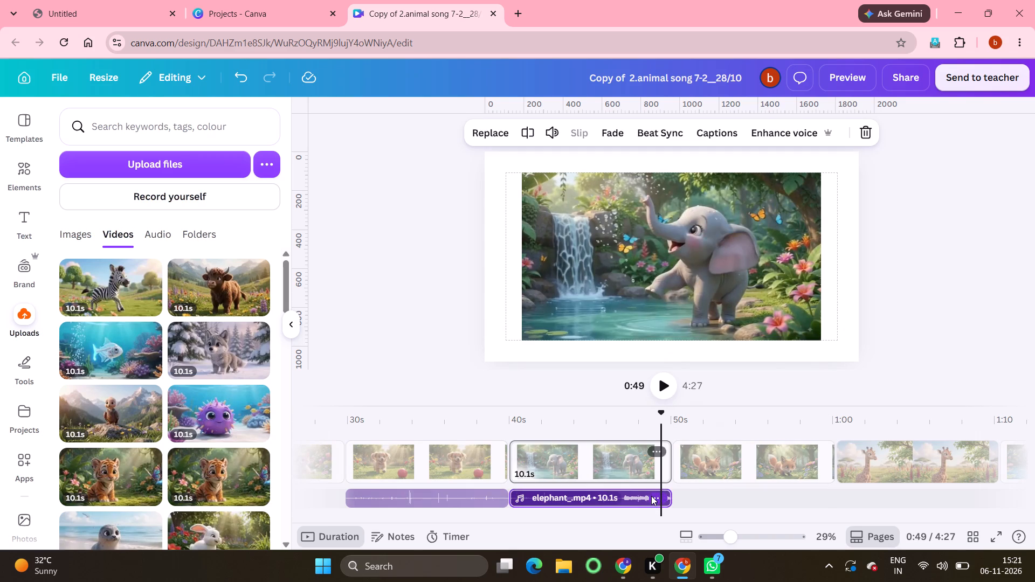
pyautogui.click(713, 326)
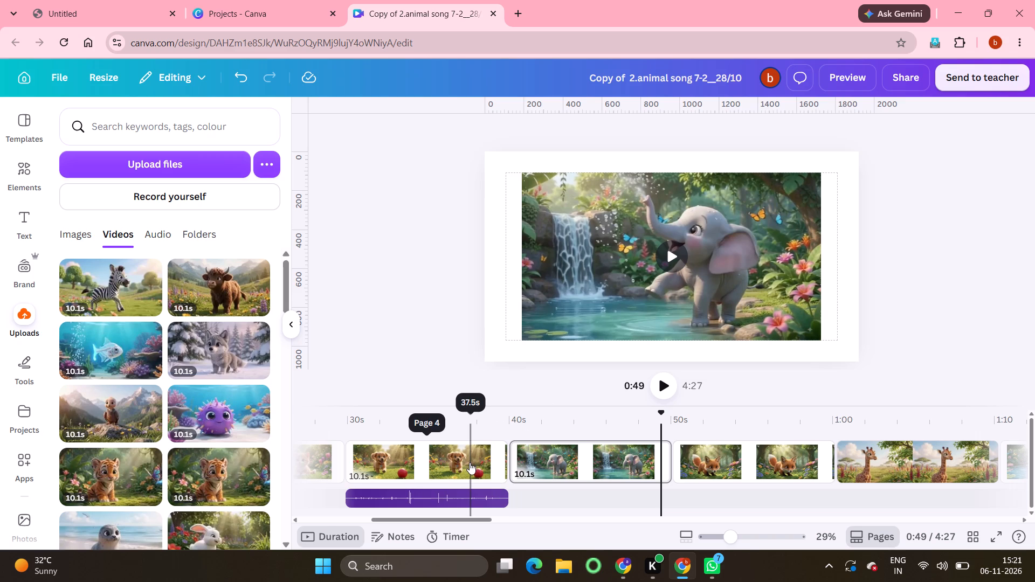
pyautogui.click(496, 500)
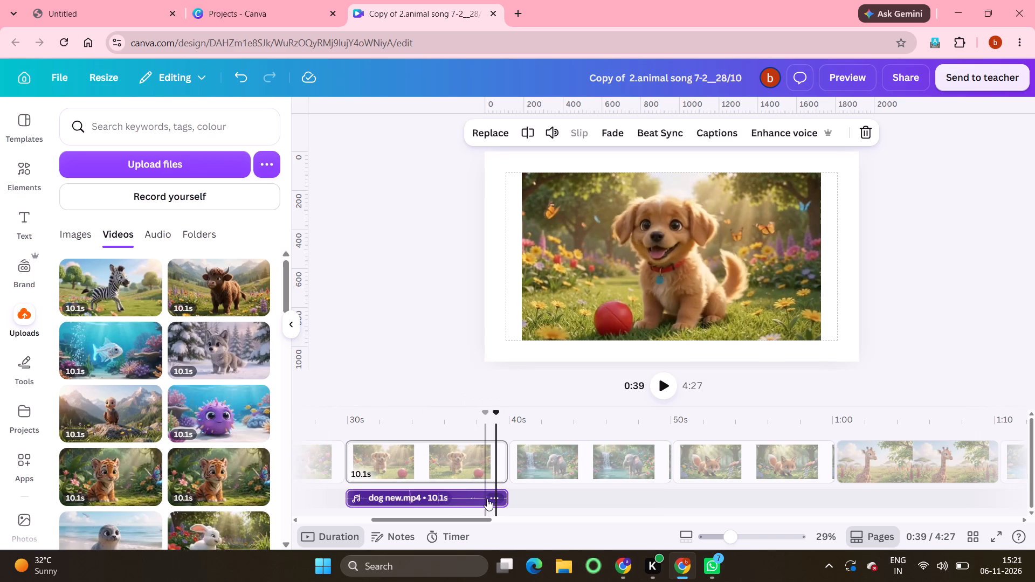
pyautogui.click(492, 498)
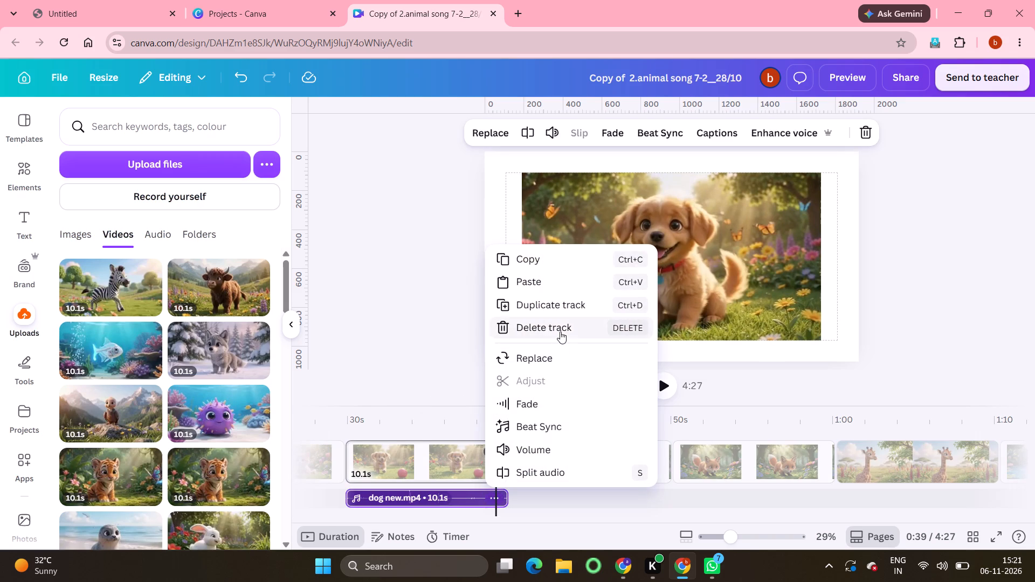
pyautogui.click(561, 330)
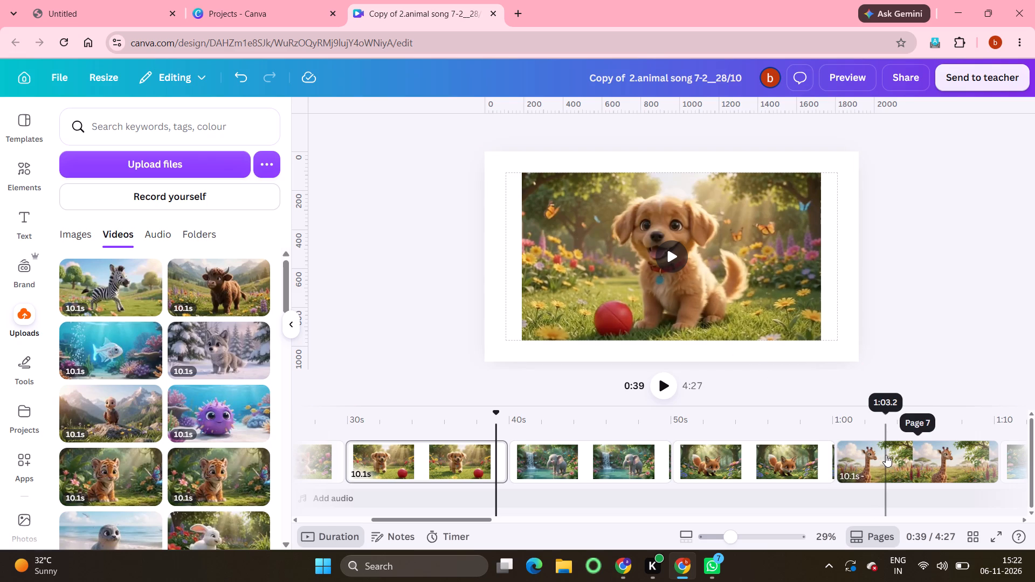
# Extract the audio from the hippo clip on page 8 and delete the resulting audio track.
pyautogui.hscroll(-7, 886, 455)
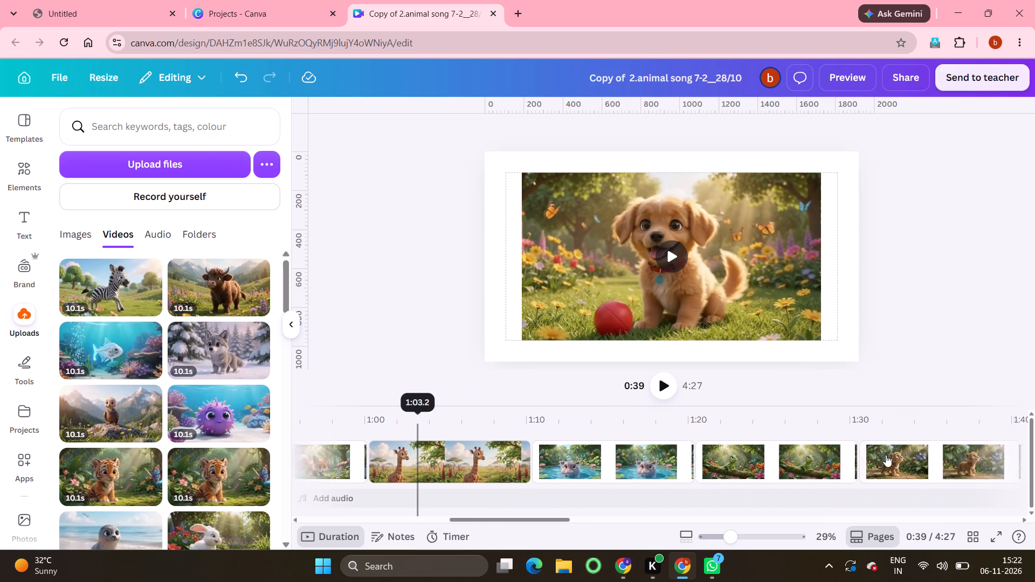
pyautogui.hscroll(-2, 886, 455)
pyautogui.click(569, 480)
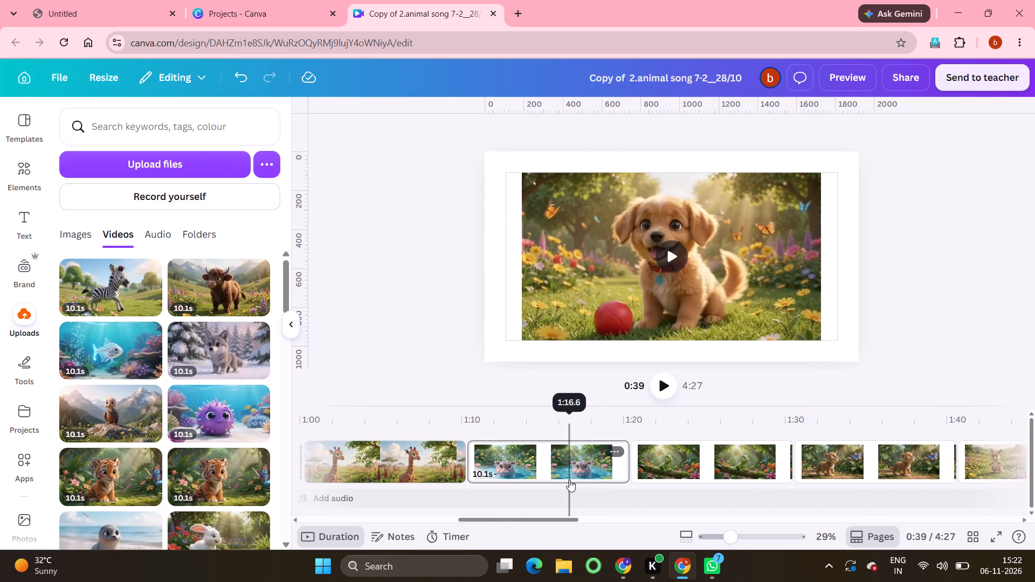
pyautogui.click(745, 206)
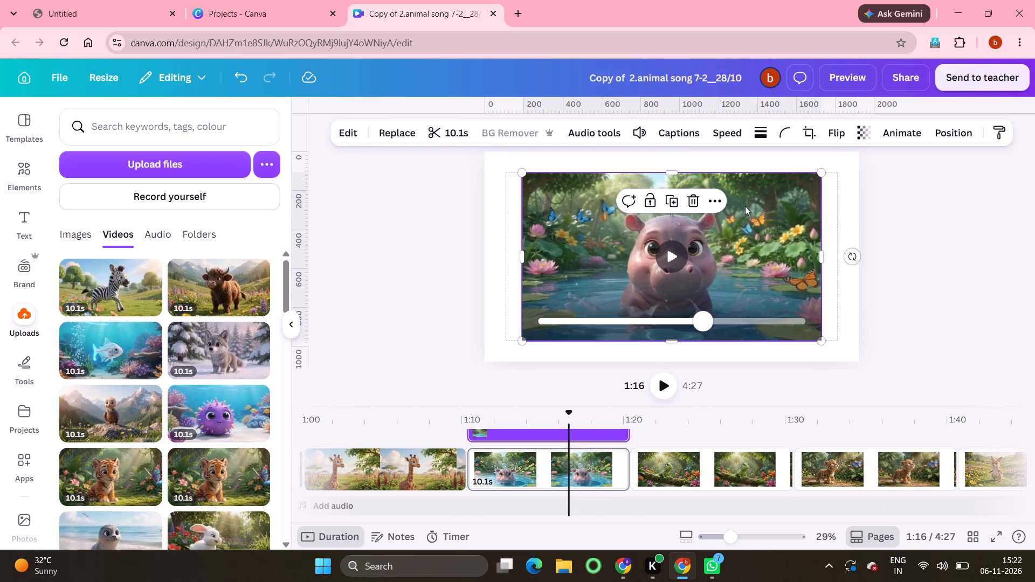
pyautogui.click(720, 199)
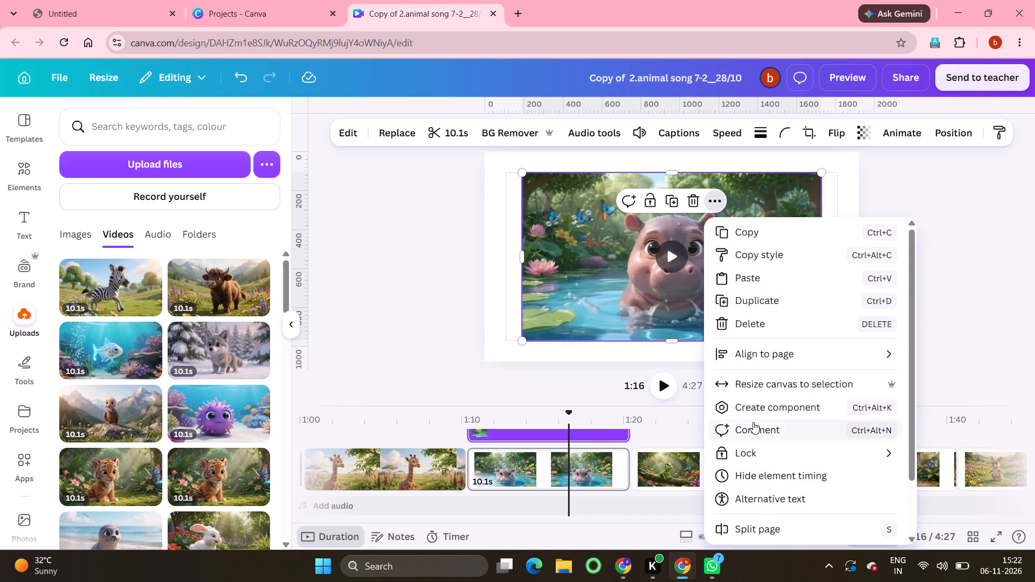
pyautogui.scroll(-4, 753, 422)
pyautogui.click(766, 505)
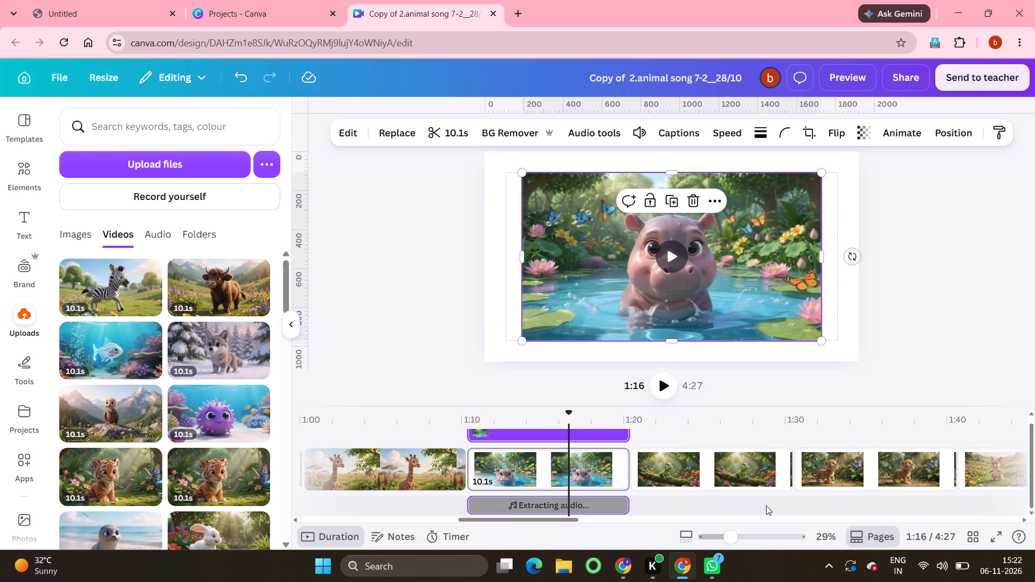
pyautogui.click(613, 496)
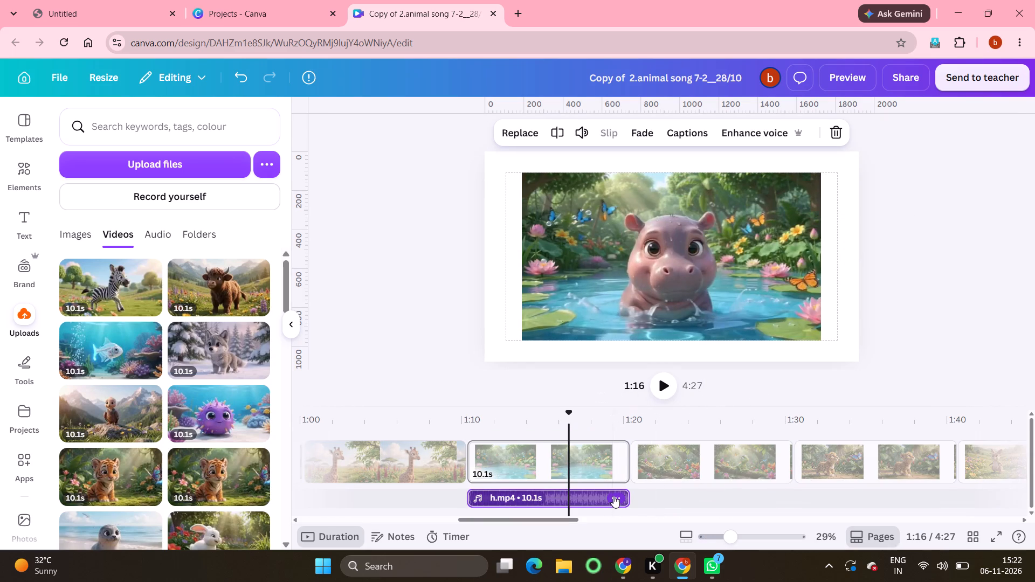
pyautogui.click(677, 334)
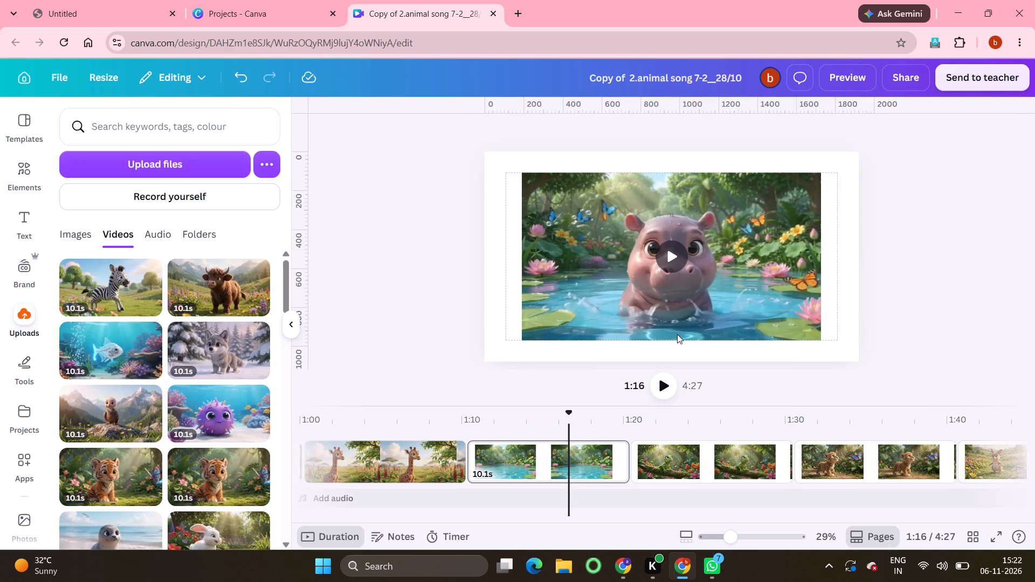
# Extract the audio from the green lizard clip on page 9 and delete the resulting audio track.
pyautogui.click(692, 460)
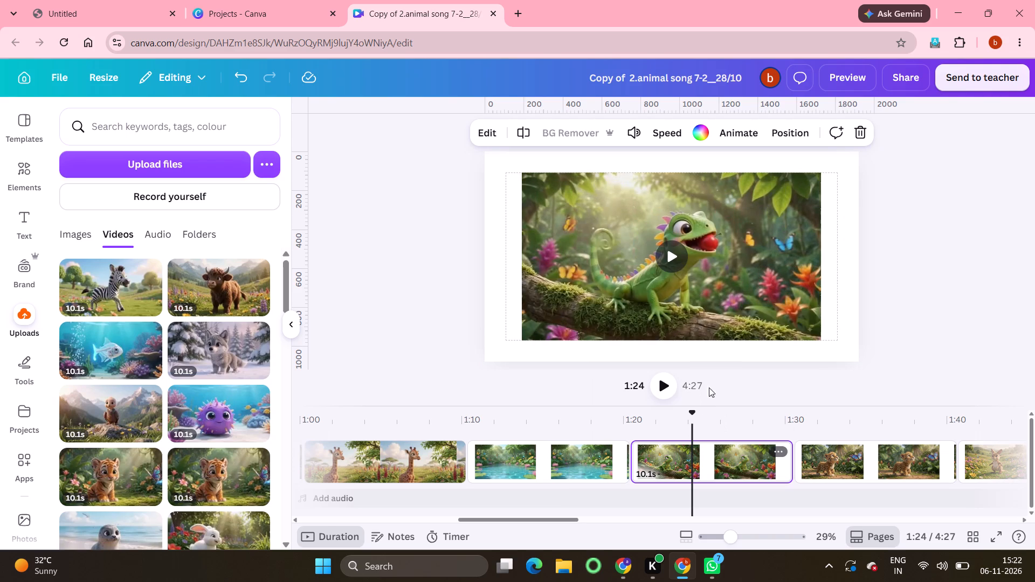
pyautogui.click(751, 248)
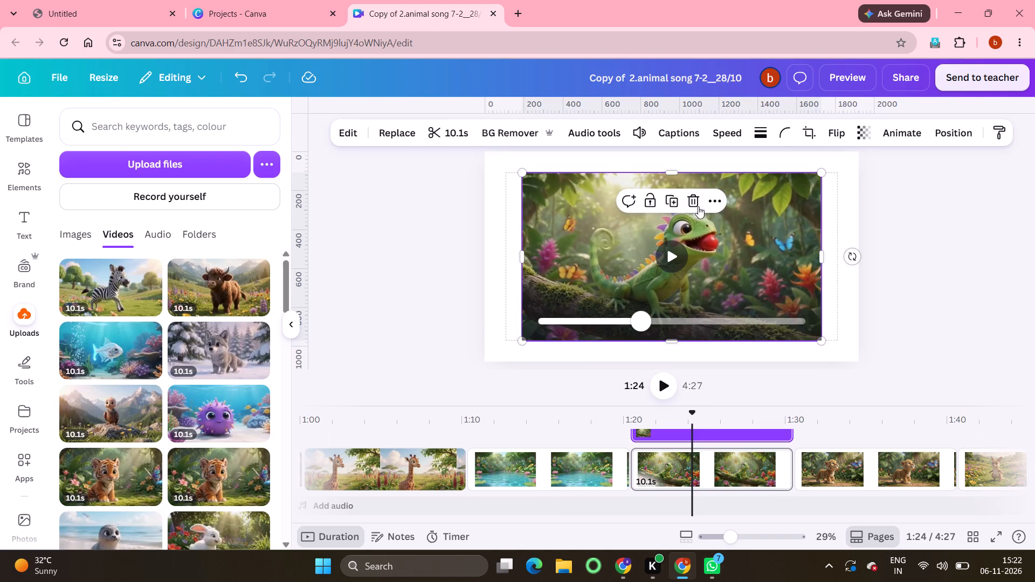
pyautogui.click(711, 200)
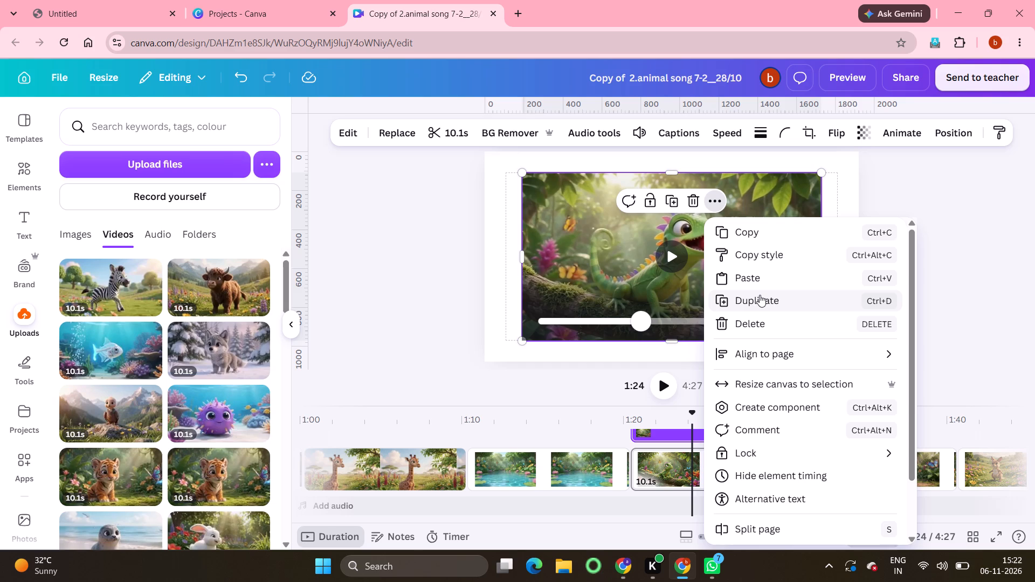
pyautogui.scroll(-3, 741, 467)
pyautogui.click(775, 512)
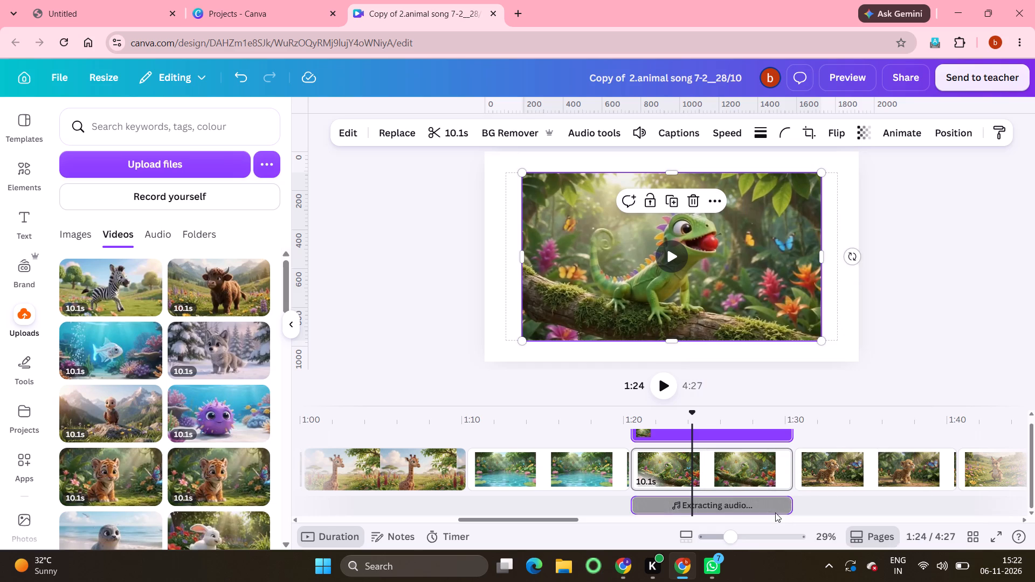
pyautogui.click(781, 497)
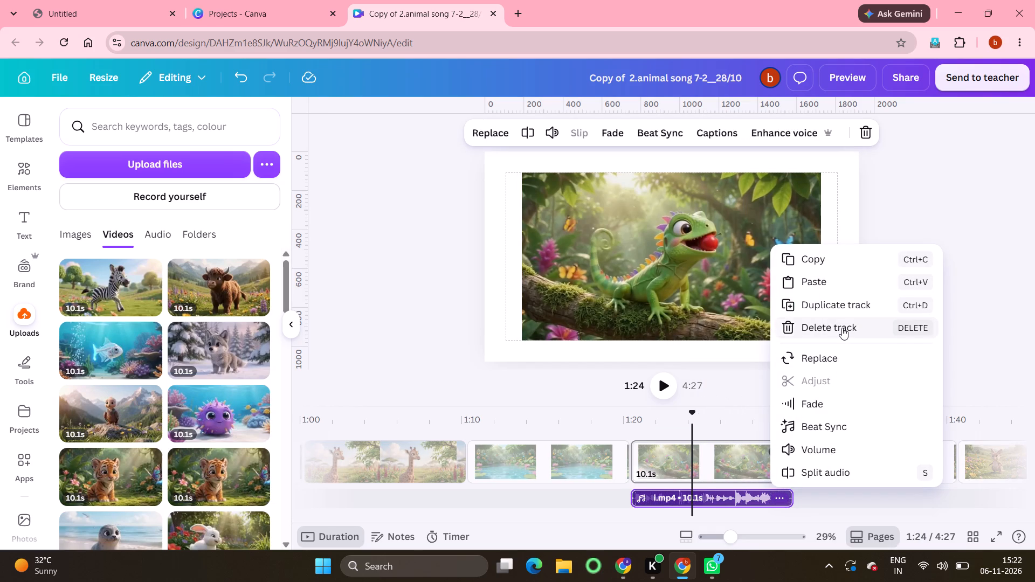
pyautogui.click(842, 328)
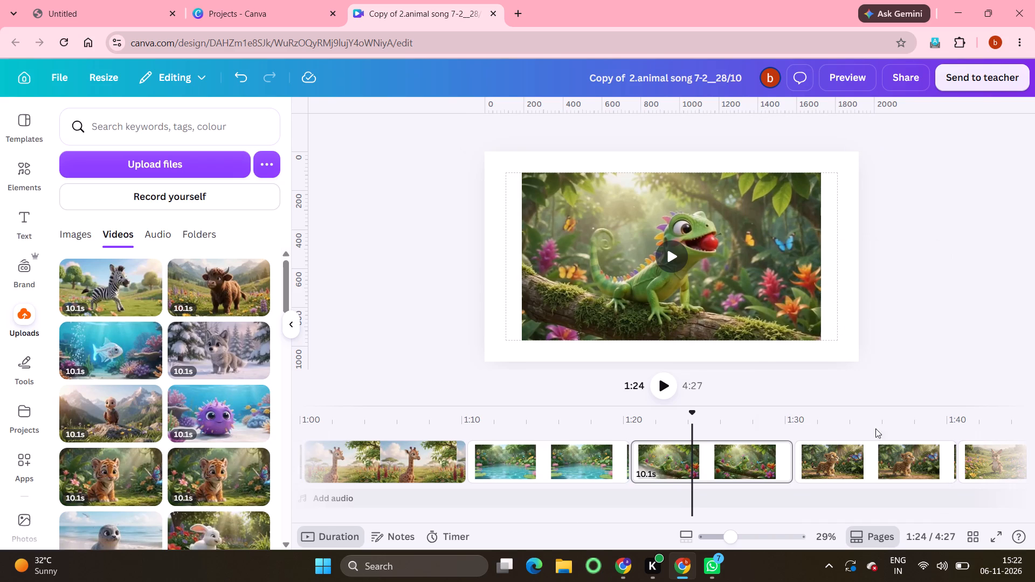
# Extract the audio from the spotted jaguar cub clip on page 10 and delete the resulting audio track.
pyautogui.click(845, 464)
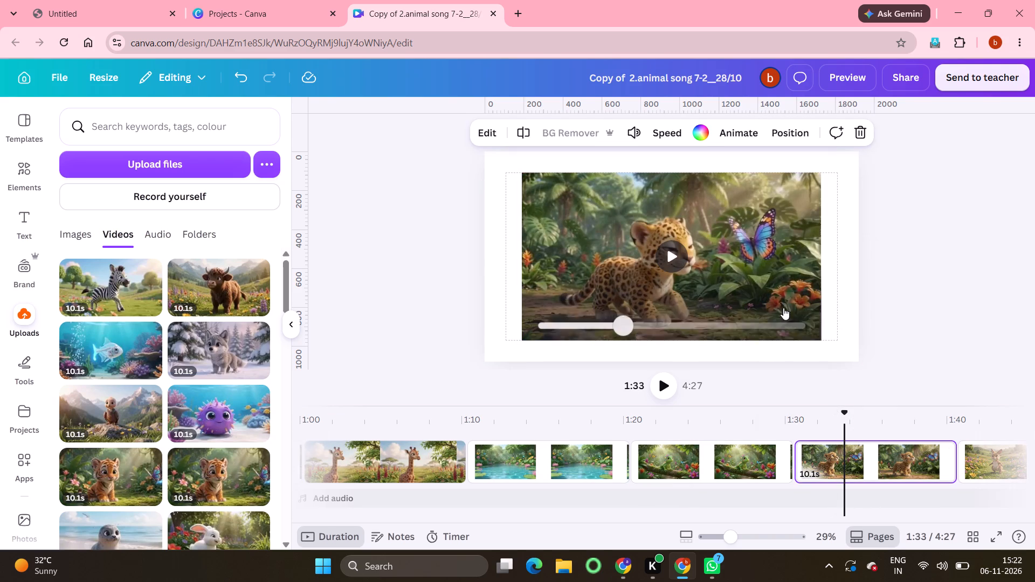
pyautogui.click(768, 265)
pyautogui.click(715, 196)
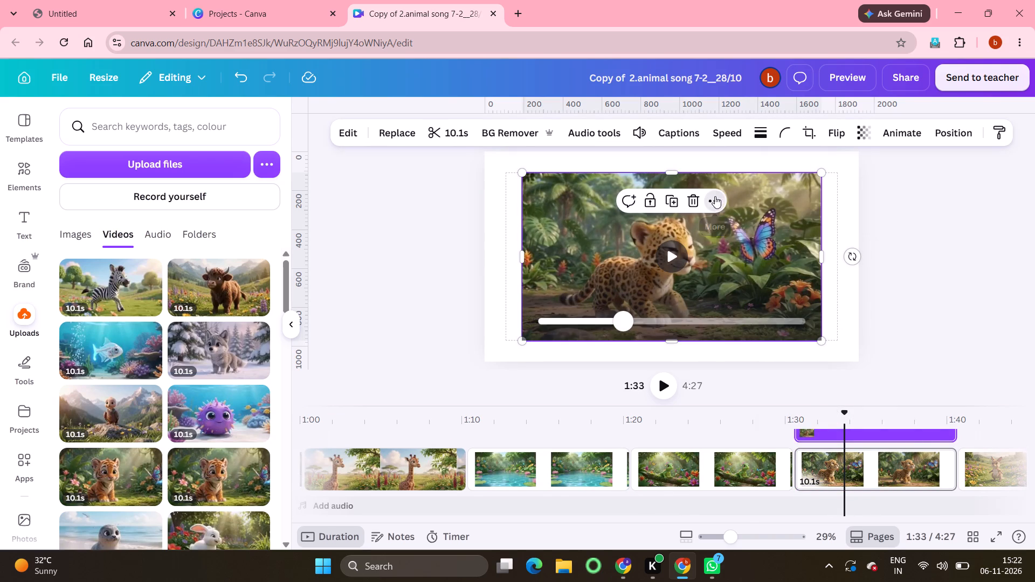
pyautogui.scroll(-4, 752, 384)
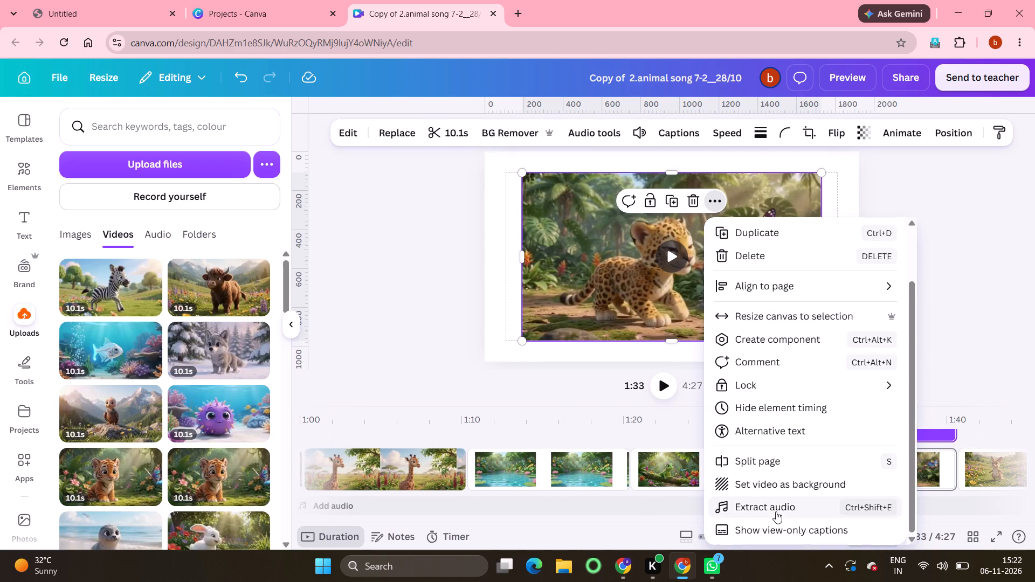
pyautogui.click(772, 501)
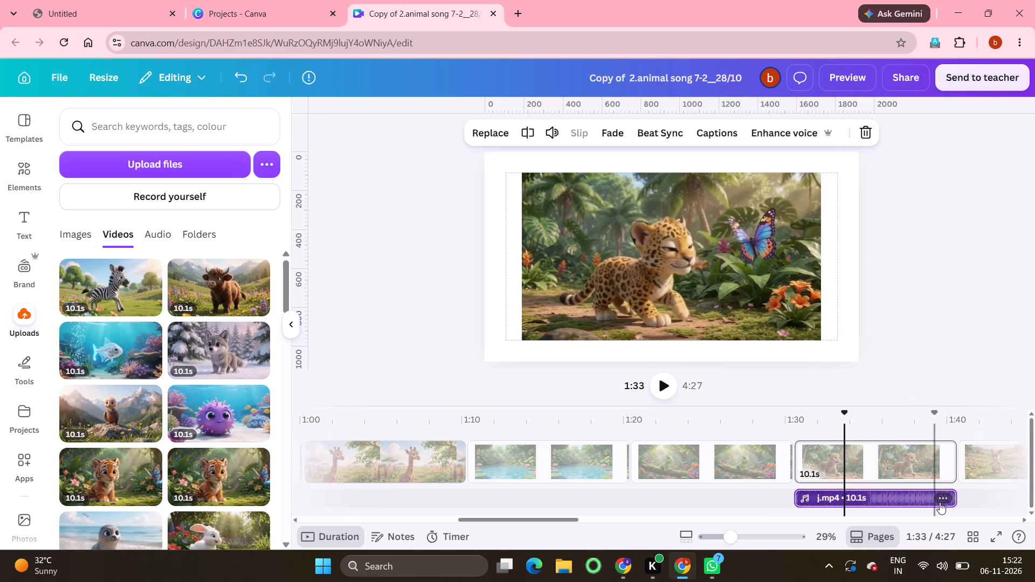
pyautogui.click(940, 499)
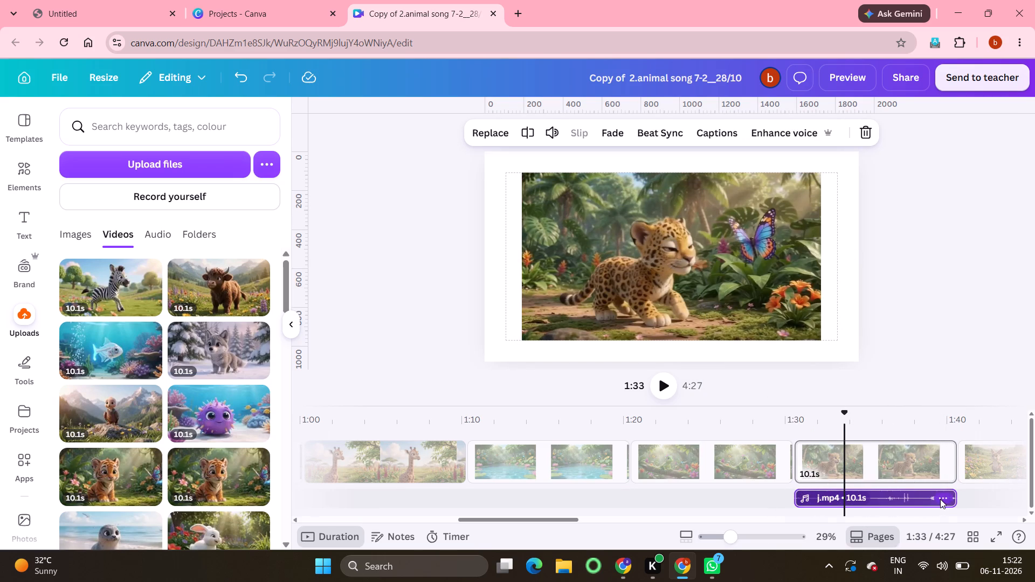
pyautogui.click(929, 326)
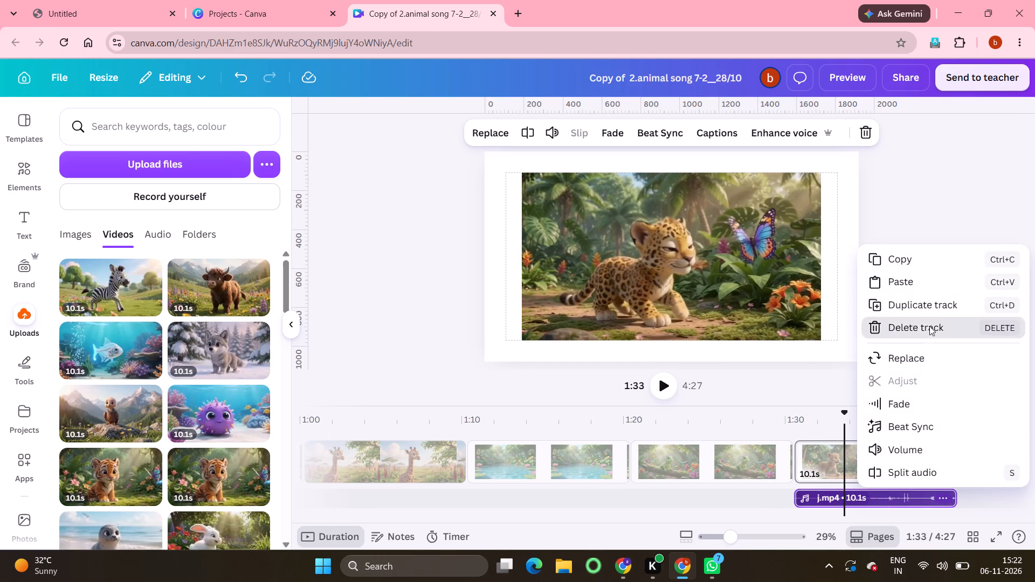
# Extract the audio from the kangaroo clip on page 11 and delete the resulting audio track.
pyautogui.hscroll(-6, 937, 479)
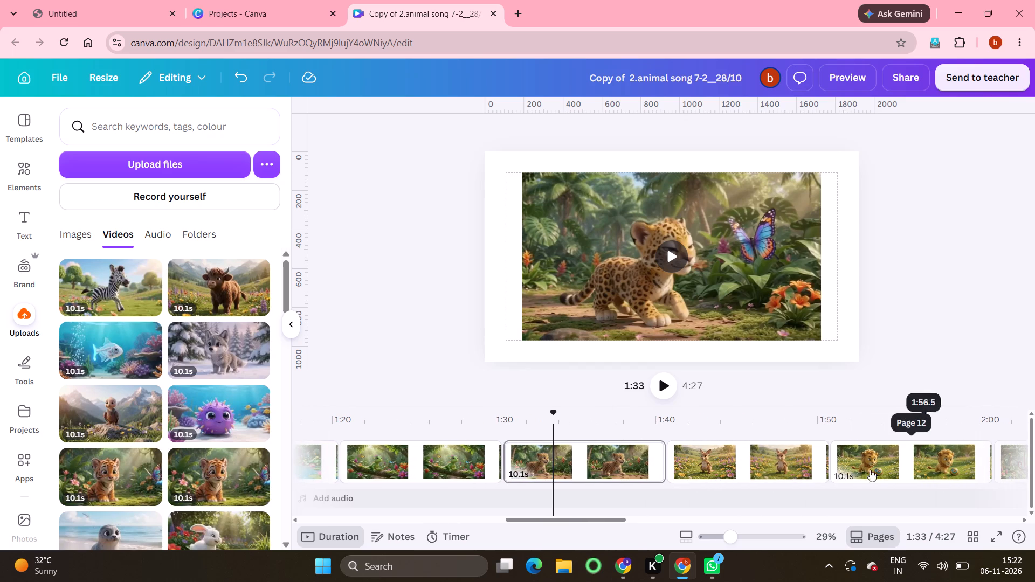
pyautogui.click(750, 462)
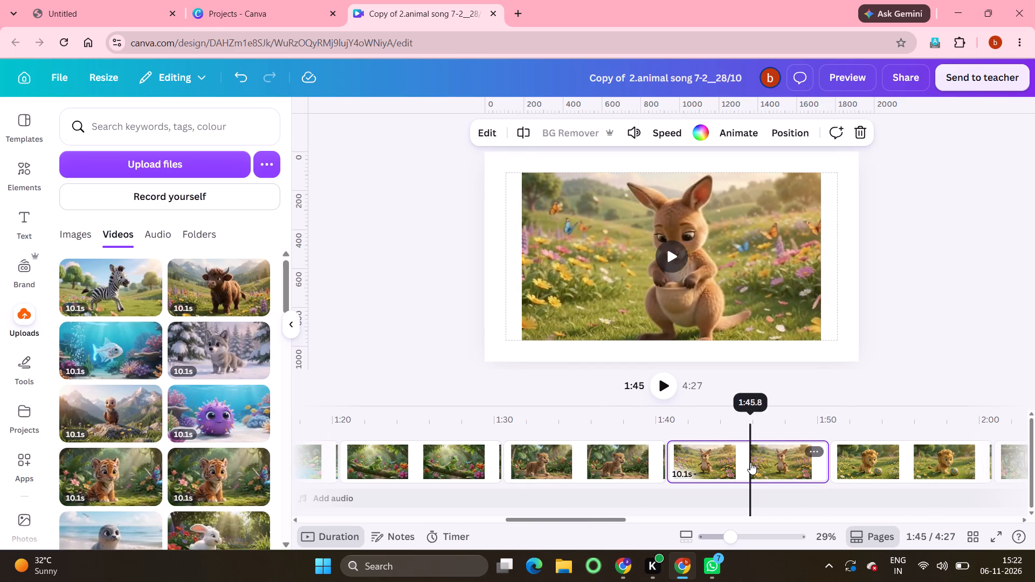
pyautogui.click(734, 249)
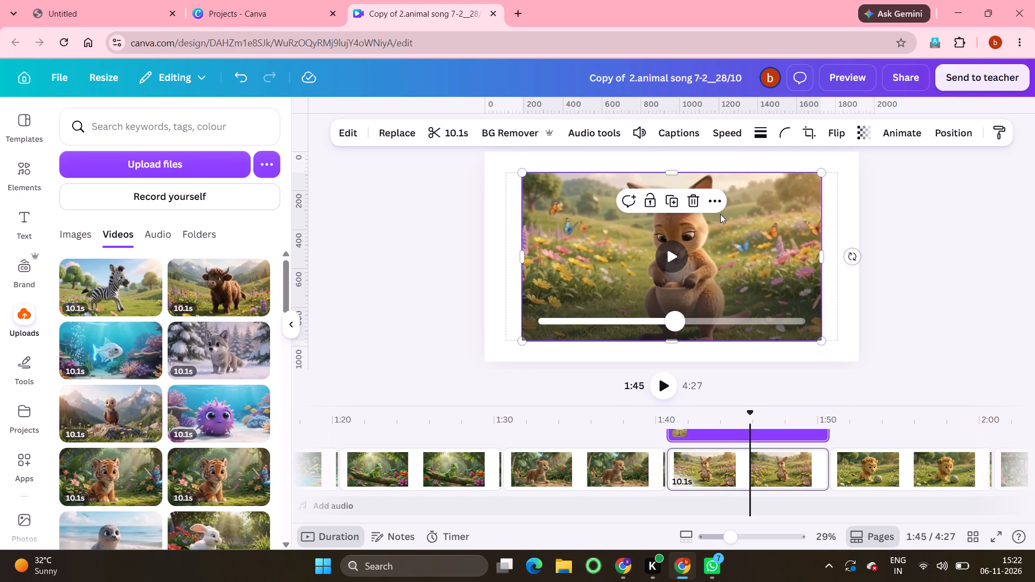
pyautogui.click(713, 202)
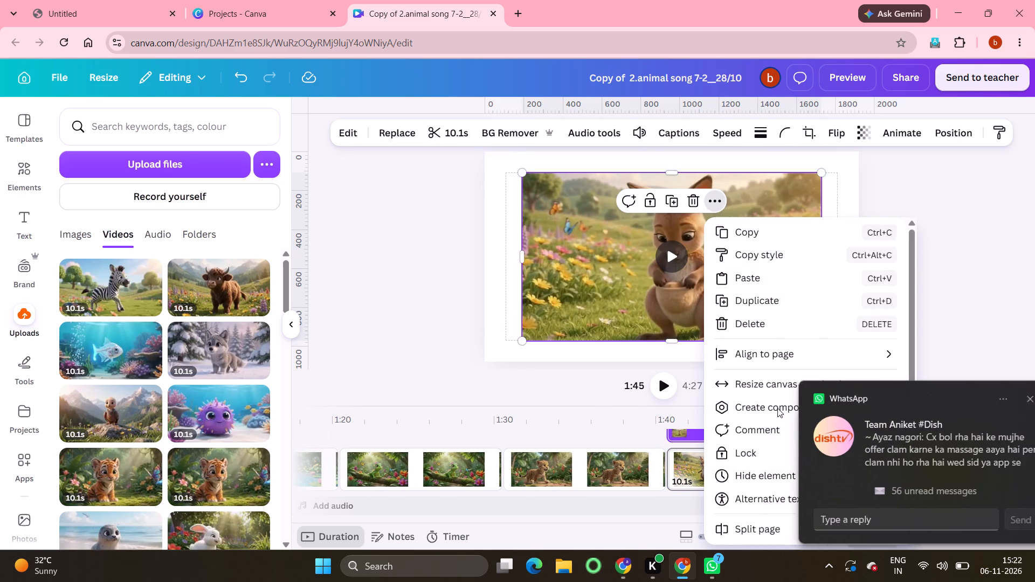
pyautogui.scroll(-4, 777, 408)
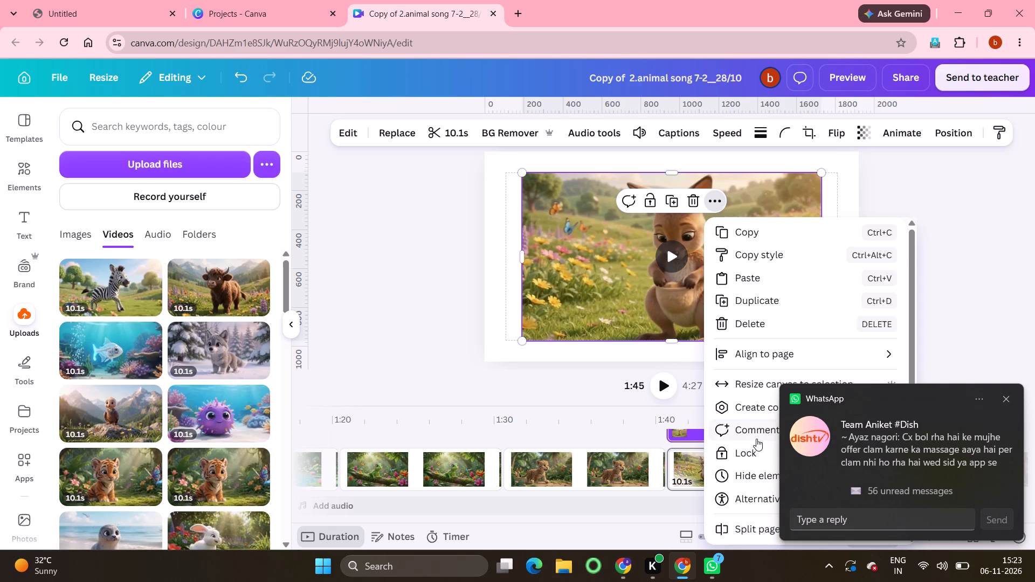
pyautogui.scroll(-4, 756, 439)
pyautogui.click(749, 507)
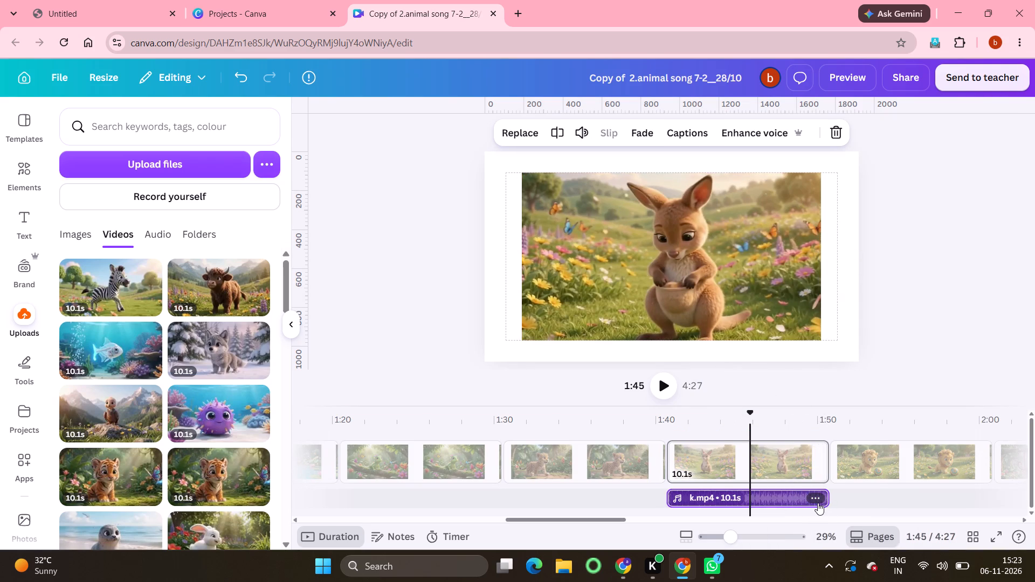
pyautogui.click(814, 499)
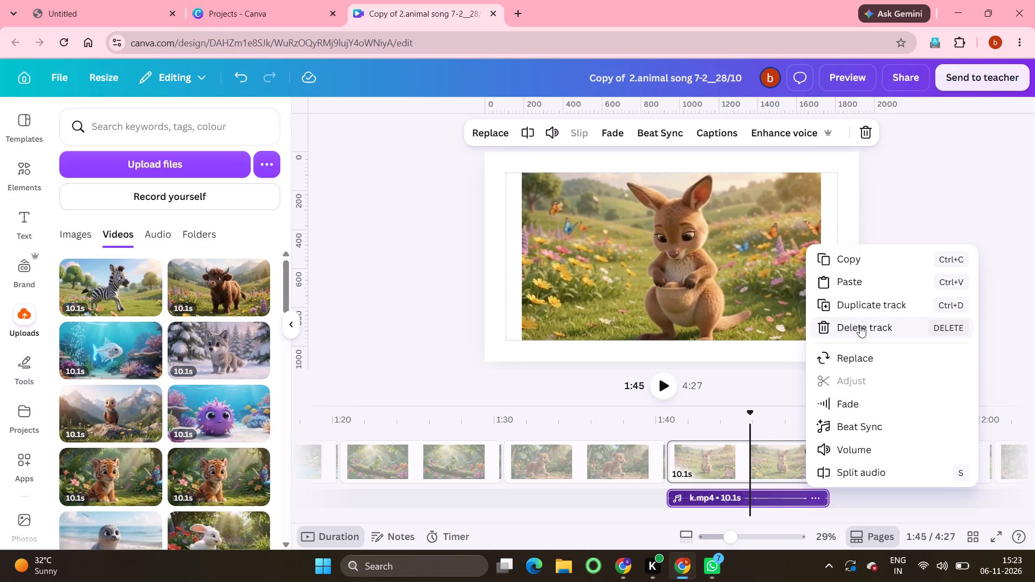
pyautogui.click(860, 325)
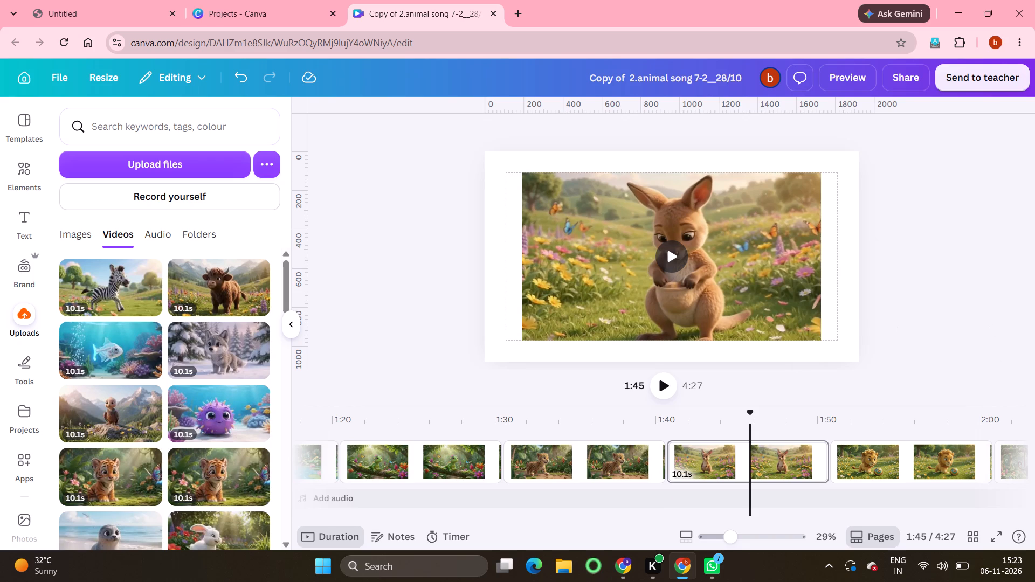
# Extract the audio from the lion clip on page 12 and delete the resulting audio track.
pyautogui.click(885, 462)
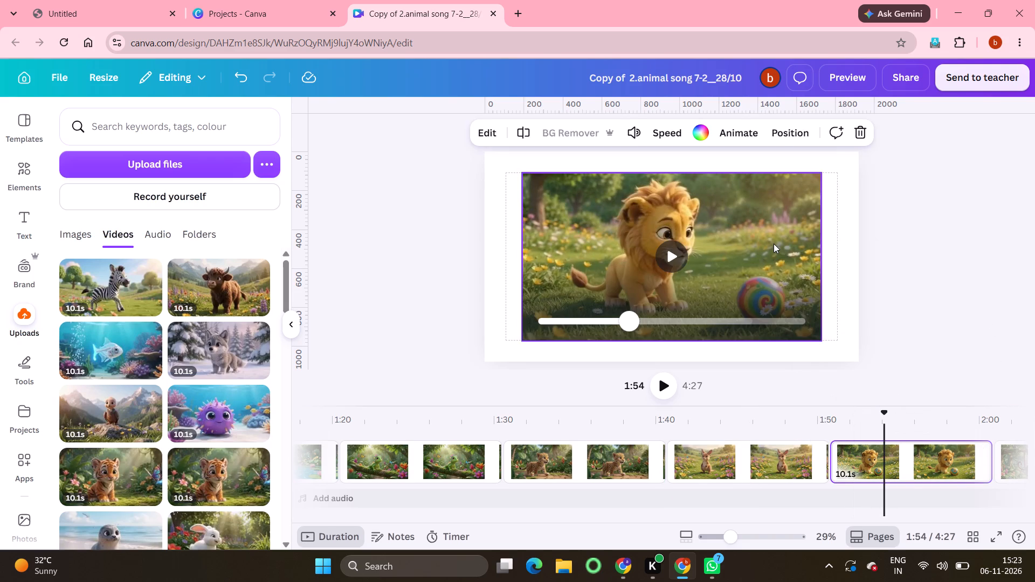
pyautogui.click(774, 244)
pyautogui.click(714, 200)
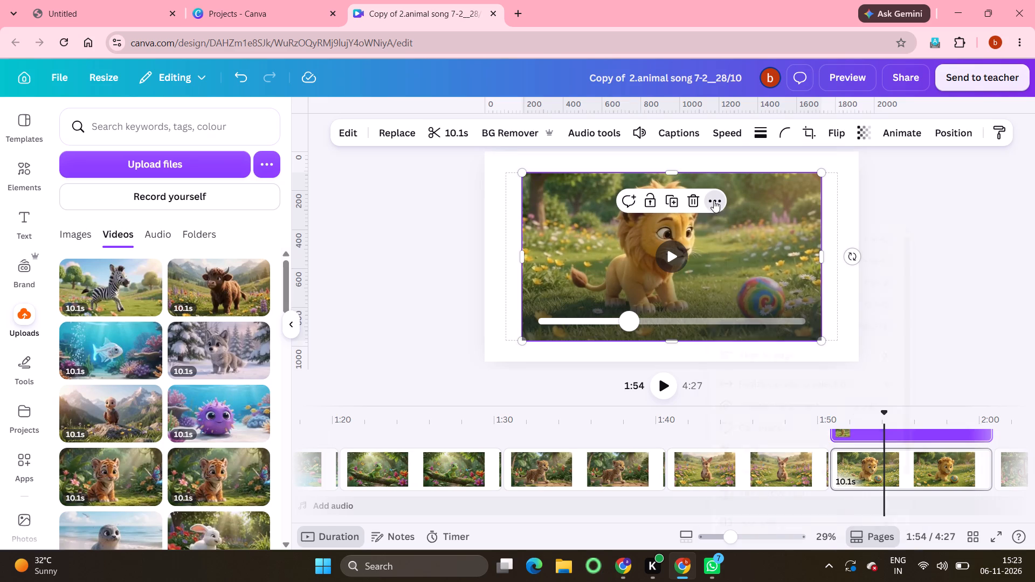
pyautogui.scroll(-4, 754, 386)
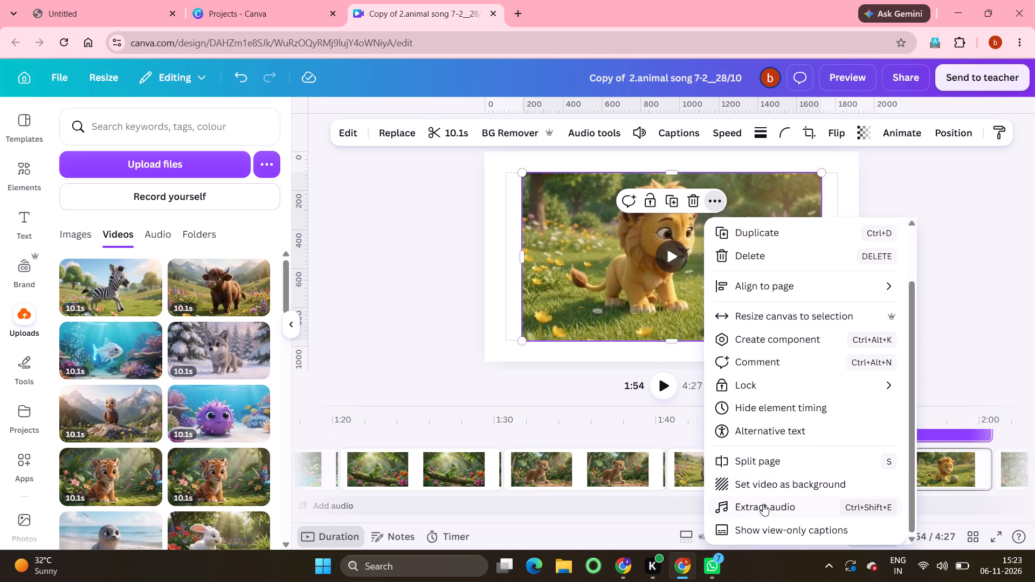
pyautogui.click(763, 507)
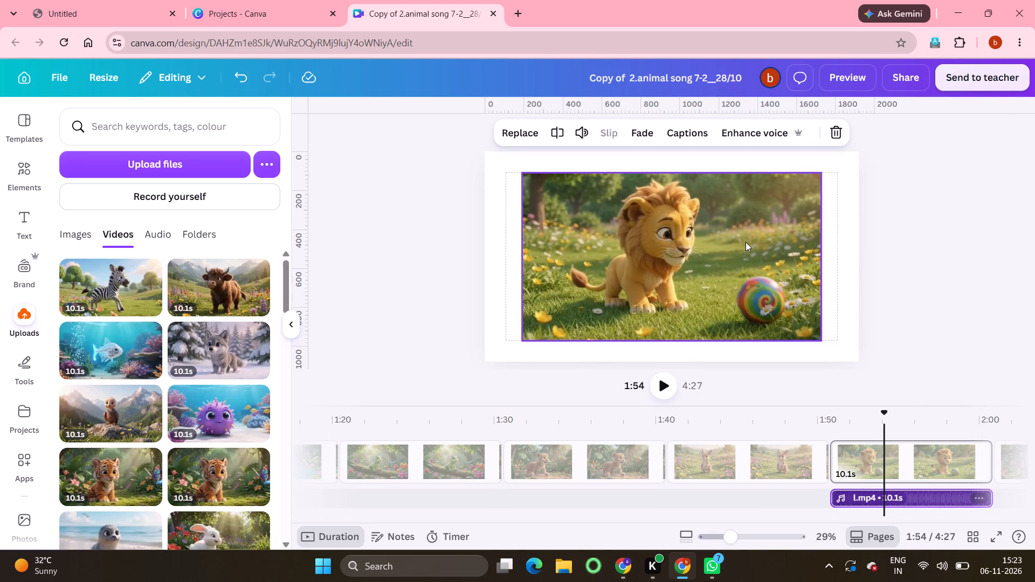
pyautogui.click(982, 496)
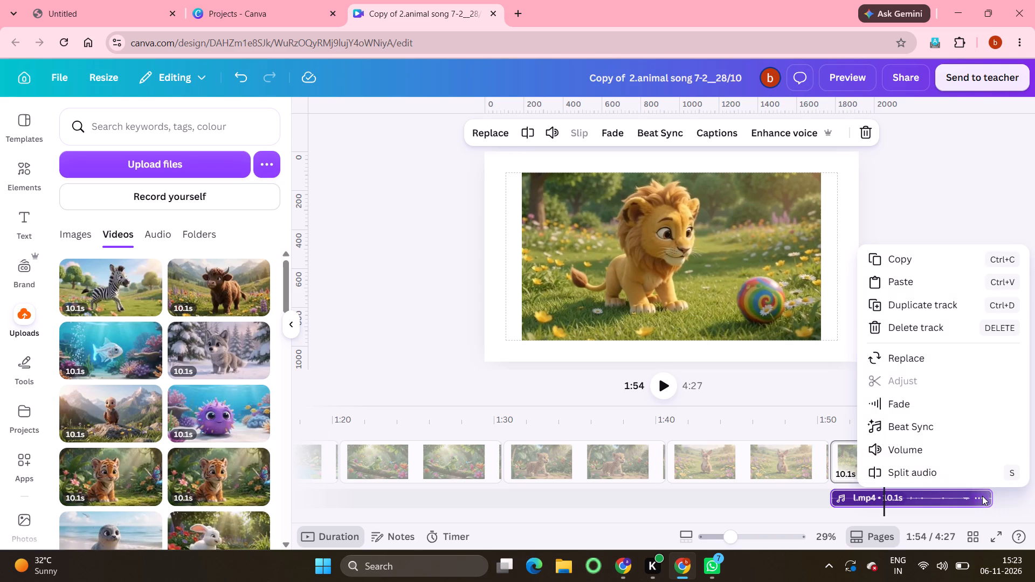
pyautogui.click(919, 328)
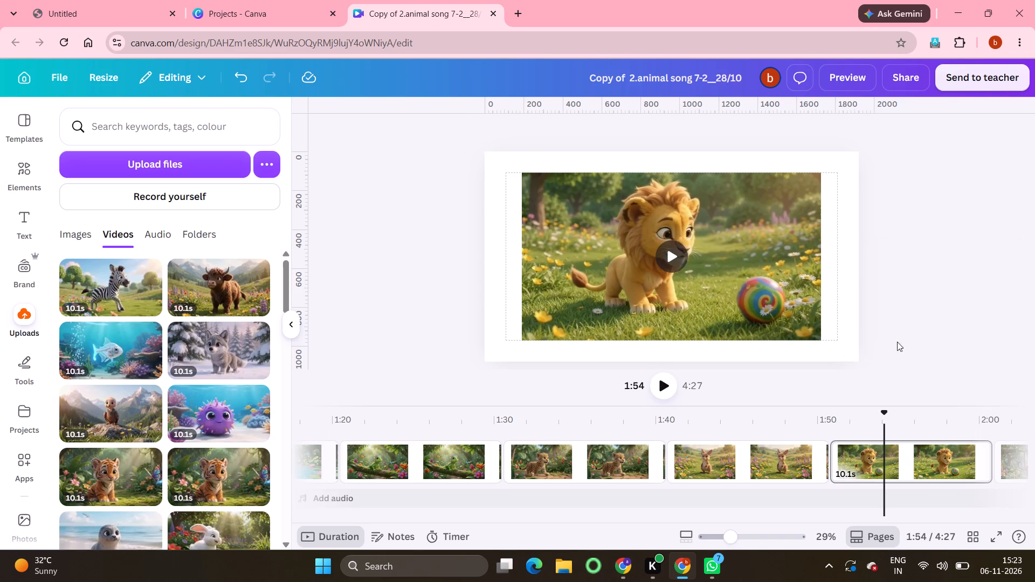
# Extract the audio from the monkey clip on page 13 and delete the resulting audio track.
pyautogui.hscroll(-7, 941, 462)
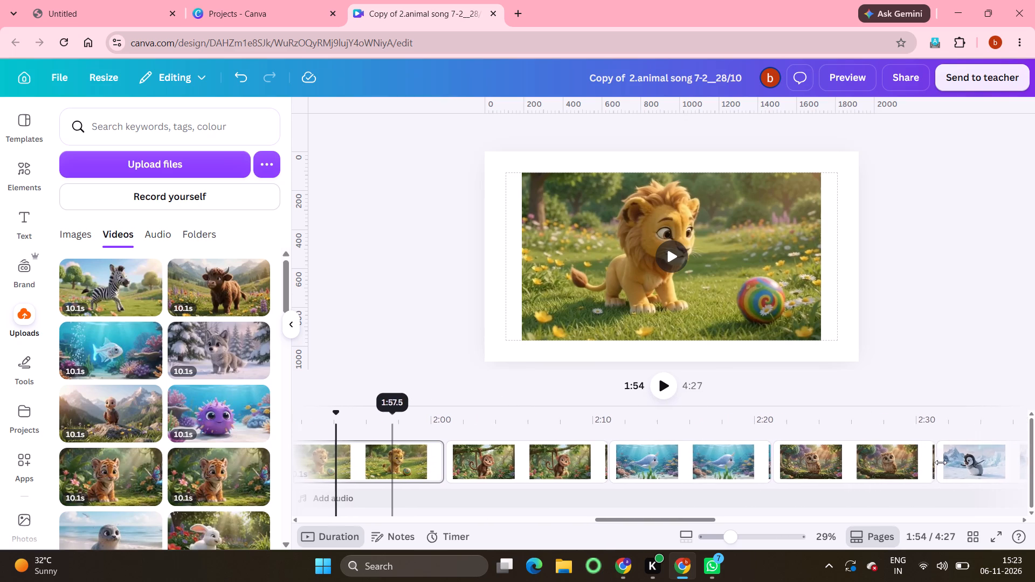
pyautogui.click(554, 465)
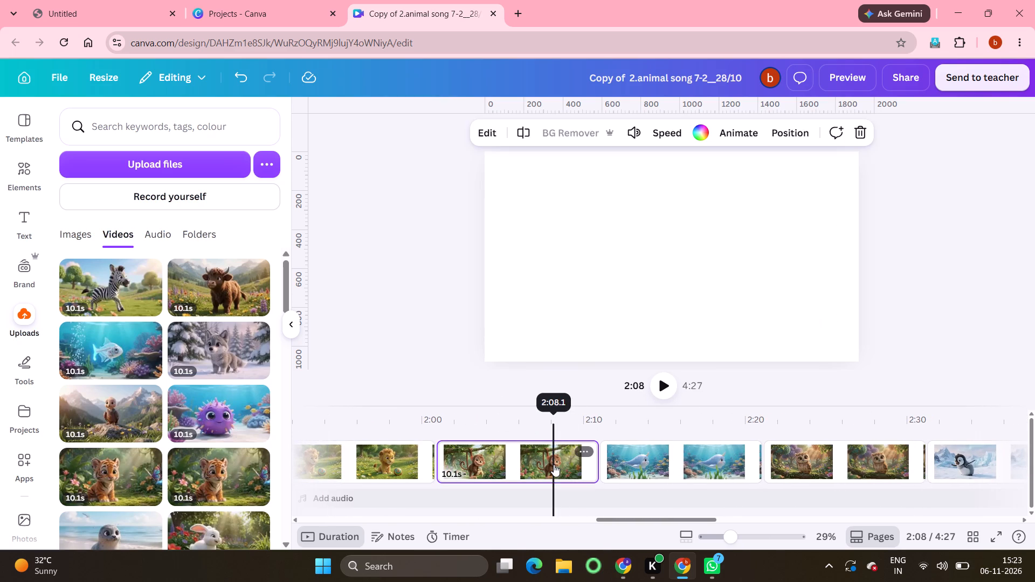
pyautogui.click(756, 256)
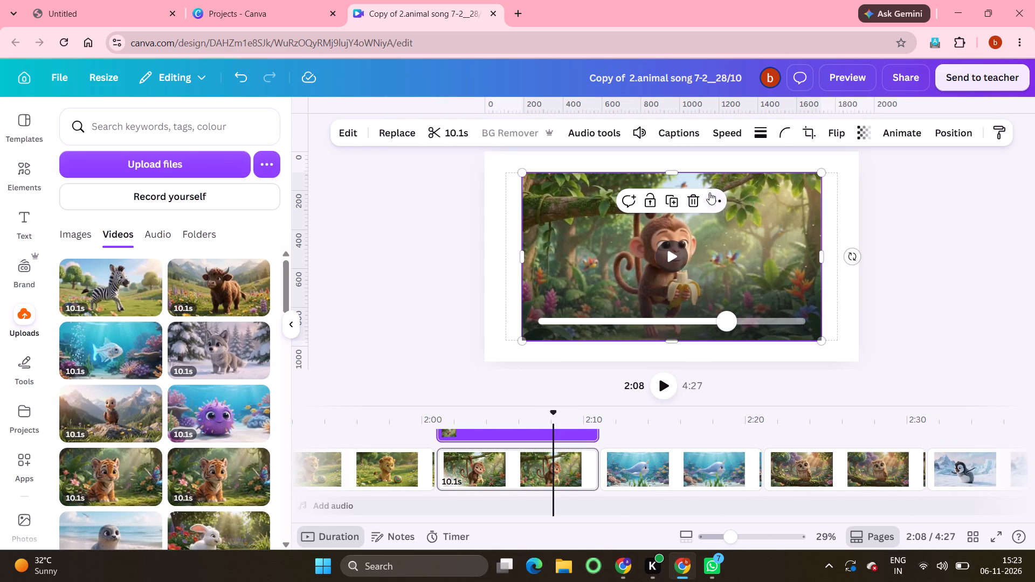
pyautogui.click(719, 202)
pyautogui.scroll(-4, 783, 449)
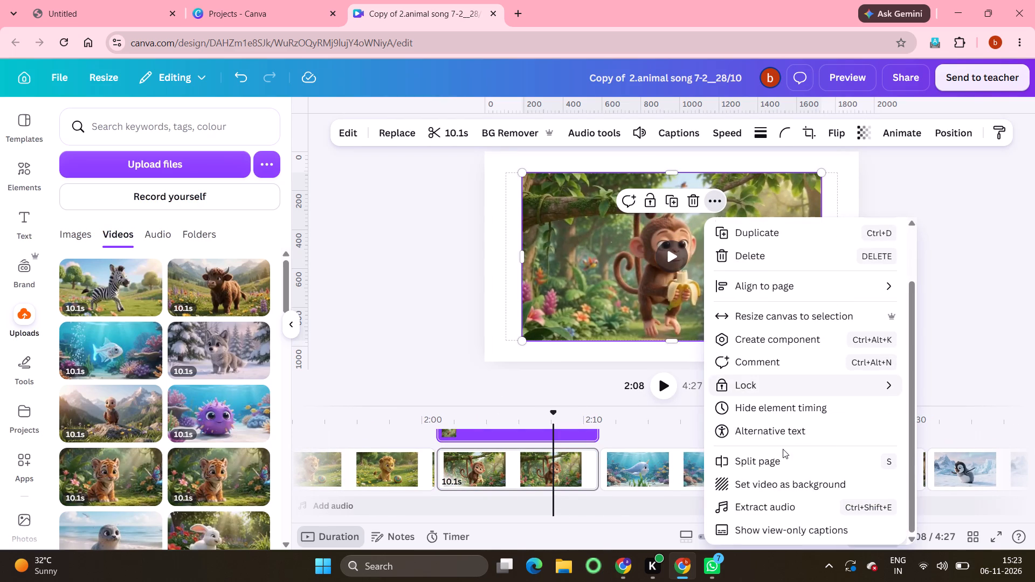
pyautogui.scroll(-1, 783, 449)
pyautogui.click(770, 507)
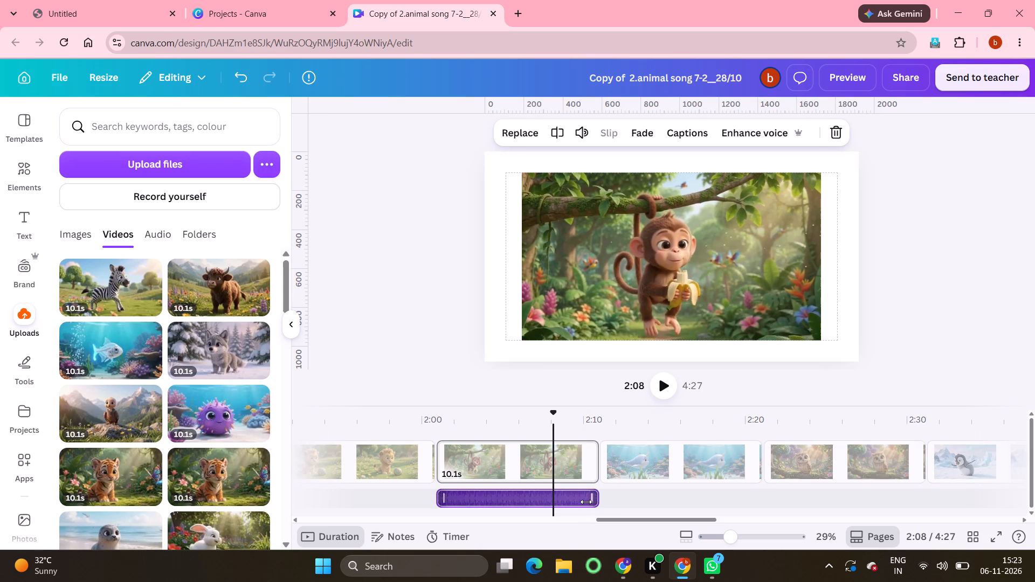
pyautogui.click(584, 496)
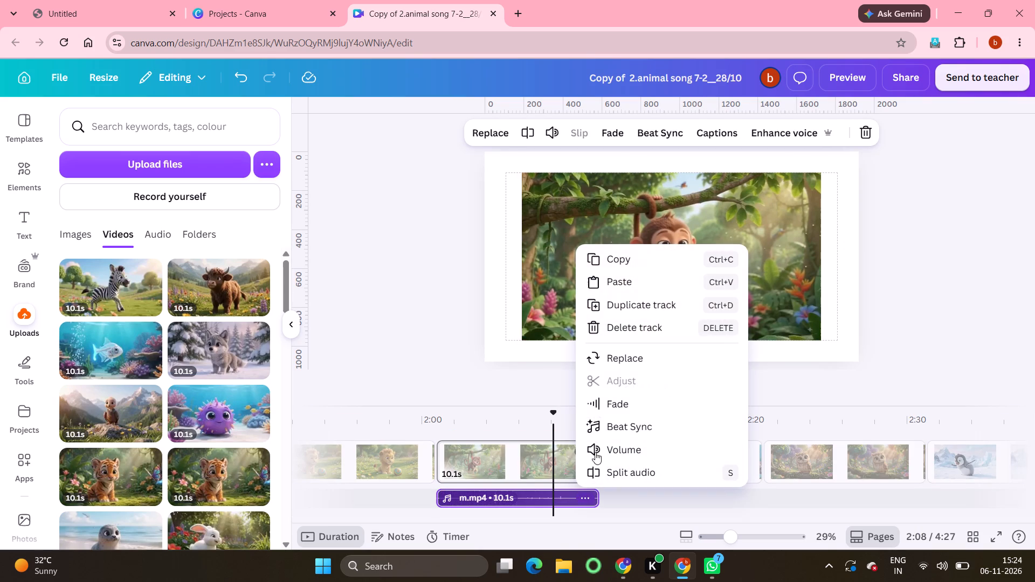
pyautogui.click(633, 328)
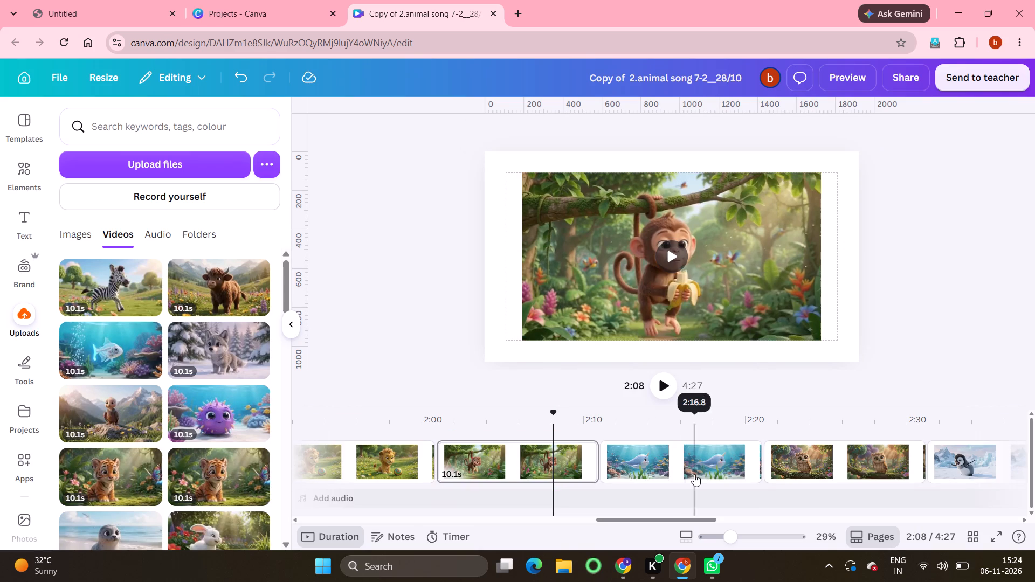
# Extract the audio from the narwhal clip on page 14 and delete the resulting audio track.
pyautogui.click(713, 453)
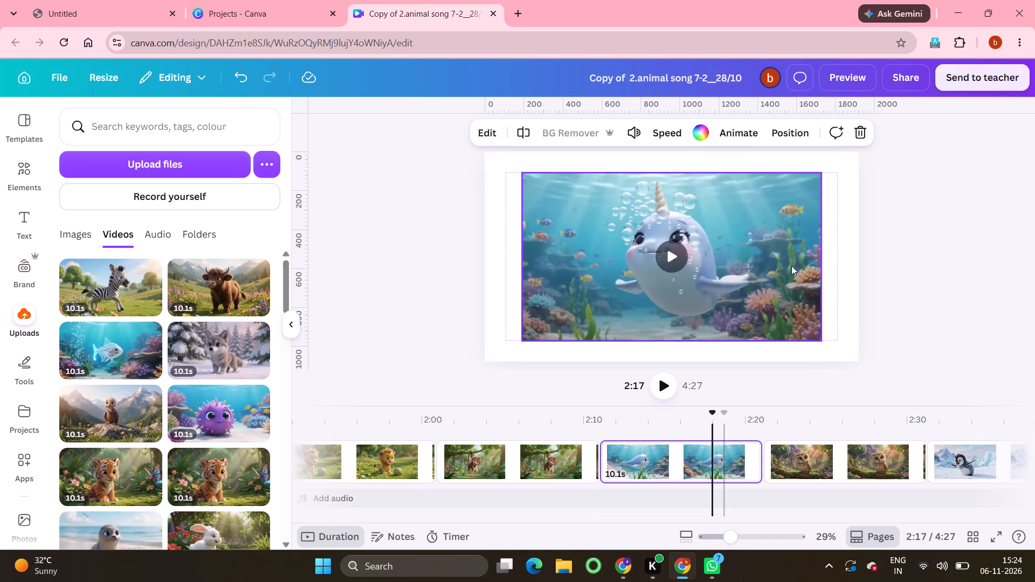
pyautogui.click(758, 233)
pyautogui.click(714, 200)
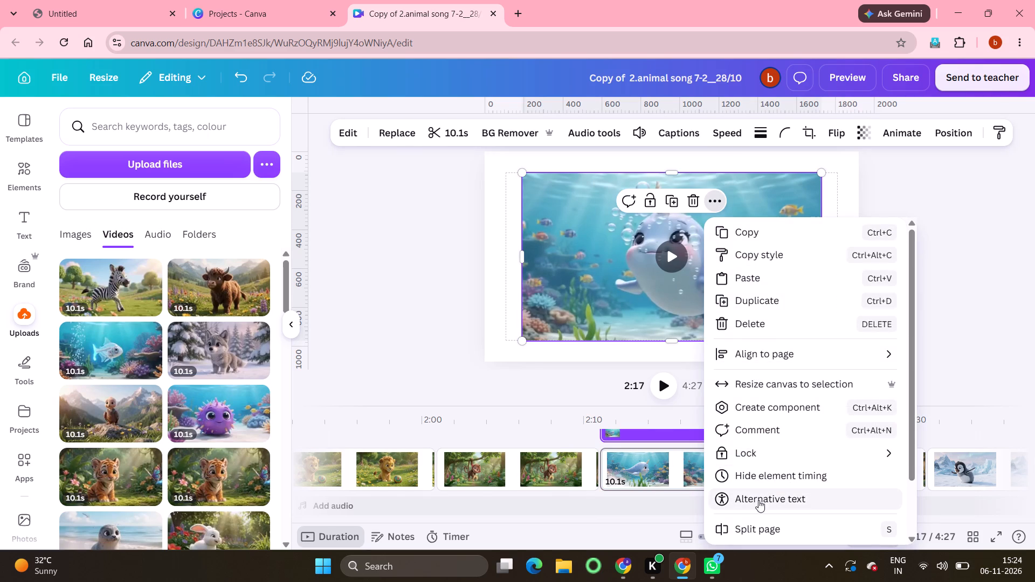
pyautogui.scroll(-5, 760, 502)
pyautogui.click(761, 505)
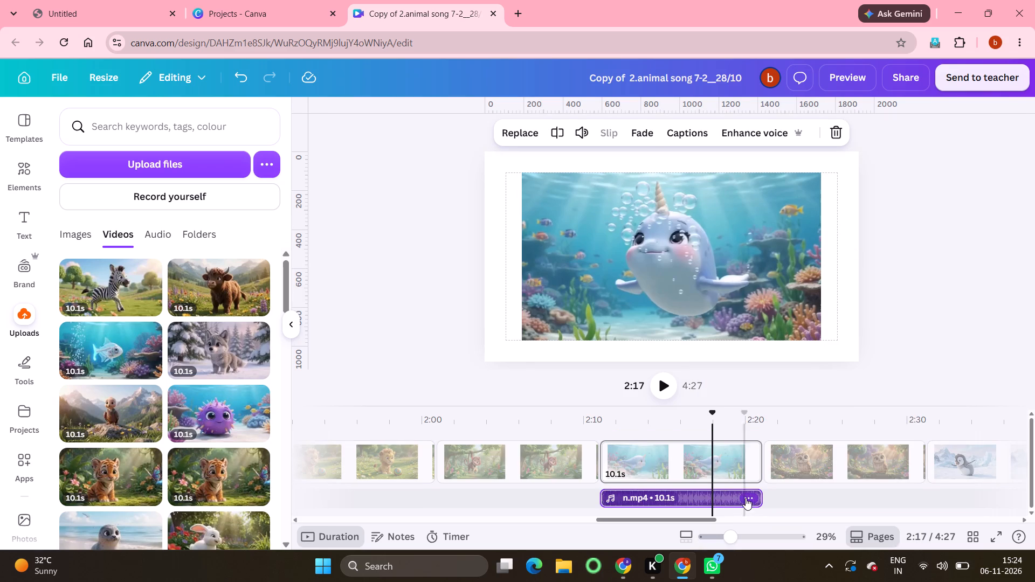
pyautogui.click(748, 496)
pyautogui.click(803, 324)
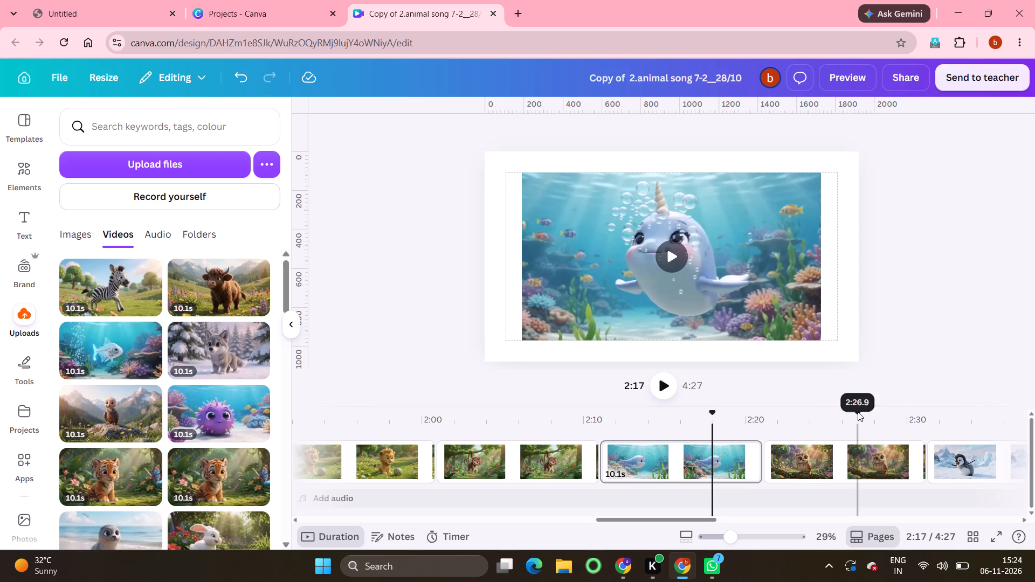
# Extract the audio from the owl clip on page 15 and delete the resulting audio track.
pyautogui.click(882, 465)
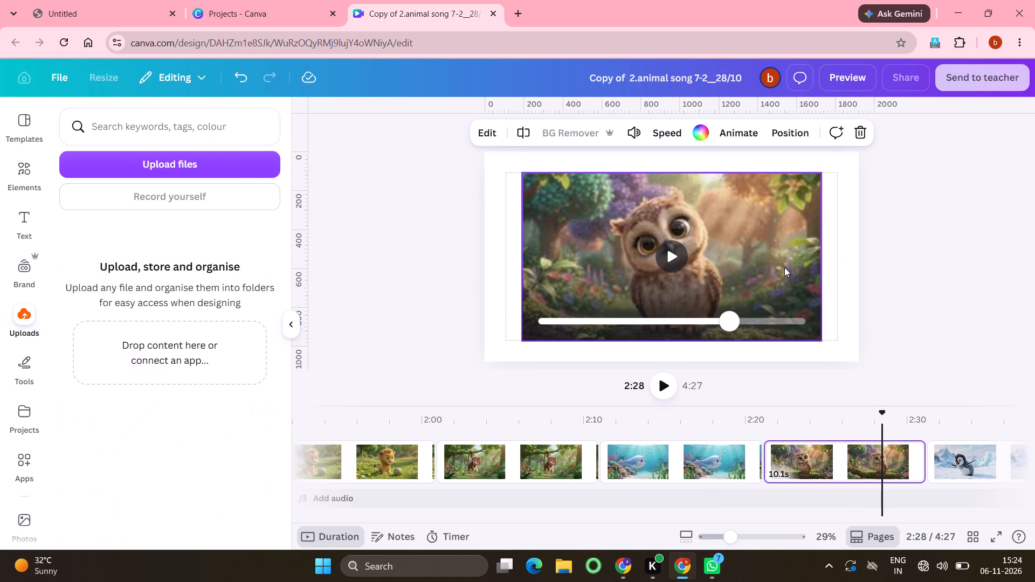
pyautogui.click(759, 230)
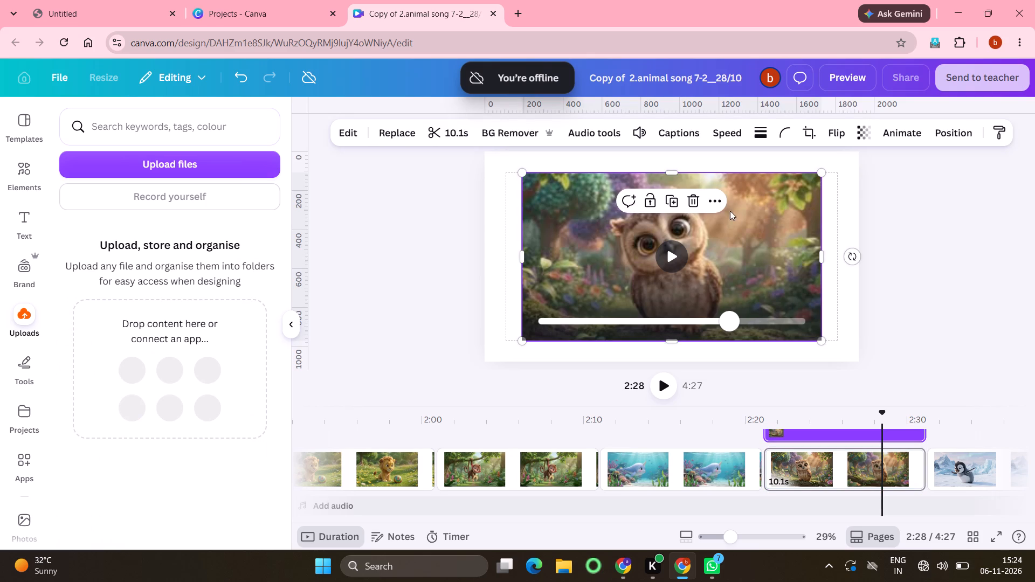
pyautogui.click(716, 202)
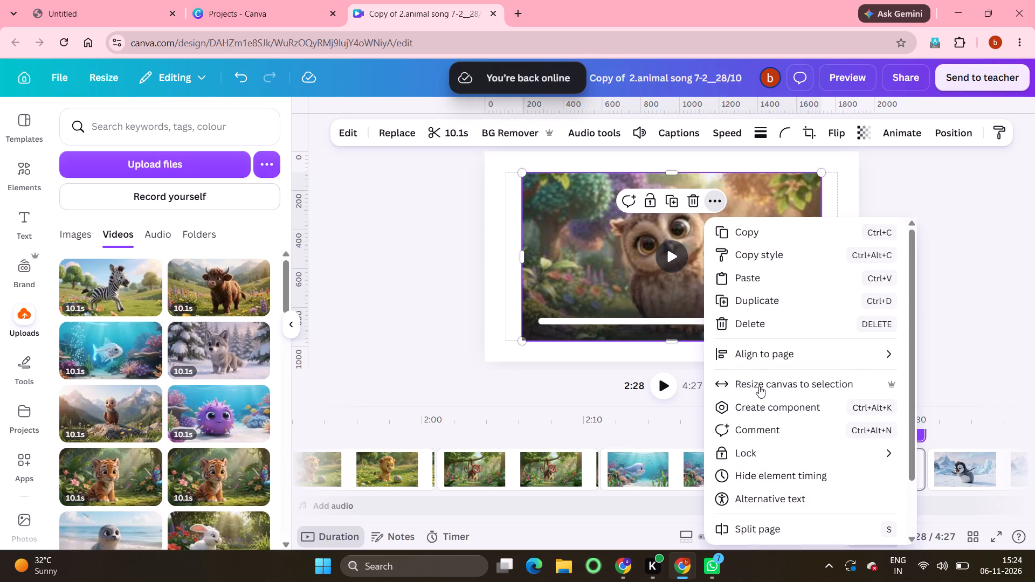
pyautogui.scroll(-6, 761, 404)
pyautogui.click(758, 509)
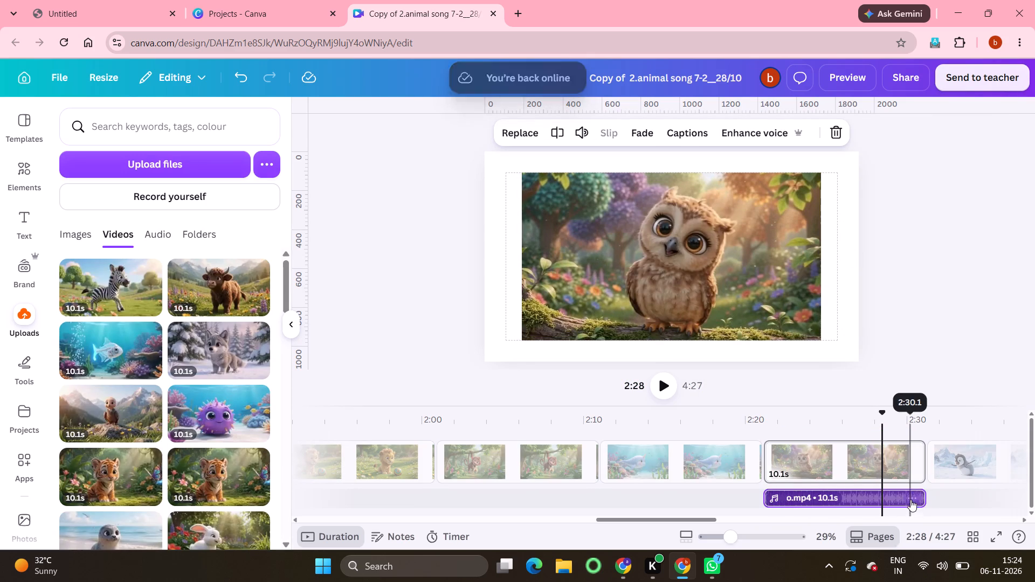
pyautogui.click(913, 495)
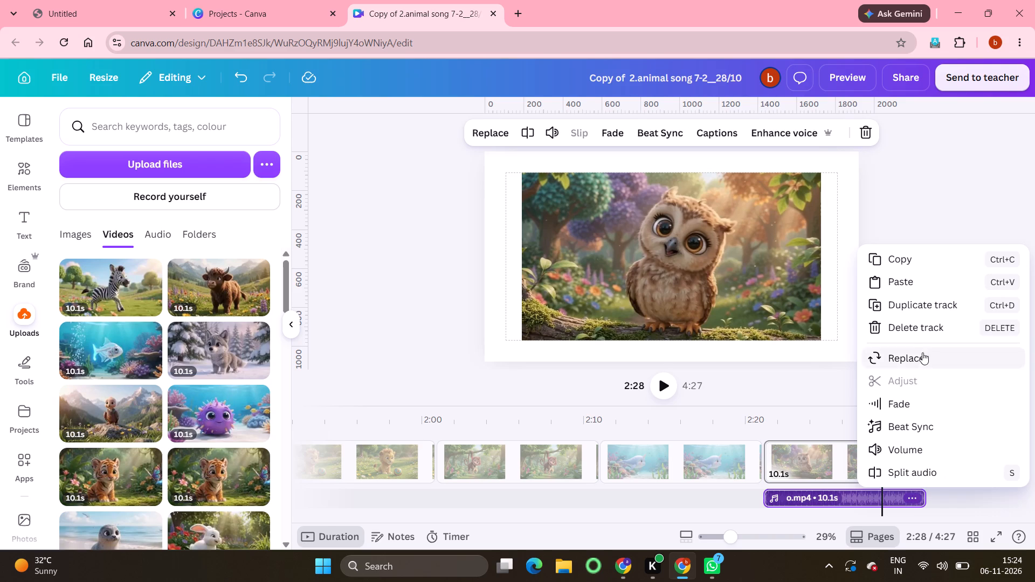
pyautogui.click(927, 330)
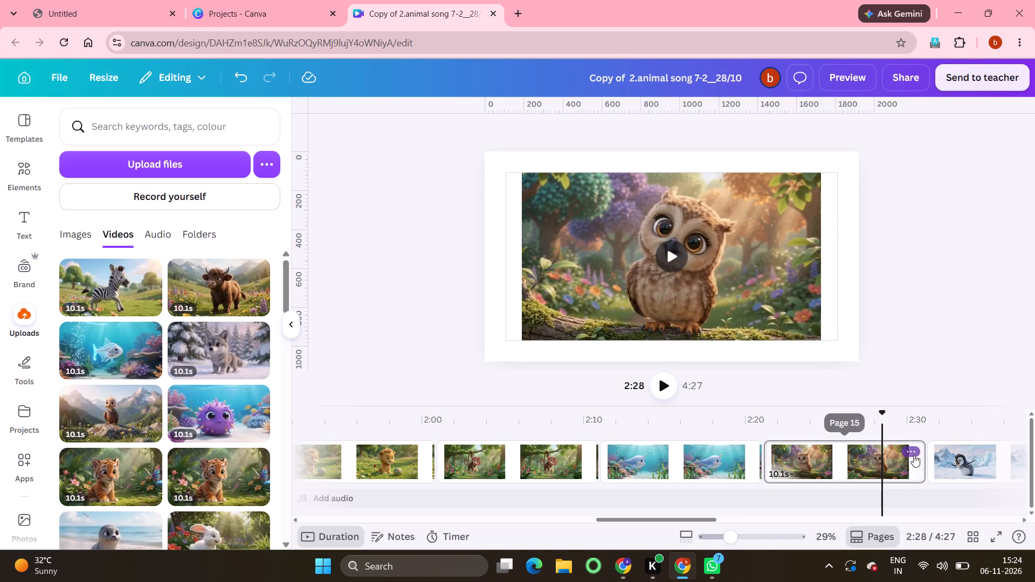
# Extract the audio from the penguin clip on page 16 and delete the resulting audio track.
pyautogui.hscroll(-3, 914, 455)
pyautogui.click(880, 458)
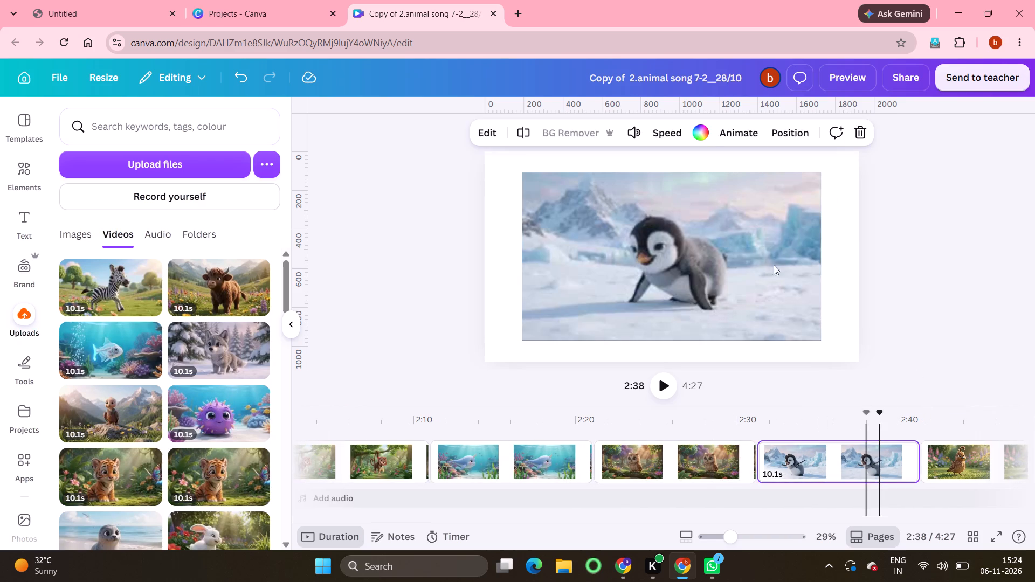
pyautogui.click(759, 230)
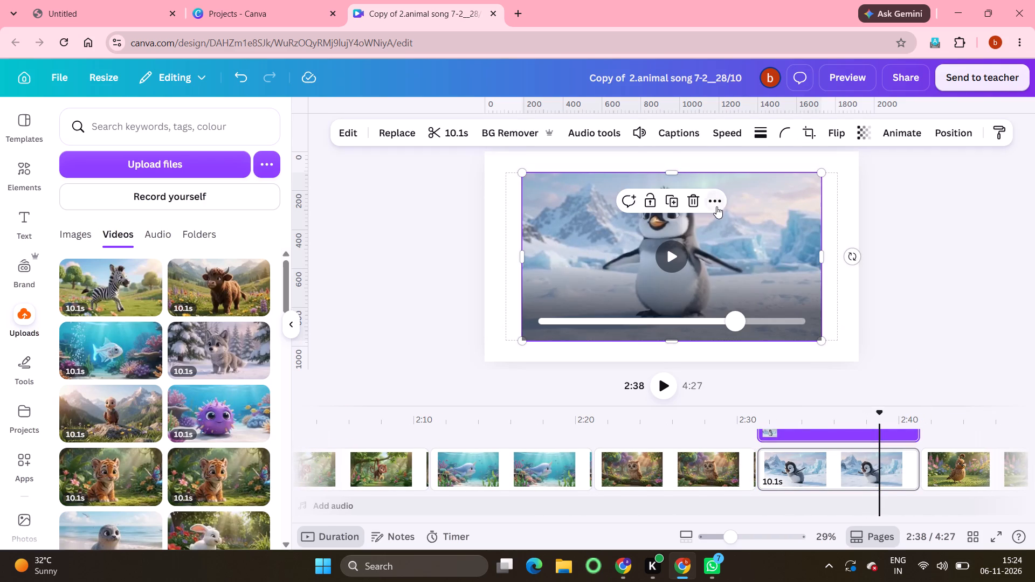
pyautogui.click(715, 202)
pyautogui.scroll(-2, 762, 374)
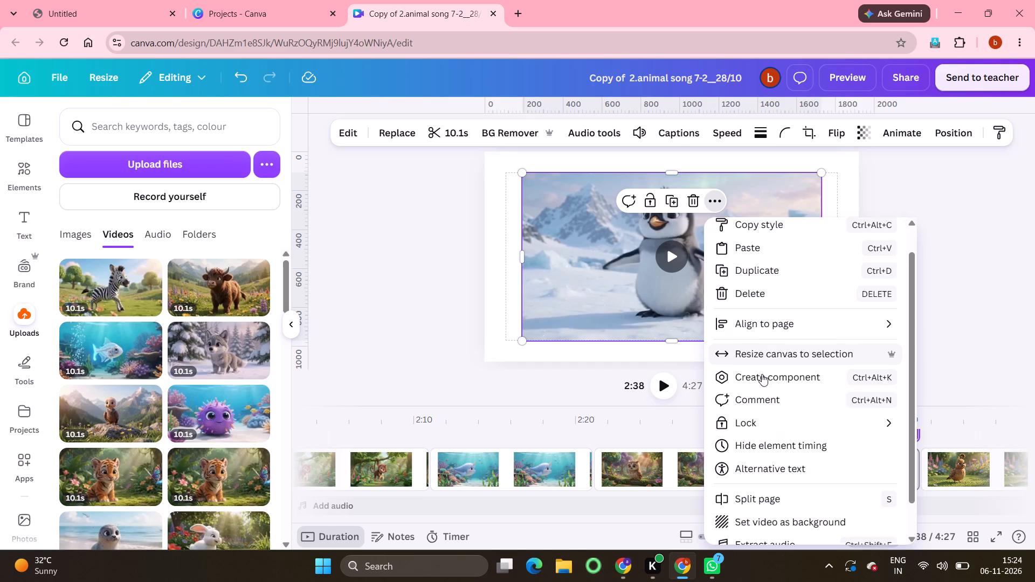
pyautogui.scroll(-3, 762, 374)
pyautogui.click(752, 509)
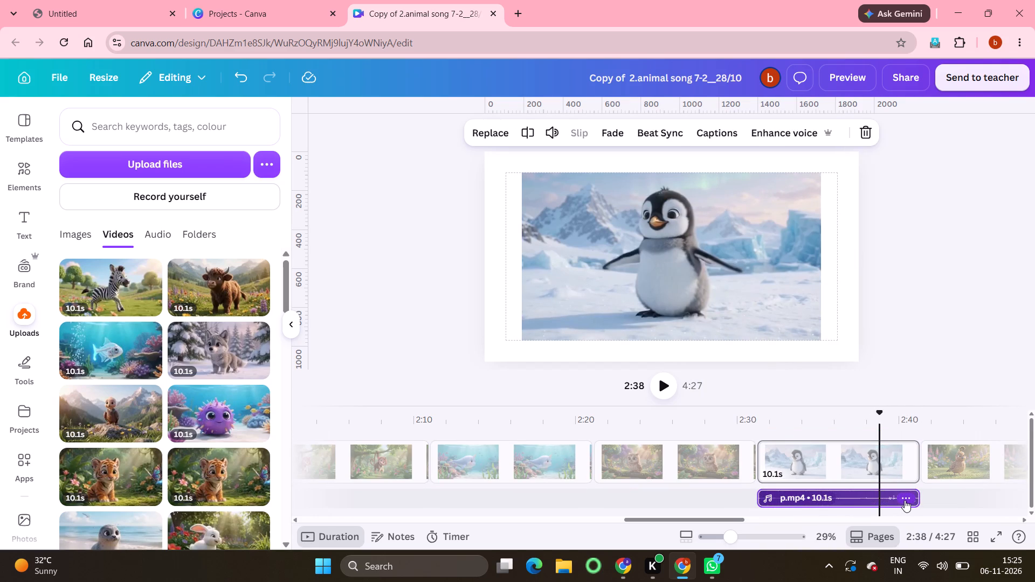
pyautogui.click(905, 500)
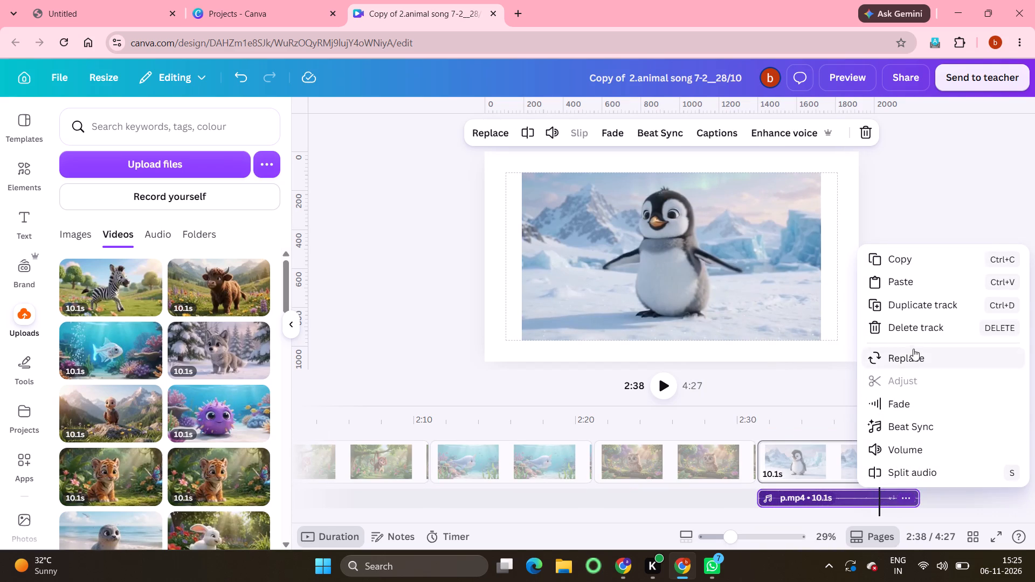
pyautogui.click(921, 327)
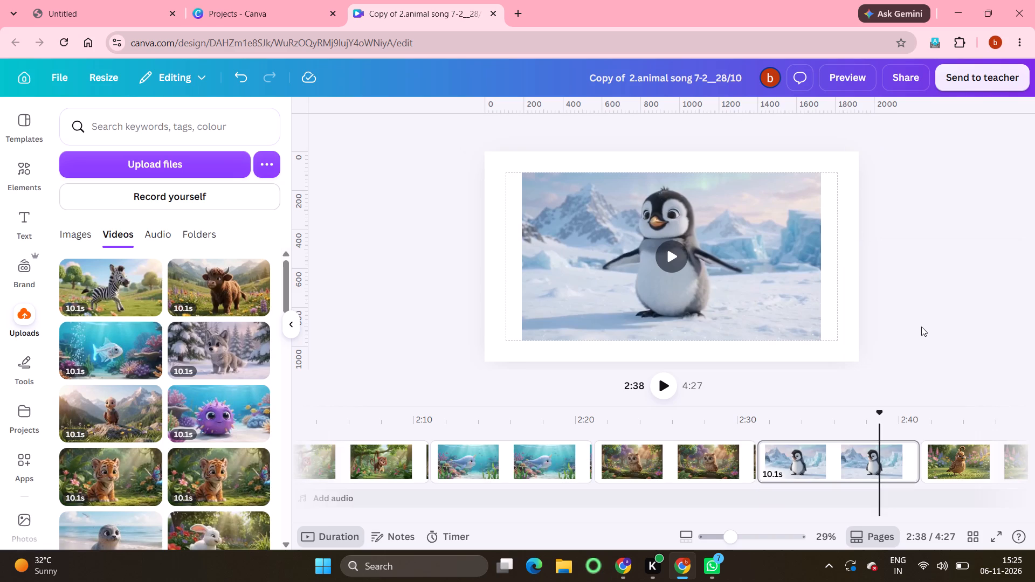
# Extract the audio from the brown quail clip on page 17 and delete the resulting audio track.
pyautogui.hscroll(-3, 957, 461)
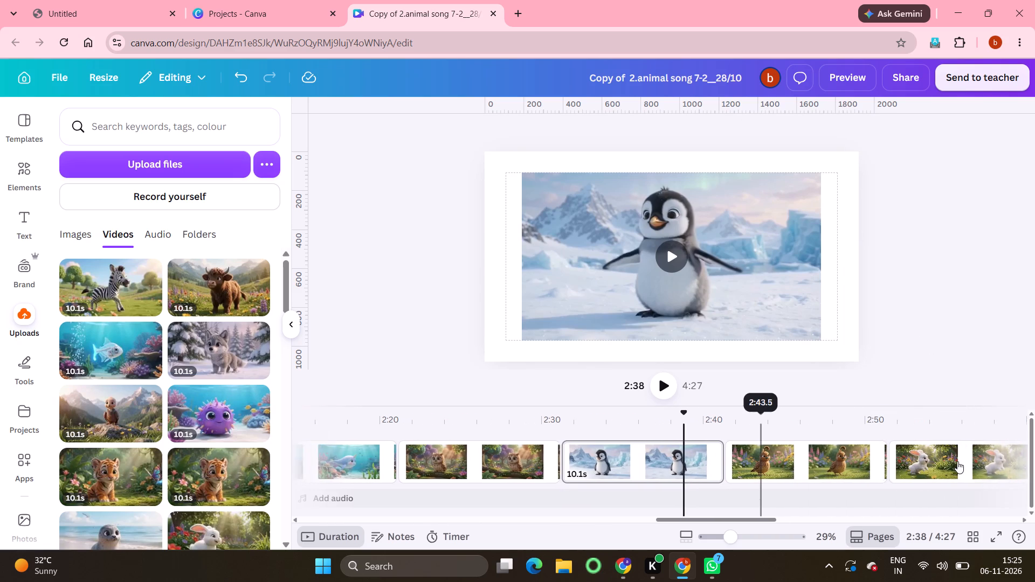
pyautogui.click(845, 456)
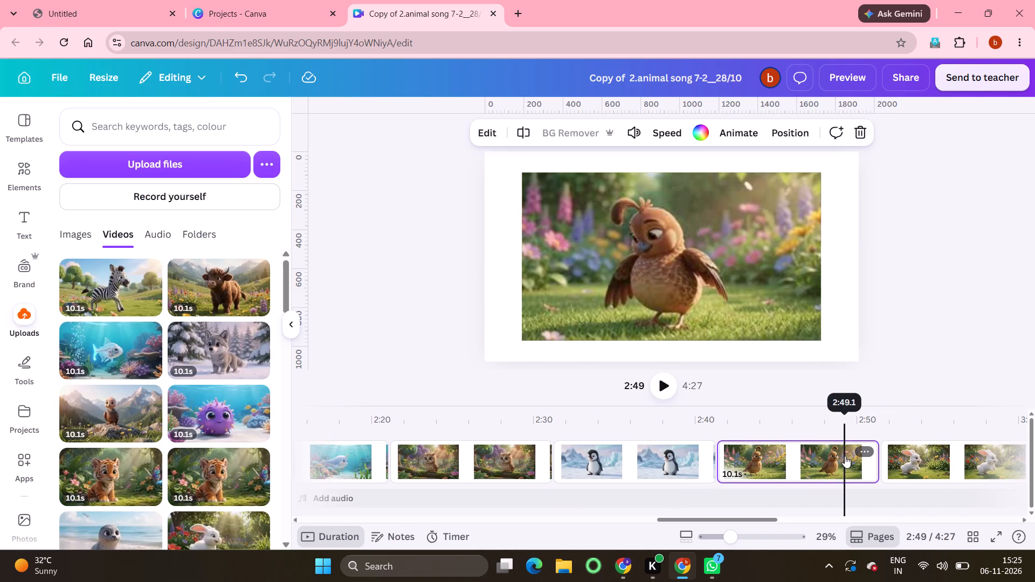
pyautogui.click(790, 267)
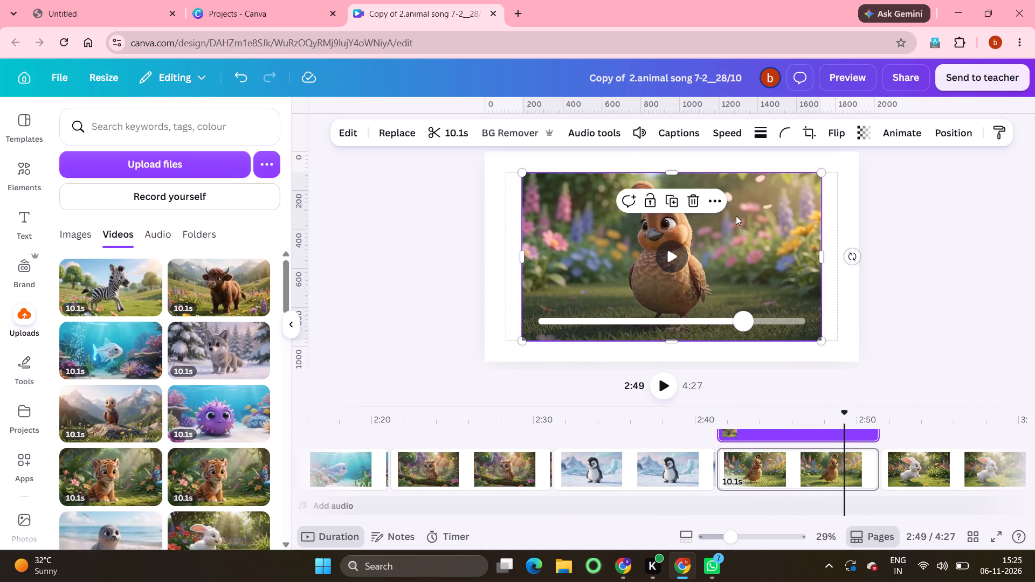
pyautogui.click(716, 201)
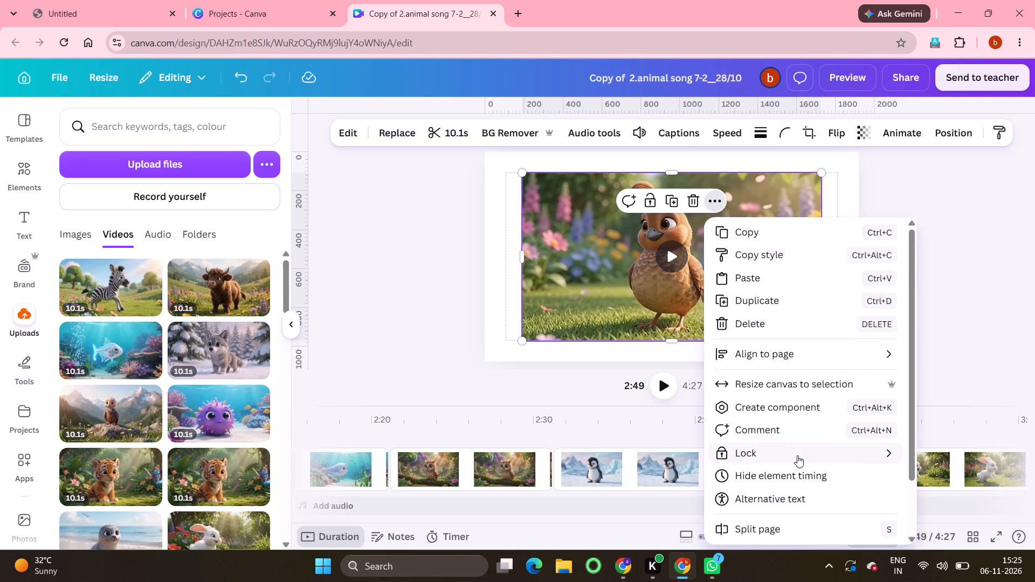
pyautogui.scroll(-5, 797, 455)
pyautogui.click(757, 505)
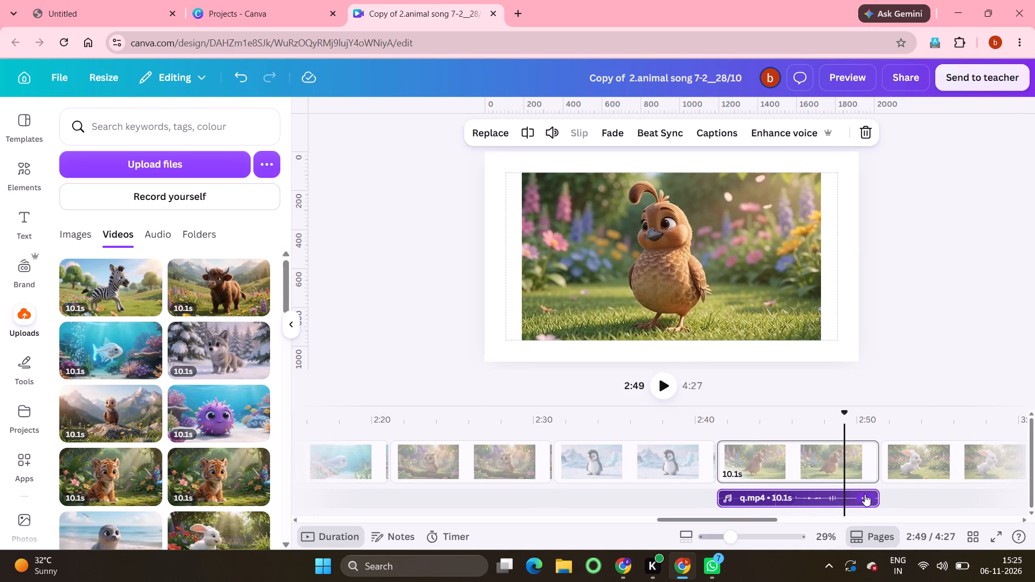
pyautogui.click(865, 494)
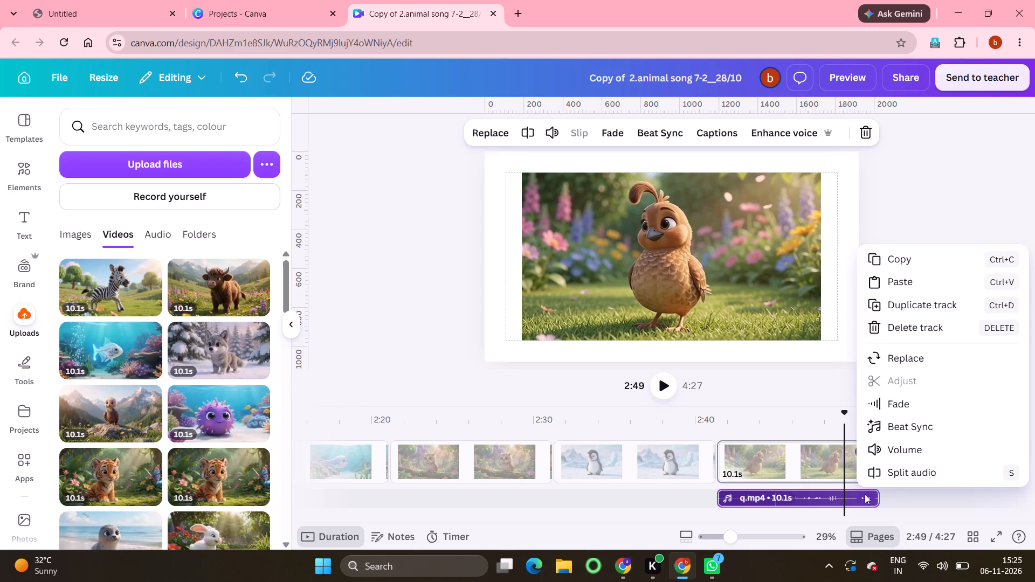
pyautogui.click(910, 327)
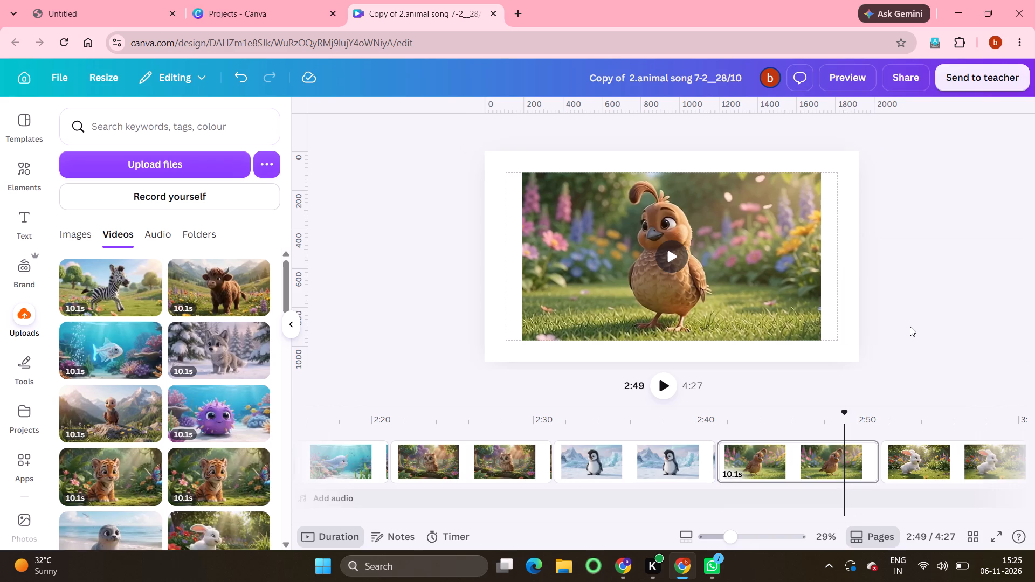
# Extract the audio from the white rabbit clip on page 18 and delete the resulting audio track.
pyautogui.hscroll(-3, 915, 455)
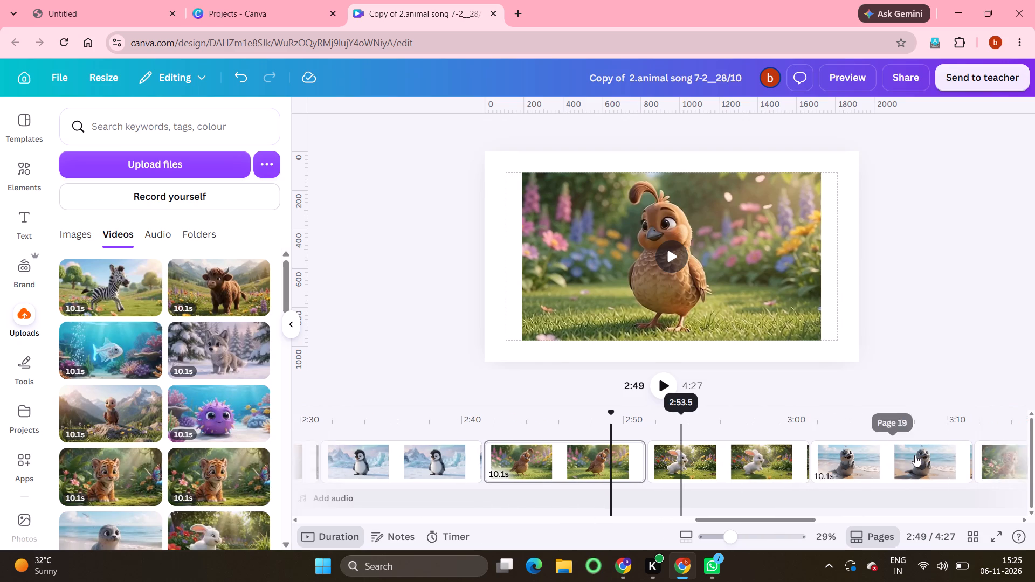
pyautogui.click(750, 458)
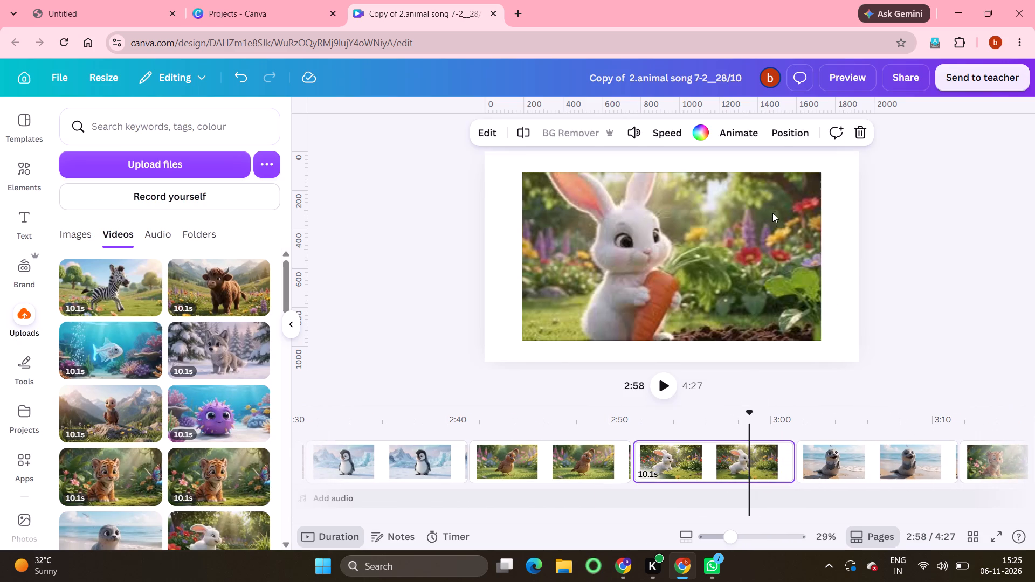
pyautogui.click(772, 211)
pyautogui.click(715, 196)
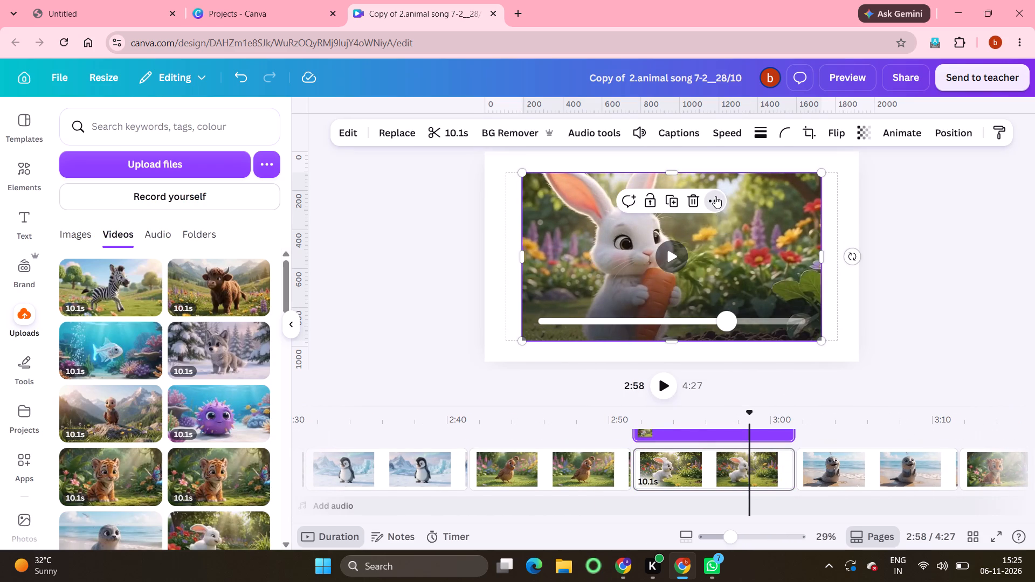
pyautogui.scroll(-5, 760, 465)
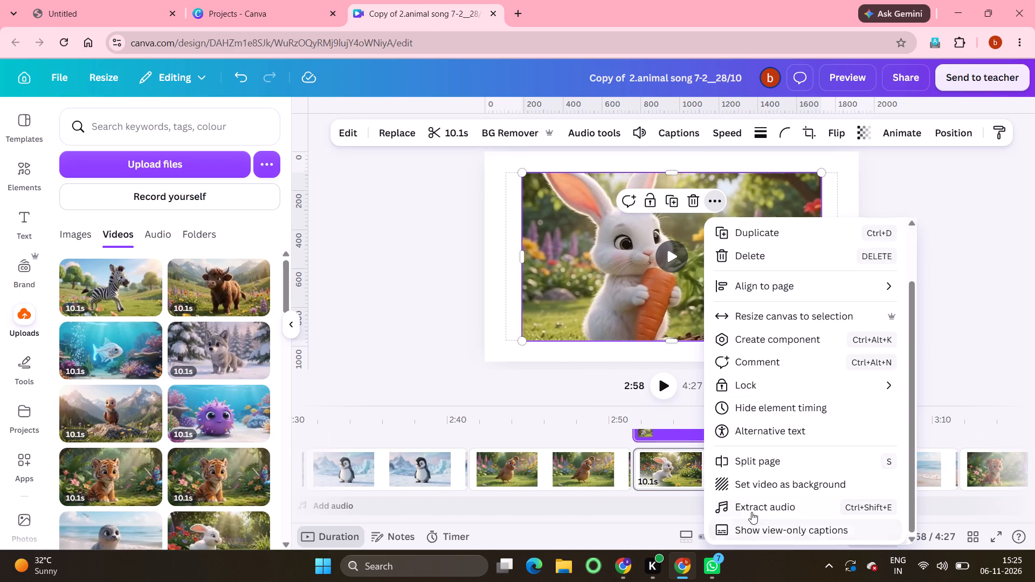
pyautogui.click(754, 505)
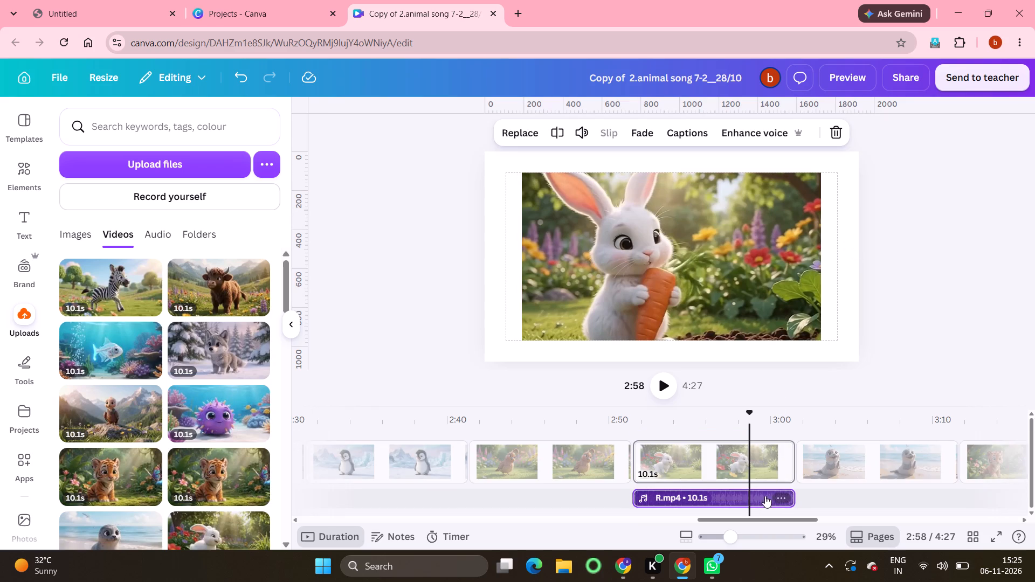
pyautogui.click(779, 497)
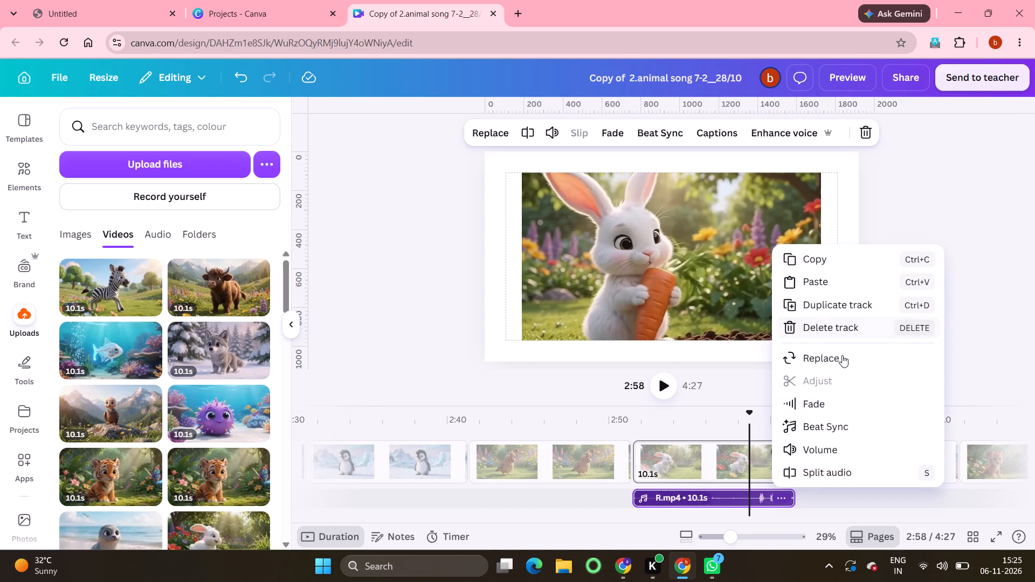
pyautogui.click(844, 324)
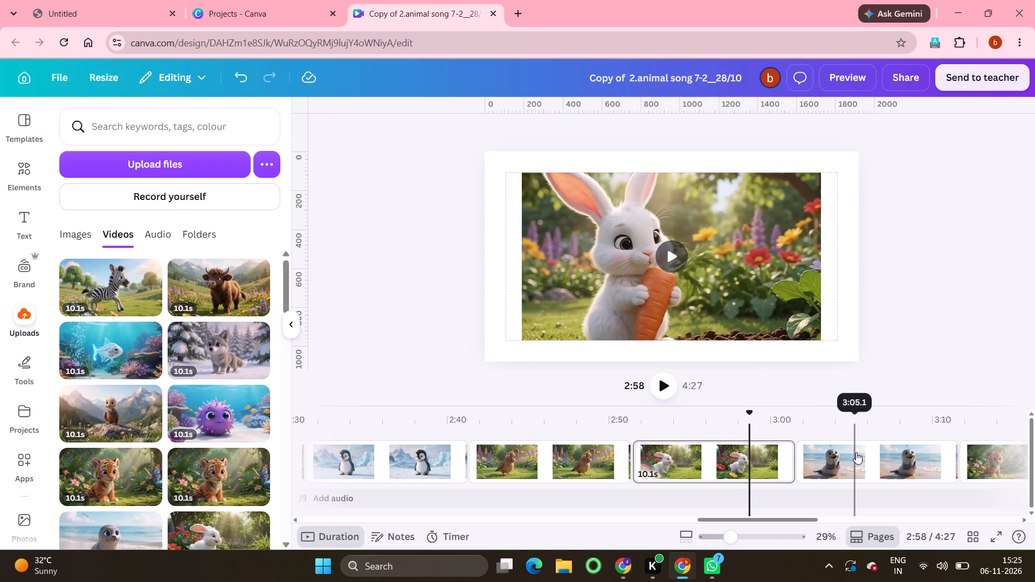
# Extract the audio from the seal clip on page 19 and delete the resulting audio track.
pyautogui.click(856, 453)
pyautogui.click(763, 289)
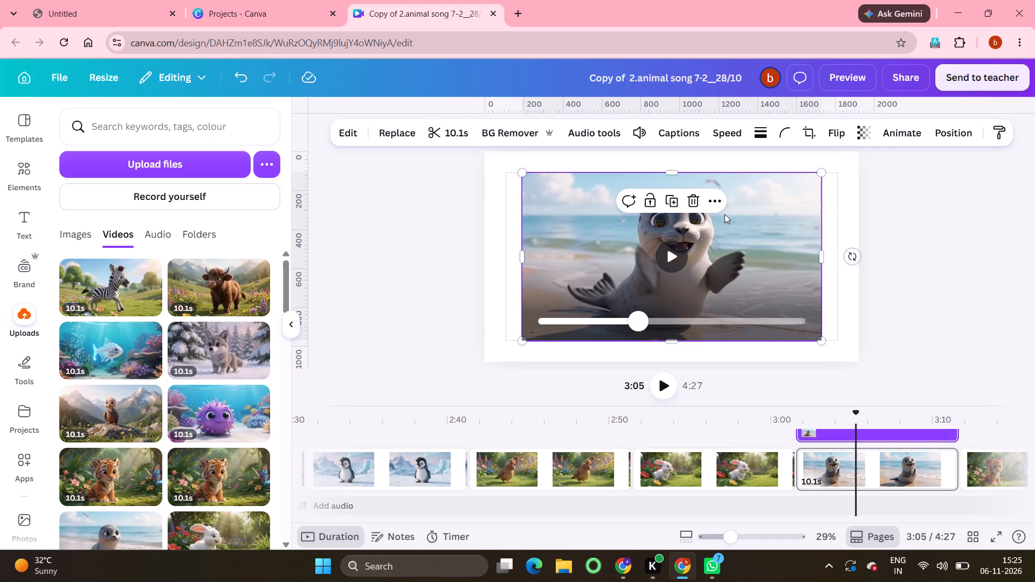
pyautogui.click(713, 201)
pyautogui.scroll(-4, 773, 384)
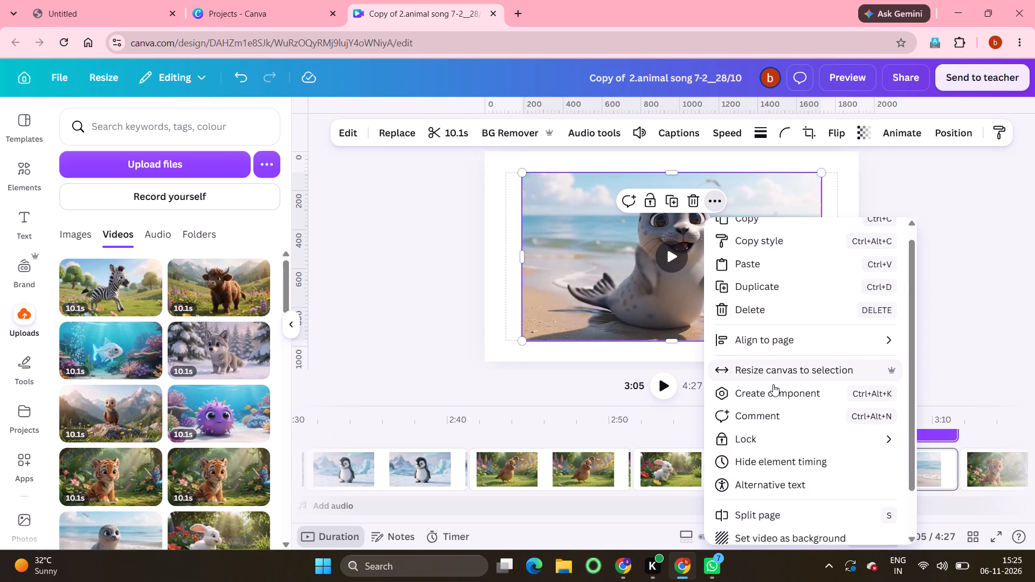
pyautogui.click(768, 510)
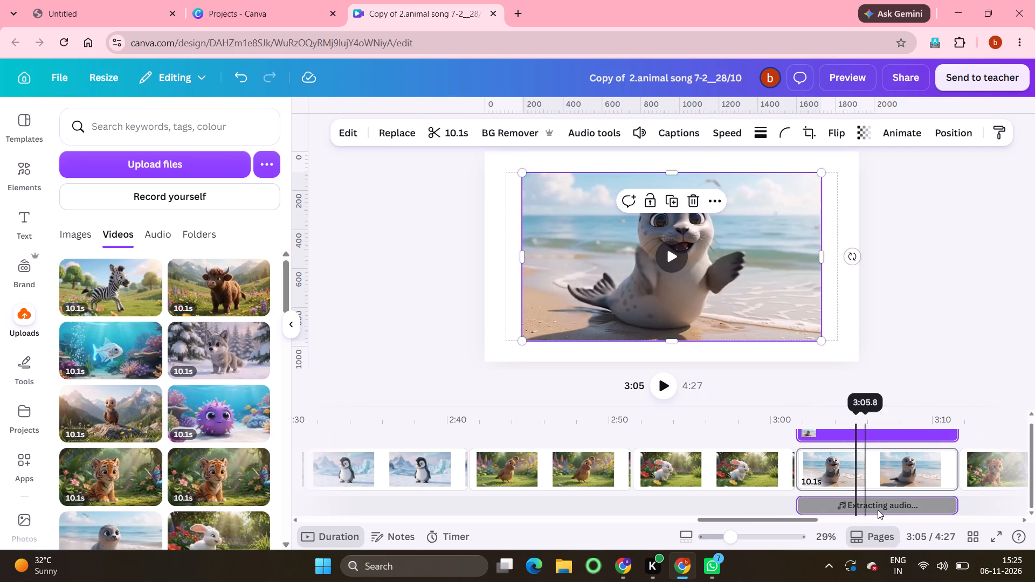
pyautogui.click(945, 500)
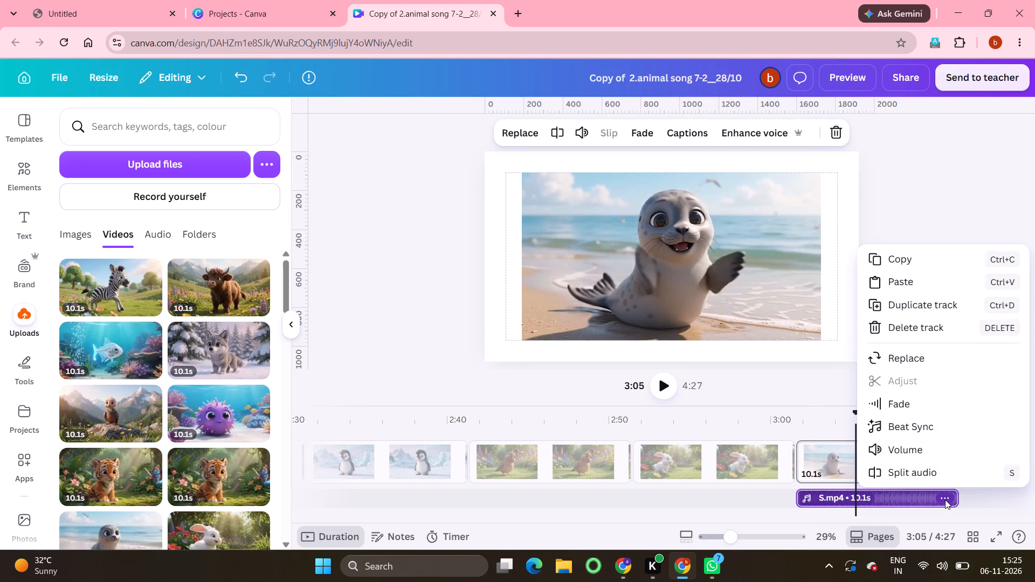
pyautogui.click(921, 325)
# Extract the audio from the tiger cub clip on page 20 and delete the resulting audio track.
pyautogui.hscroll(-3, 912, 471)
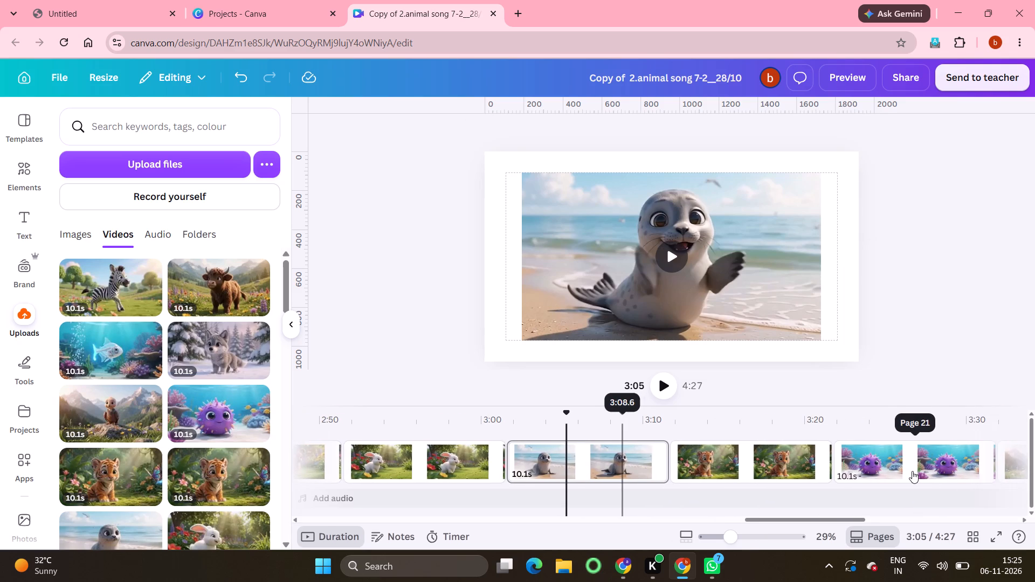
pyautogui.hscroll(-1, 912, 471)
pyautogui.click(733, 467)
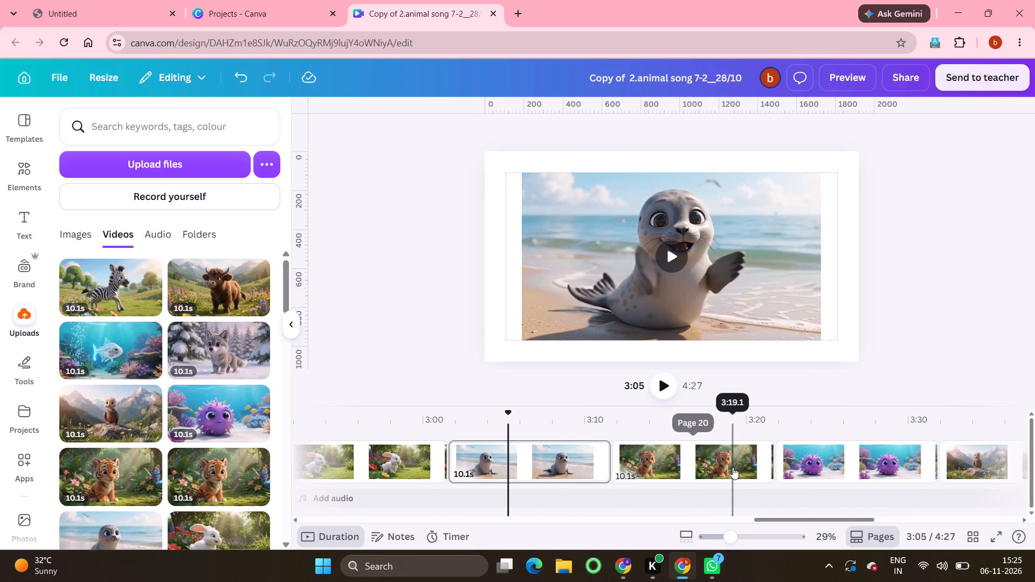
pyautogui.click(787, 235)
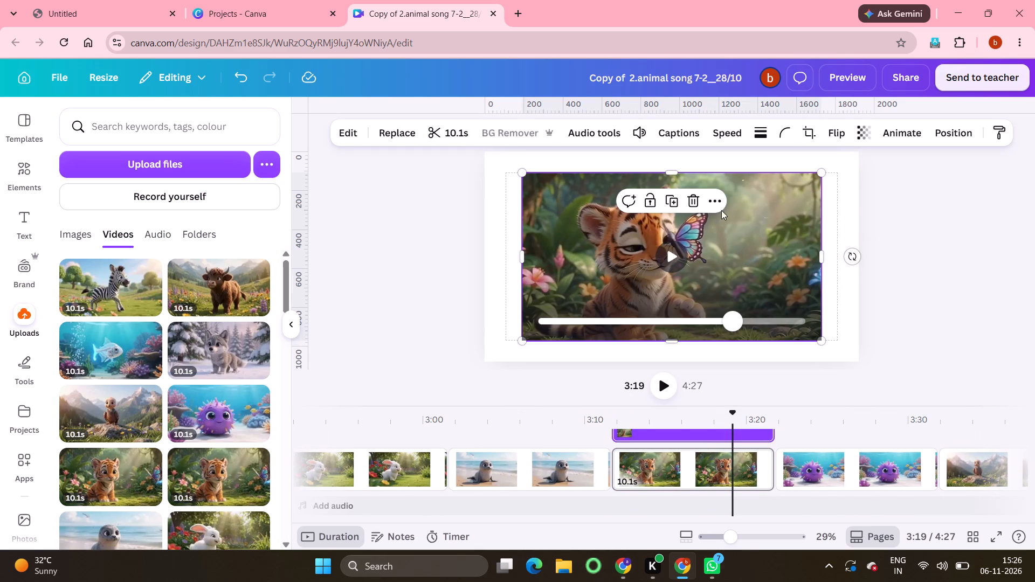
pyautogui.click(712, 200)
pyautogui.scroll(-5, 767, 403)
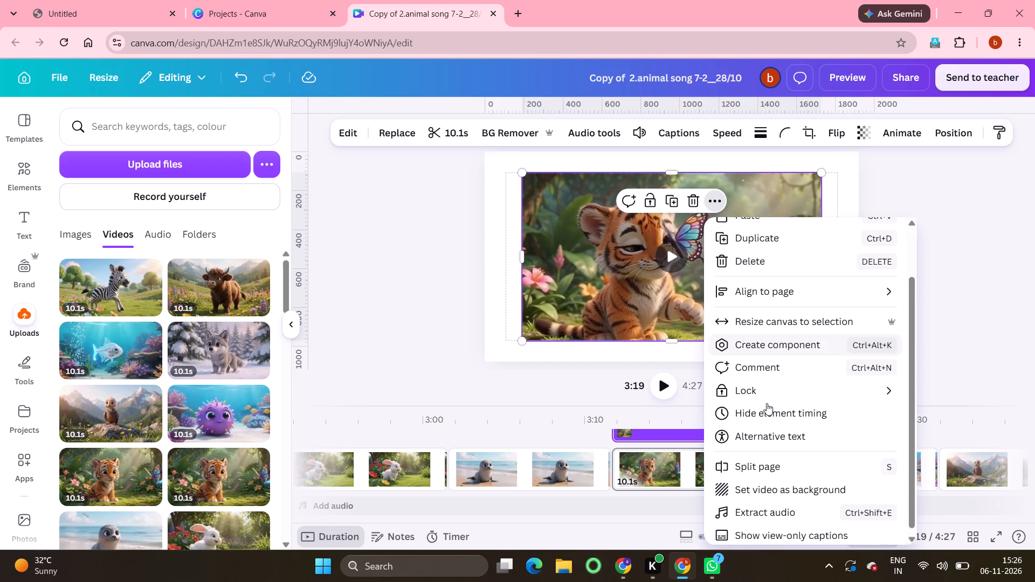
pyautogui.click(761, 508)
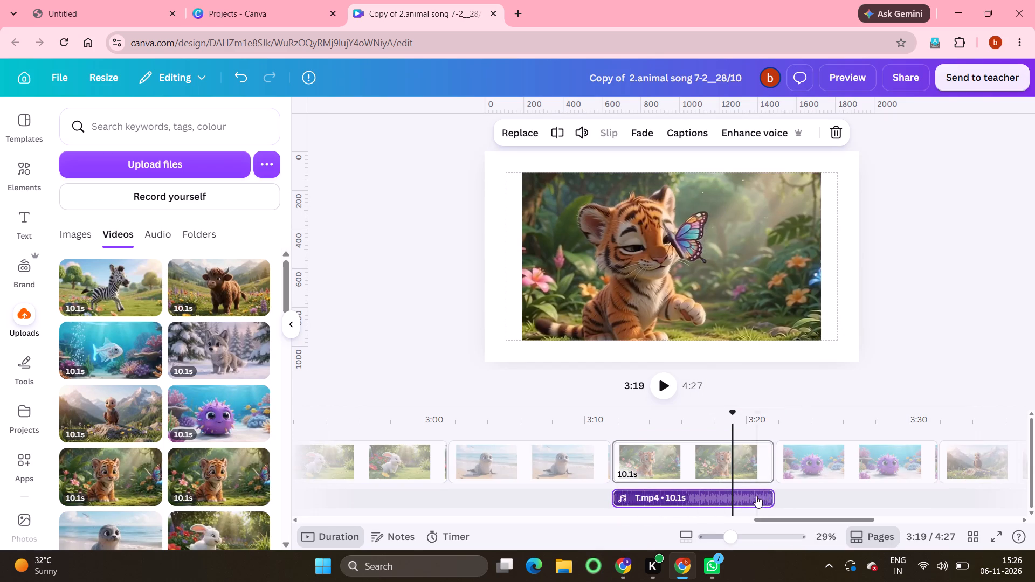
pyautogui.click(756, 497)
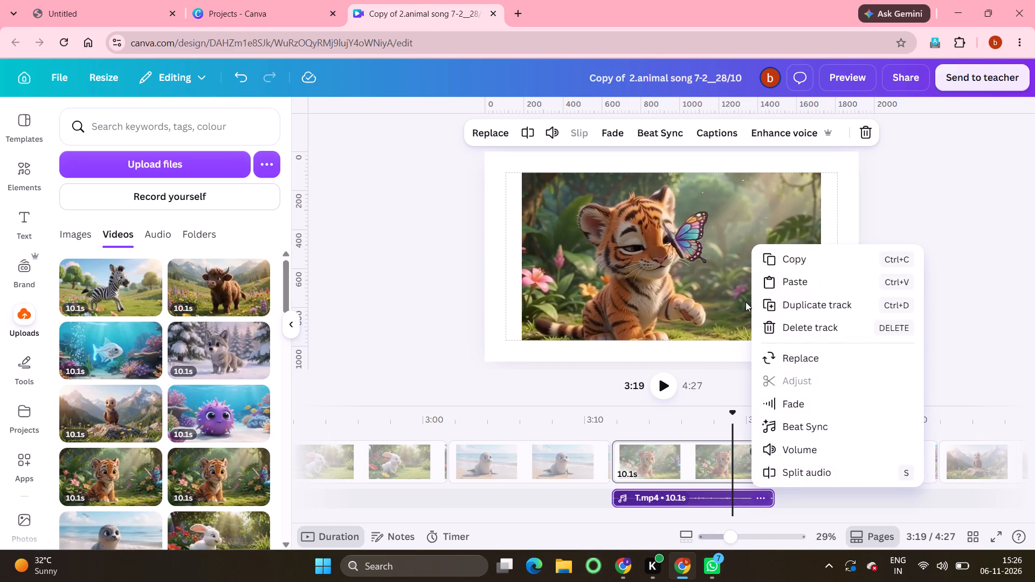
pyautogui.click(795, 329)
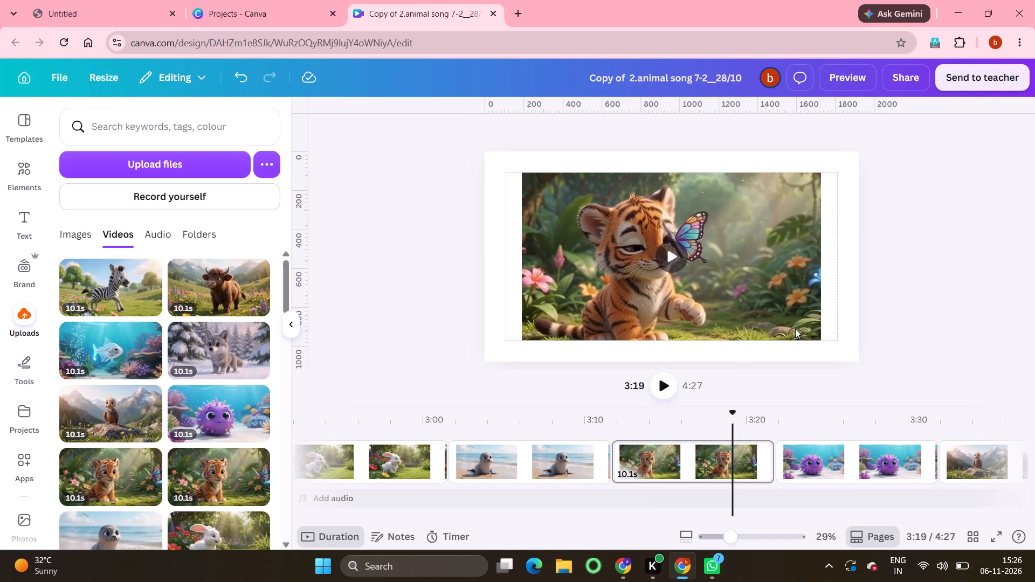
# Extract the audio from the purple sea urchin clip on page 21 and delete the resulting audio track.
pyautogui.click(885, 447)
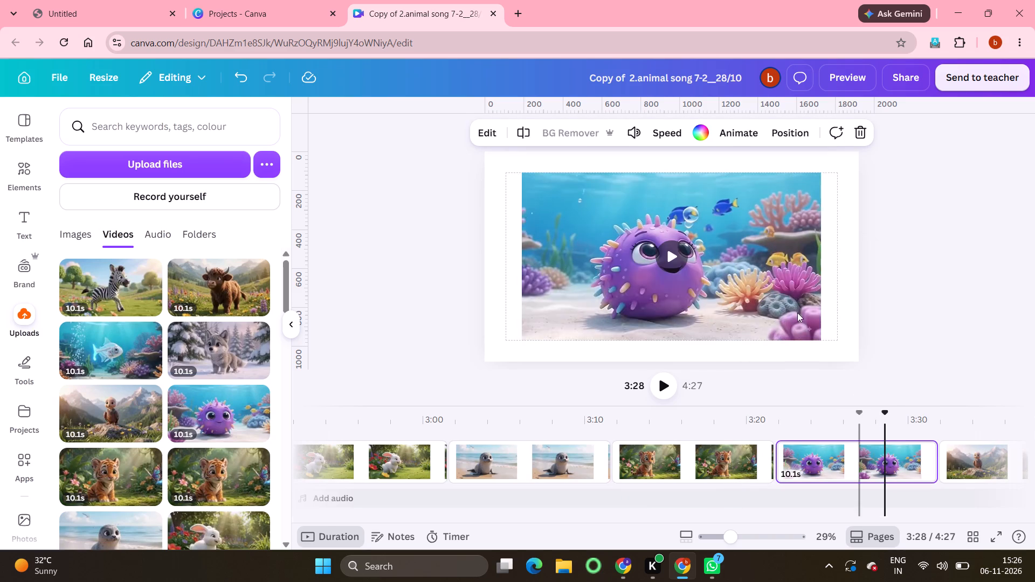
pyautogui.click(745, 196)
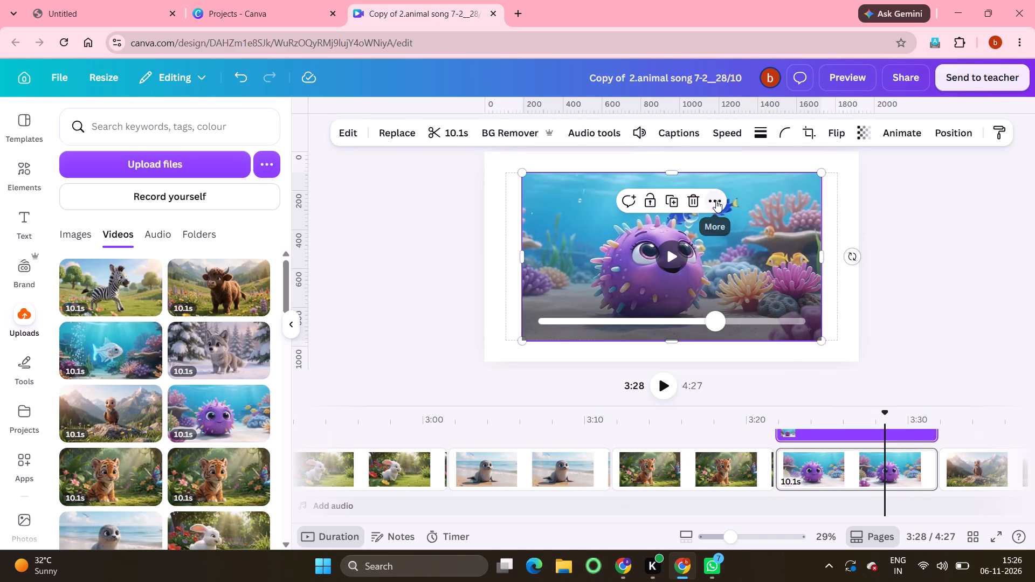
pyautogui.click(716, 200)
pyautogui.scroll(-2, 812, 441)
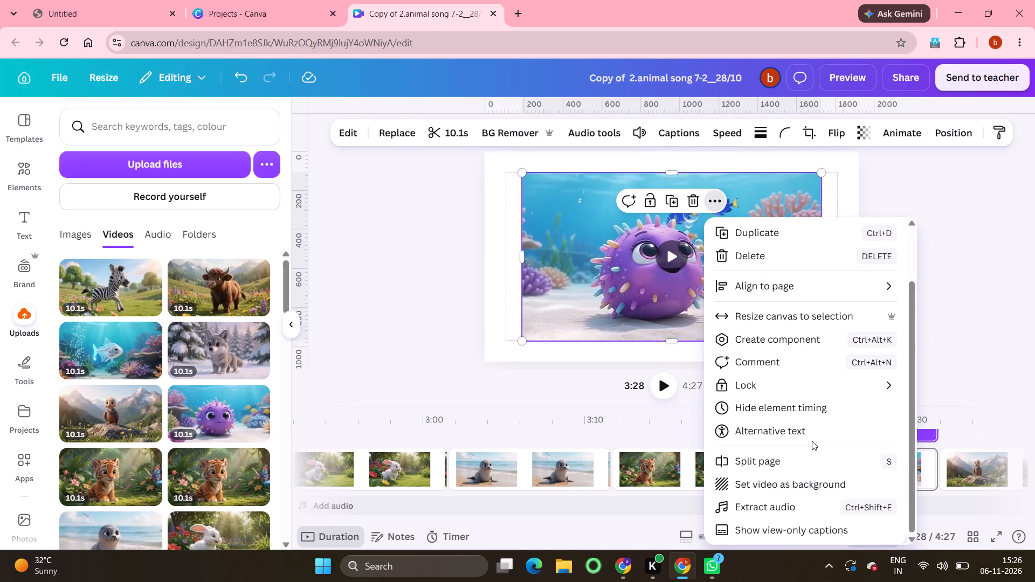
pyautogui.scroll(-2, 812, 441)
pyautogui.click(785, 507)
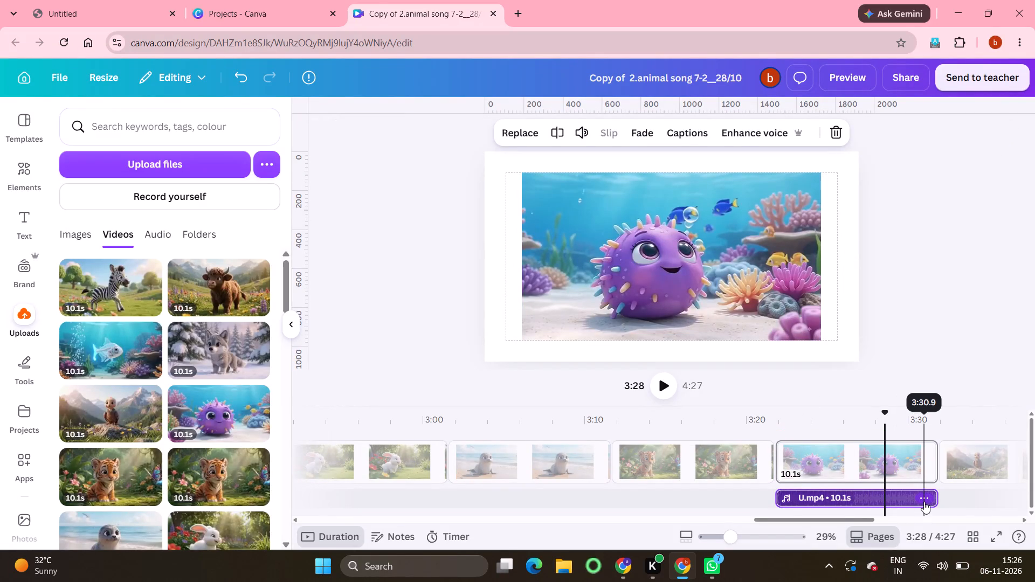
pyautogui.click(924, 502)
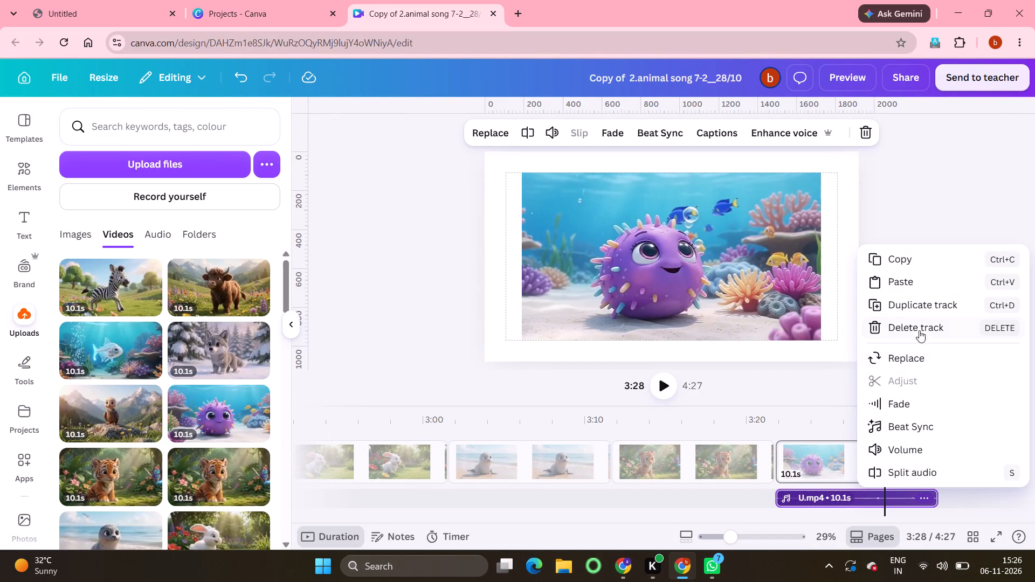
pyautogui.click(919, 326)
# Extract the audio from the vulture clip on page 22 and delete the resulting audio track.
pyautogui.hscroll(-2, 896, 472)
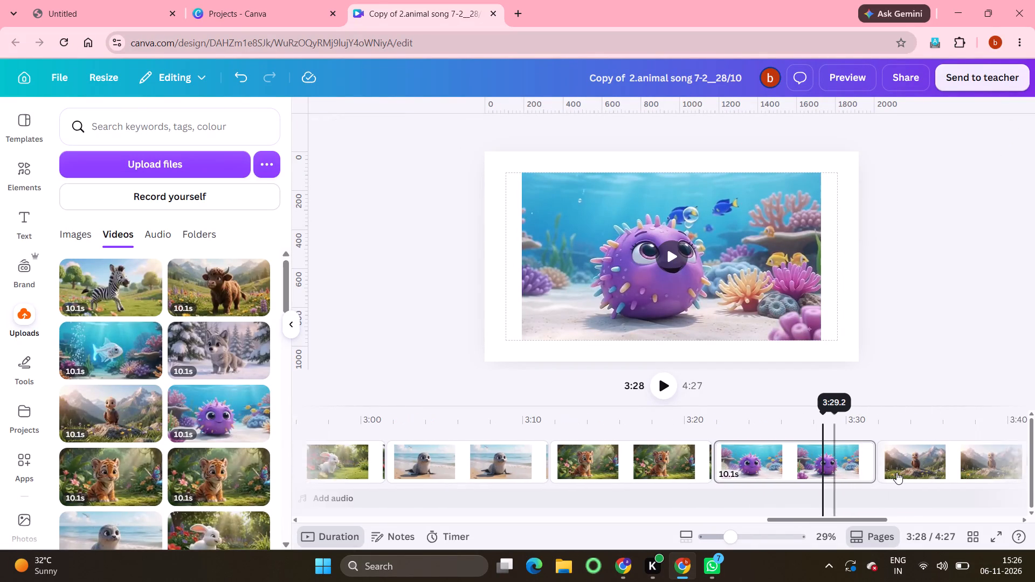
pyautogui.hscroll(-2, 896, 472)
pyautogui.click(882, 460)
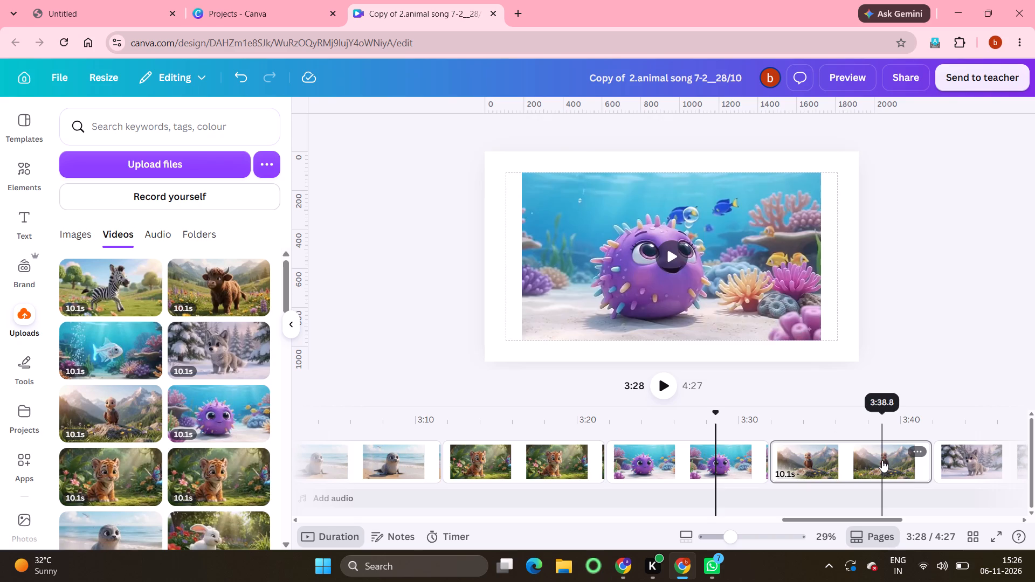
pyautogui.click(779, 235)
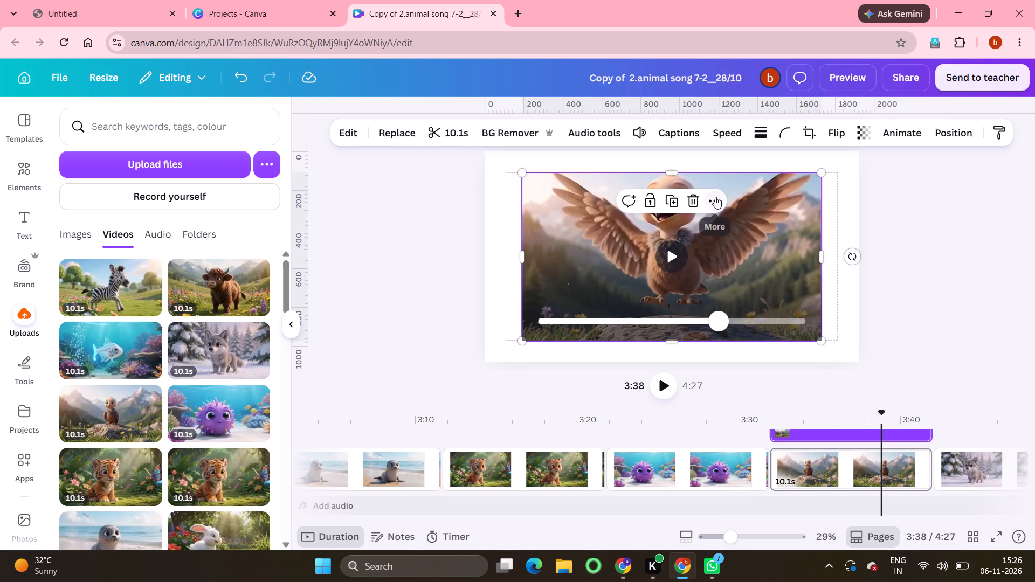
pyautogui.click(716, 196)
pyautogui.scroll(-3, 775, 420)
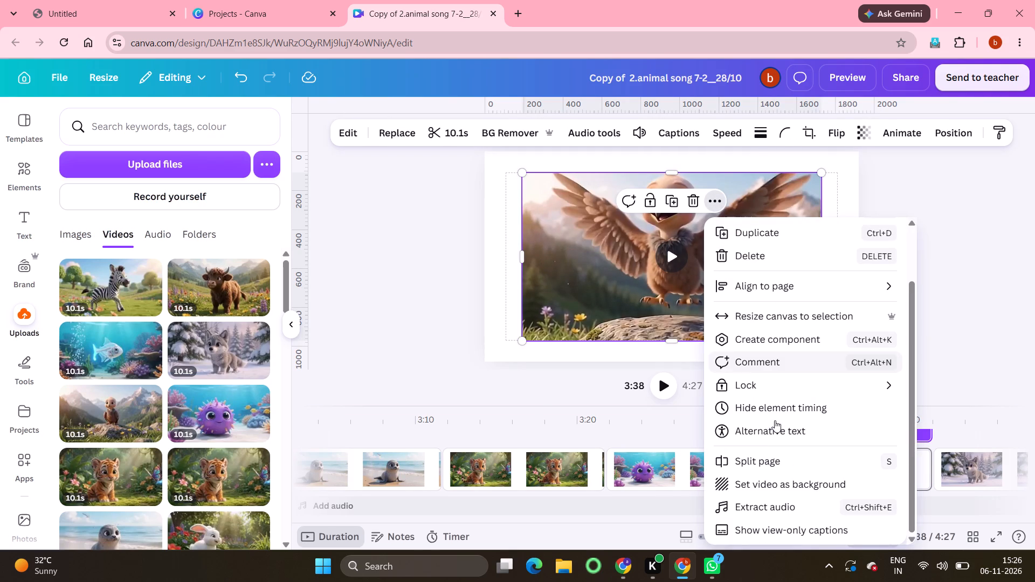
pyautogui.click(774, 498)
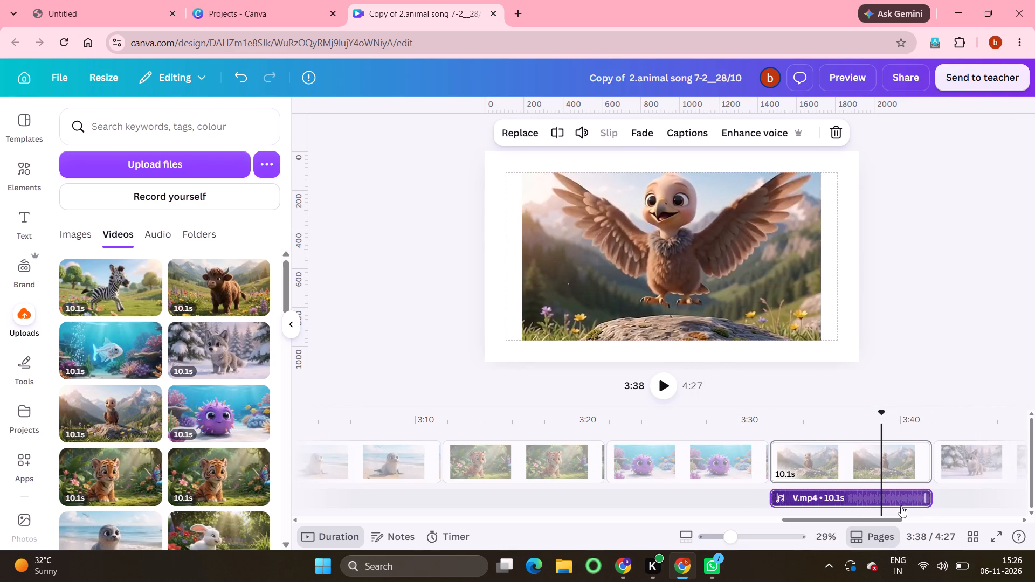
pyautogui.click(919, 501)
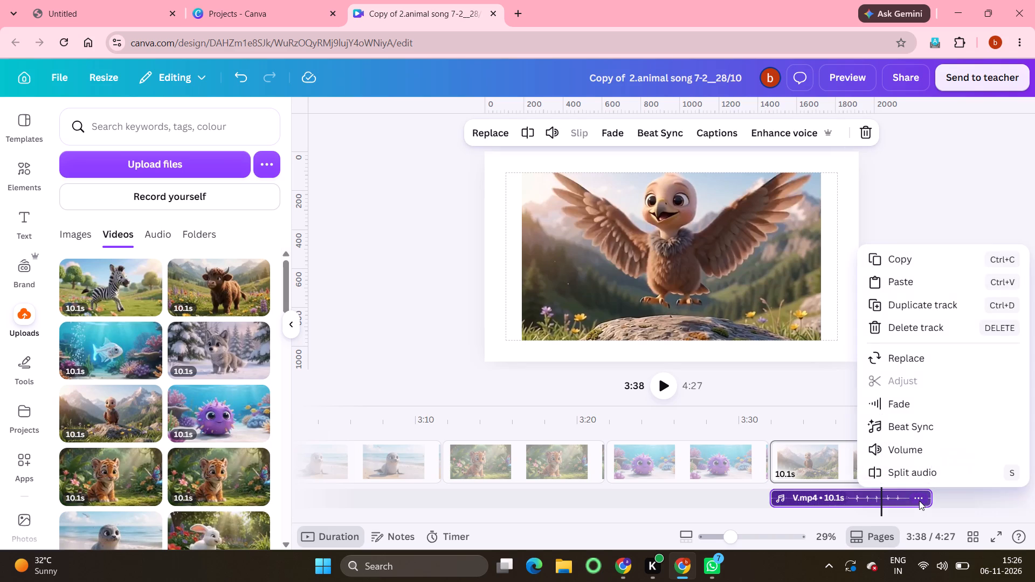
pyautogui.click(908, 332)
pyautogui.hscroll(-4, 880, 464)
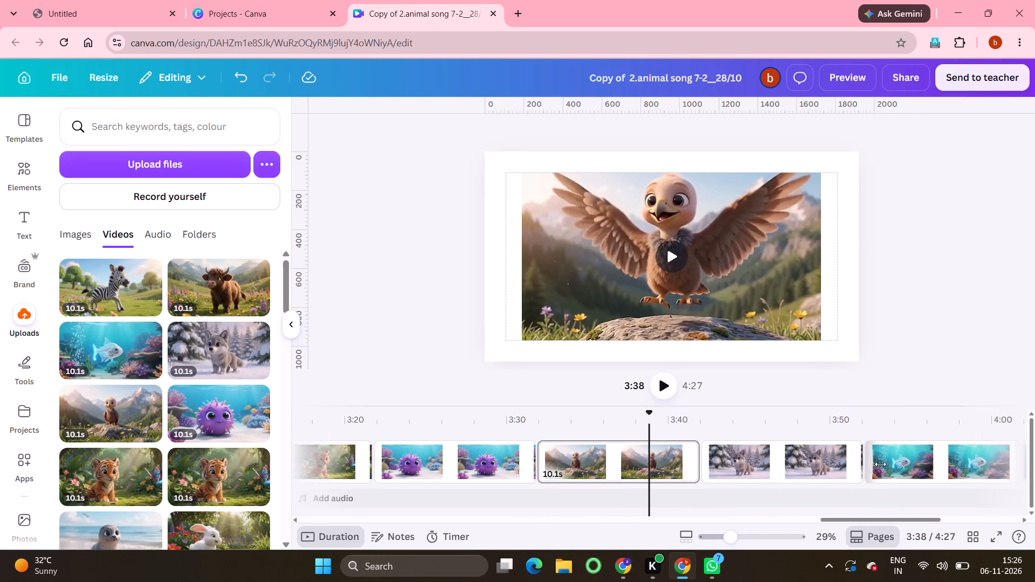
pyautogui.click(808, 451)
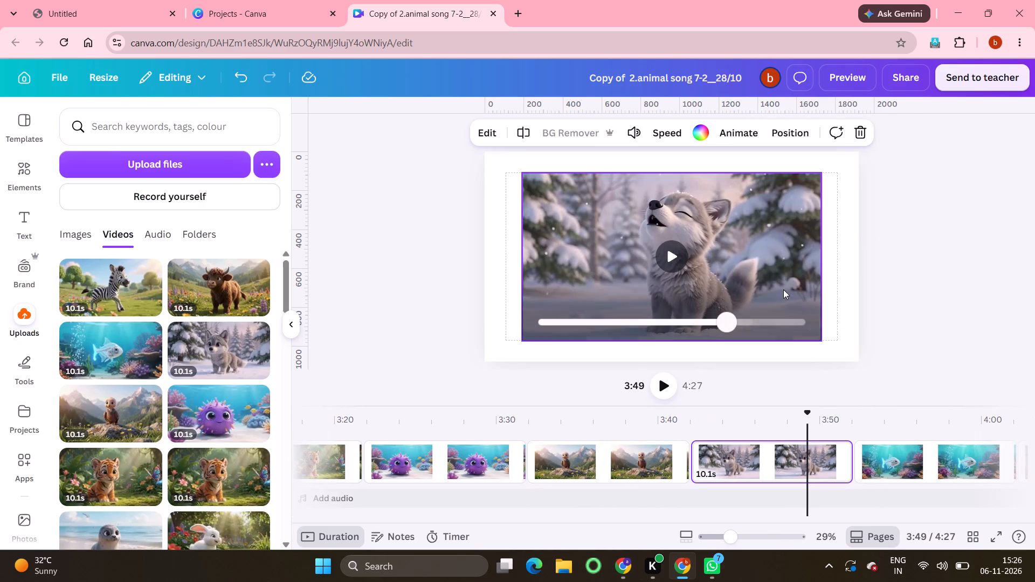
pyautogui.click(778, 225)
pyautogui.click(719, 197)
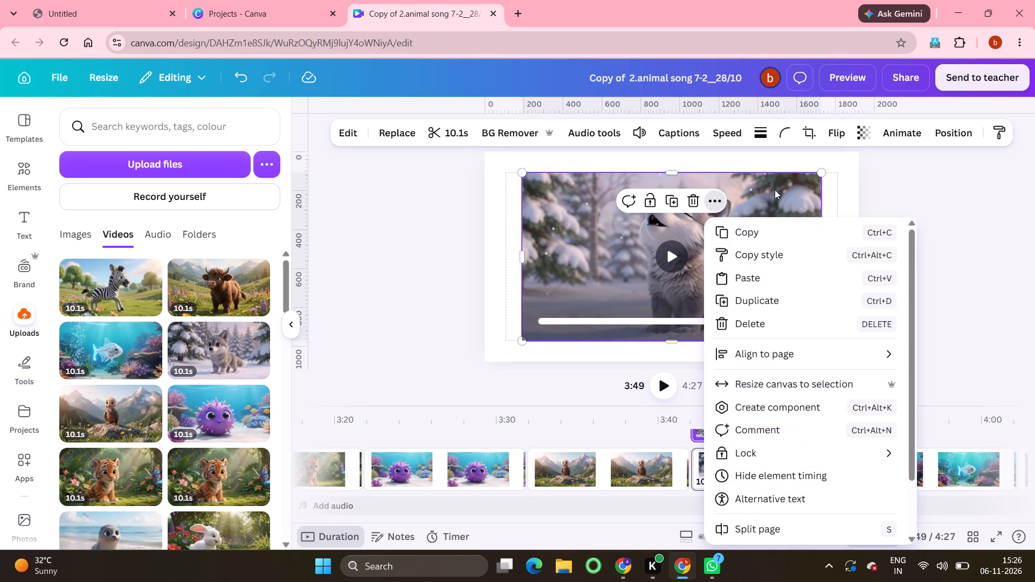
# Extract the audio from the X-ray fish clip on page 24 and delete the resulting audio track.
pyautogui.click(765, 289)
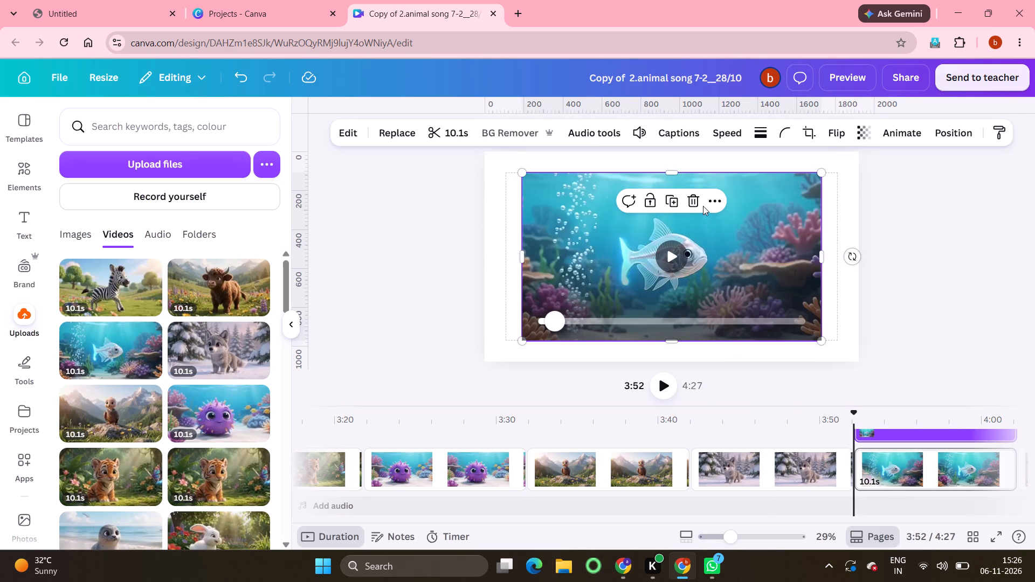
pyautogui.click(717, 197)
pyautogui.scroll(-5, 785, 332)
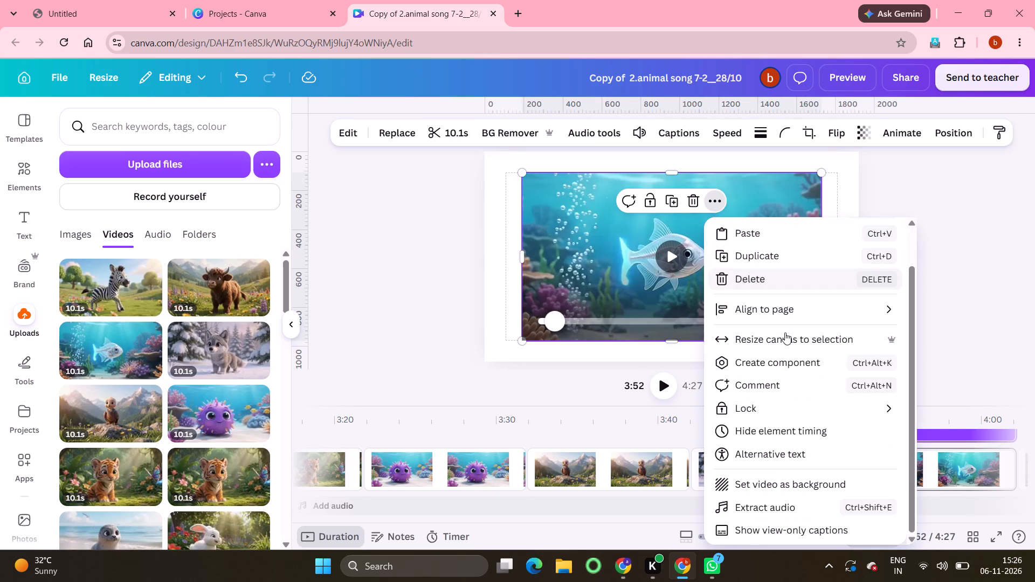
pyautogui.click(765, 508)
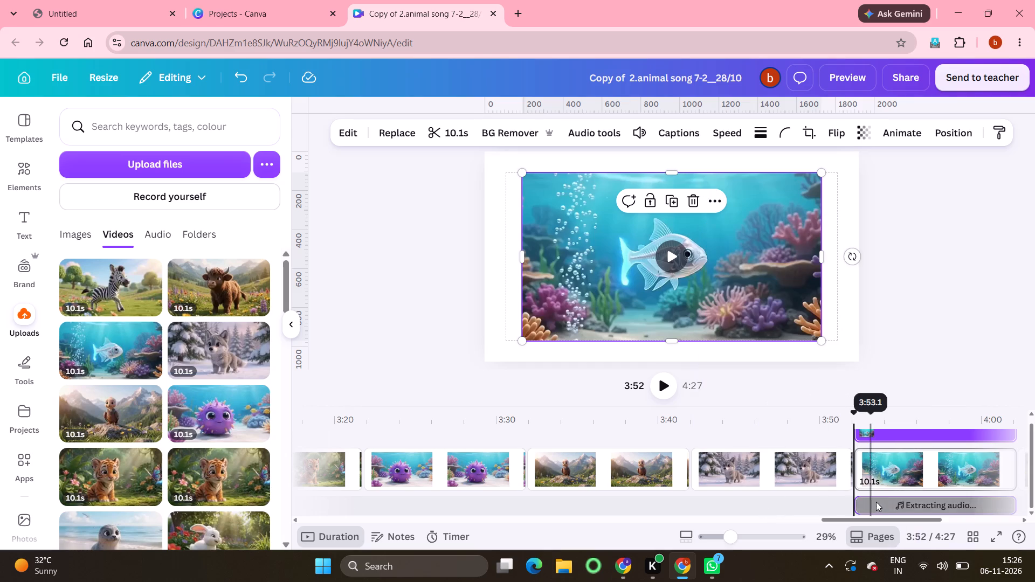
pyautogui.hscroll(-4, 878, 502)
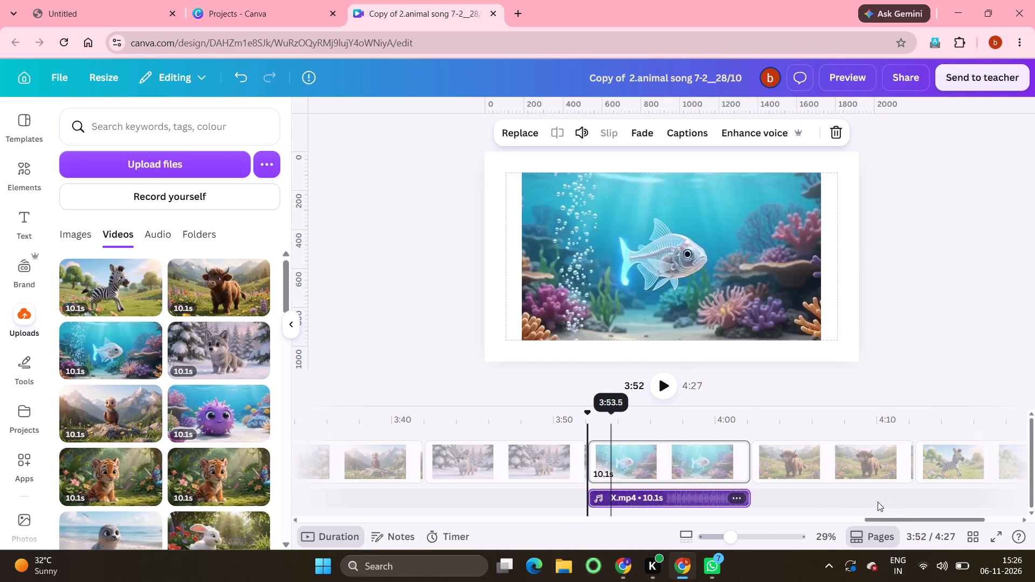
pyautogui.click(735, 498)
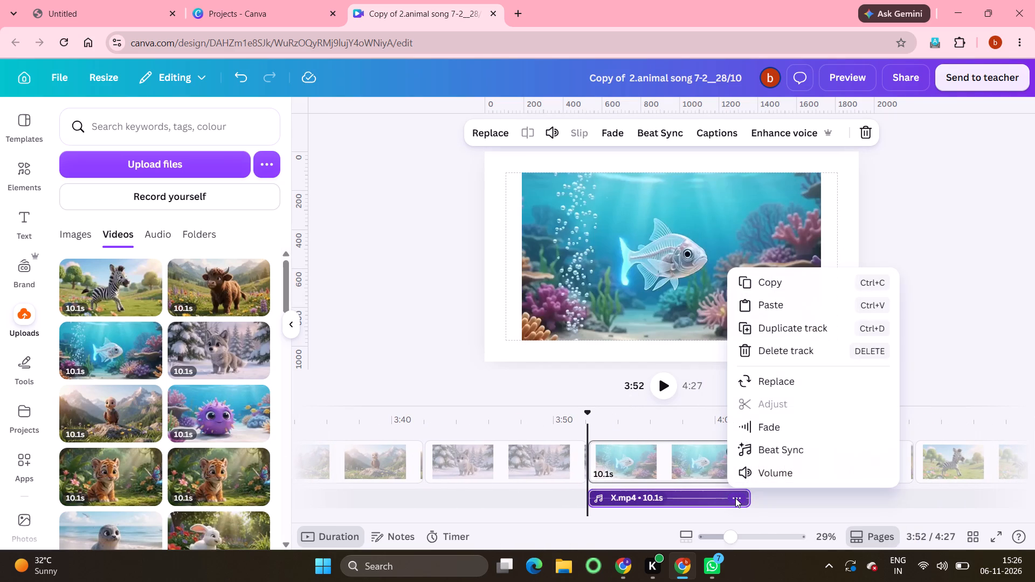
pyautogui.click(788, 348)
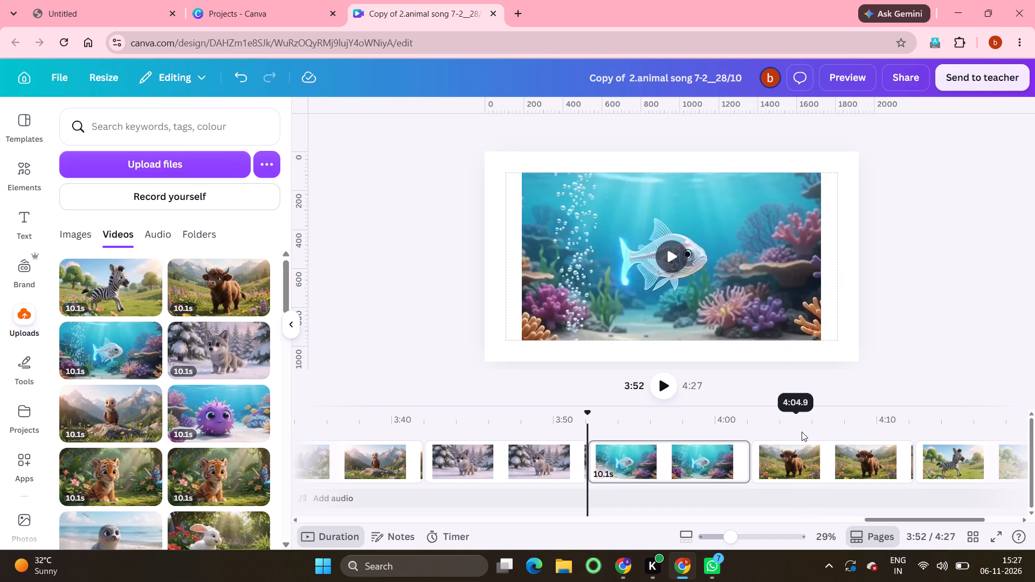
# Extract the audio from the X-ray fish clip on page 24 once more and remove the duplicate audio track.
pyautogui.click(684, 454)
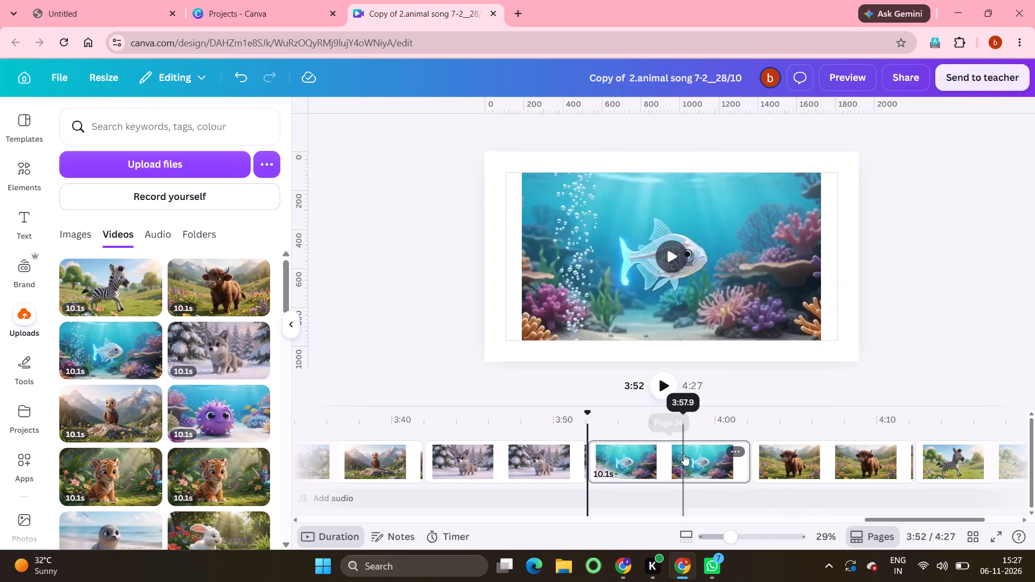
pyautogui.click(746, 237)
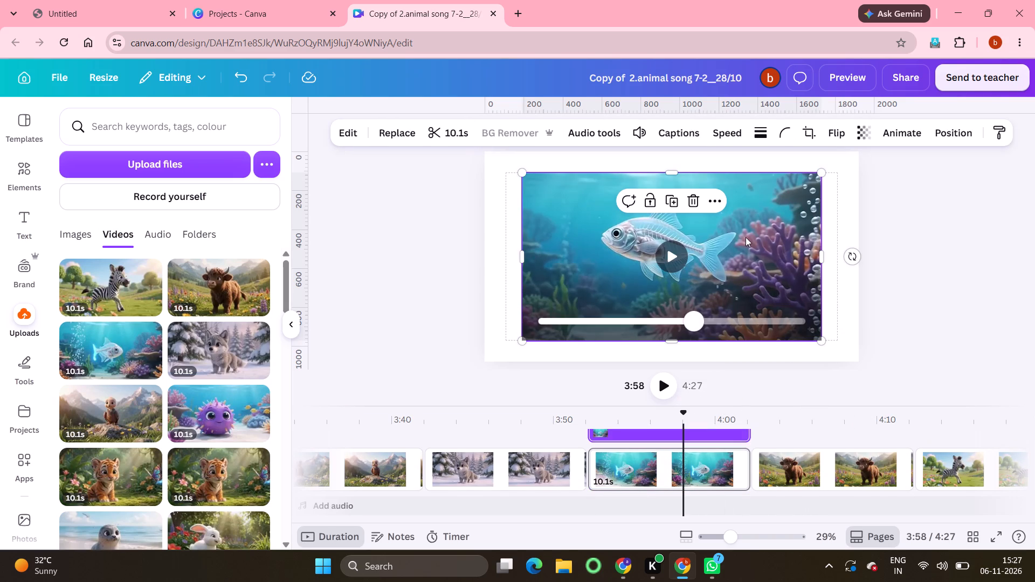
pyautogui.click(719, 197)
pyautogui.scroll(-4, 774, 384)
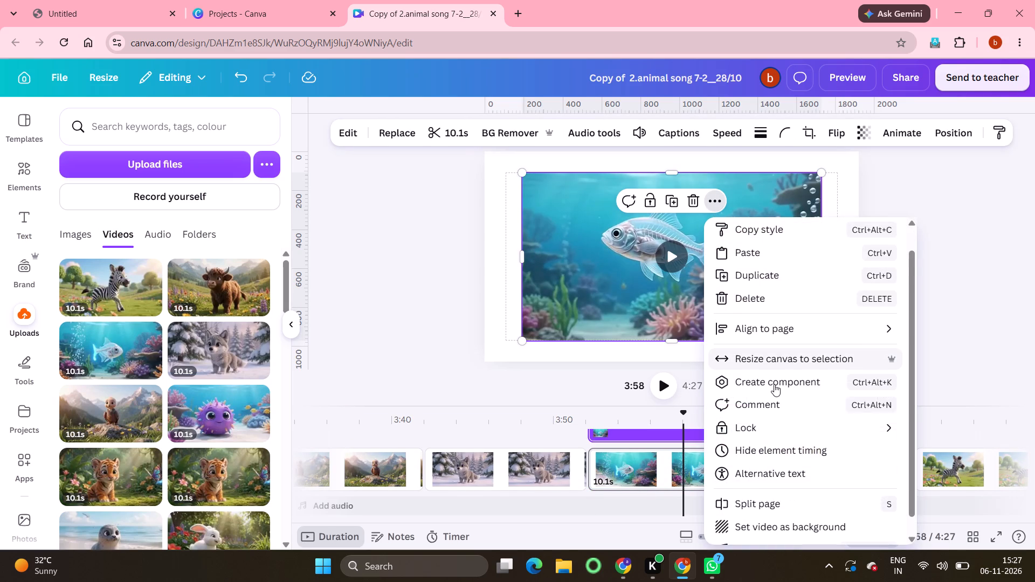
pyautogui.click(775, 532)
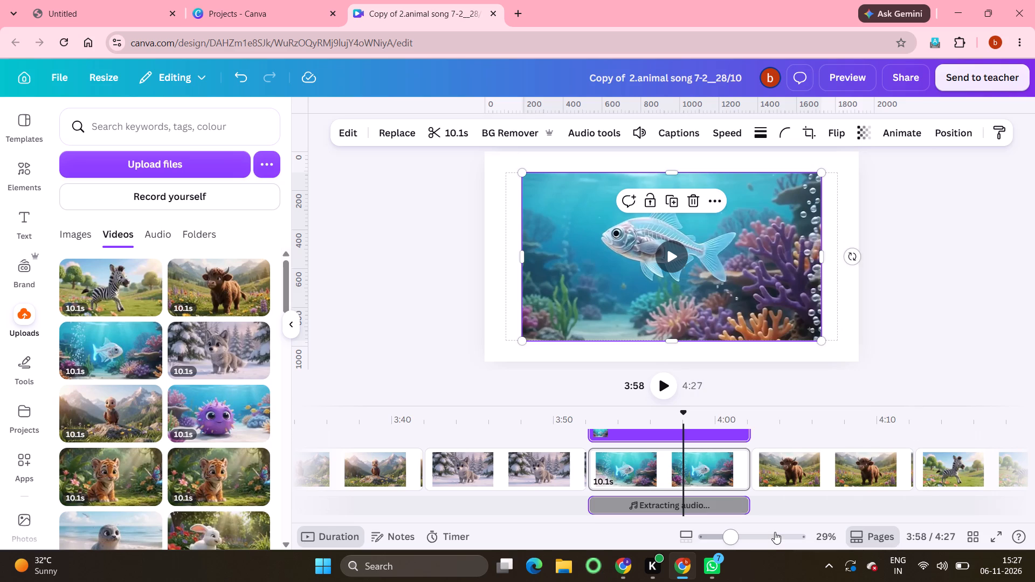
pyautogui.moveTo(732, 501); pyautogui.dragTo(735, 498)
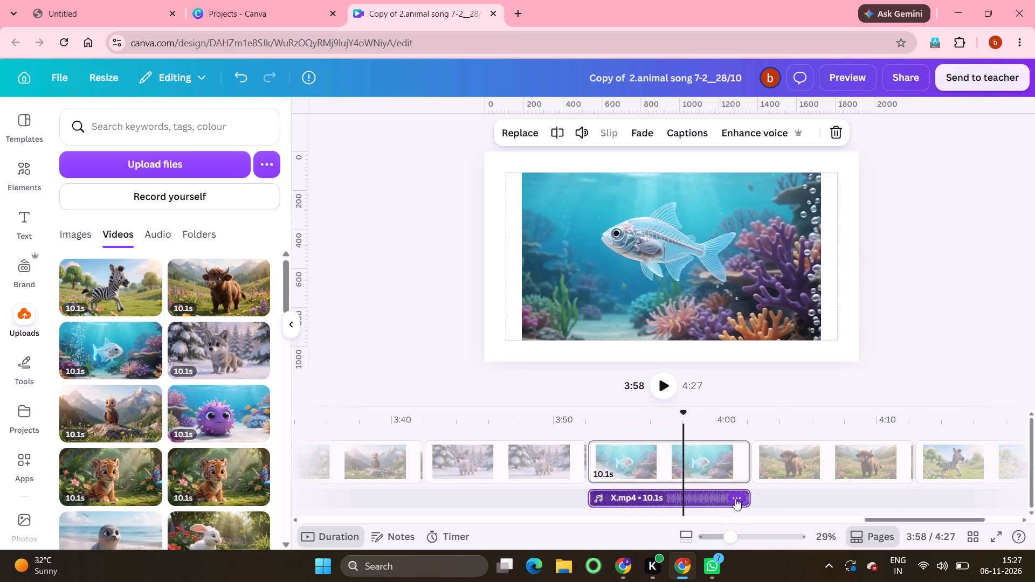
# Delete the extracted X.mp4 audio track beneath the X-ray fish clip on page 24.
pyautogui.moveTo(735, 498); pyautogui.dragTo(737, 498)
pyautogui.click(737, 498)
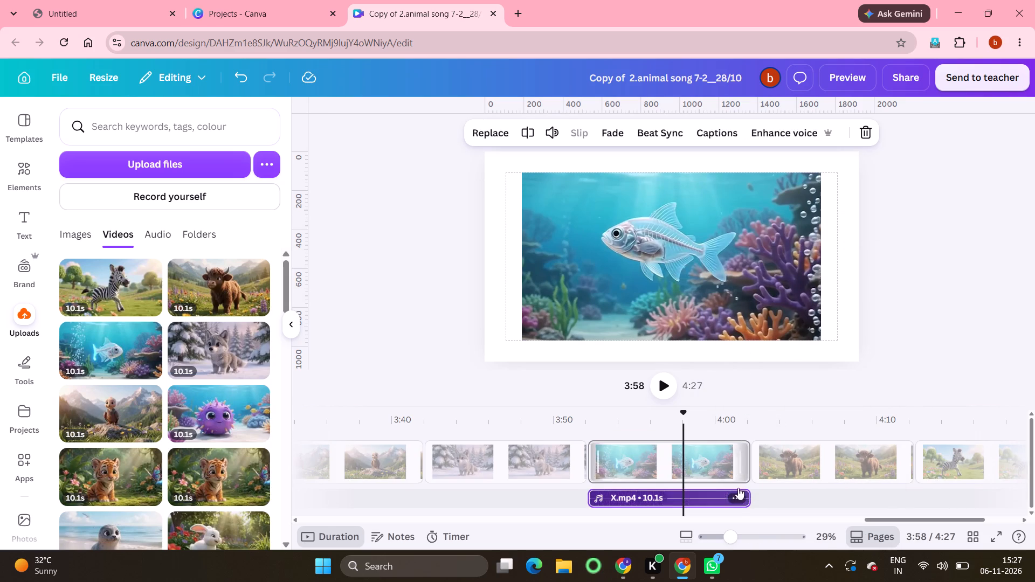
pyautogui.click(739, 498)
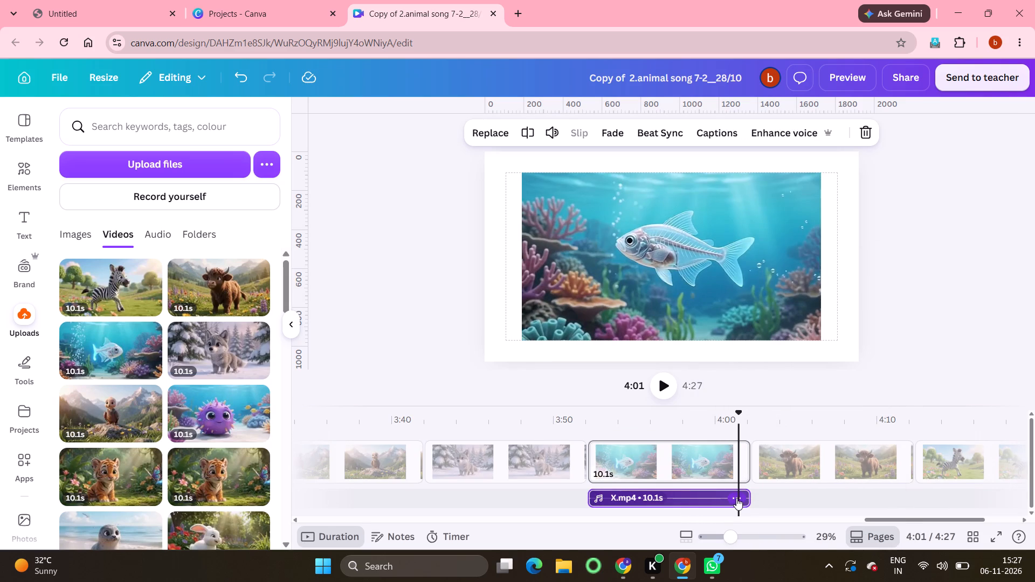
pyautogui.click(735, 497)
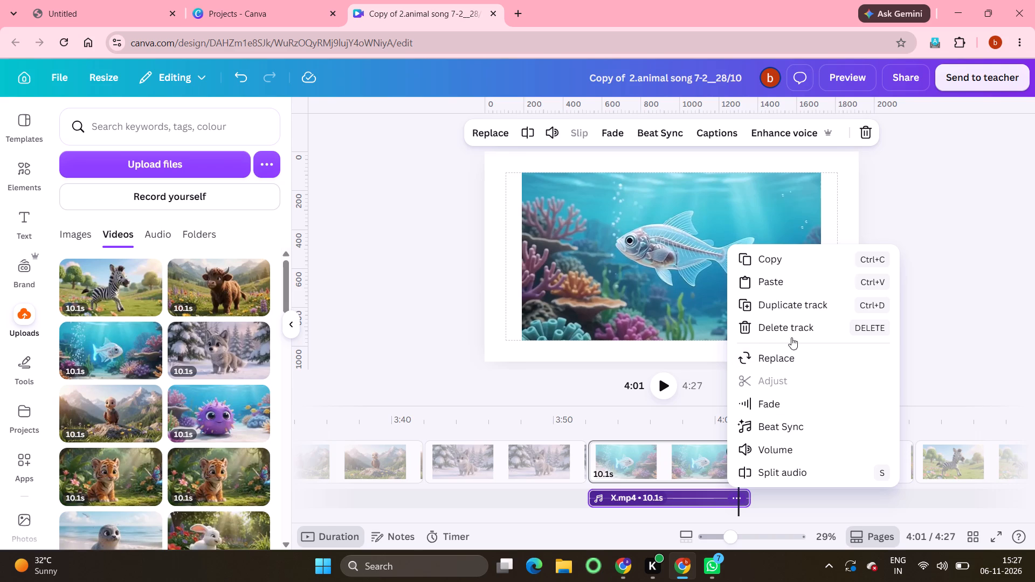
pyautogui.click(799, 324)
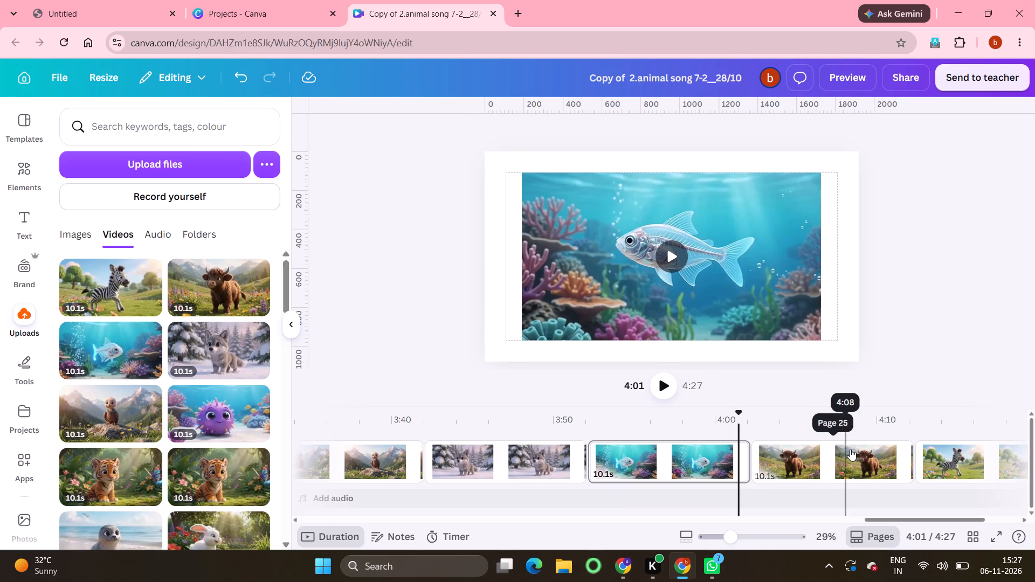
# Extract the audio from the brown yak clip on page 25 and delete the resulting Y.mp4 audio track.
pyautogui.click(850, 449)
pyautogui.click(781, 281)
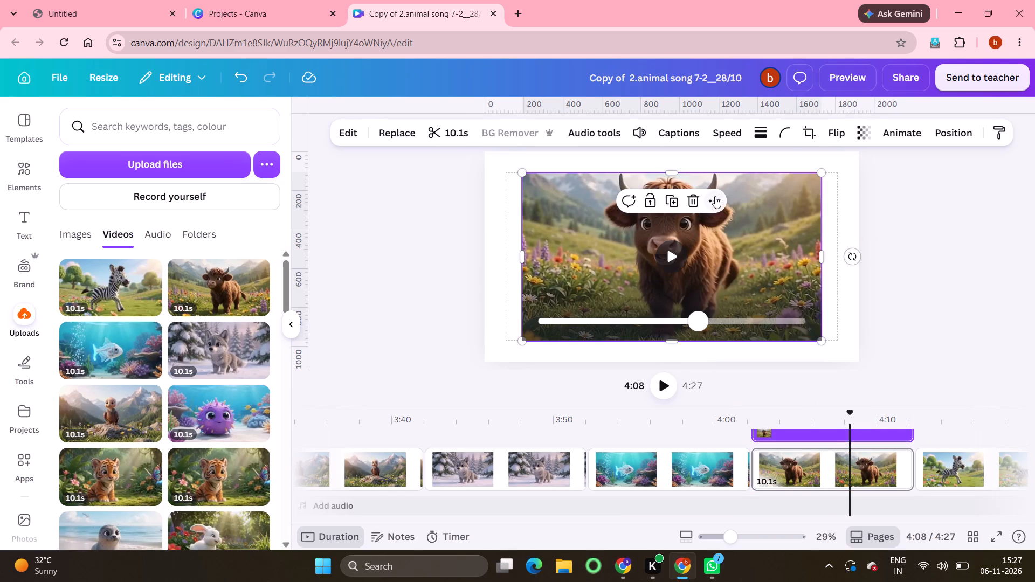
pyautogui.click(716, 203)
pyautogui.scroll(-3, 775, 425)
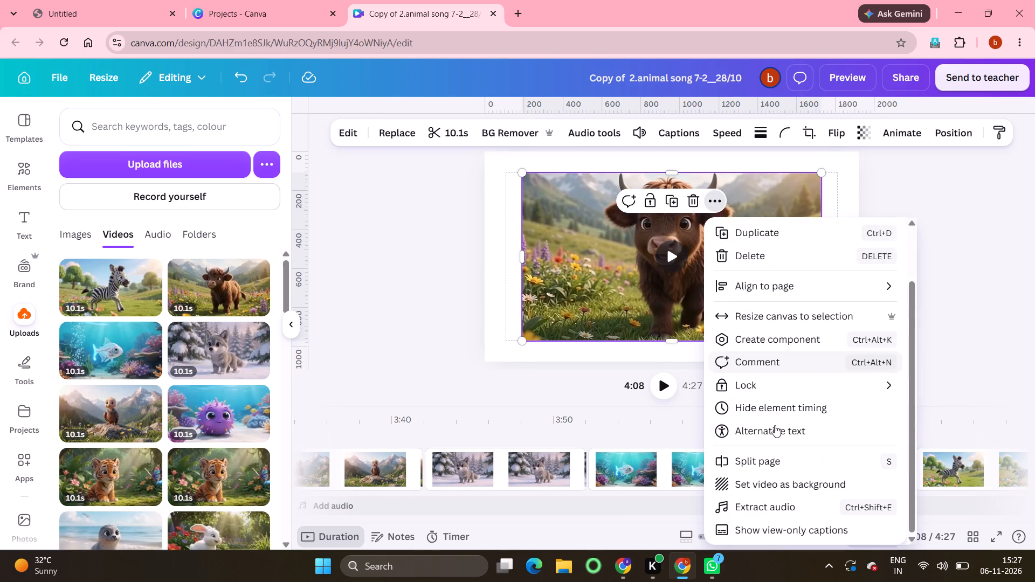
pyautogui.scroll(-1, 775, 425)
pyautogui.click(776, 510)
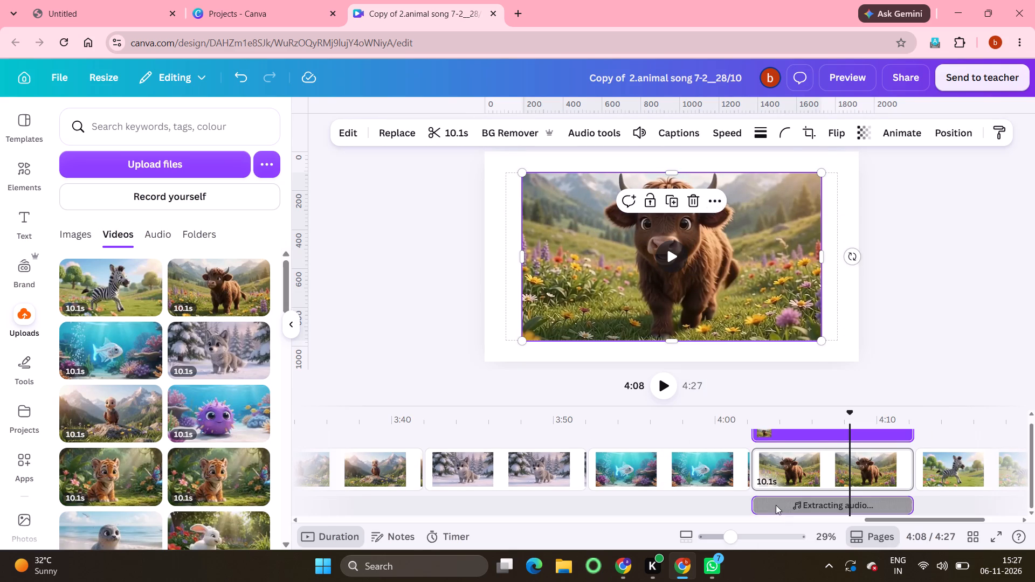
pyautogui.click(899, 496)
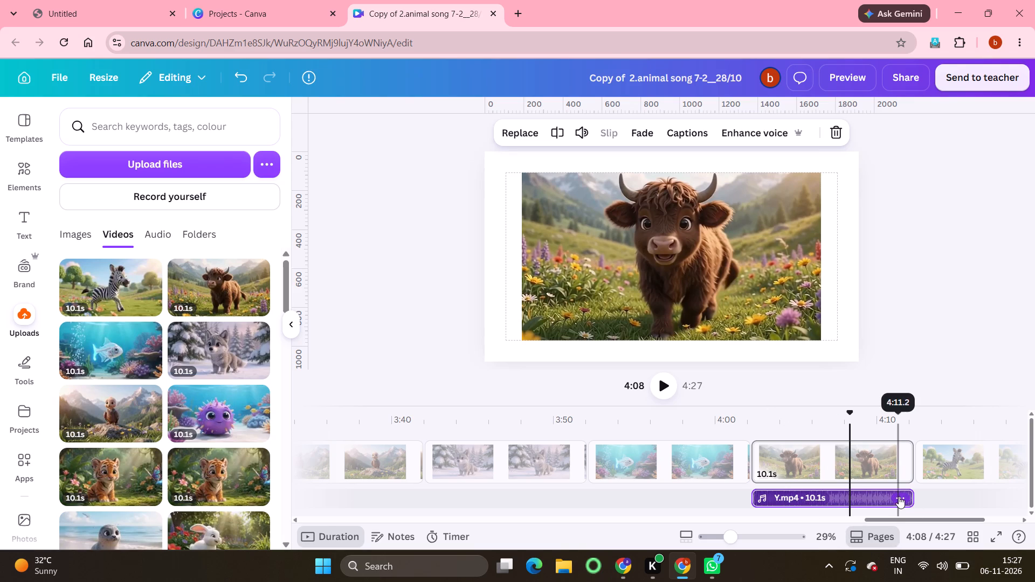
pyautogui.click(908, 331)
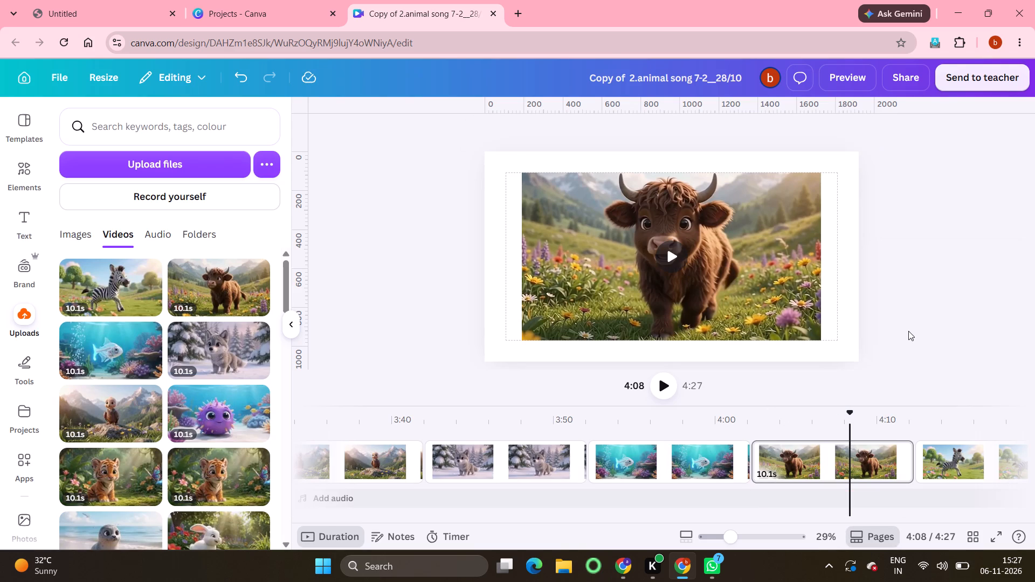
# Extract the audio from the zebra clip following the yak clip and delete the resulting Z.mp4 audio track.
pyautogui.hscroll(-3, 928, 446)
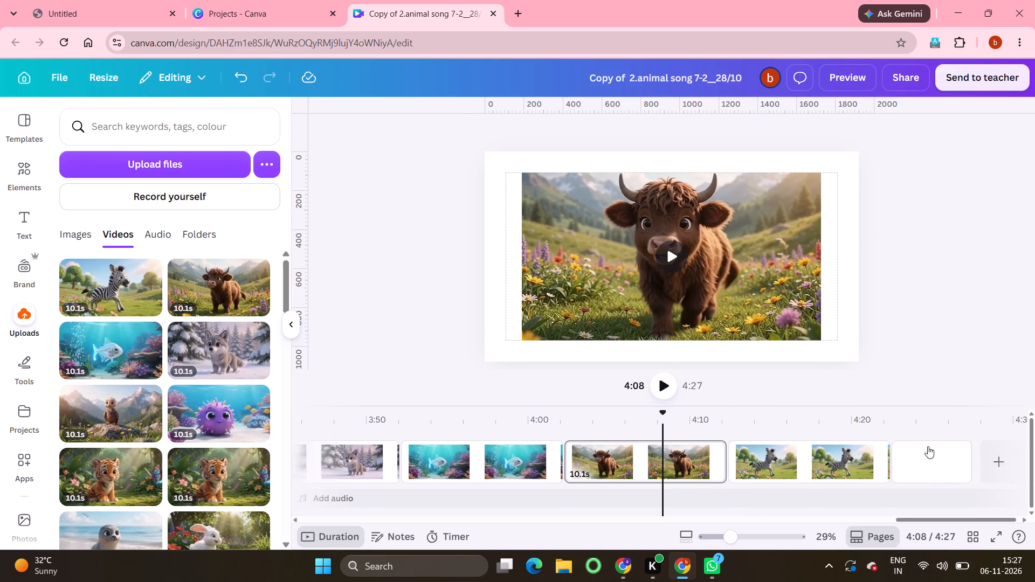
pyautogui.click(840, 464)
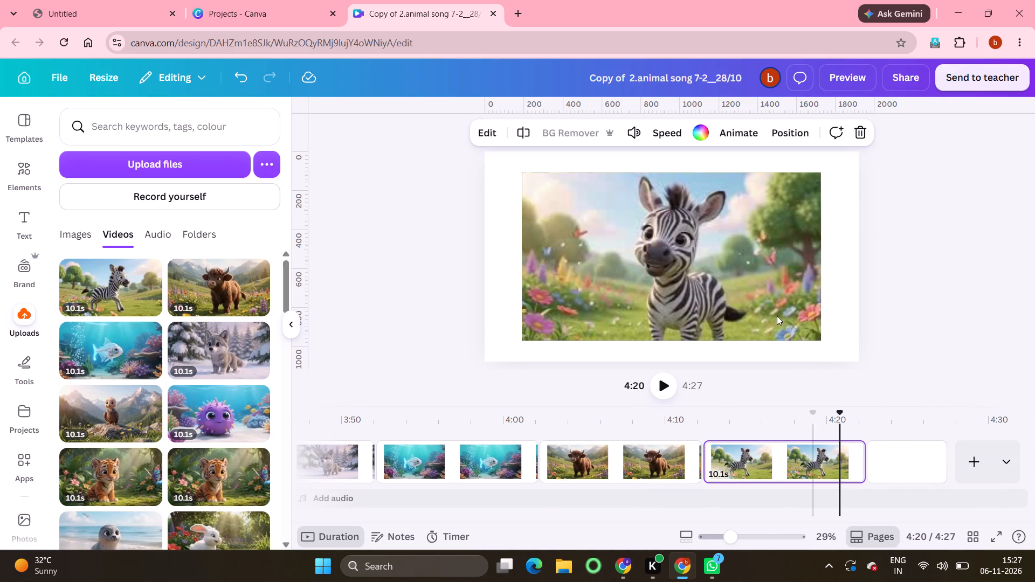
pyautogui.click(758, 250)
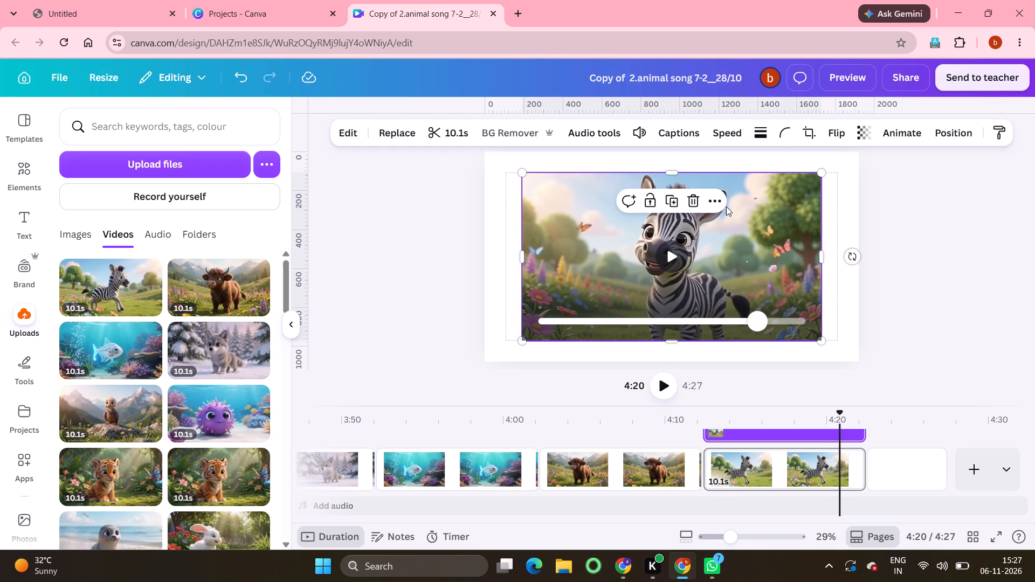
pyautogui.click(715, 203)
pyautogui.scroll(-1, 793, 395)
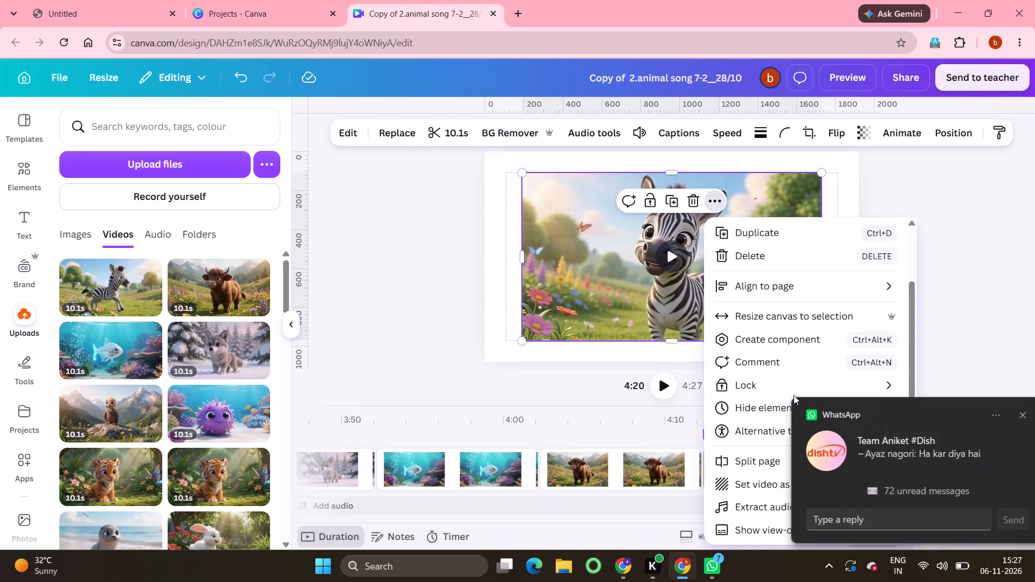
pyautogui.scroll(-1, 793, 395)
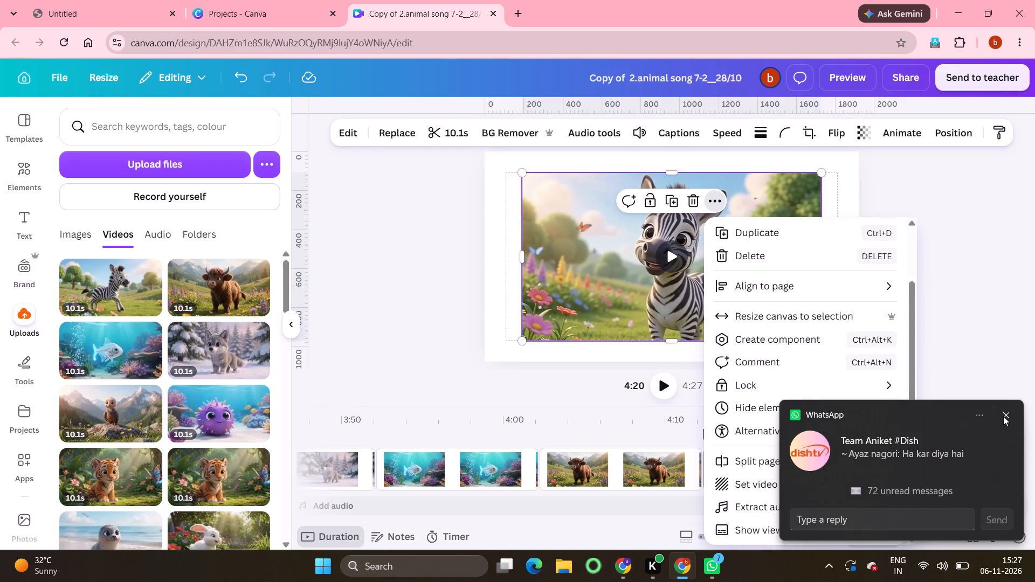
pyautogui.click(1003, 416)
pyautogui.scroll(-4, 819, 503)
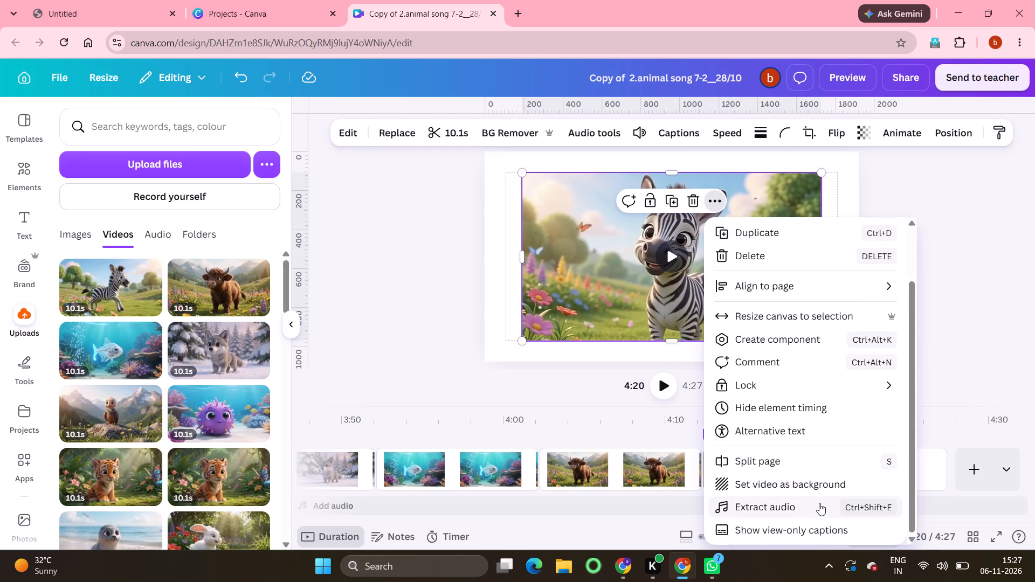
pyautogui.scroll(-3, 819, 503)
pyautogui.click(792, 508)
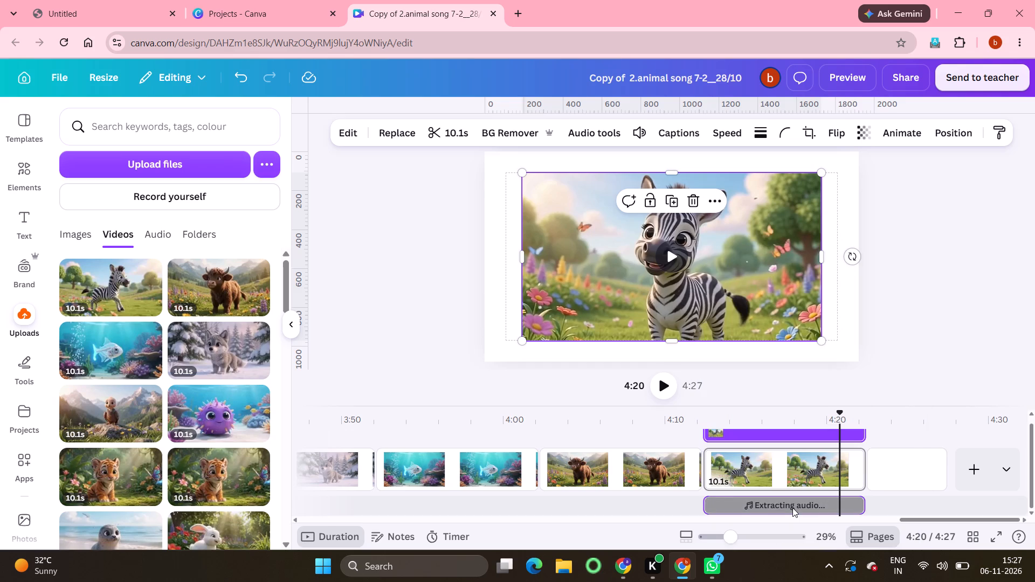
pyautogui.click(850, 500)
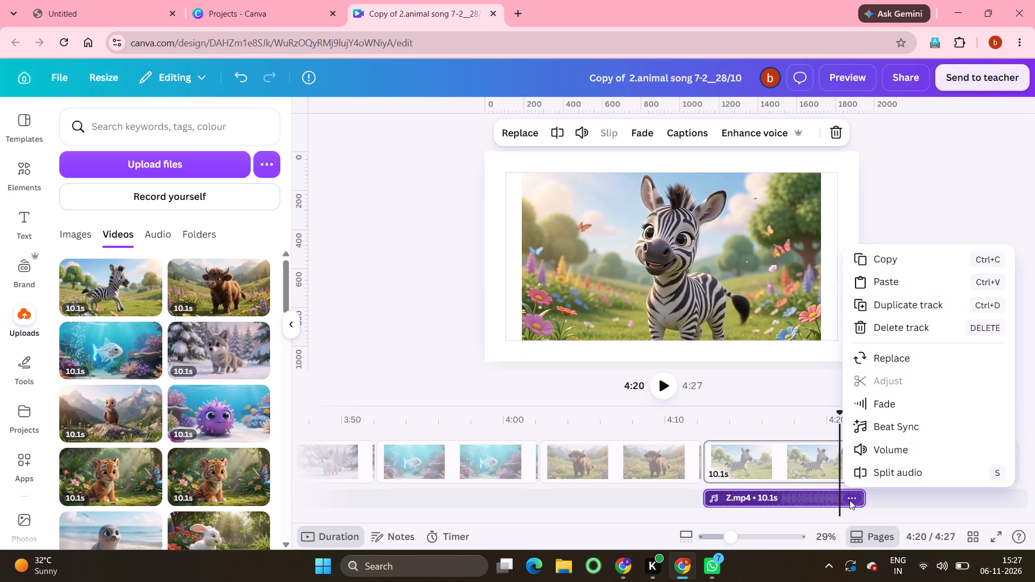
pyautogui.click(912, 331)
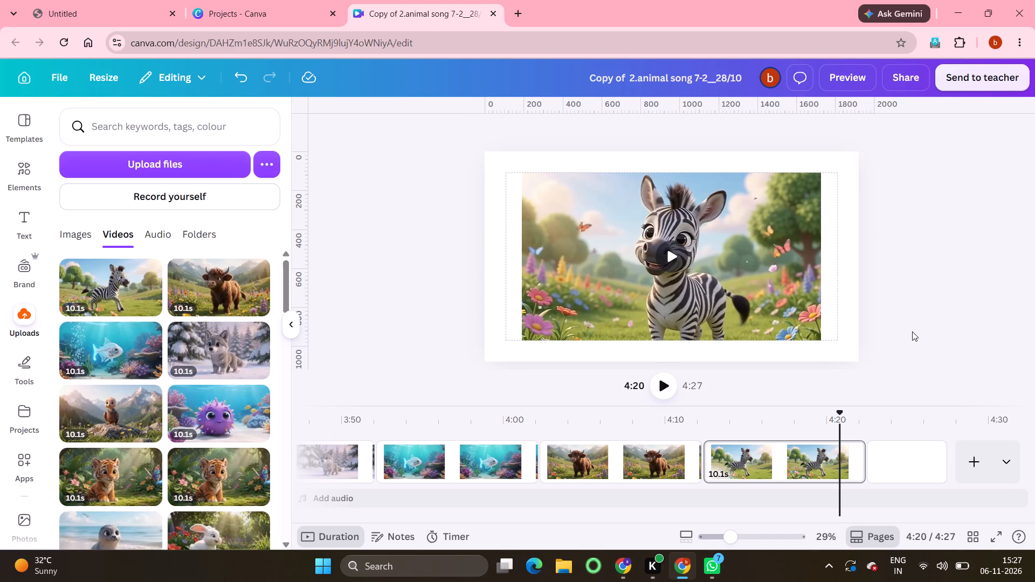
# Add two blank pages directly after the alligator clip on page 1, at the beginning of the timeline.
pyautogui.hscroll(6, 433, 471)
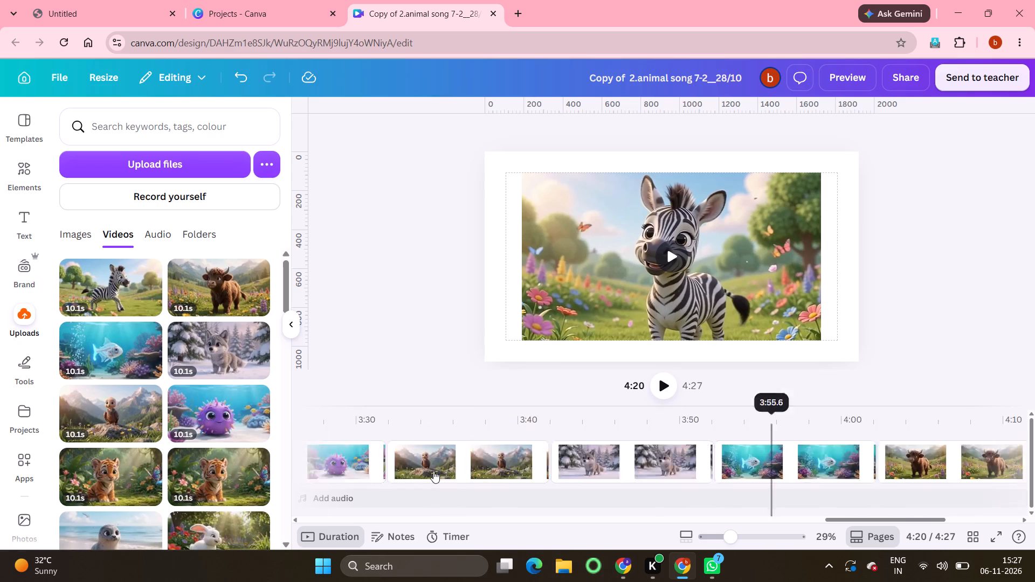
pyautogui.hscroll(19, 433, 471)
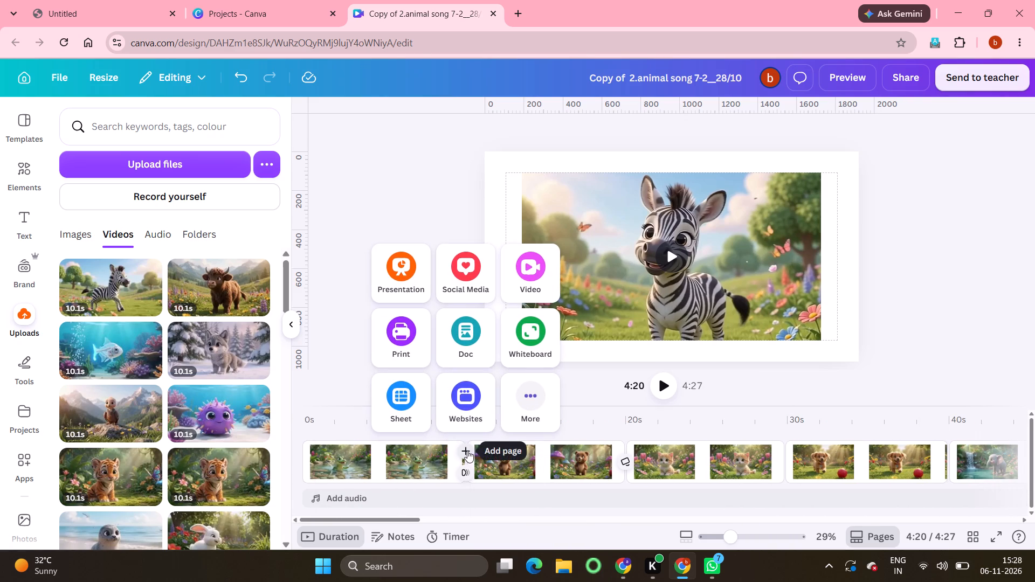
pyautogui.click(467, 451)
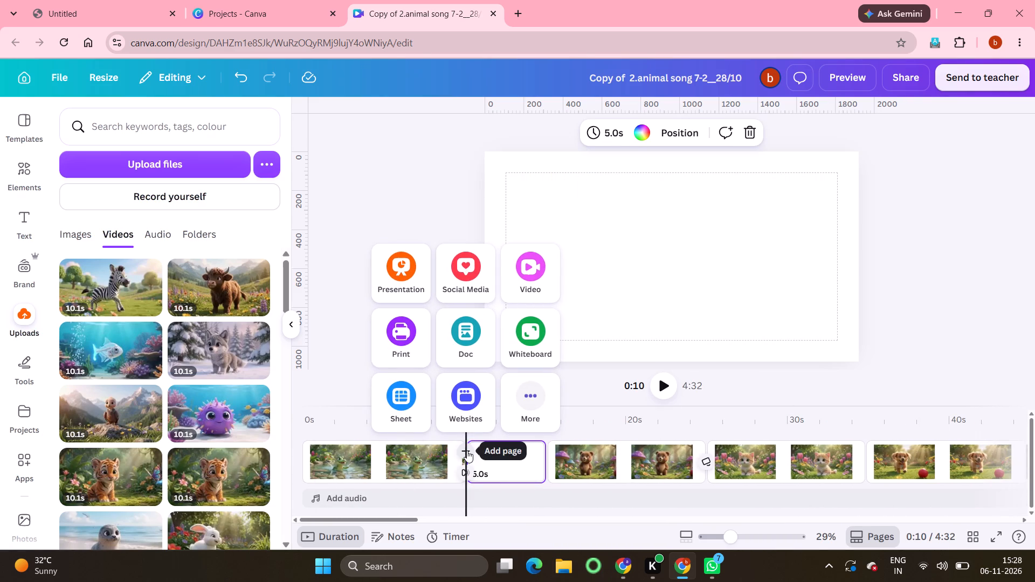
pyautogui.click(467, 451)
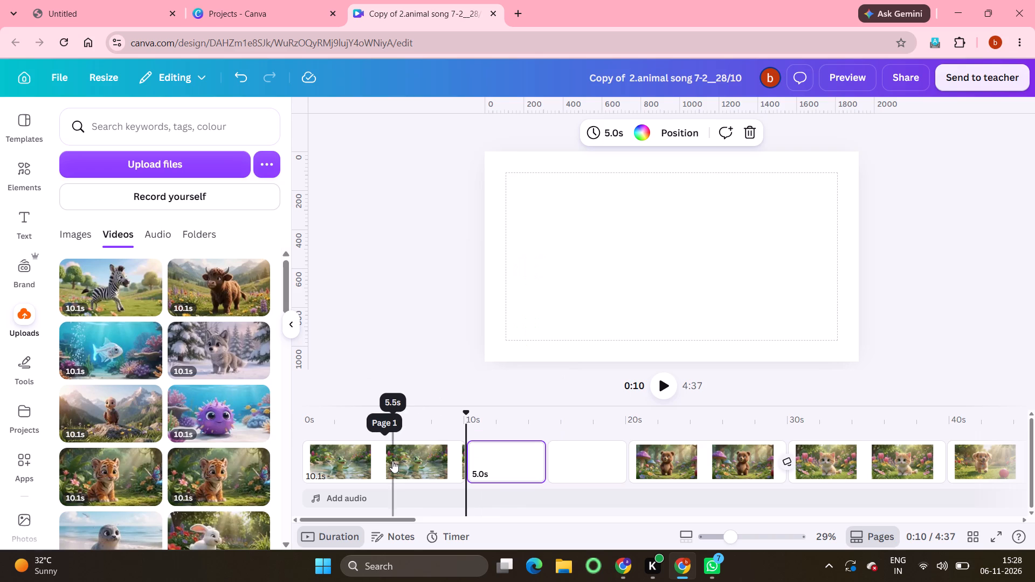
# Move the alligator page behind the two blank pages so that the blank pages open the video.
pyautogui.moveTo(392, 461); pyautogui.dragTo(704, 455)
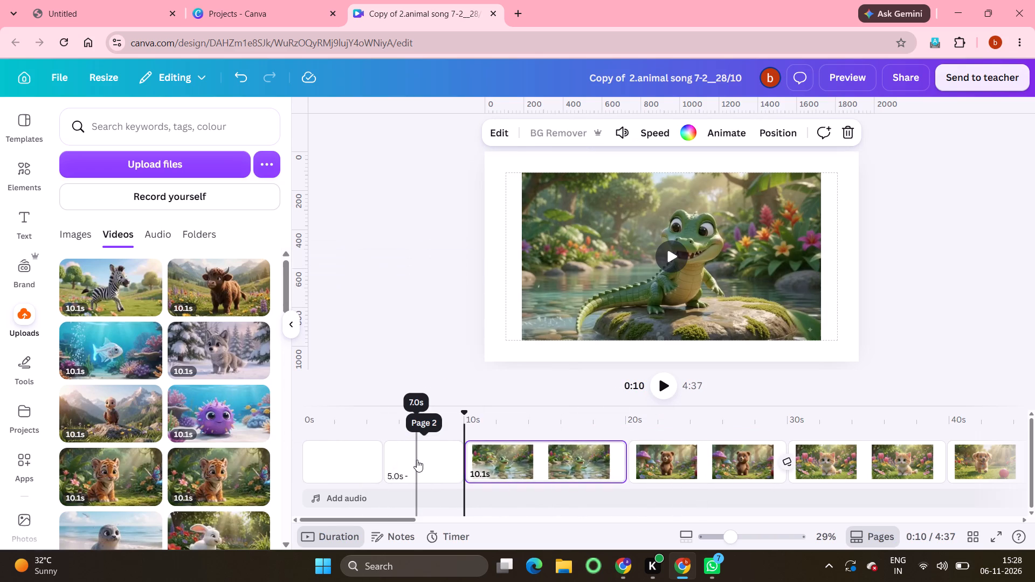
# Add a third blank page between the two blank pages at the start of the timeline.
pyautogui.click(382, 458)
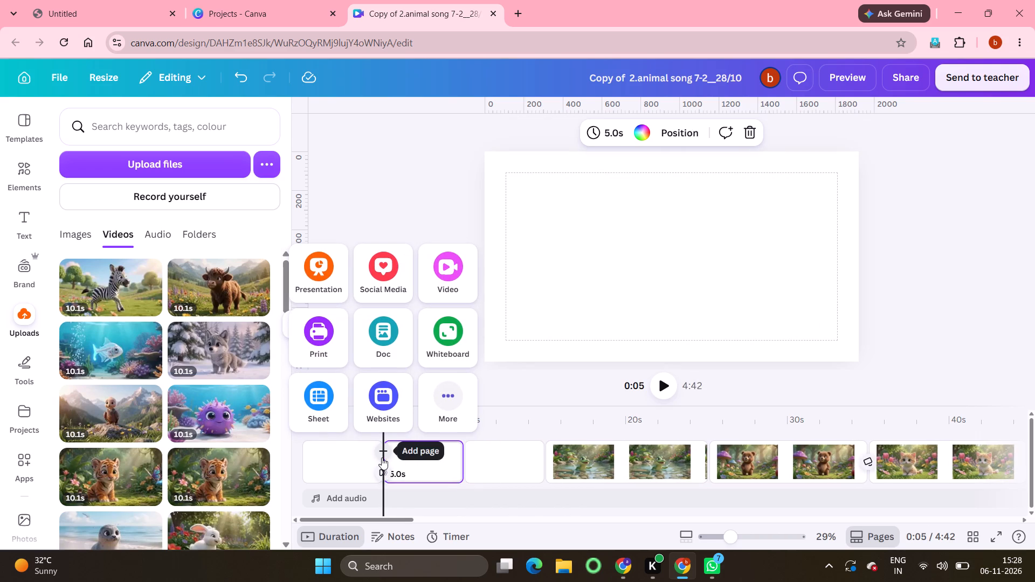
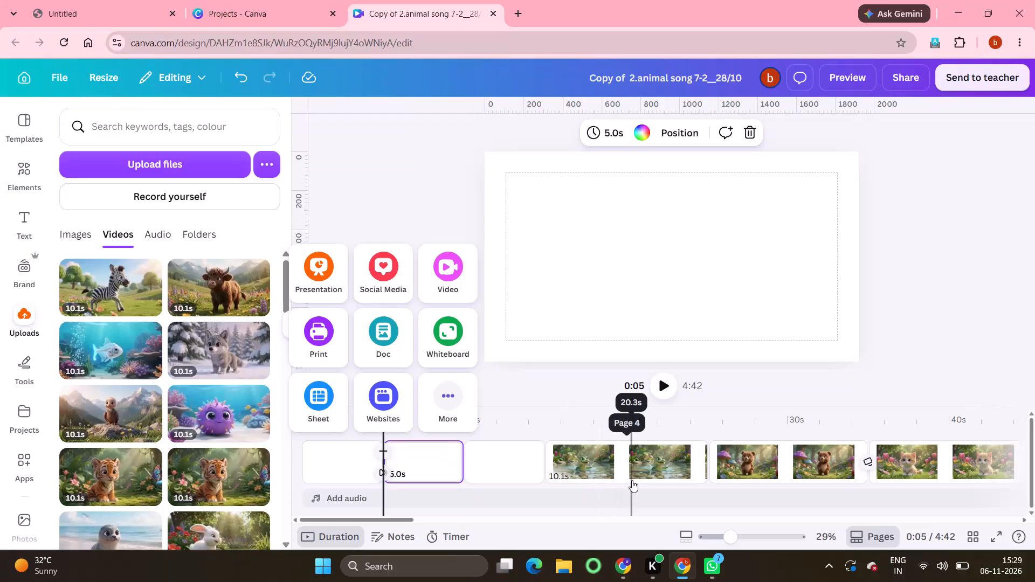
# Set the alligator video on page 4 as that page's background.
pyautogui.click(659, 462)
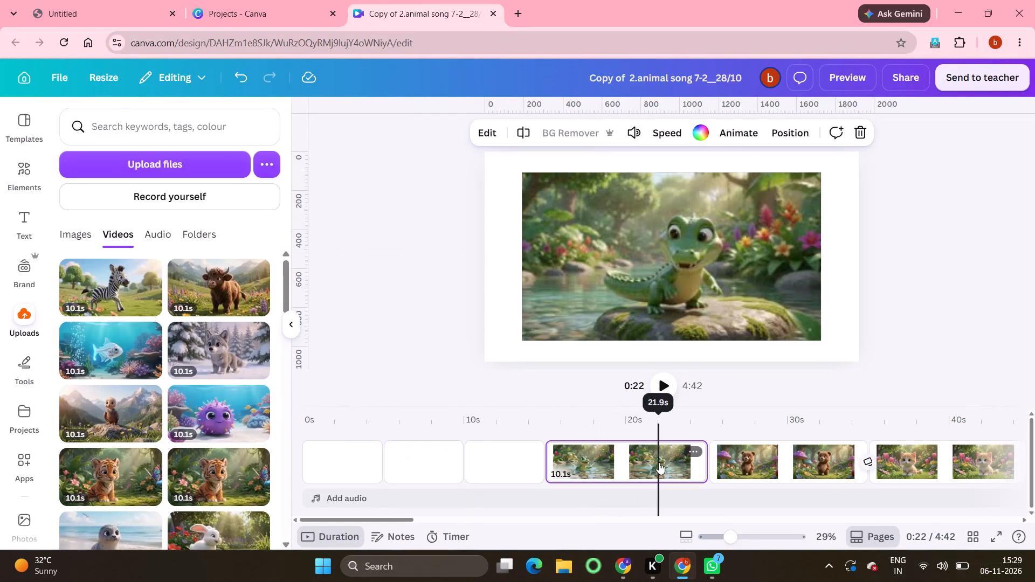
pyautogui.rightClick(659, 462)
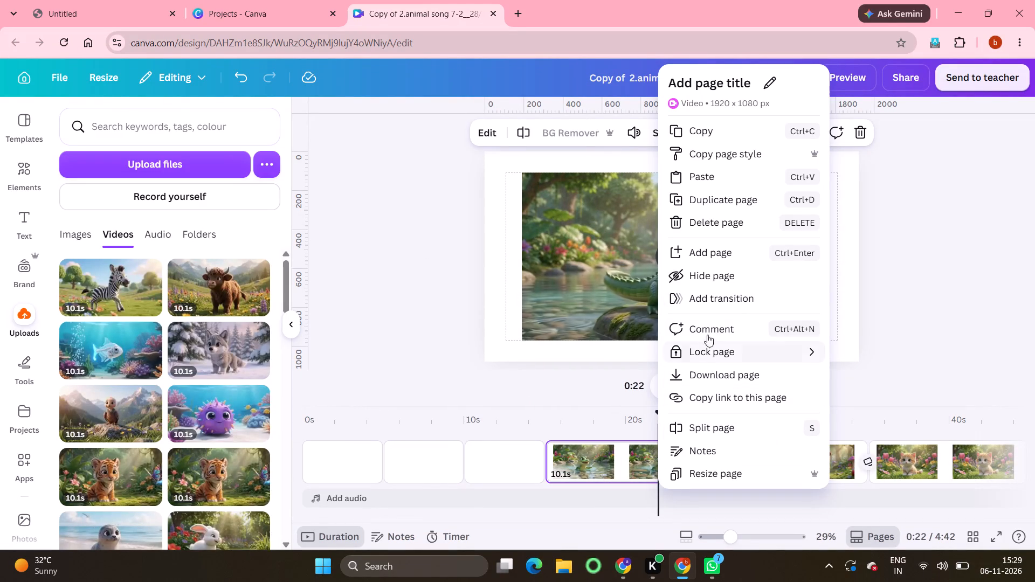
pyautogui.scroll(-2, 732, 411)
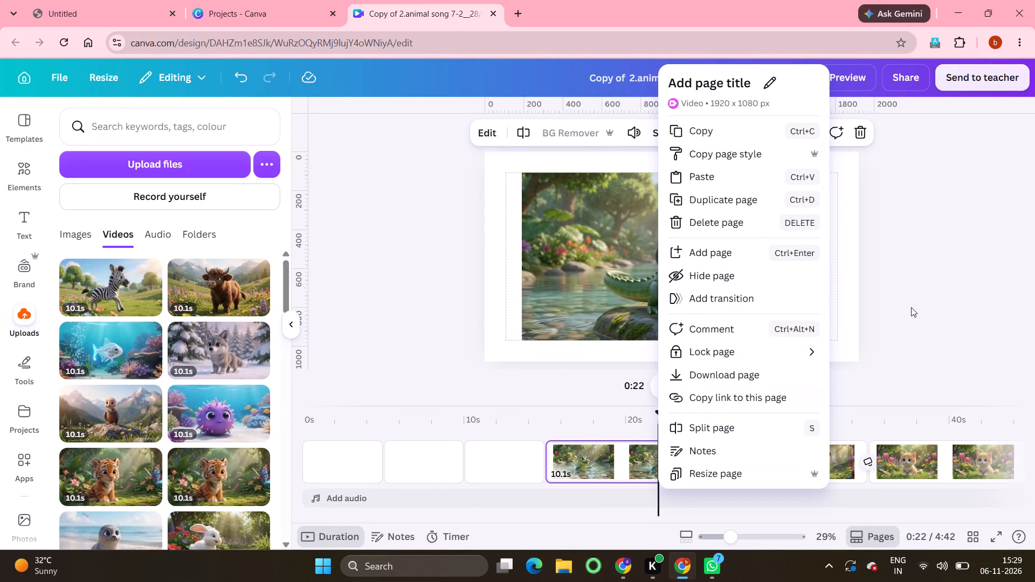
pyautogui.click(911, 307)
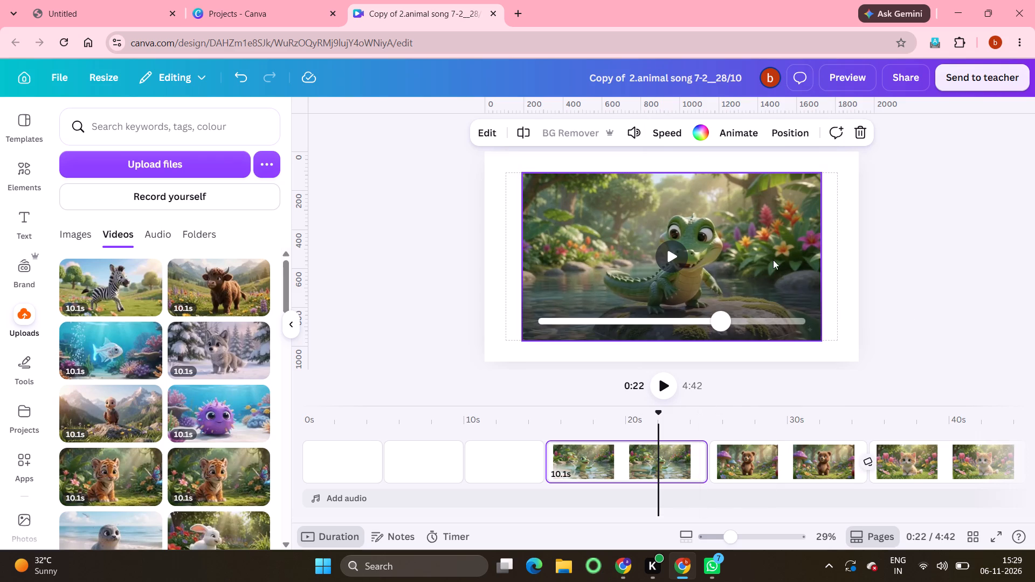
pyautogui.rightClick(773, 260)
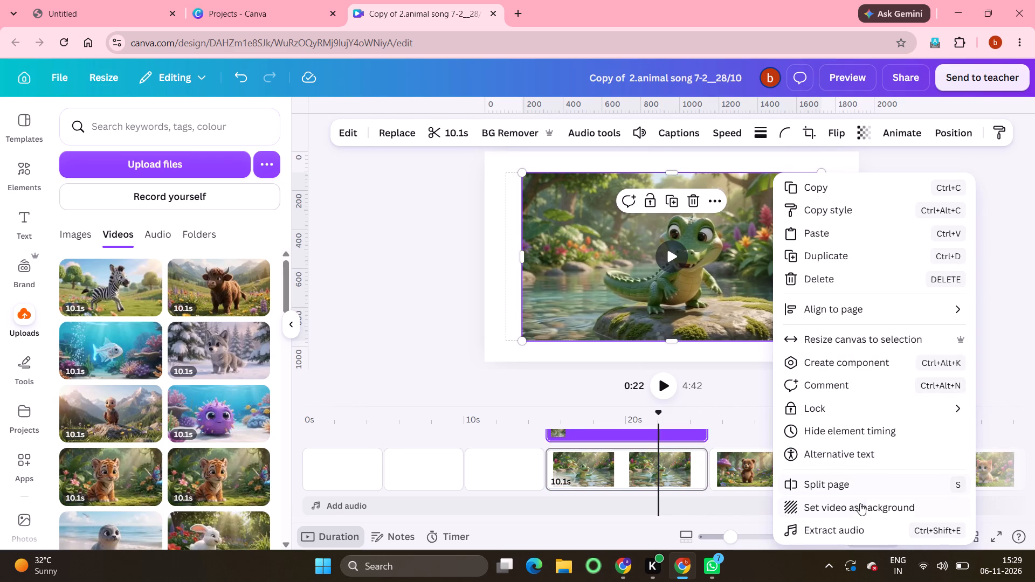
pyautogui.click(858, 509)
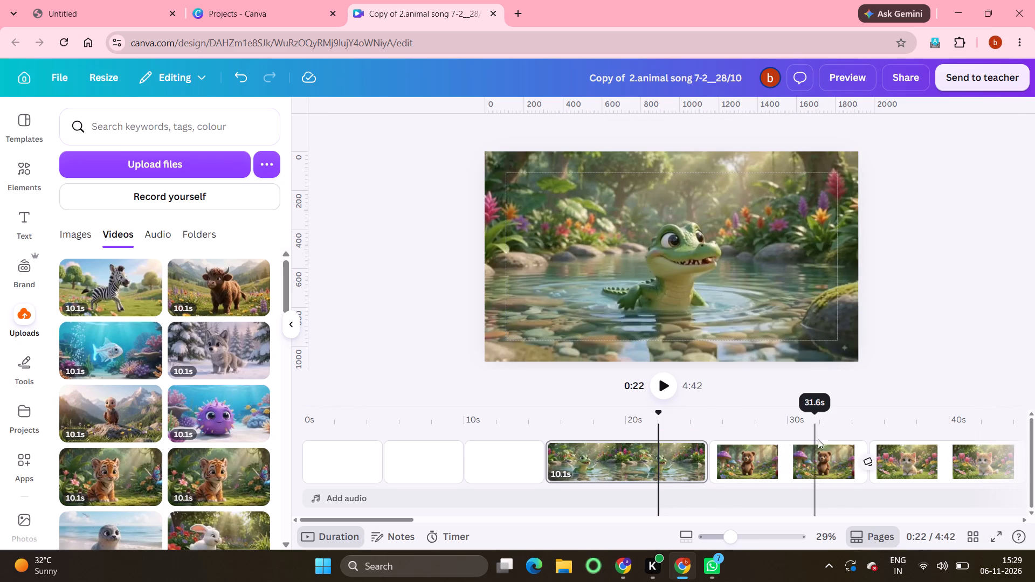
# Set the bear video on page 5 as that page's background.
pyautogui.click(821, 471)
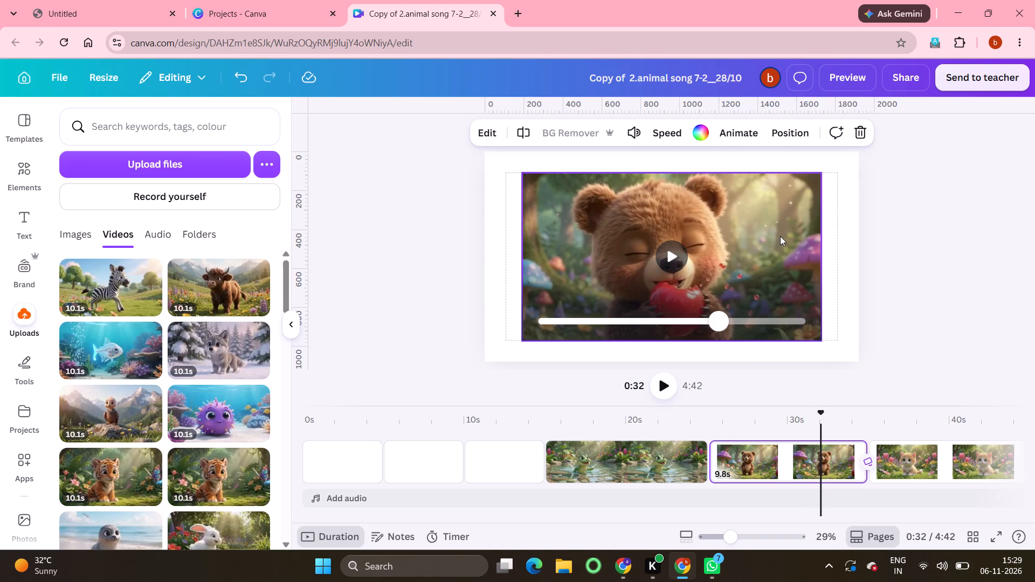
pyautogui.rightClick(780, 236)
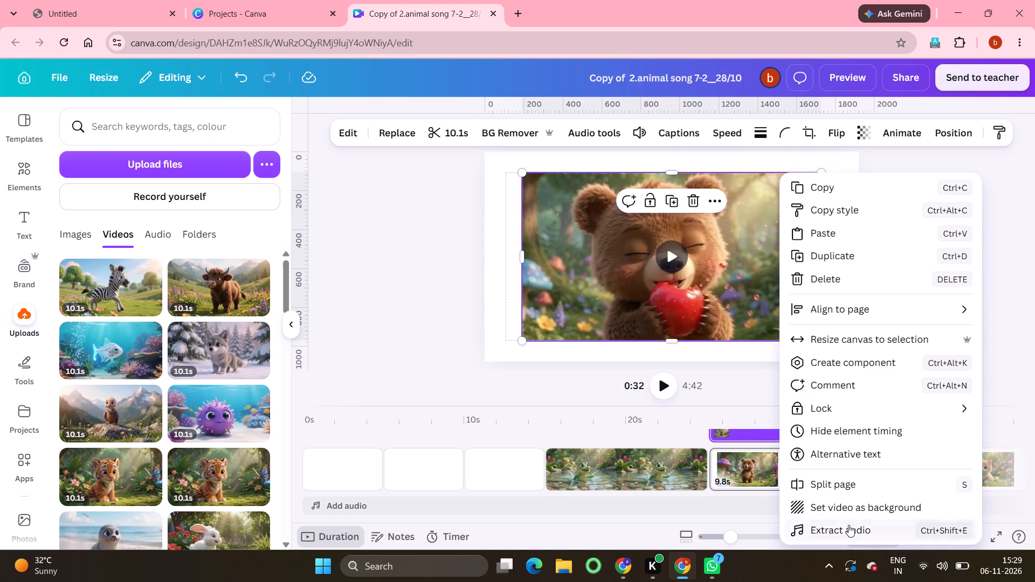
pyautogui.click(850, 508)
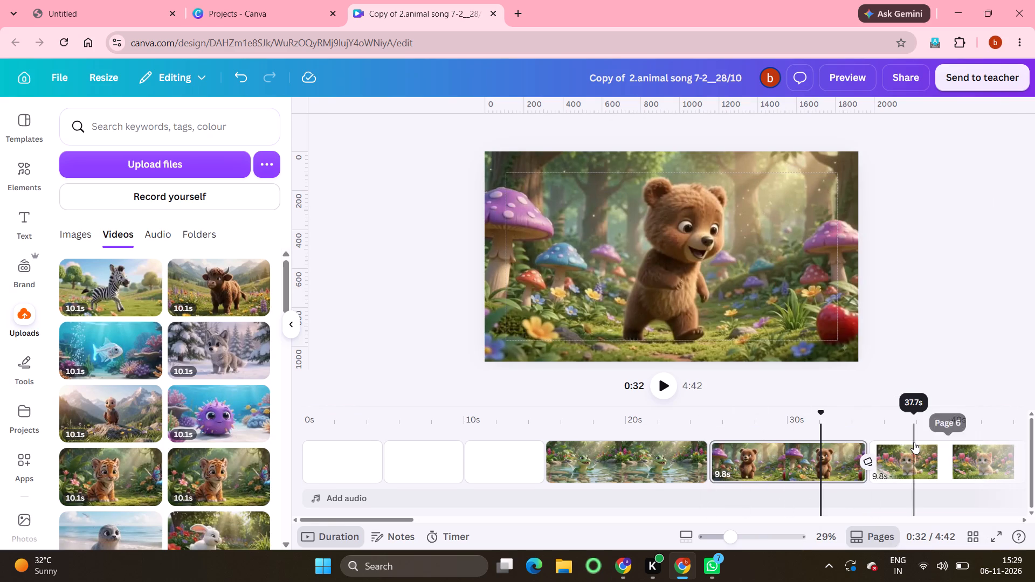
# Remove the Chop transition between the bear page and the kitten page by setting it to None.
pyautogui.hscroll(-5, 914, 442)
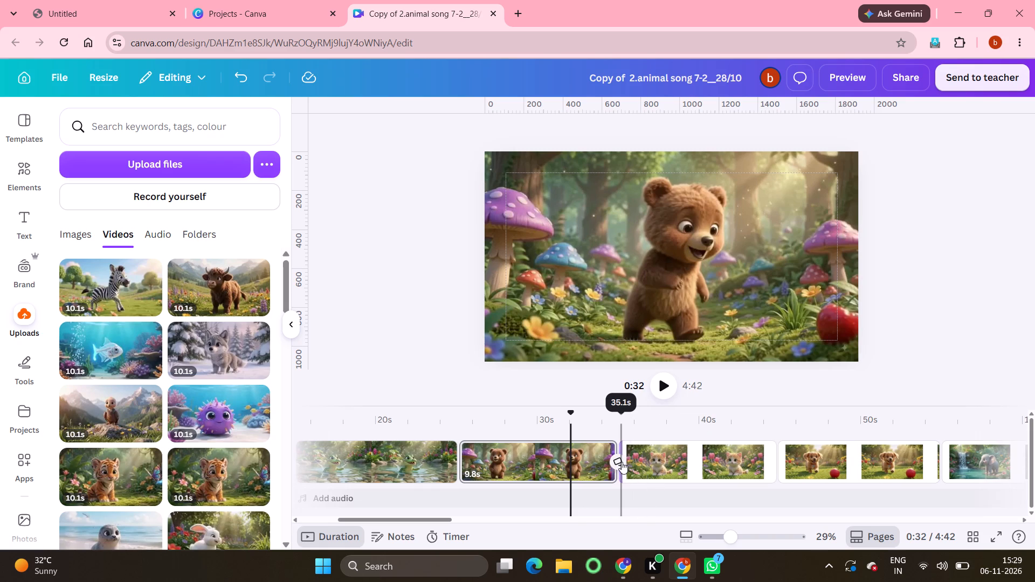
pyautogui.click(622, 462)
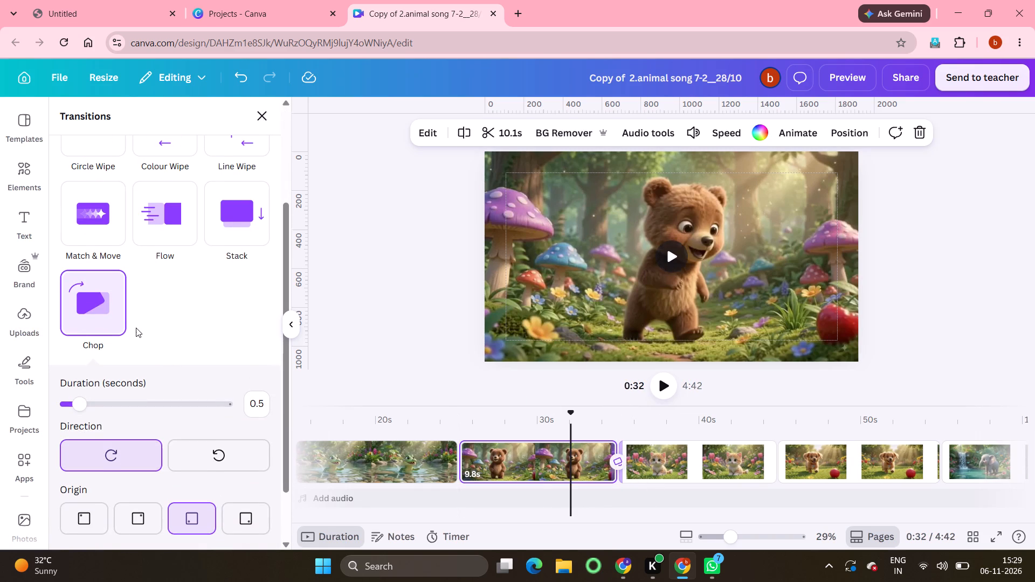
pyautogui.scroll(3, 136, 328)
pyautogui.click(95, 172)
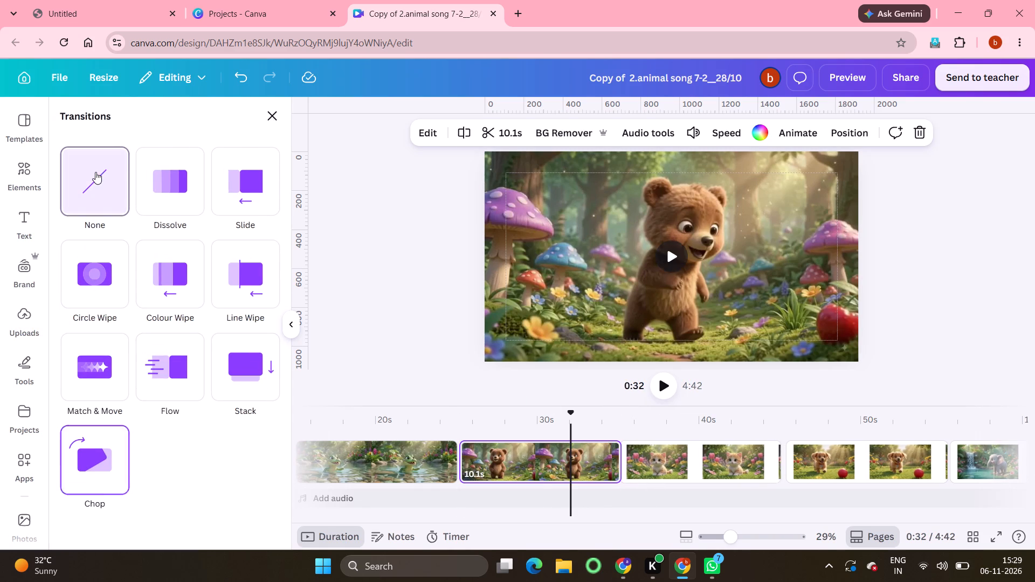
# Set the kitten video on page 6 and the puppy video on page 7 as the backgrounds of their pages.
pyautogui.click(736, 453)
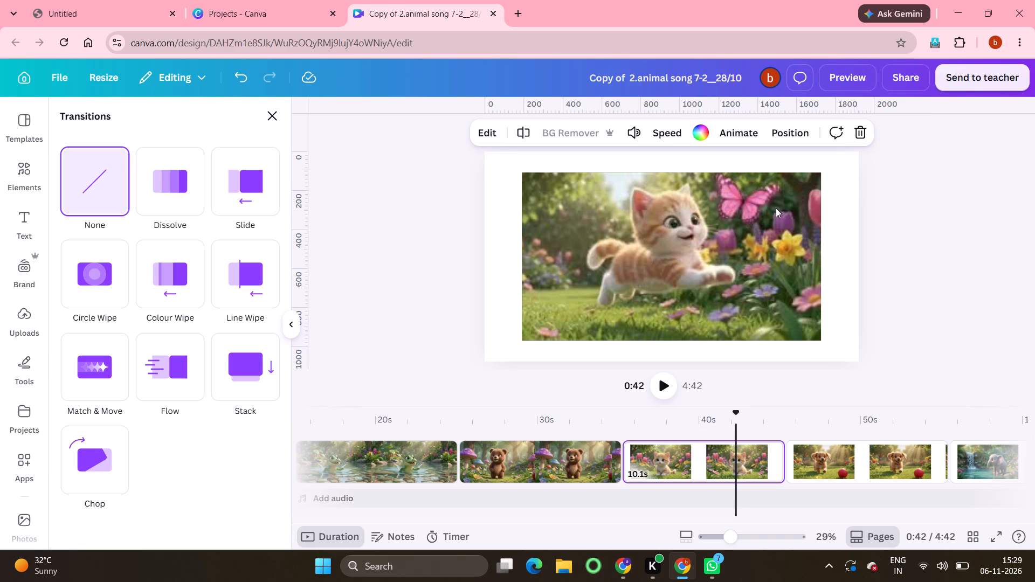
pyautogui.rightClick(776, 208)
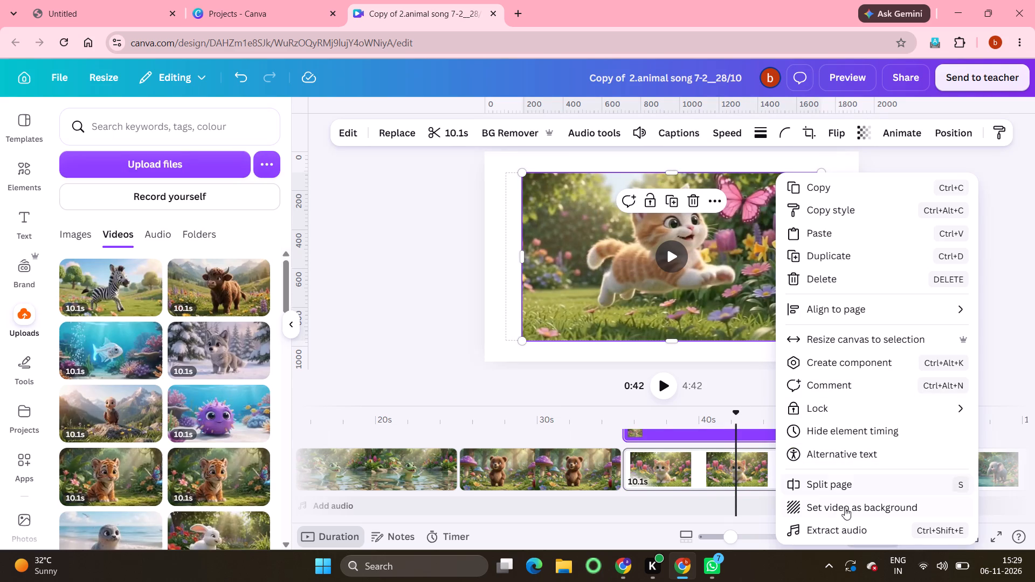
pyautogui.click(835, 508)
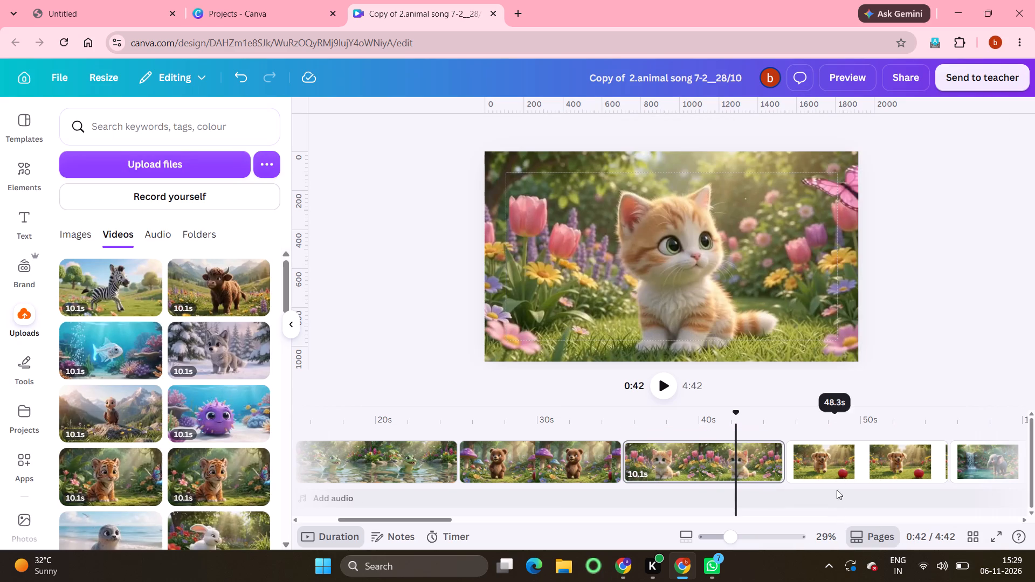
pyautogui.click(887, 461)
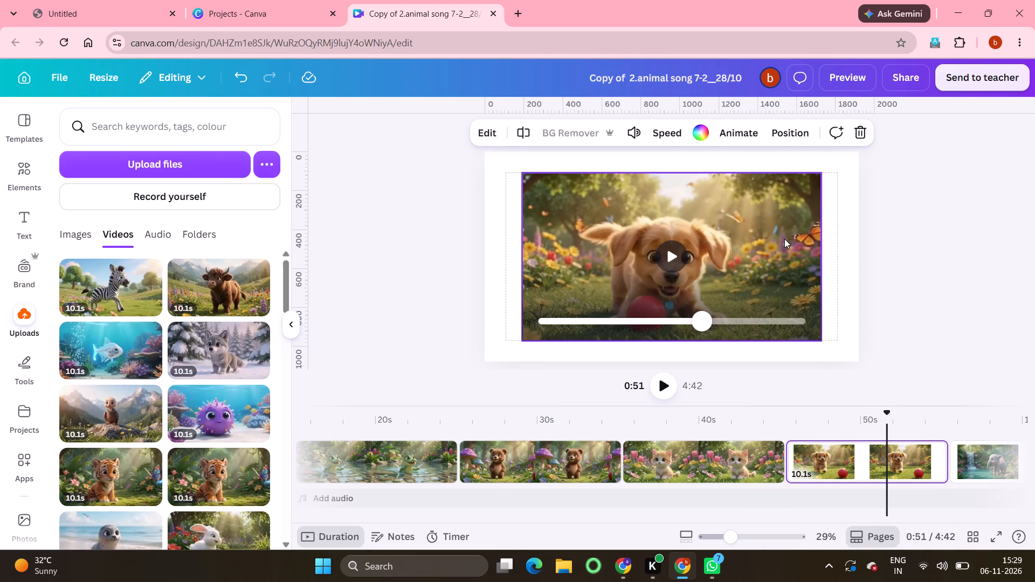
pyautogui.rightClick(784, 239)
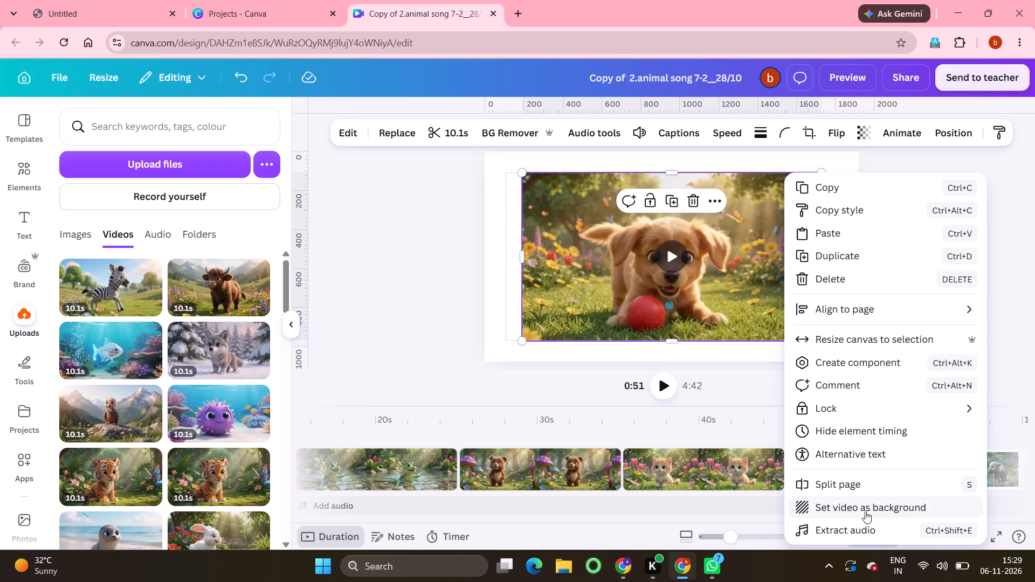
pyautogui.click(865, 511)
# Set the elephant video on page 8 and the fox video on page 9 as the backgrounds of their pages.
pyautogui.hscroll(-6, 917, 475)
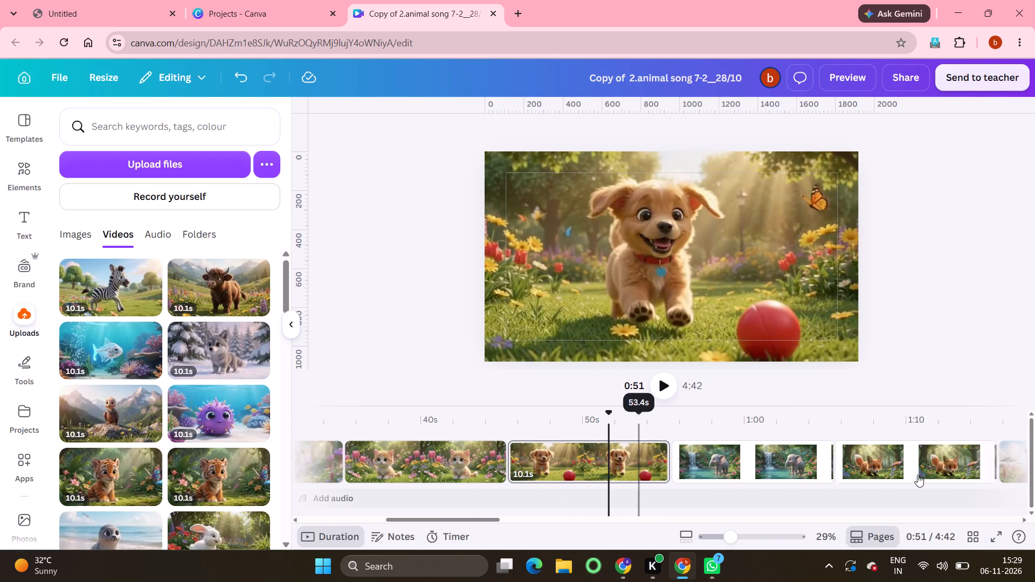
pyautogui.click(726, 460)
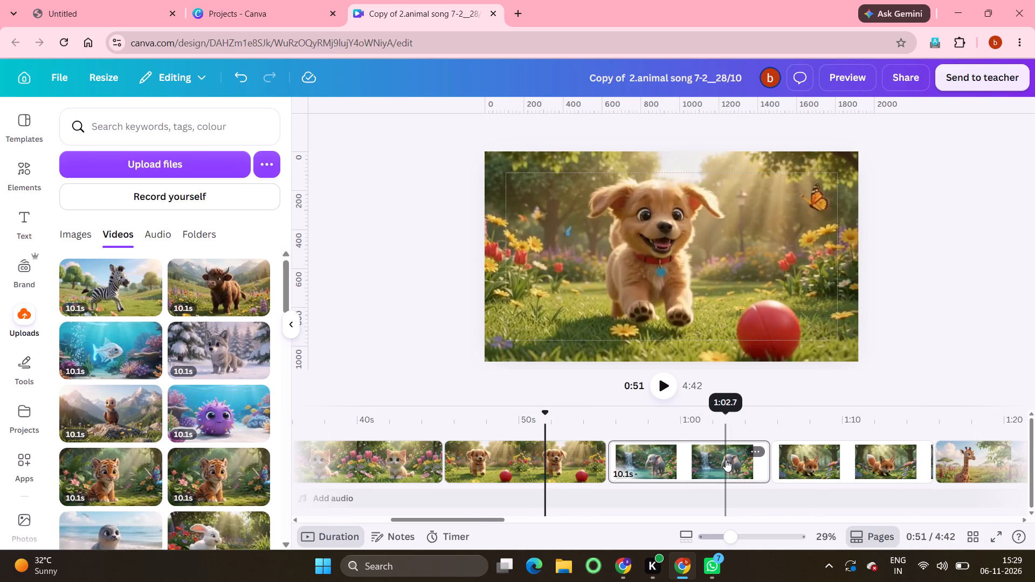
pyautogui.rightClick(767, 228)
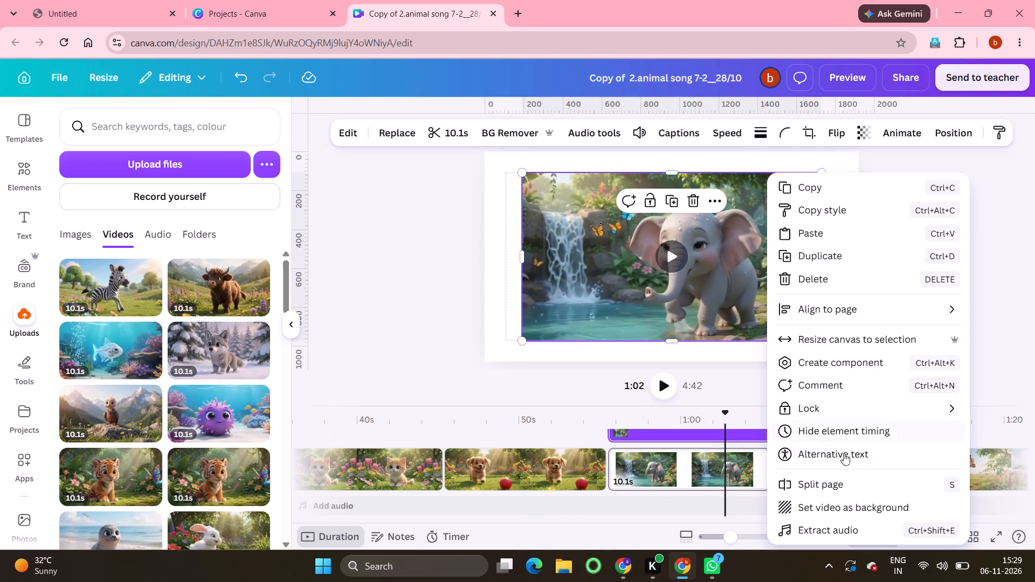
pyautogui.click(837, 508)
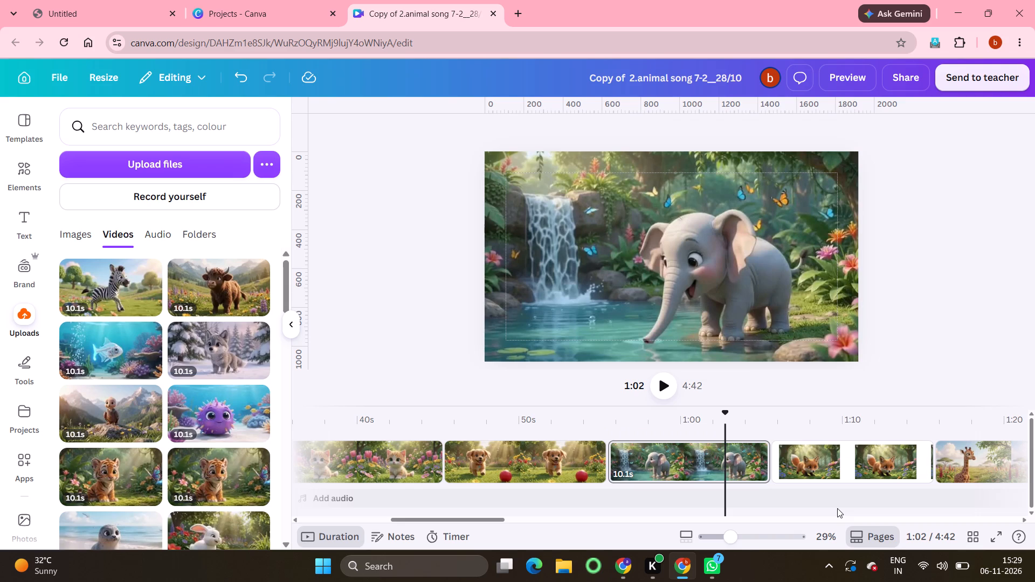
pyautogui.click(872, 462)
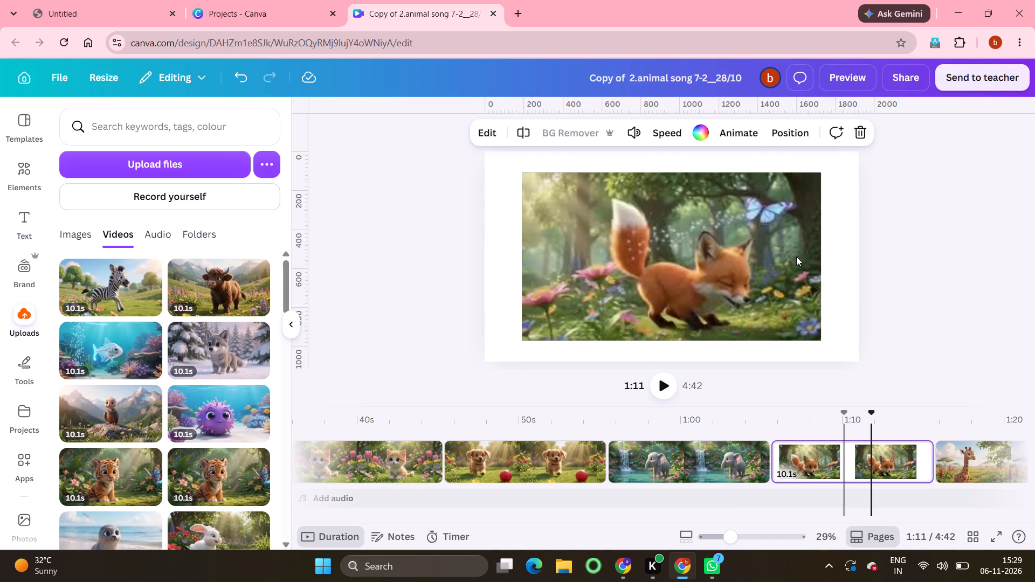
pyautogui.rightClick(797, 257)
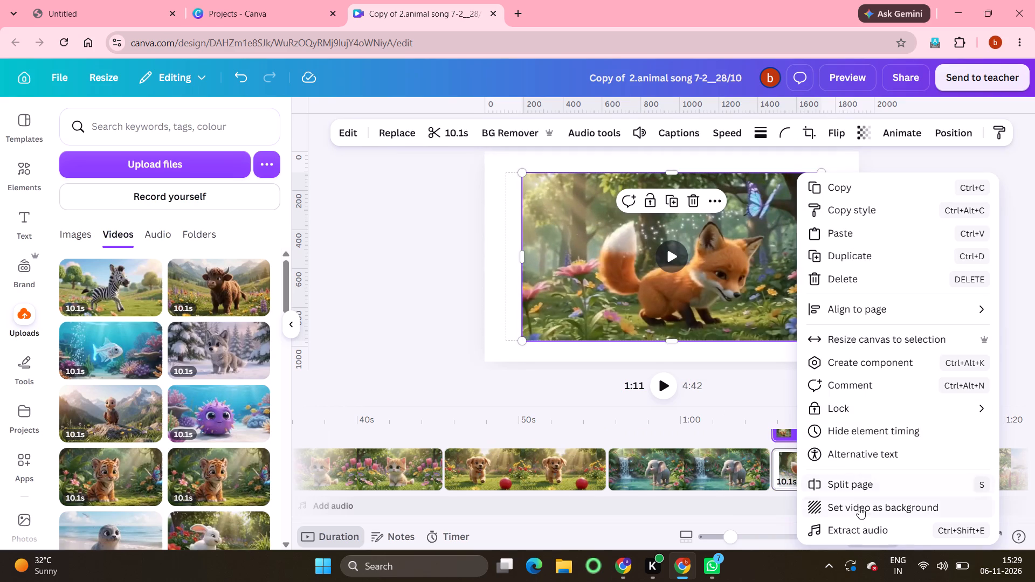
pyautogui.click(860, 512)
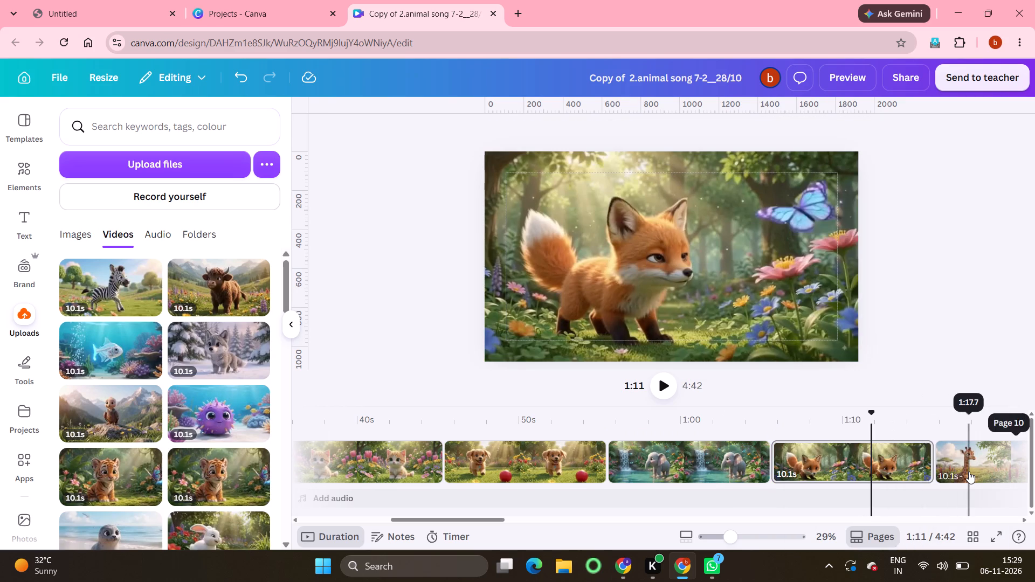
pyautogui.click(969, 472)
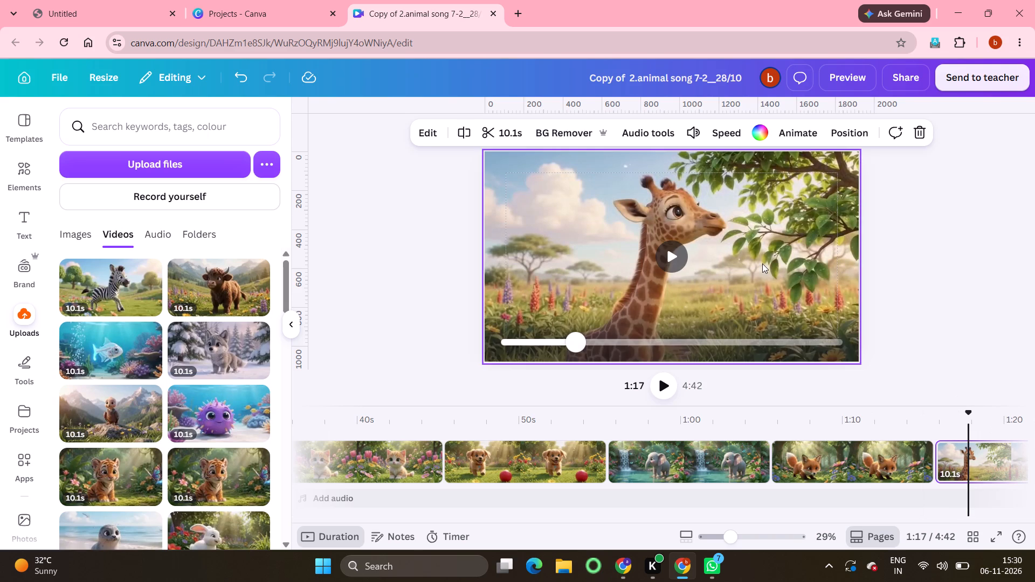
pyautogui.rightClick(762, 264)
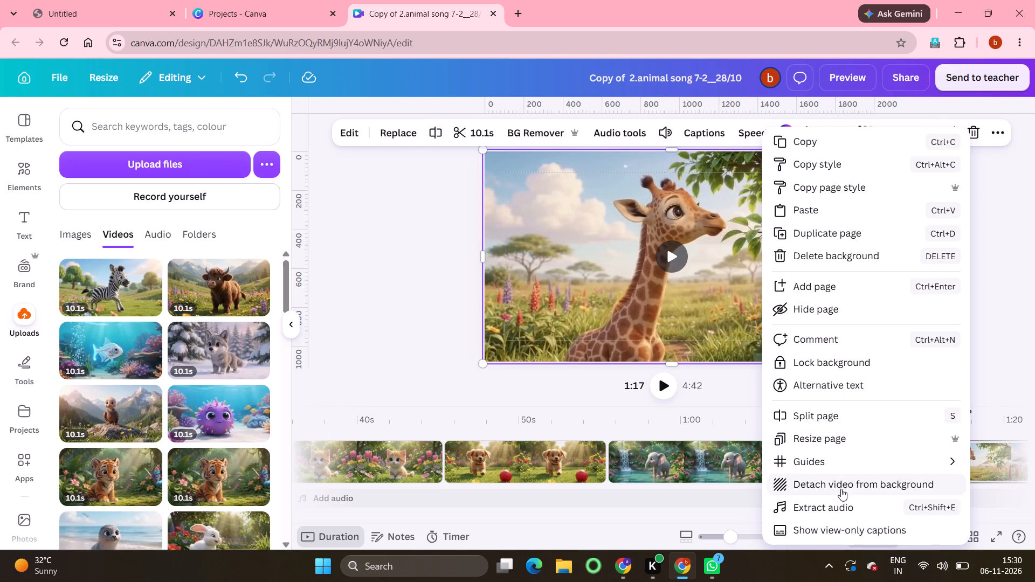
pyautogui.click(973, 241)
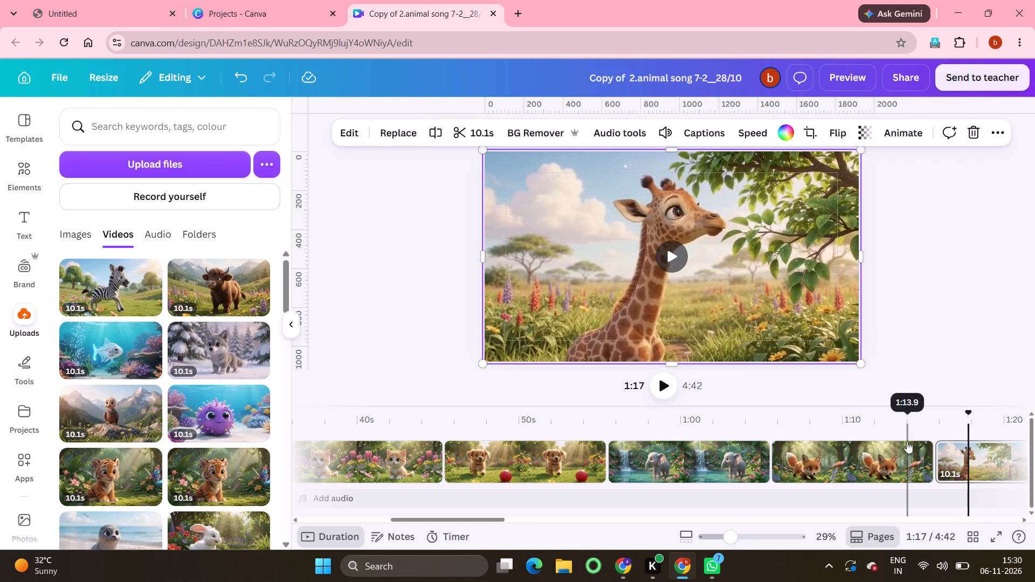
# Set the hippo video and the green lizard video, the two pages after the giraffe, as their pages' backgrounds.
pyautogui.hscroll(-6, 906, 445)
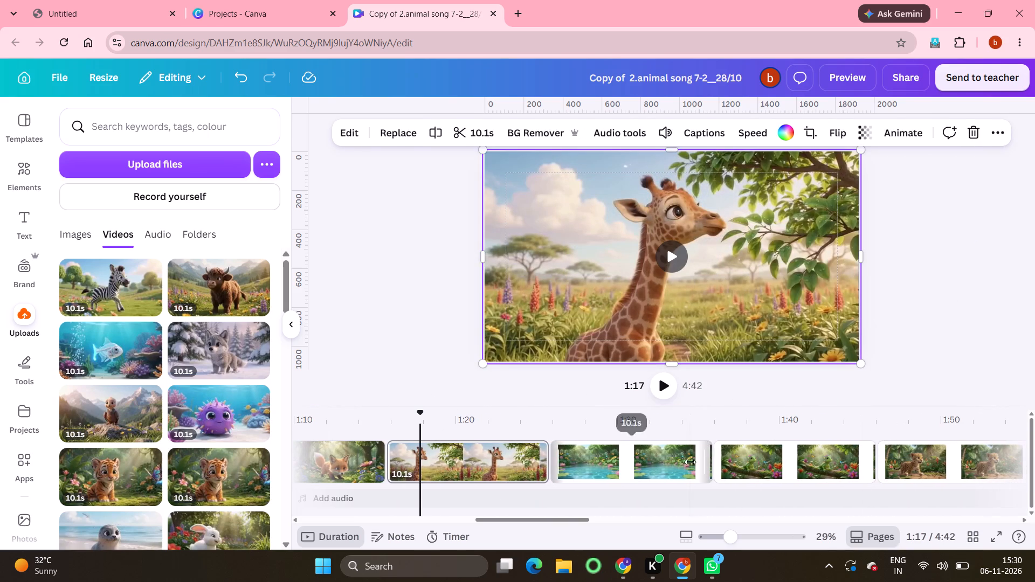
pyautogui.click(670, 458)
pyautogui.rightClick(765, 241)
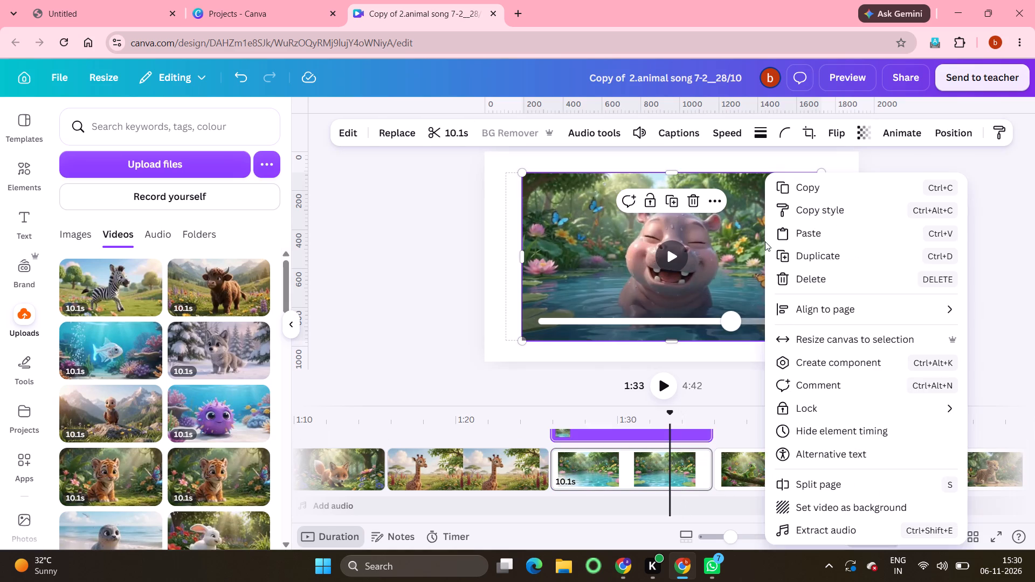
pyautogui.click(833, 510)
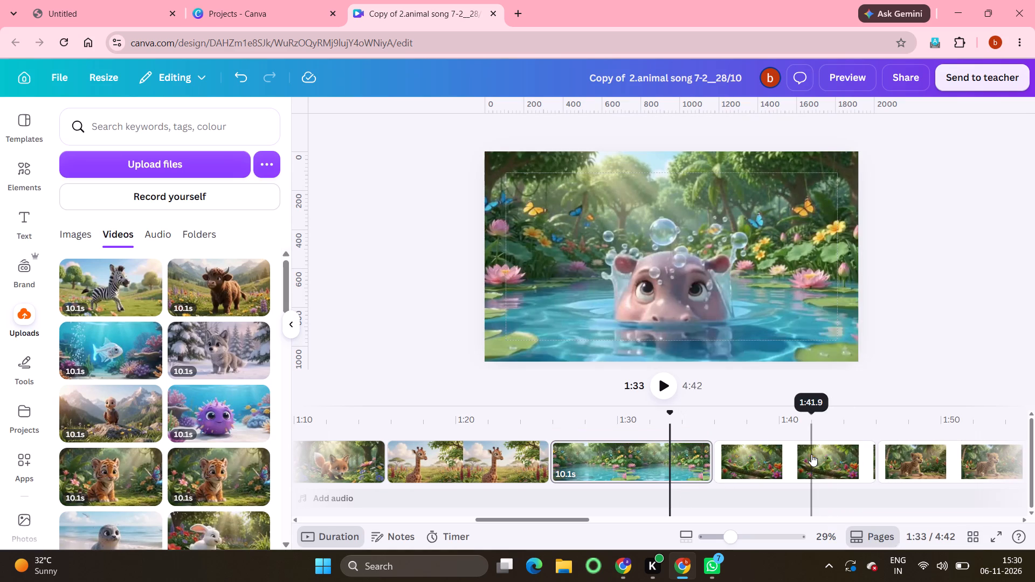
pyautogui.click(810, 452)
pyautogui.rightClick(796, 257)
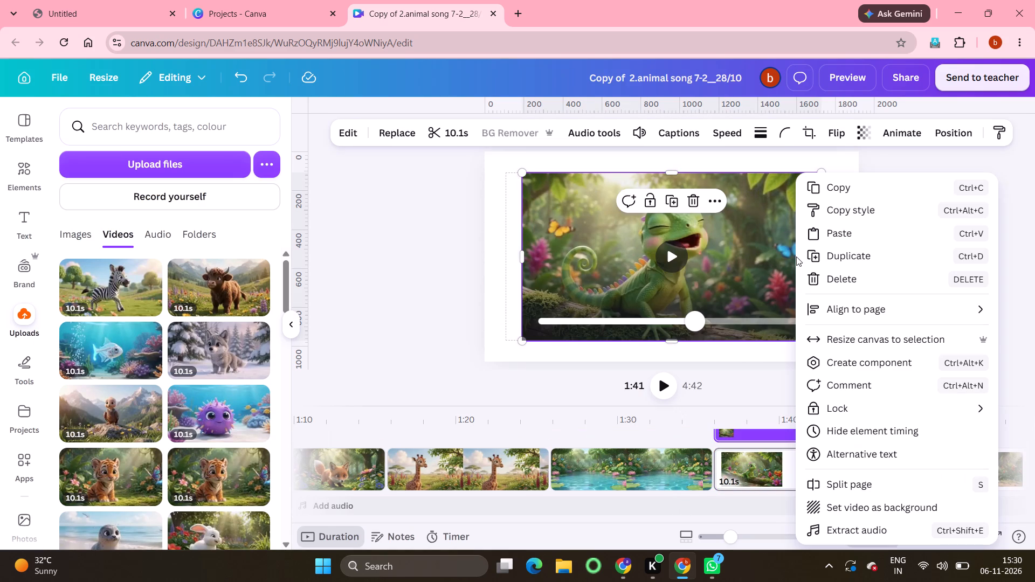
pyautogui.click(875, 508)
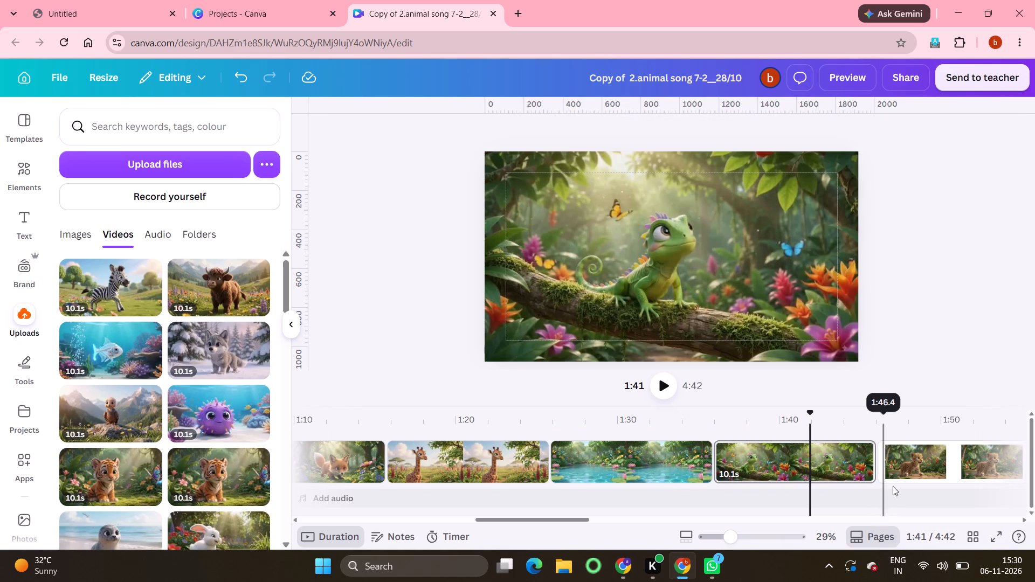
# Set the spotted jaguar cub video, on the page after the green lizard, as that page's background.
pyautogui.click(914, 468)
pyautogui.rightClick(809, 300)
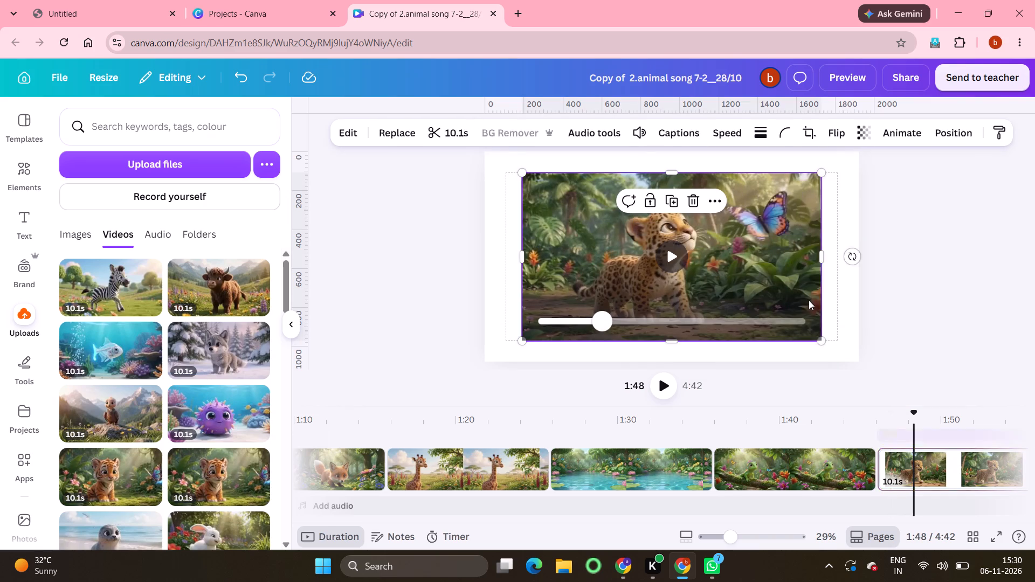
pyautogui.click(873, 508)
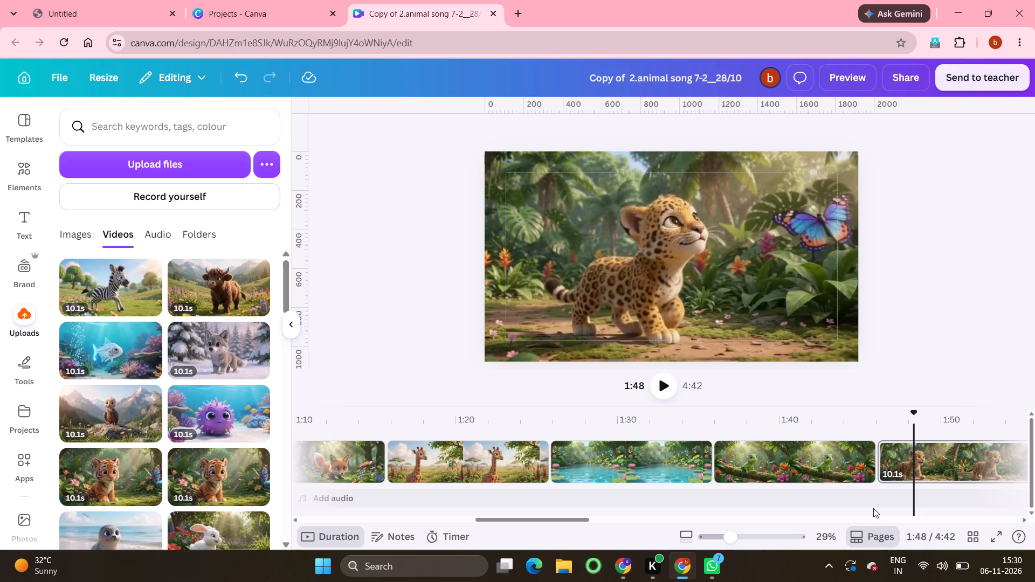
pyautogui.hscroll(-9, 873, 508)
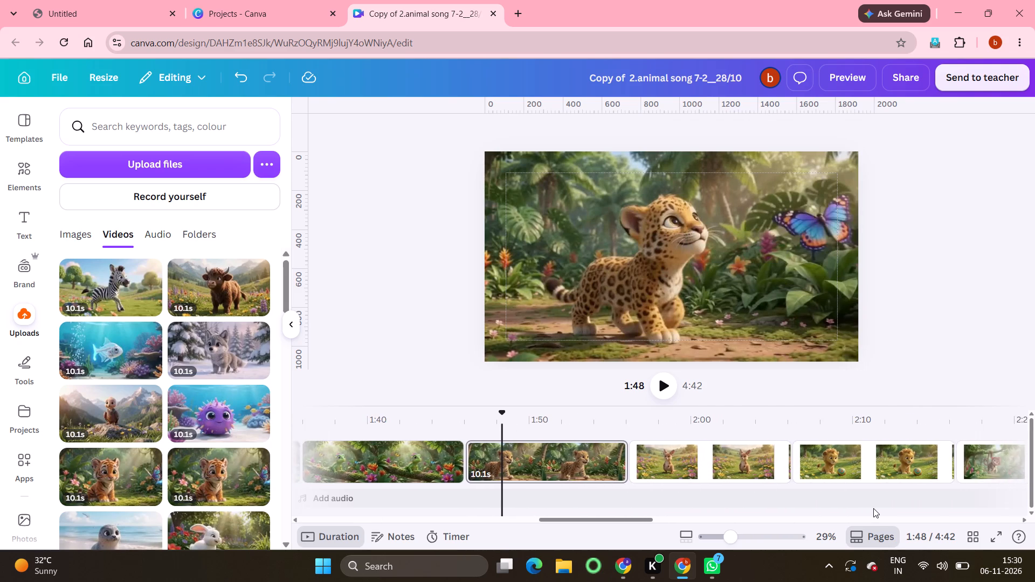
# Set the kangaroo video on page 14 and the lion video on page 15 as the backgrounds of their pages.
pyautogui.hscroll(-4, 873, 508)
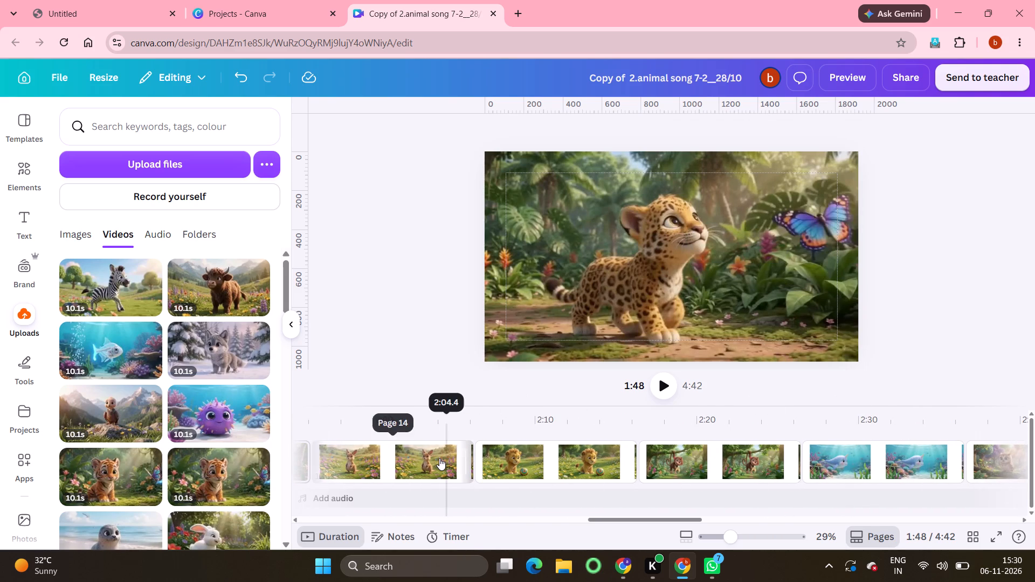
pyautogui.click(439, 458)
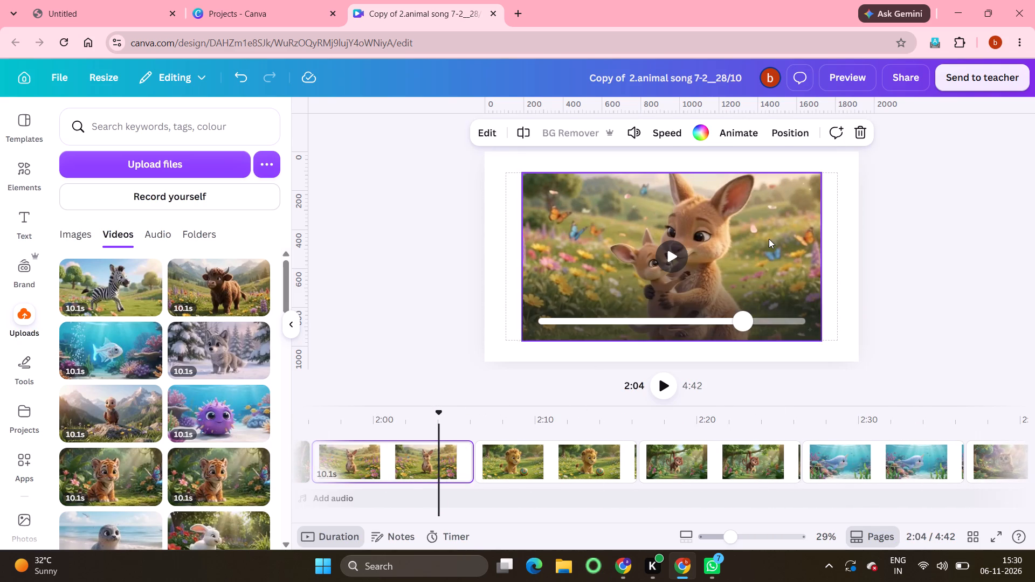
pyautogui.rightClick(769, 239)
pyautogui.click(844, 509)
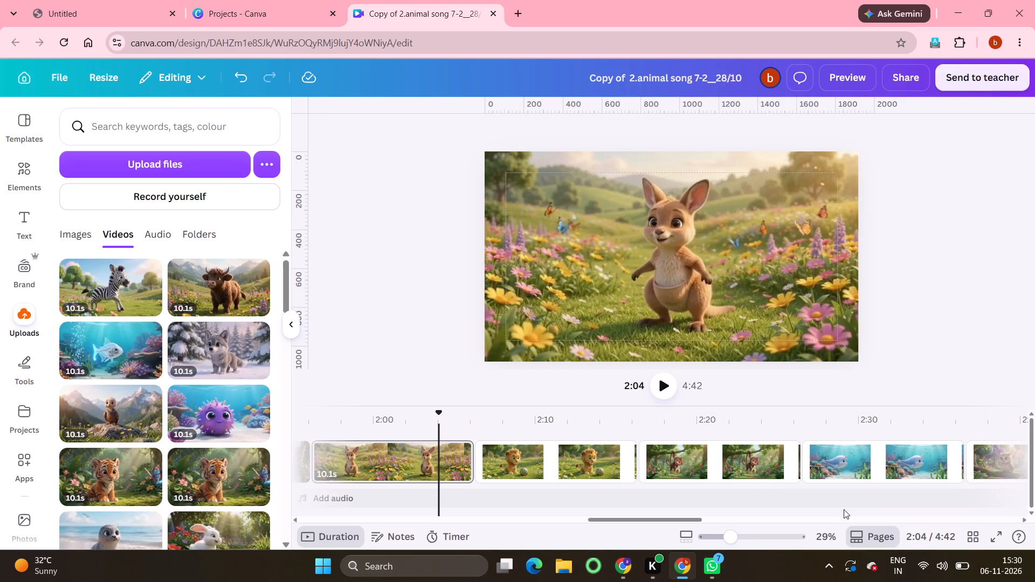
pyautogui.click(598, 455)
pyautogui.rightClick(755, 236)
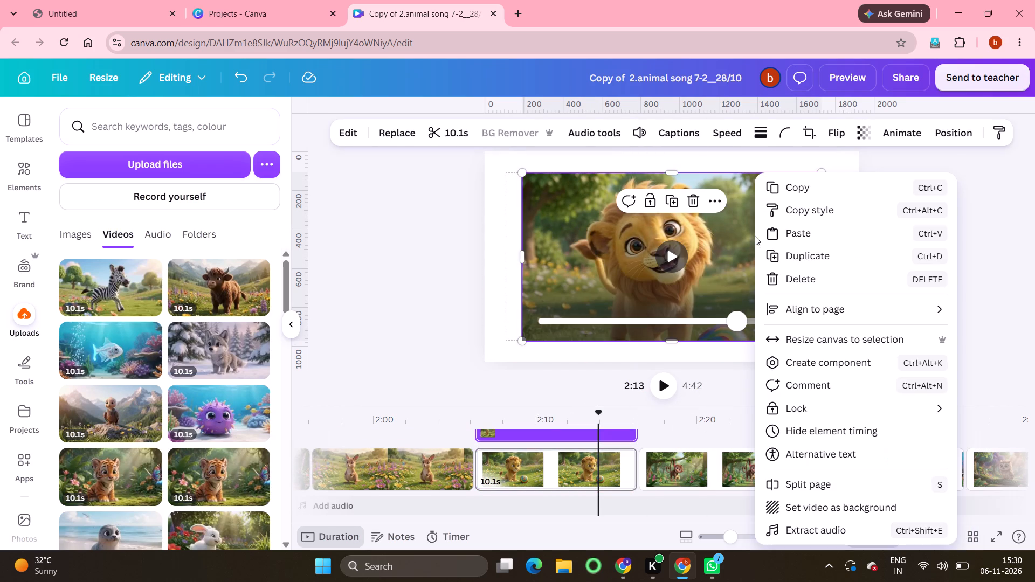
pyautogui.click(820, 508)
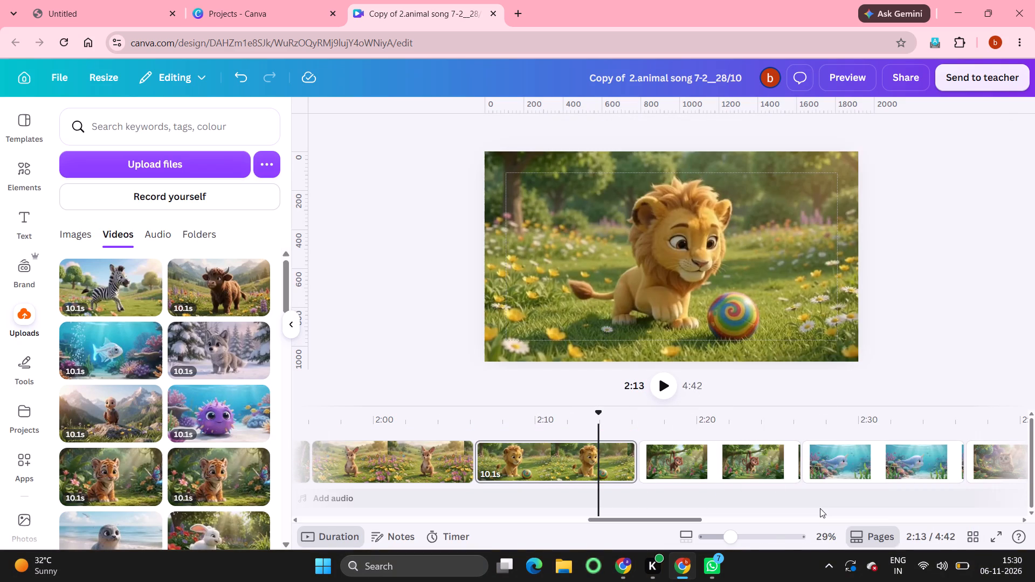
# Set the monkey video on page 16 and the narwhal video on page 17 as the backgrounds of their pages.
pyautogui.click(754, 461)
pyautogui.click(742, 275)
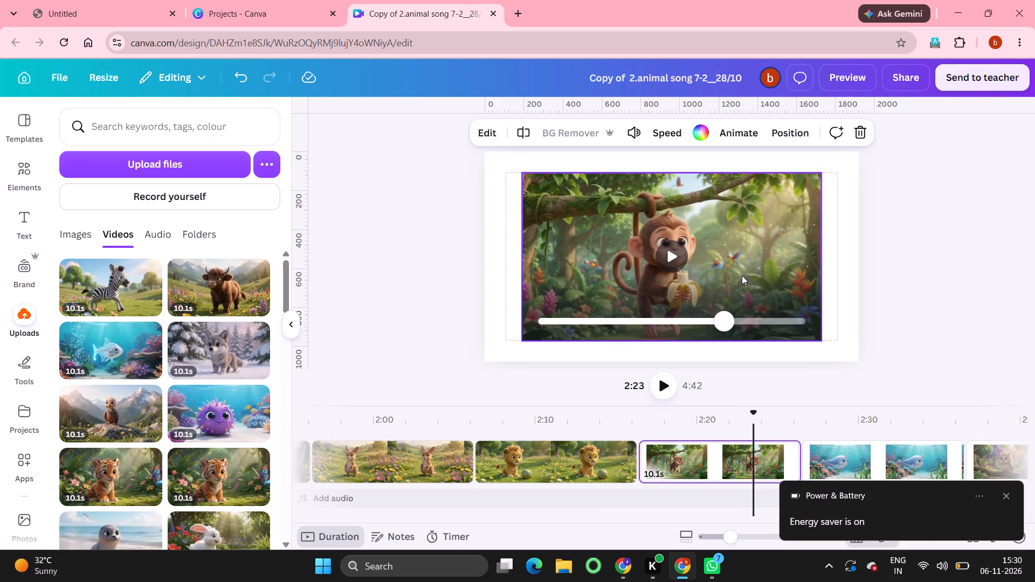
pyautogui.rightClick(742, 275)
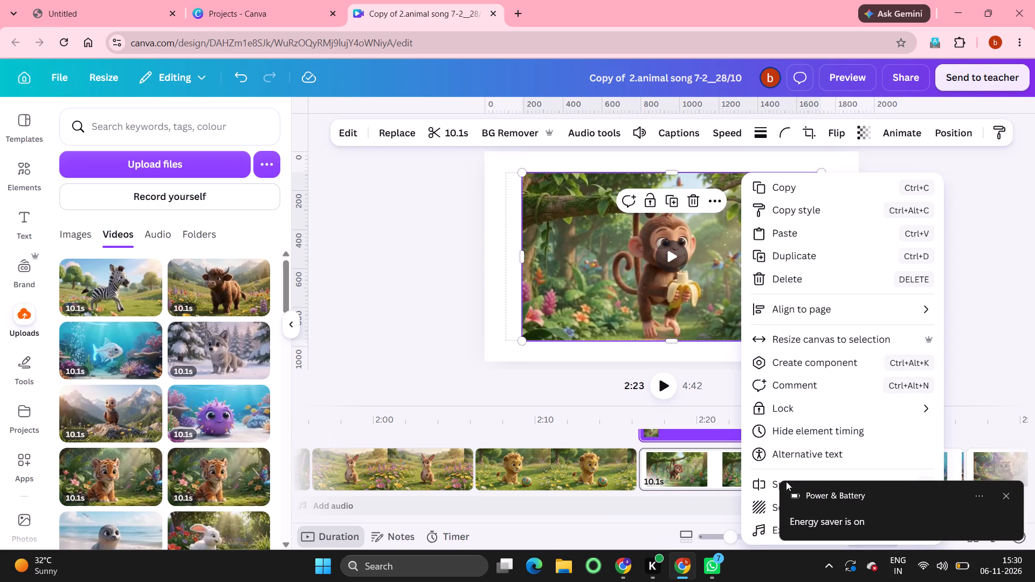
pyautogui.click(960, 330)
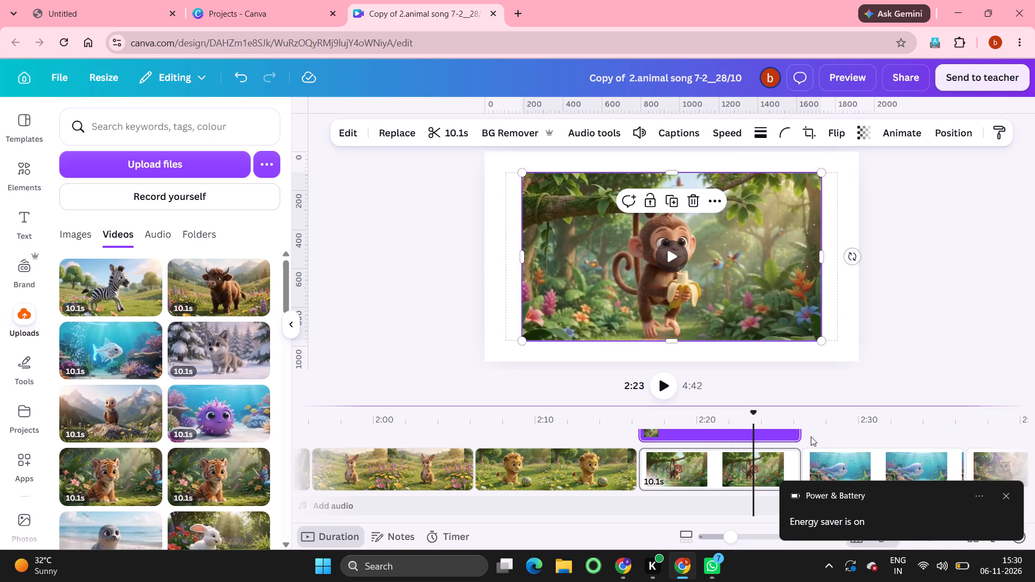
pyautogui.rightClick(770, 255)
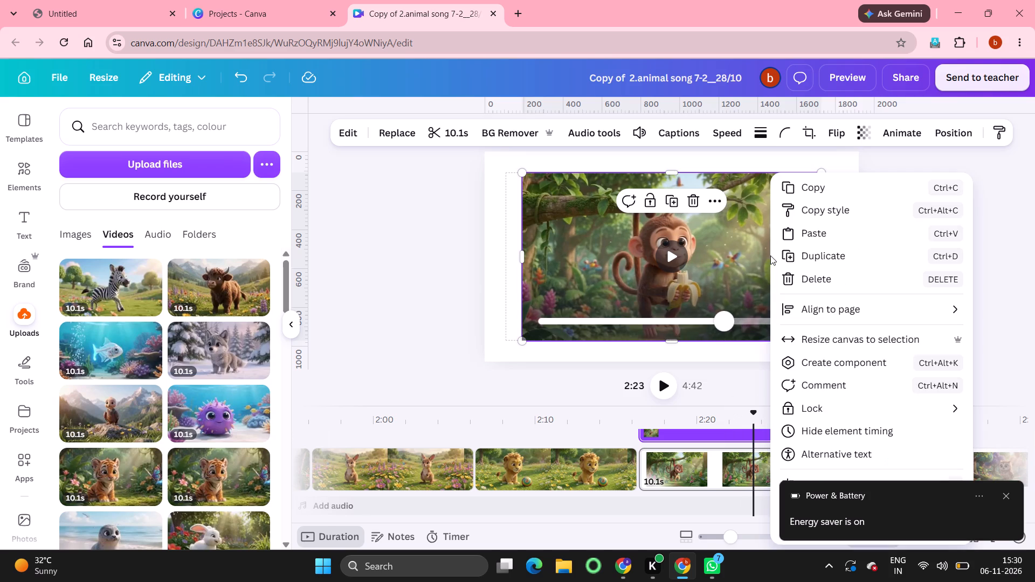
pyautogui.click(1005, 498)
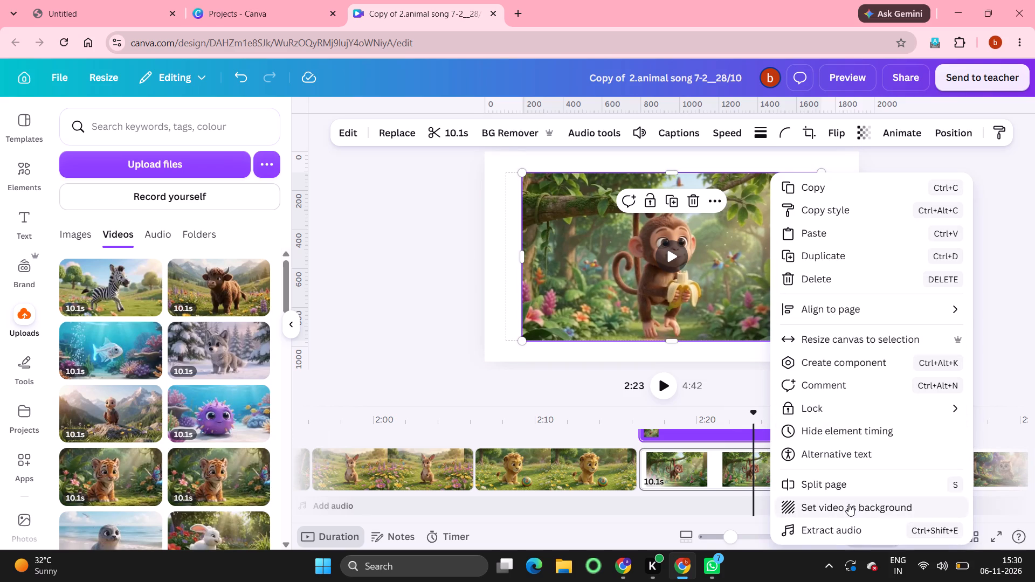
pyautogui.click(848, 504)
pyautogui.click(843, 458)
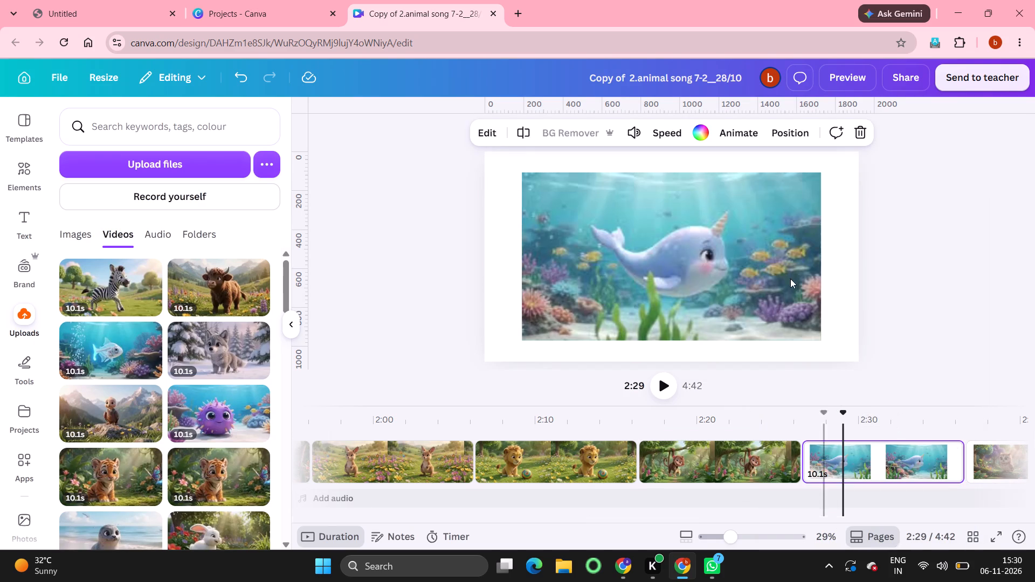
pyautogui.rightClick(760, 237)
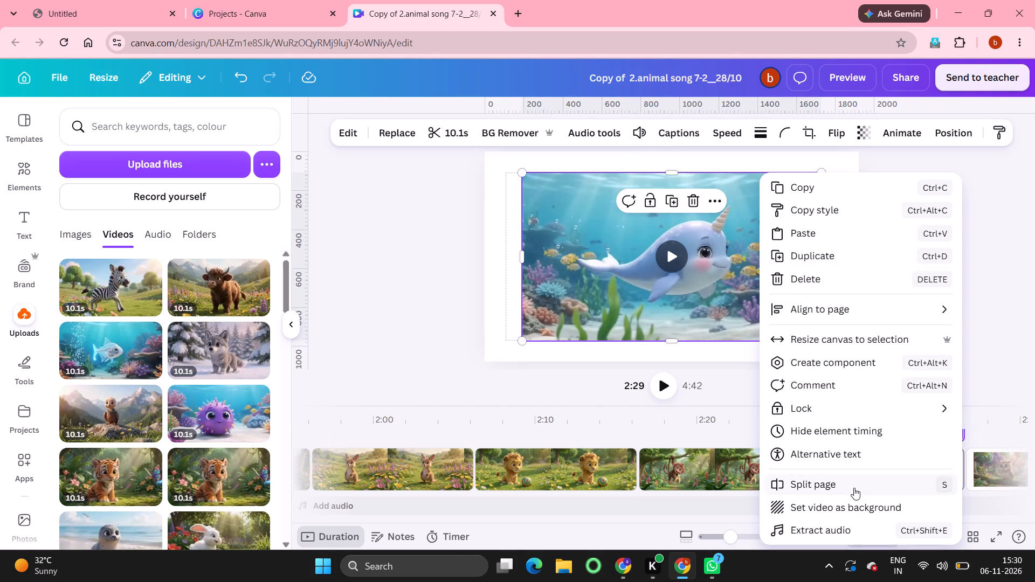
pyautogui.click(844, 508)
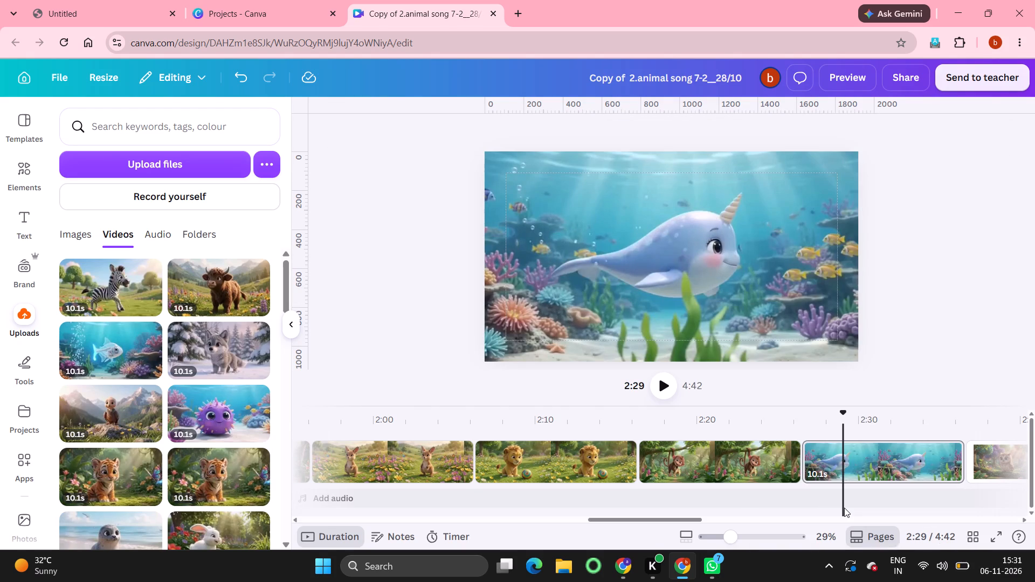
# Set the owl video and the penguin video, the two pages after the narwhal, as their pages' backgrounds.
pyautogui.hscroll(-1, 895, 450)
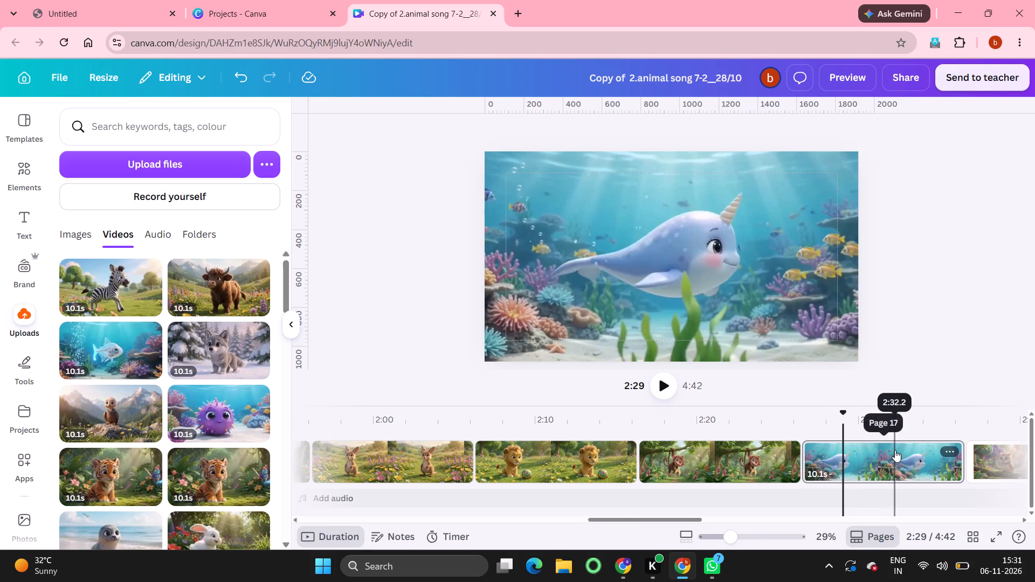
pyautogui.hscroll(-5, 895, 450)
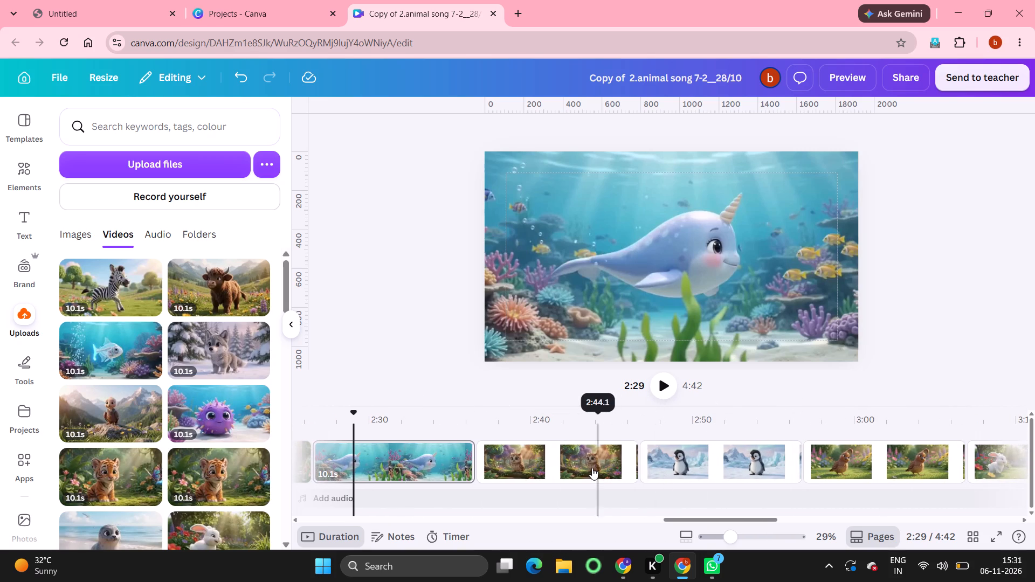
pyautogui.click(591, 468)
pyautogui.rightClick(744, 253)
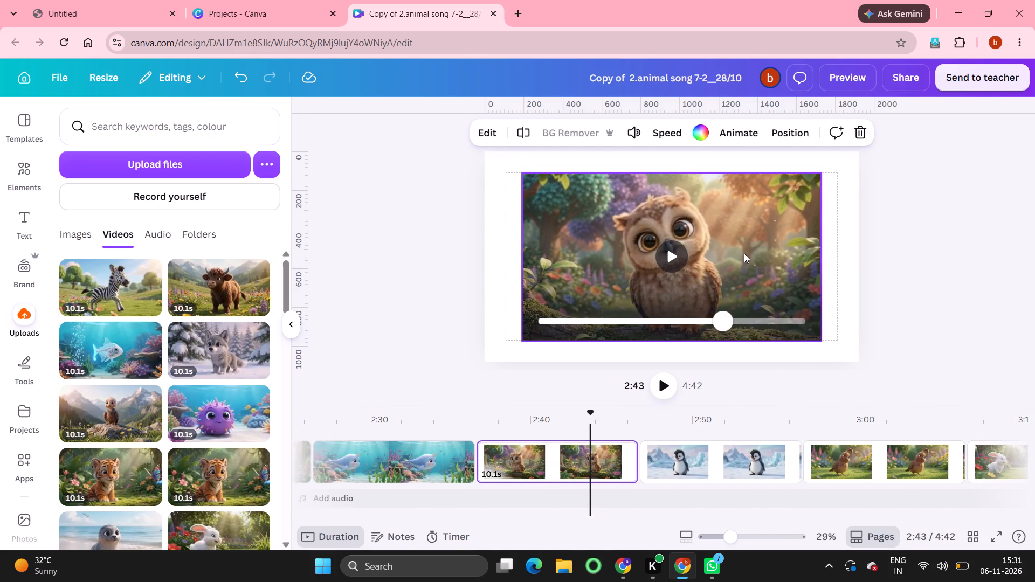
pyautogui.click(833, 514)
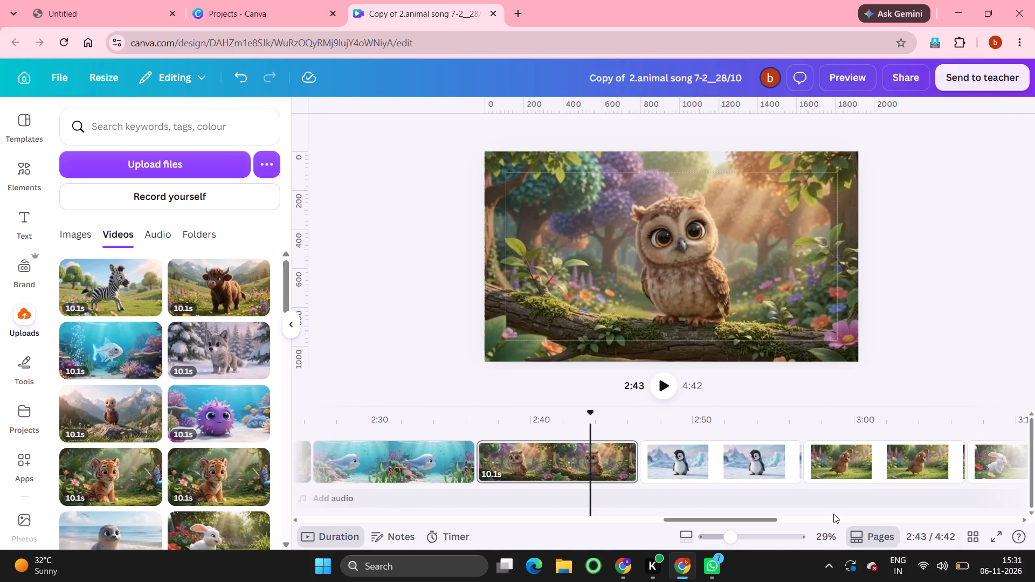
pyautogui.click(757, 472)
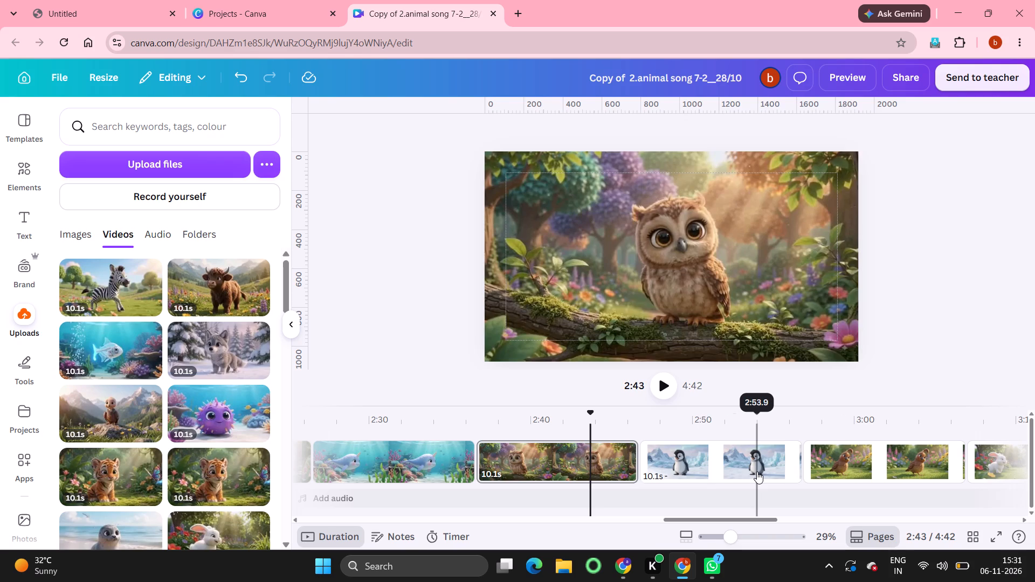
pyautogui.rightClick(789, 275)
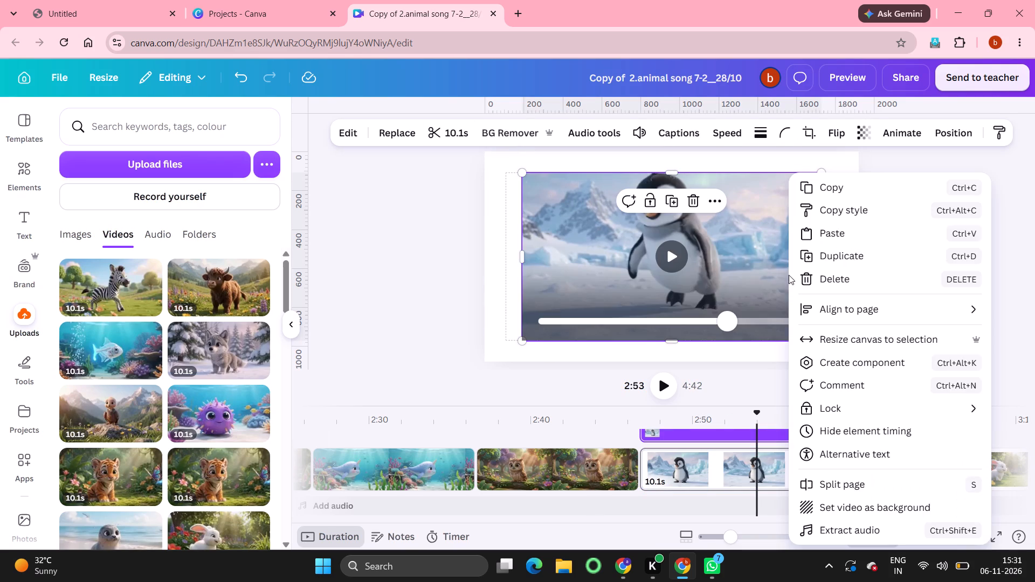
pyautogui.click(866, 509)
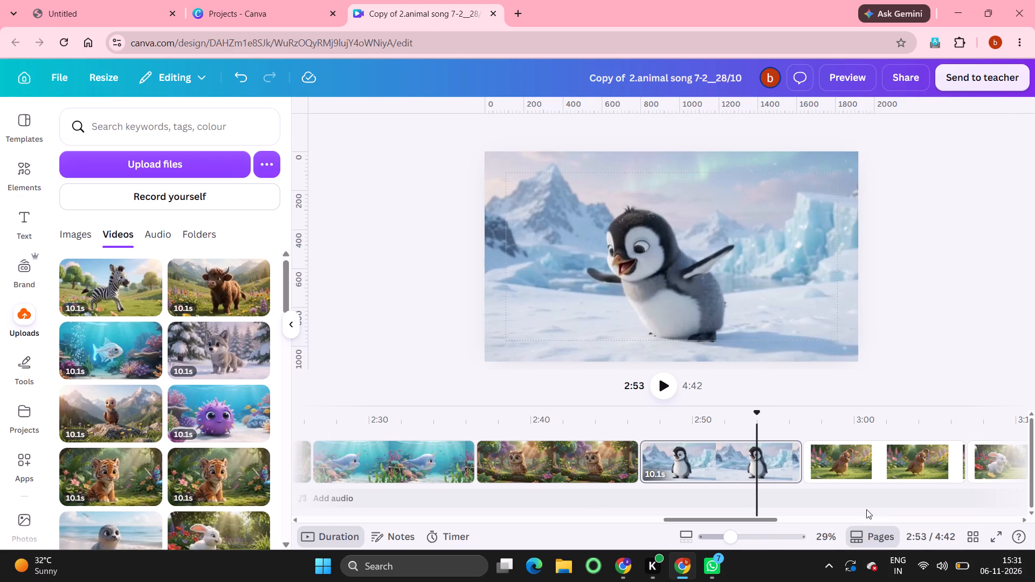
# Set the quail video and the white rabbit video, the two pages after the penguin, as their pages' backgrounds.
pyautogui.click(909, 459)
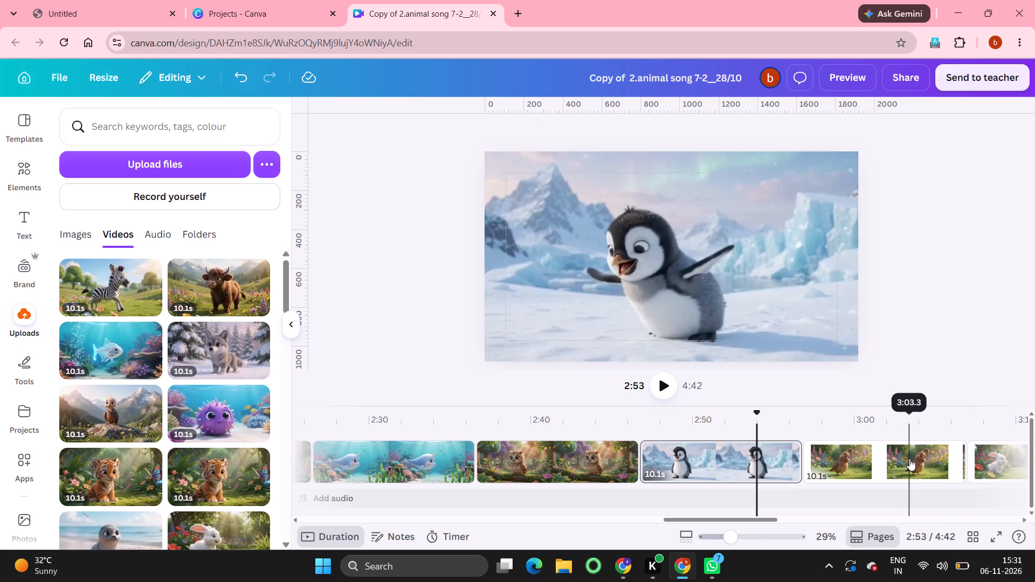
pyautogui.rightClick(772, 323)
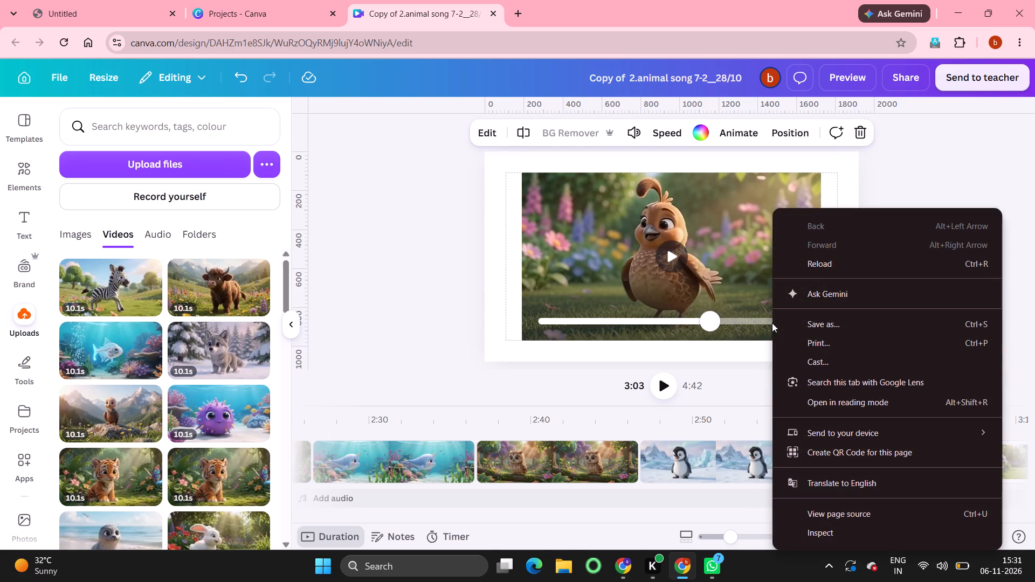
pyautogui.click(741, 268)
pyautogui.rightClick(741, 268)
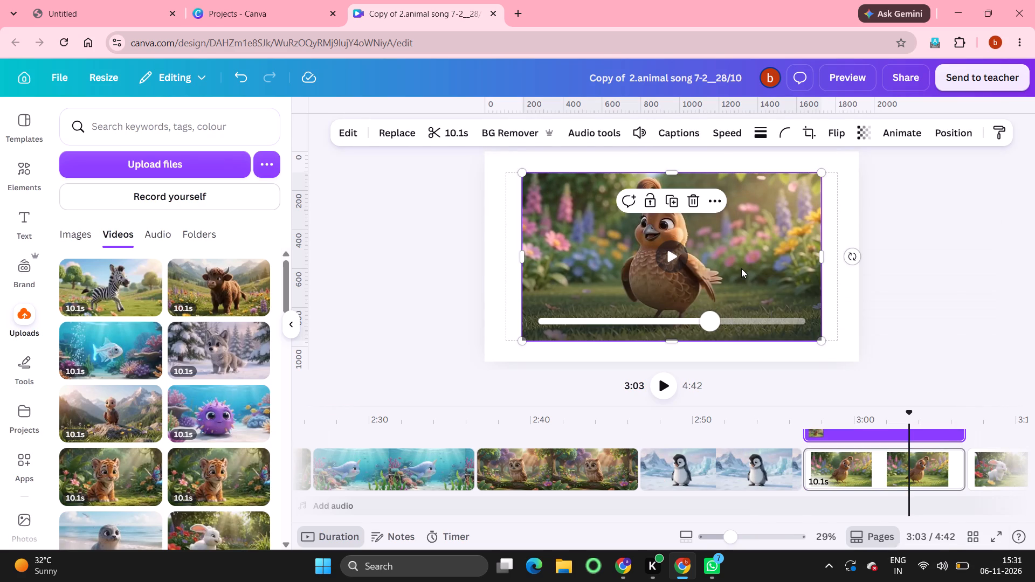
pyautogui.click(823, 508)
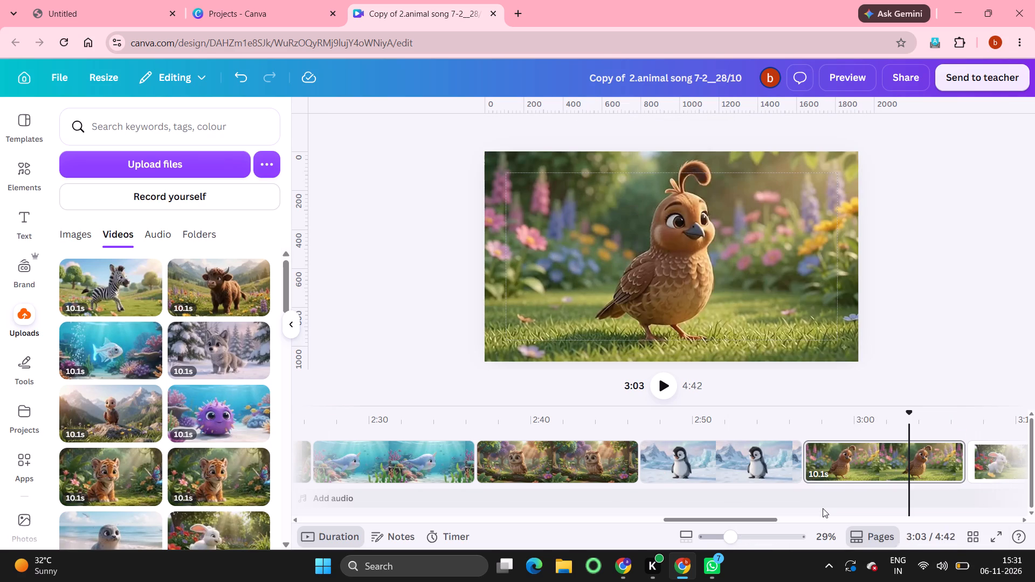
pyautogui.hscroll(-7, 877, 466)
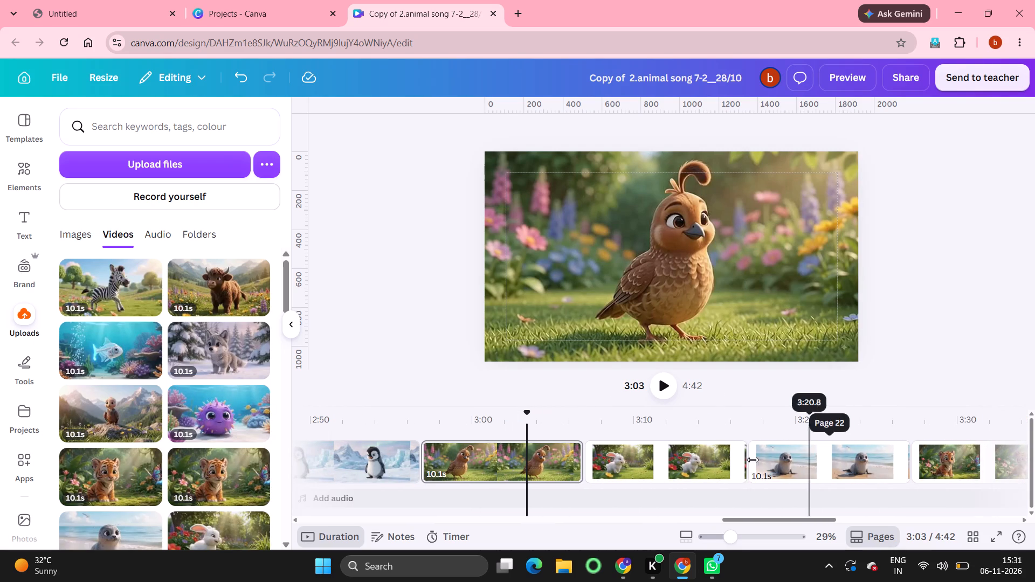
pyautogui.click(695, 459)
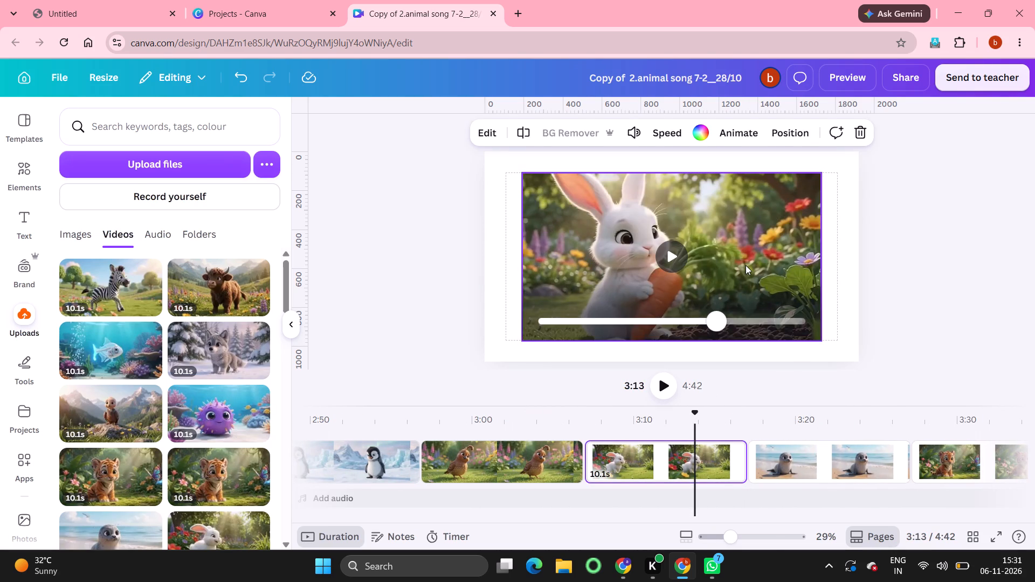
pyautogui.rightClick(746, 265)
pyautogui.click(832, 510)
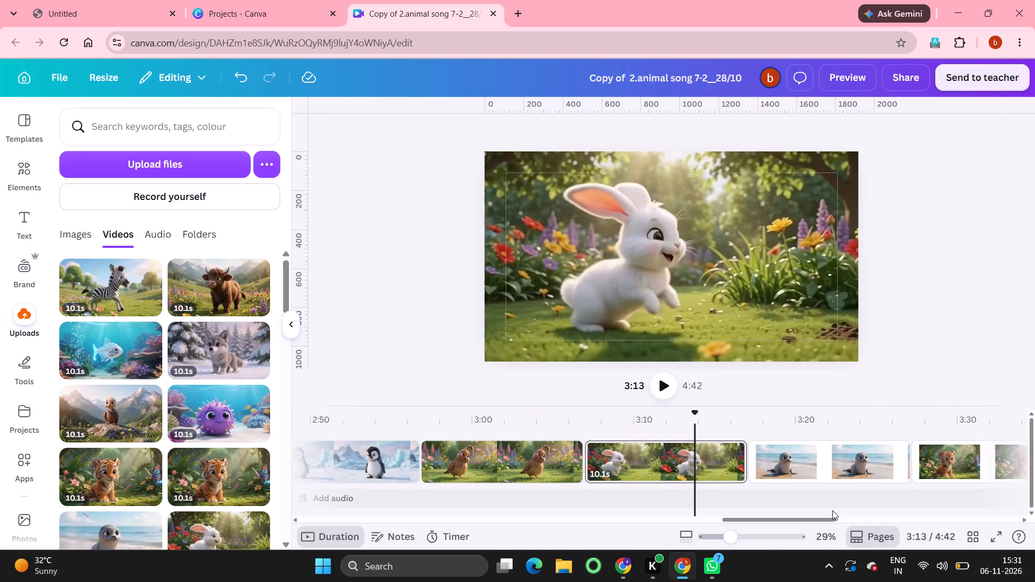
# Set the seal video on page 22 and the tiger cub video on the following page as their pages' backgrounds.
pyautogui.click(848, 465)
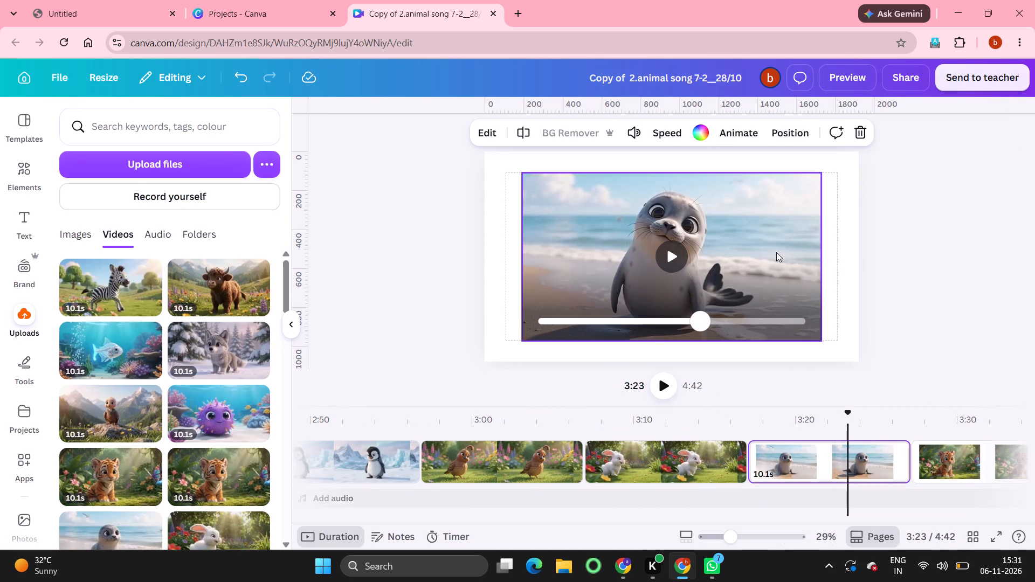
pyautogui.rightClick(776, 252)
pyautogui.click(842, 508)
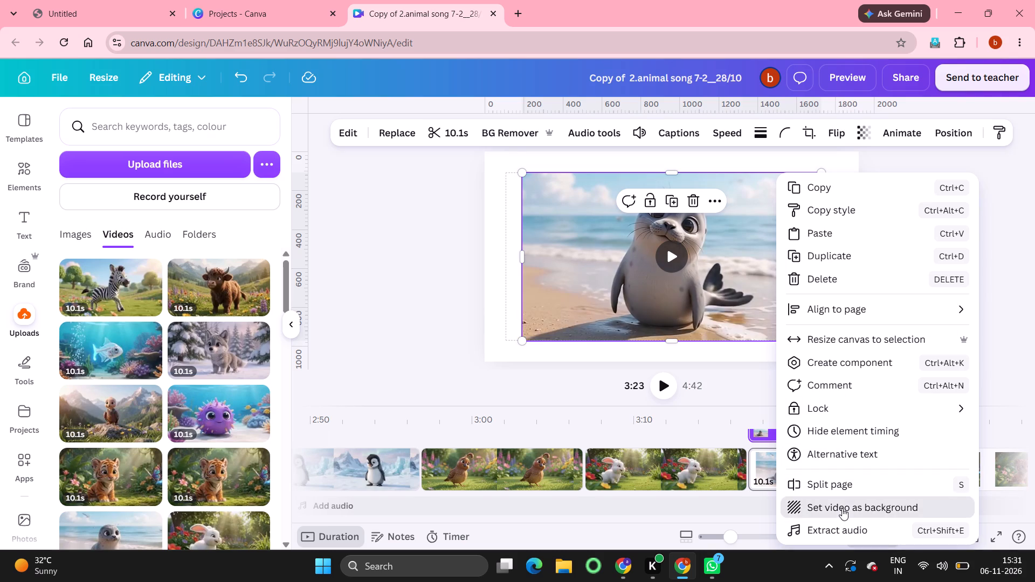
pyautogui.hscroll(-5, 890, 478)
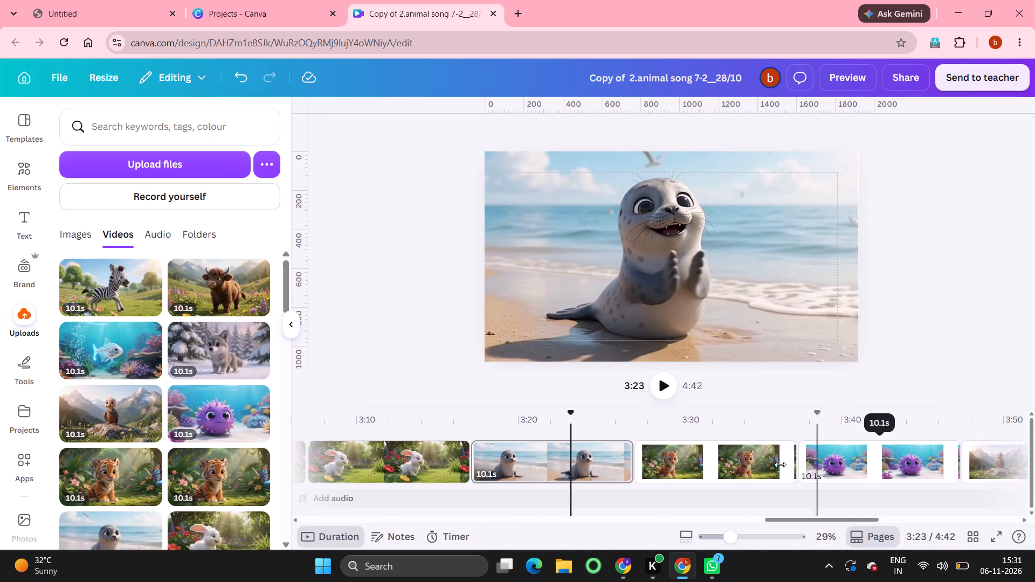
pyautogui.doubleClick(763, 461)
pyautogui.rightClick(767, 295)
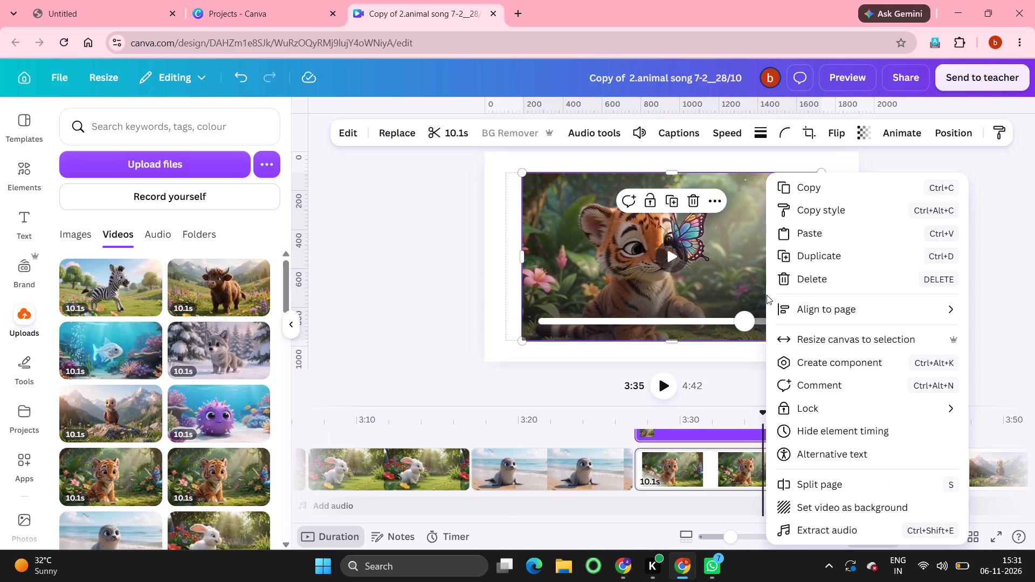
pyautogui.click(827, 508)
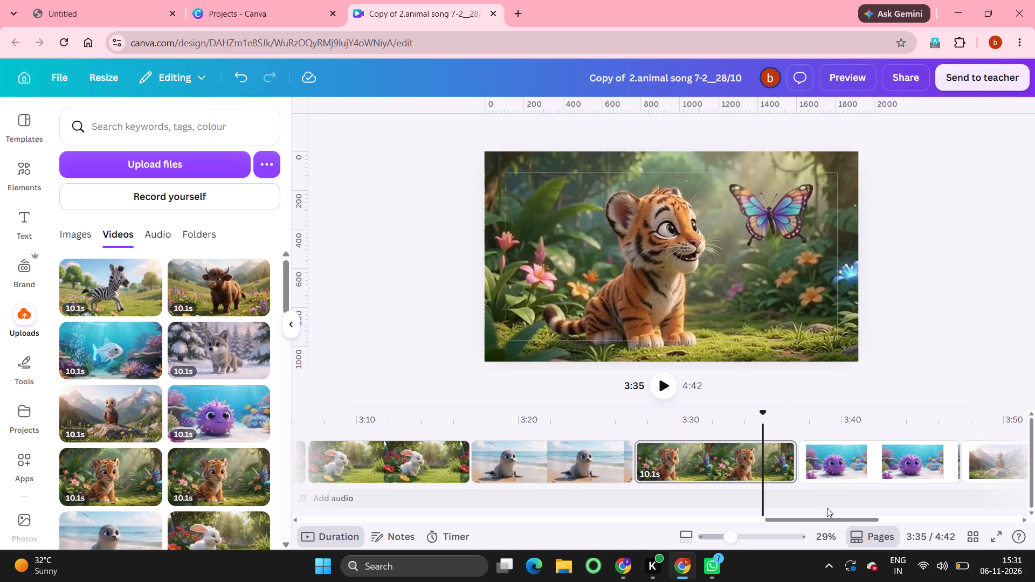
# Set the purple sea urchin video, on the page after the tiger cub, as that page's background.
pyautogui.click(902, 466)
pyautogui.rightClick(741, 257)
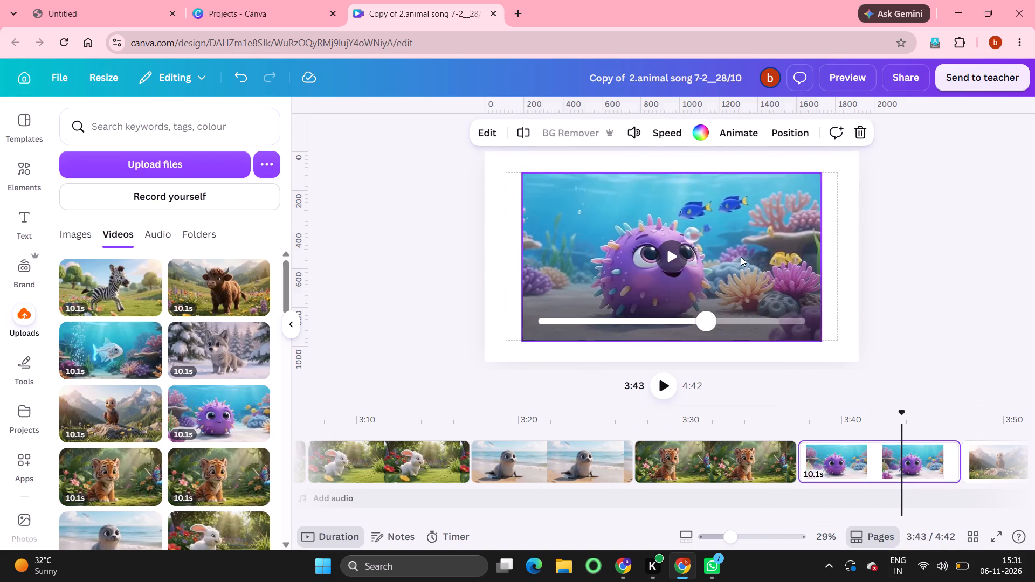
pyautogui.click(820, 511)
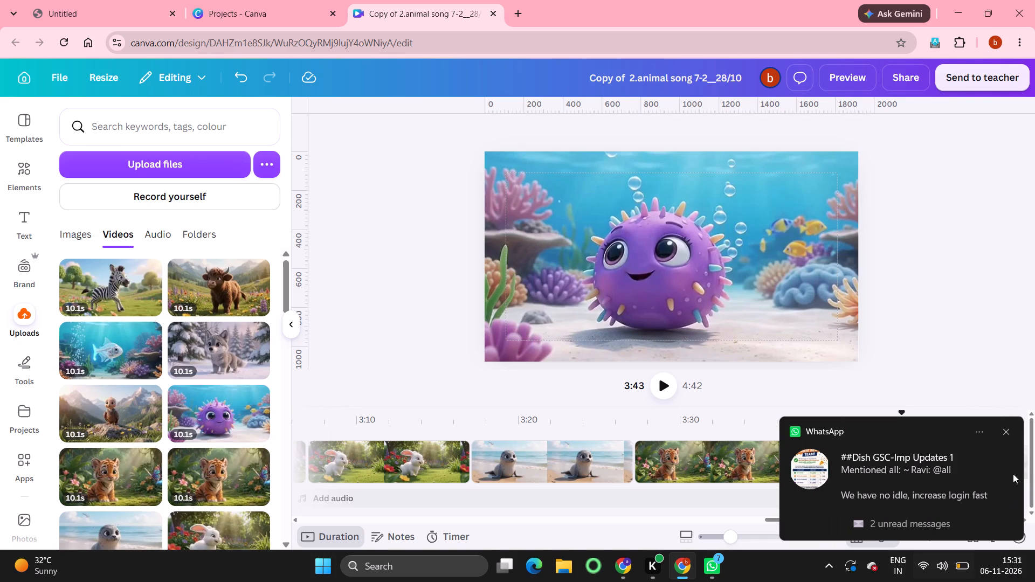
pyautogui.click(1008, 429)
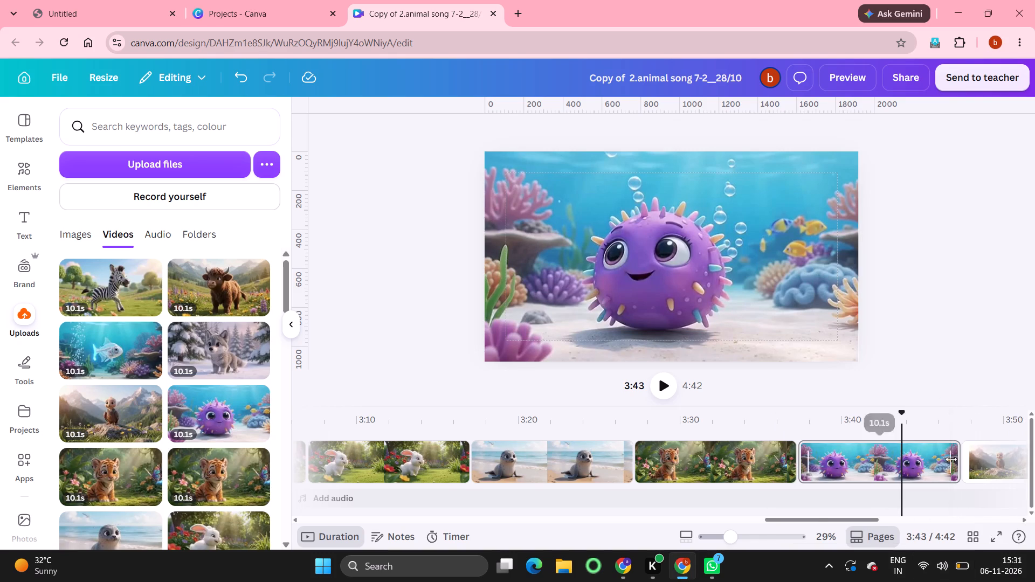
# Set the vulture video and the snowy wolf pup video, the two pages after the purple sea urchin, as their pages' backgrounds.
pyautogui.hscroll(-5, 951, 459)
pyautogui.click(699, 461)
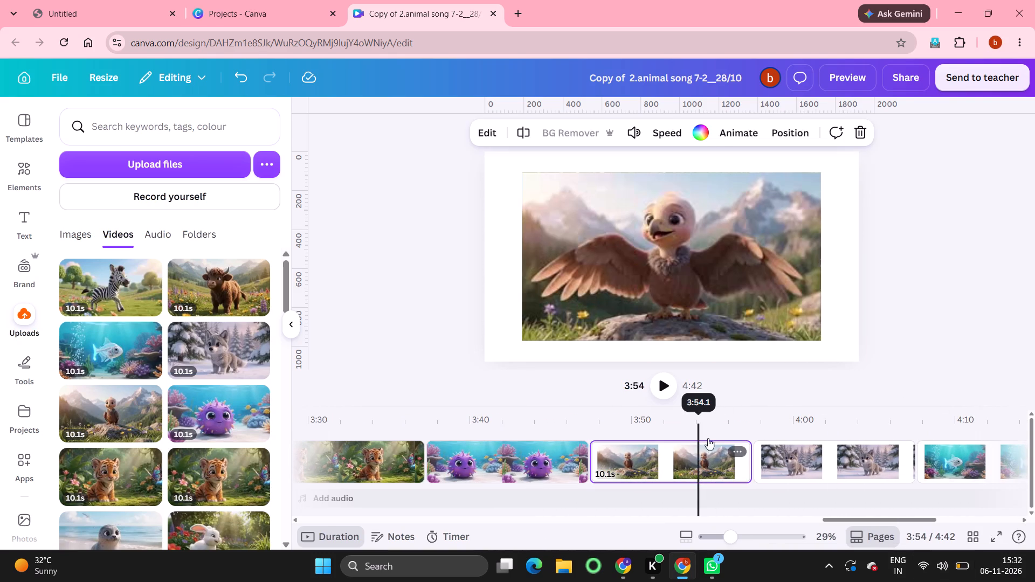
pyautogui.rightClick(783, 230)
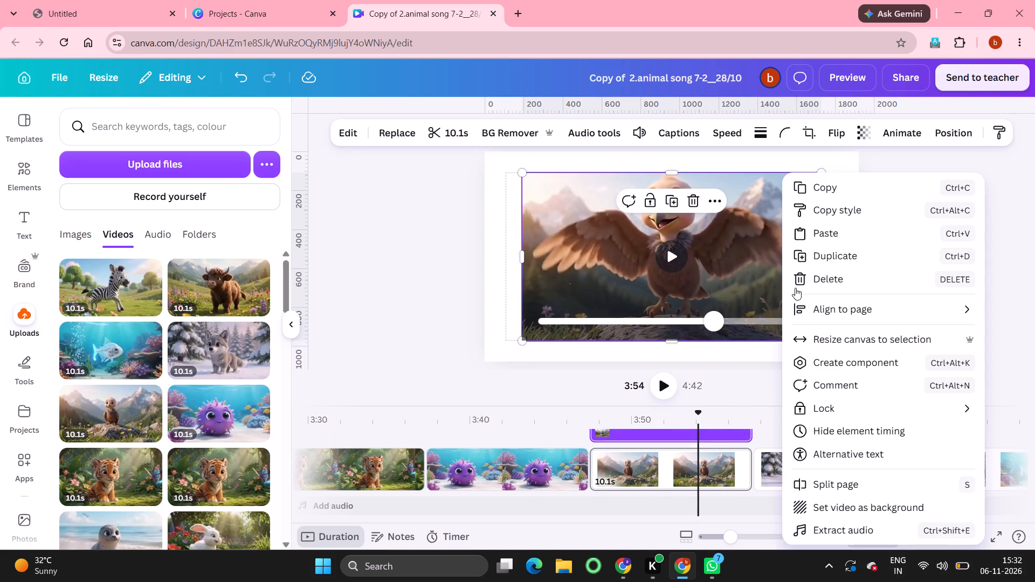
pyautogui.click(848, 504)
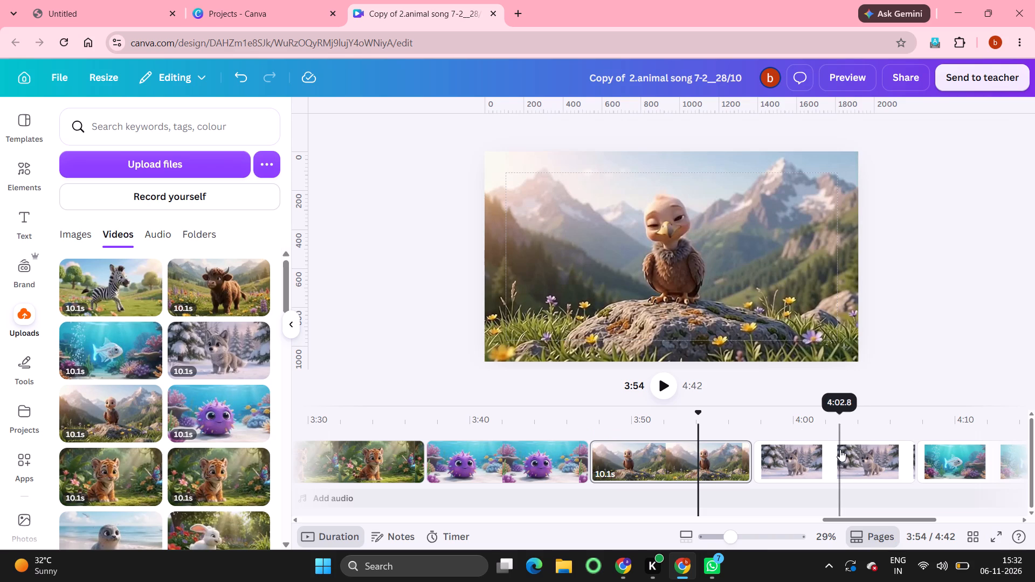
pyautogui.click(840, 449)
pyautogui.rightClick(788, 248)
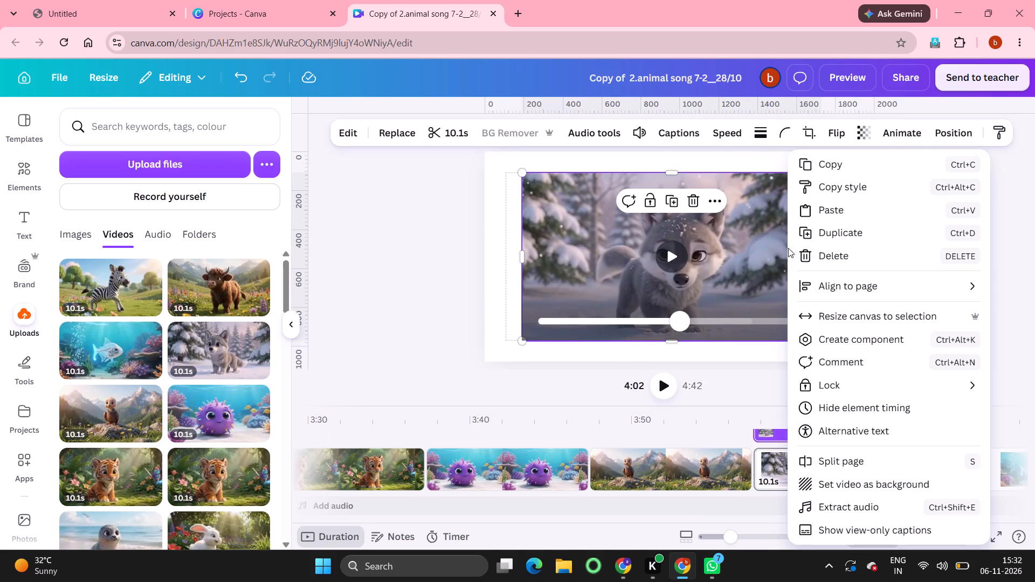
pyautogui.click(867, 488)
# Set the transparent fish video and the brown yak video, the two pages after the wolf pup, as their pages' backgrounds.
pyautogui.hscroll(-2, 867, 488)
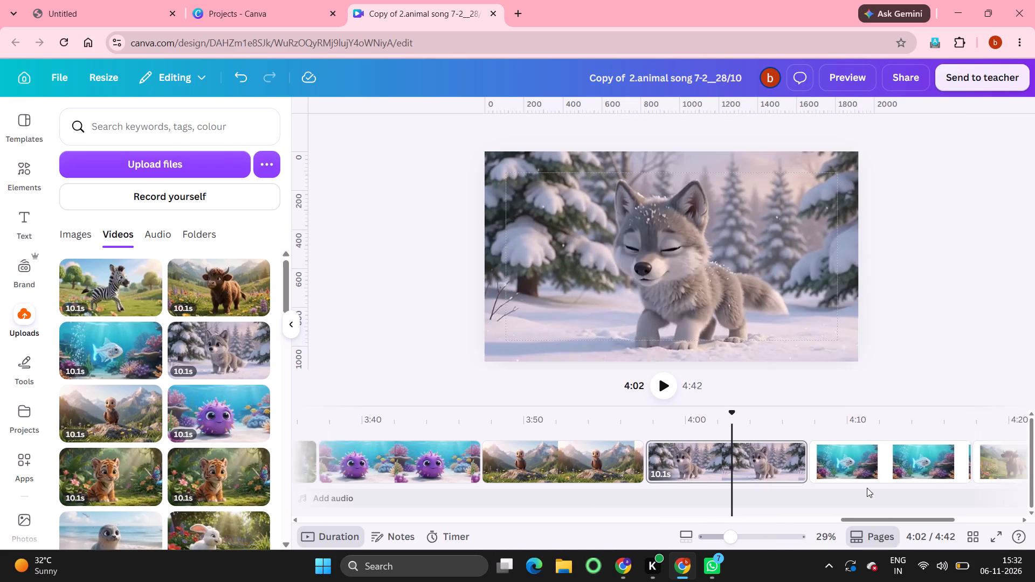
pyautogui.hscroll(-2, 867, 488)
pyautogui.click(855, 470)
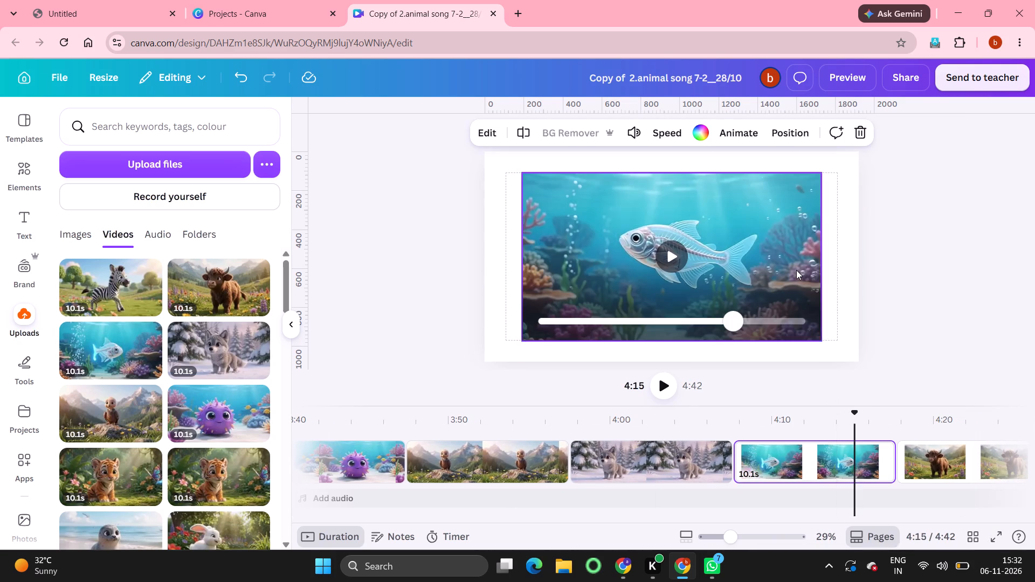
pyautogui.rightClick(796, 270)
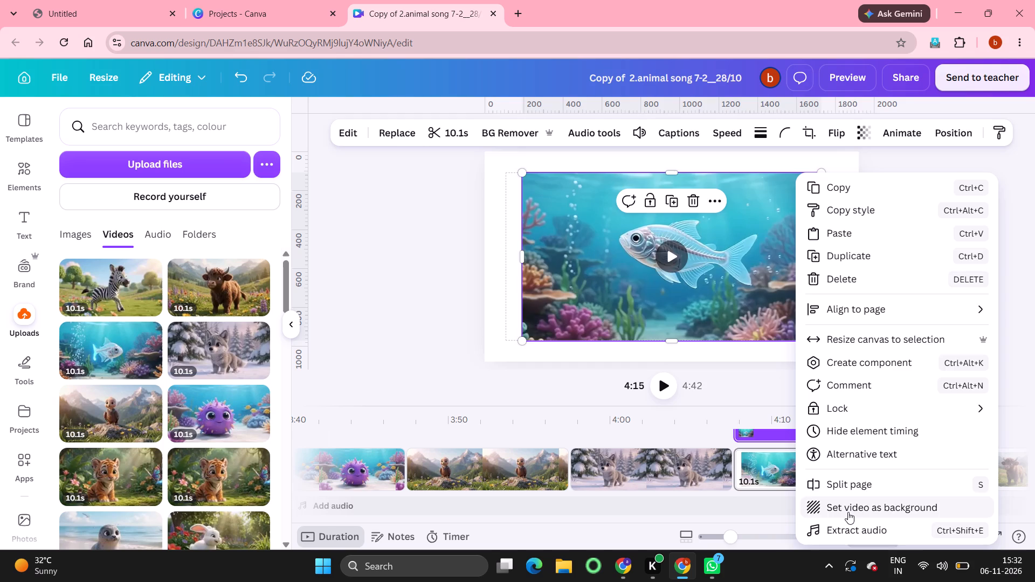
pyautogui.click(848, 512)
pyautogui.hscroll(-5, 879, 462)
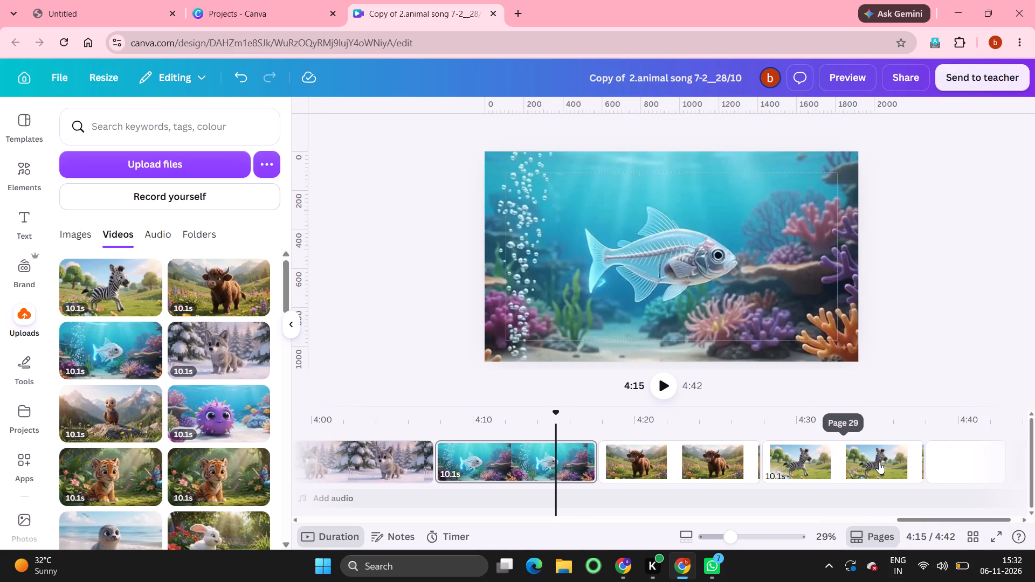
pyautogui.click(717, 452)
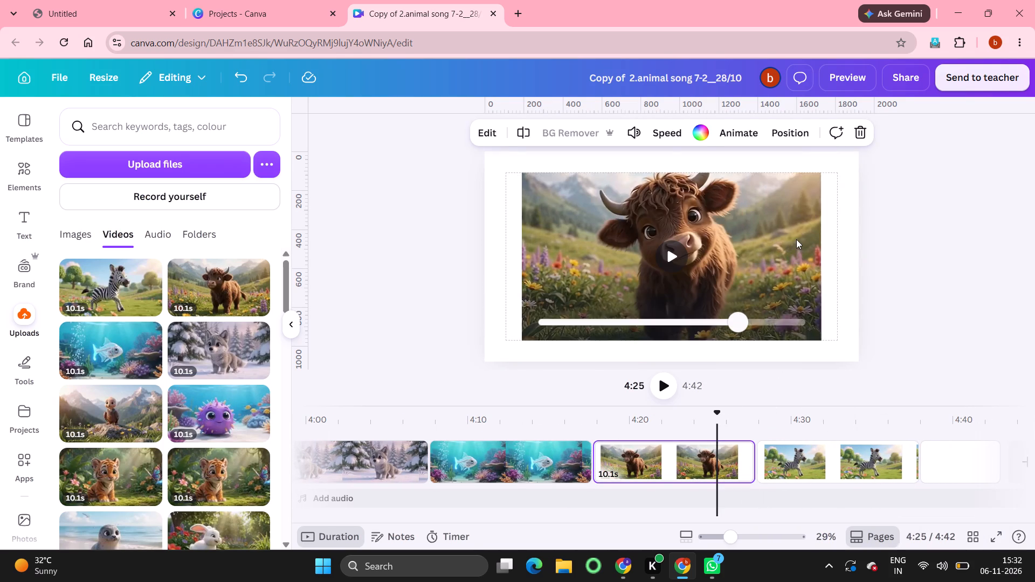
pyautogui.rightClick(796, 239)
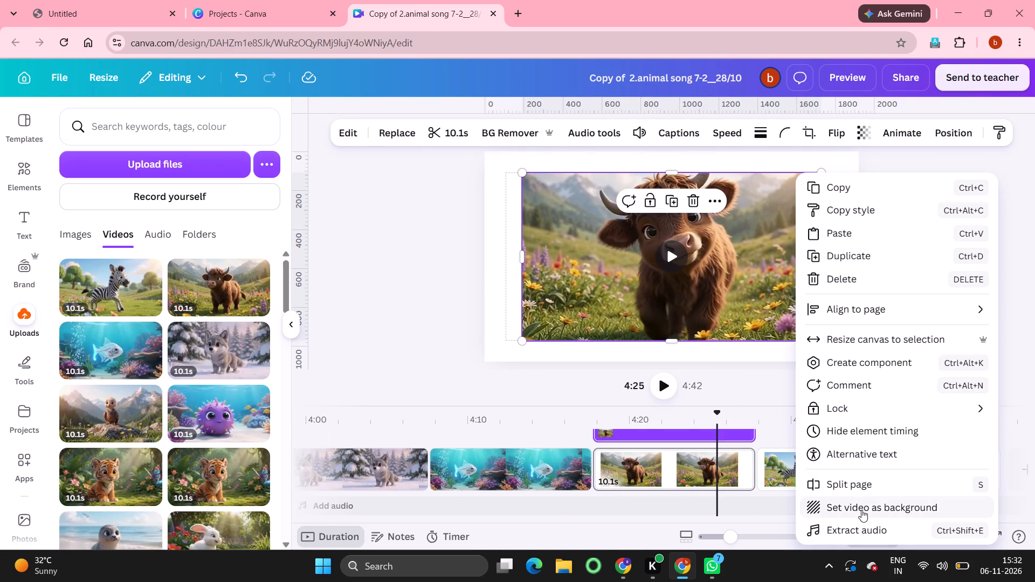
pyautogui.click(861, 510)
# Set the zebra video on page 29 as that page's background.
pyautogui.click(815, 458)
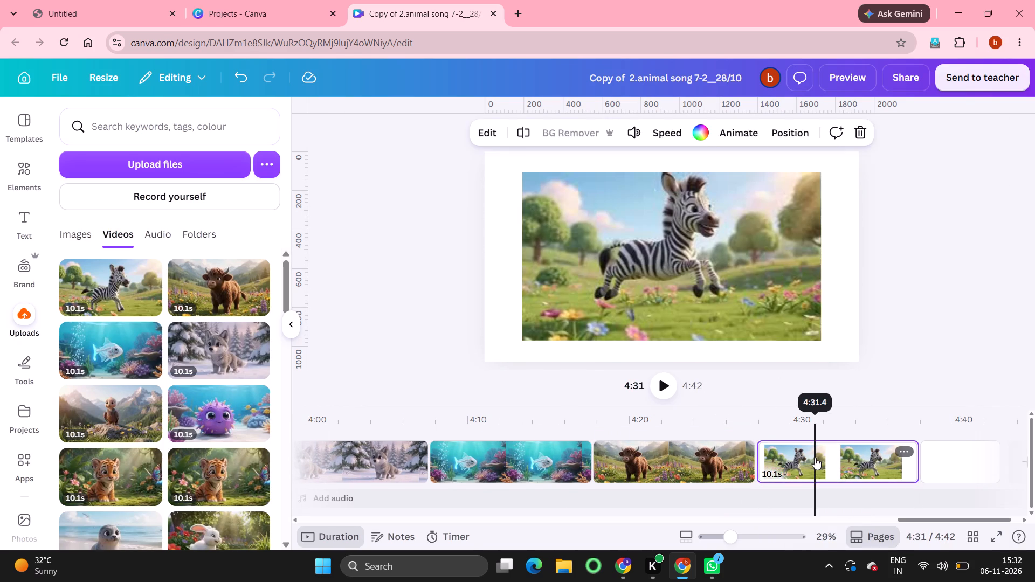
pyautogui.rightClick(772, 303)
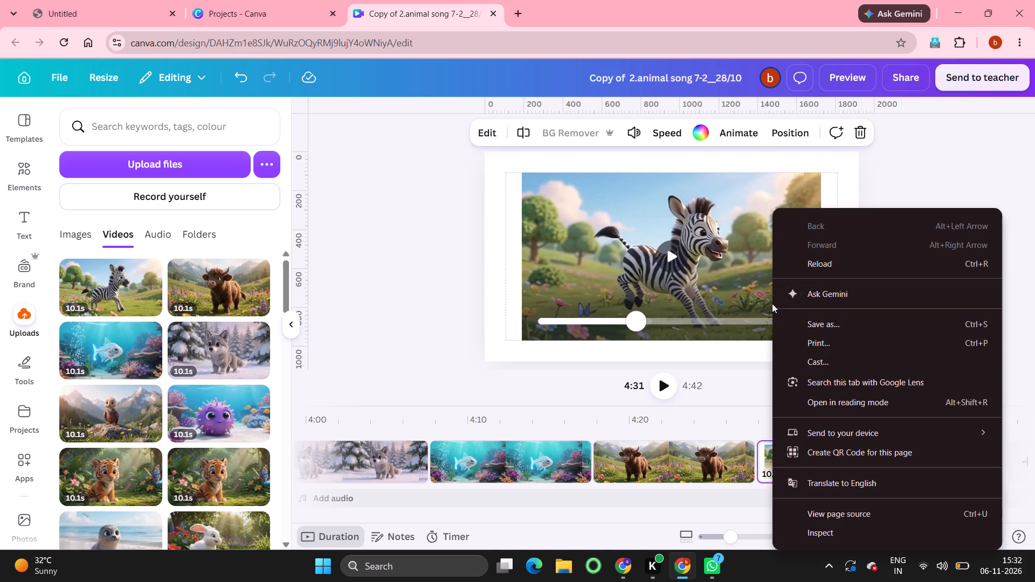
pyautogui.click(707, 282)
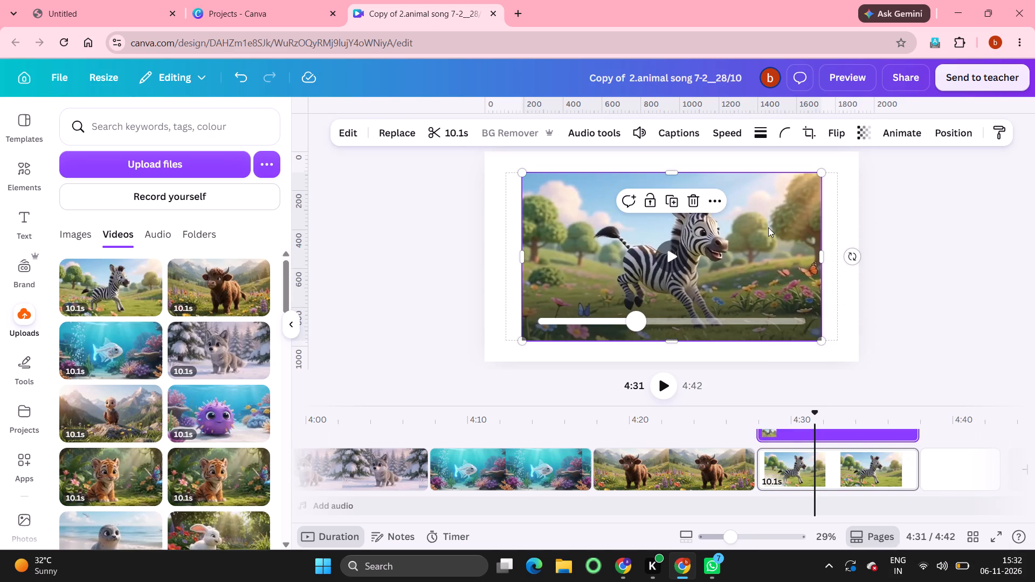
pyautogui.click(768, 227)
pyautogui.rightClick(768, 227)
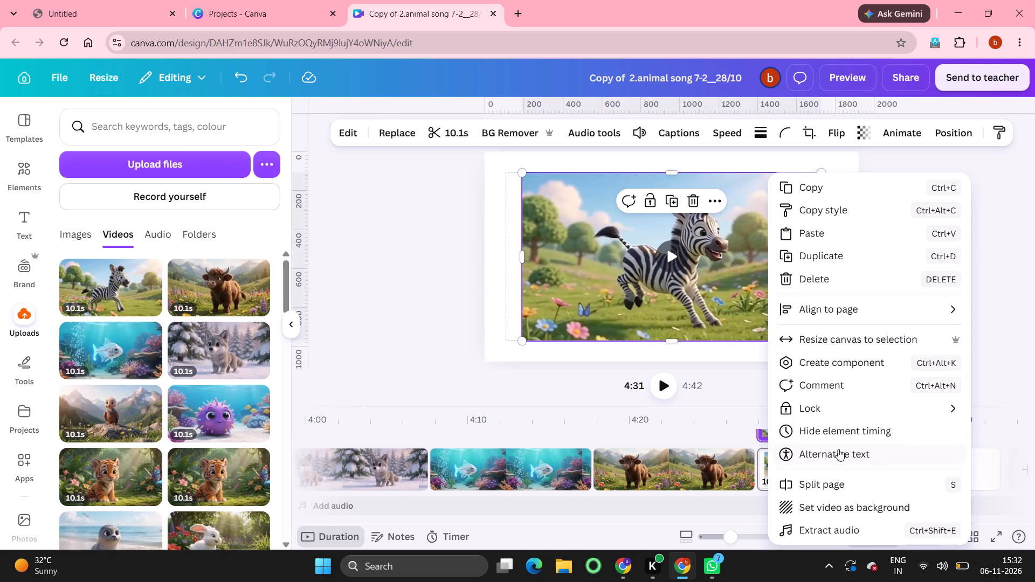
pyautogui.click(837, 511)
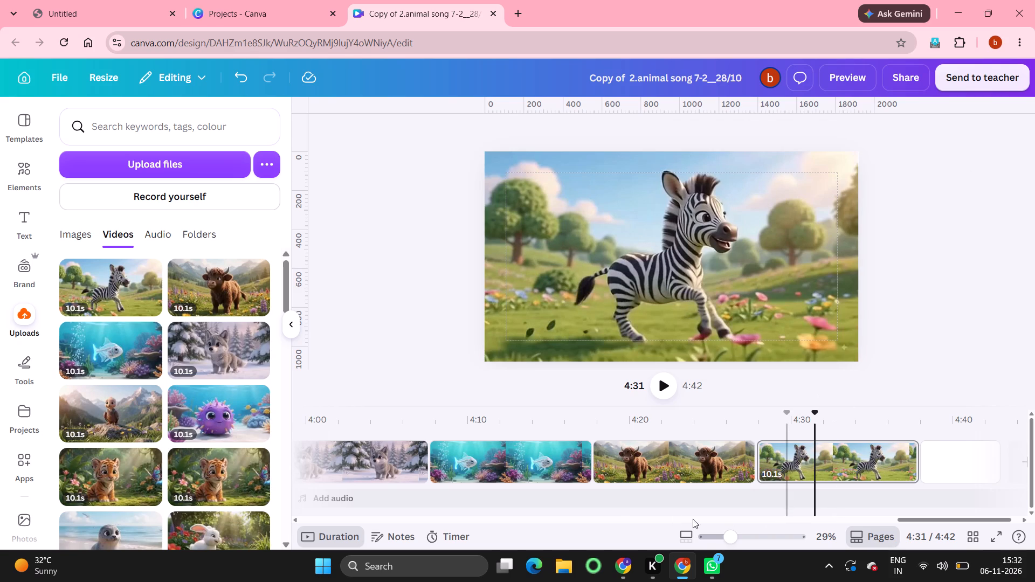
# Go back through the animal pages to the blank opening pages at the start of the timeline.
pyautogui.hscroll(12, 565, 479)
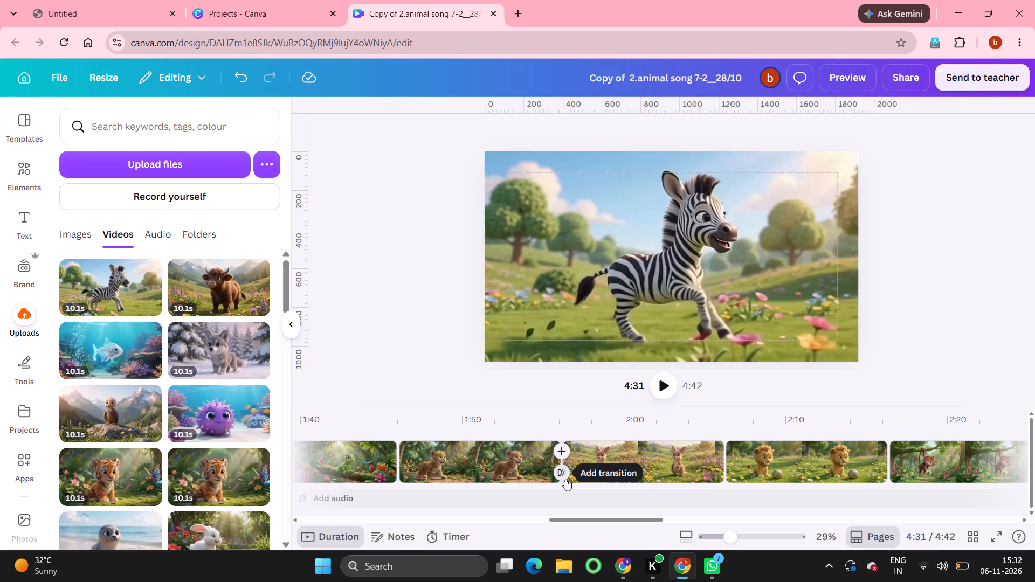
pyautogui.hscroll(9, 445, 469)
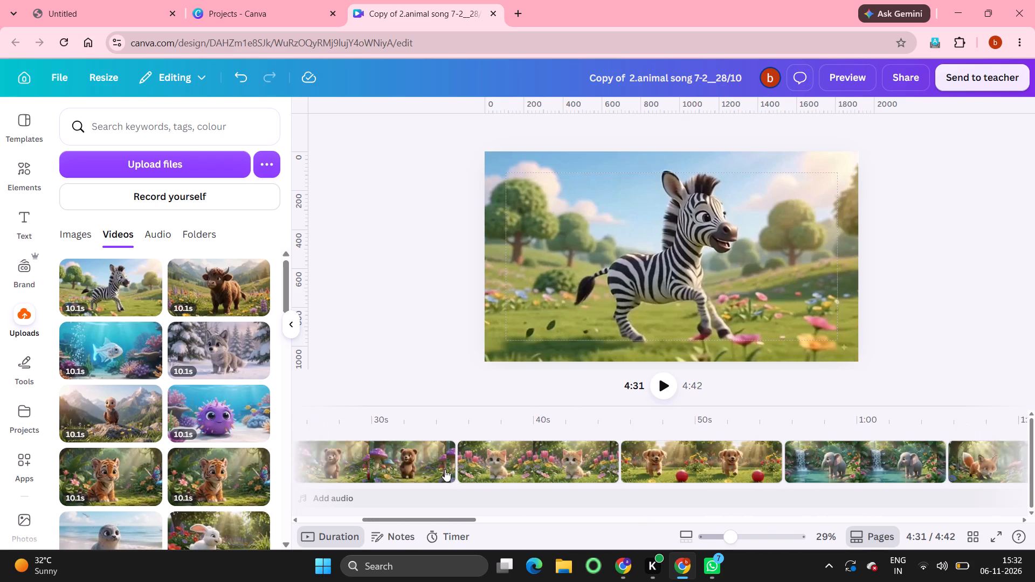
pyautogui.hscroll(9, 445, 469)
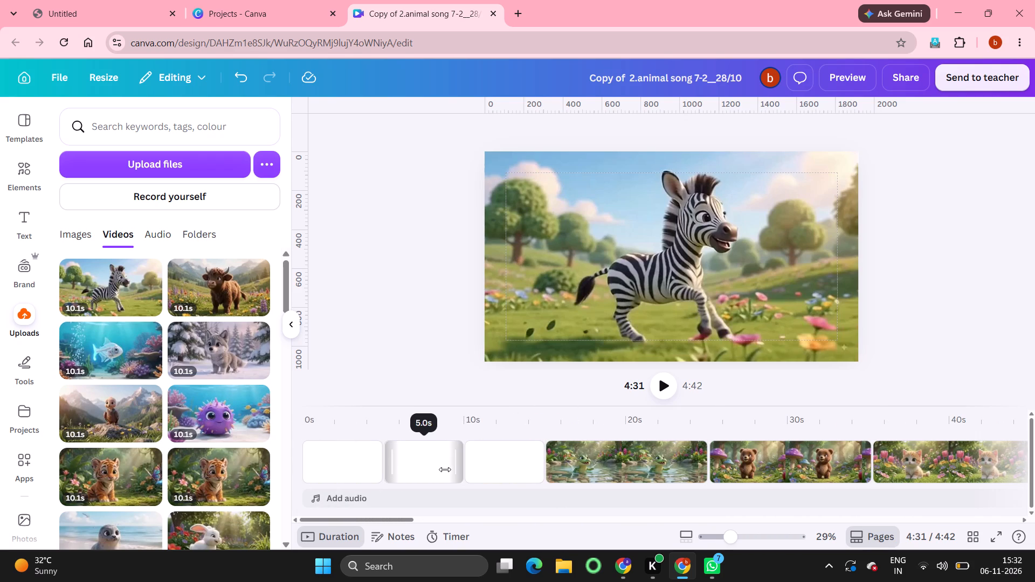
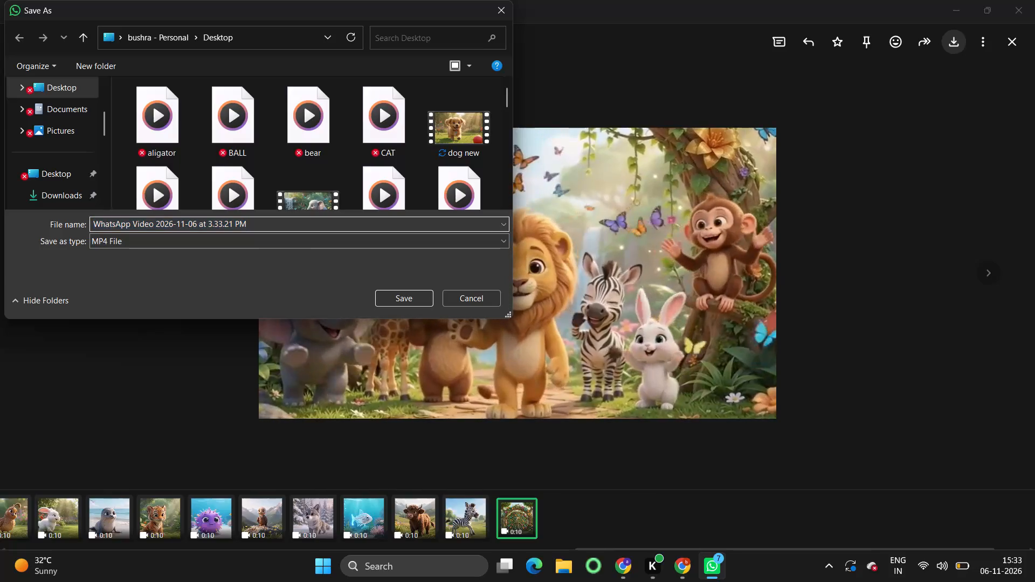
# Name the video of the waving jungle animals START ANIMAL for saving to the Desktop as an MP4 file.
pyautogui.press('BackSpace')
pyautogui.press('BackSpace')
pyautogui.press('BackSpace')
pyautogui.press('BackSpace')
pyautogui.press('BackSpace')
pyautogui.press('BackSpace')
pyautogui.press('BackSpace')
pyautogui.press('BackSpace')
pyautogui.press('BackSpace')
pyautogui.press('BackSpace')
pyautogui.press('BackSpace')
pyautogui.press('BackSpace')
pyautogui.press('BackSpace')
pyautogui.press('BackSpace')
pyautogui.press('BackSpace')
pyautogui.press('BackSpace')
pyautogui.press('BackSpace')
pyautogui.press('BackSpace')
pyautogui.press('BackSpace')
pyautogui.press('BackSpace')
pyautogui.press('BackSpace')
pyautogui.press('BackSpace')
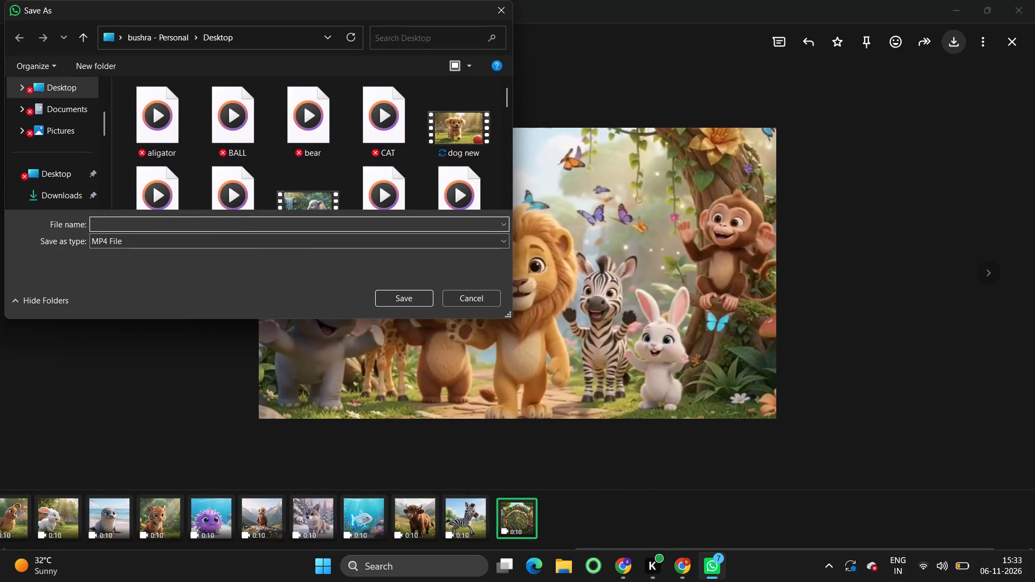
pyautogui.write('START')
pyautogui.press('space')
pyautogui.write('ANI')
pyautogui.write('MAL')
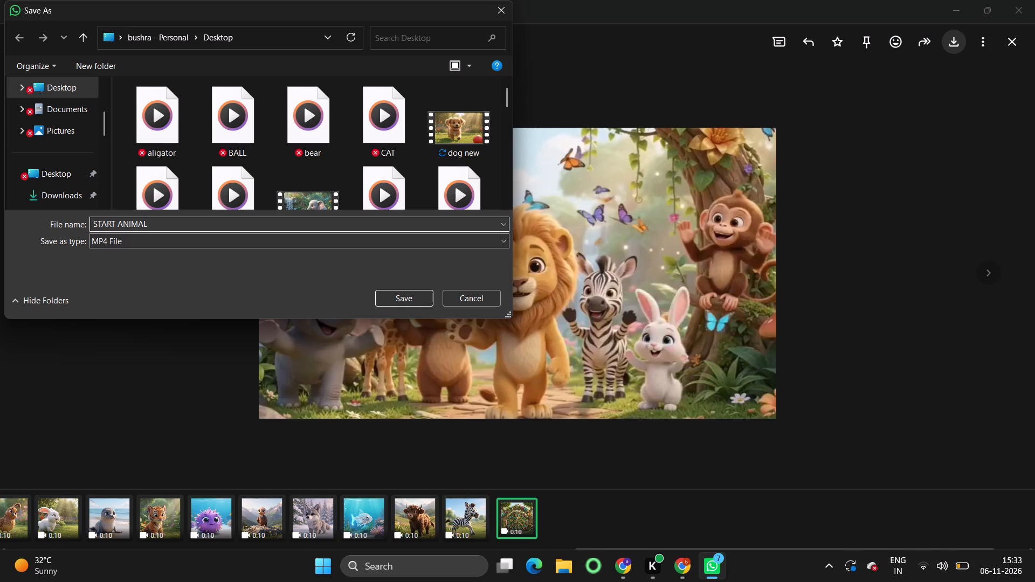
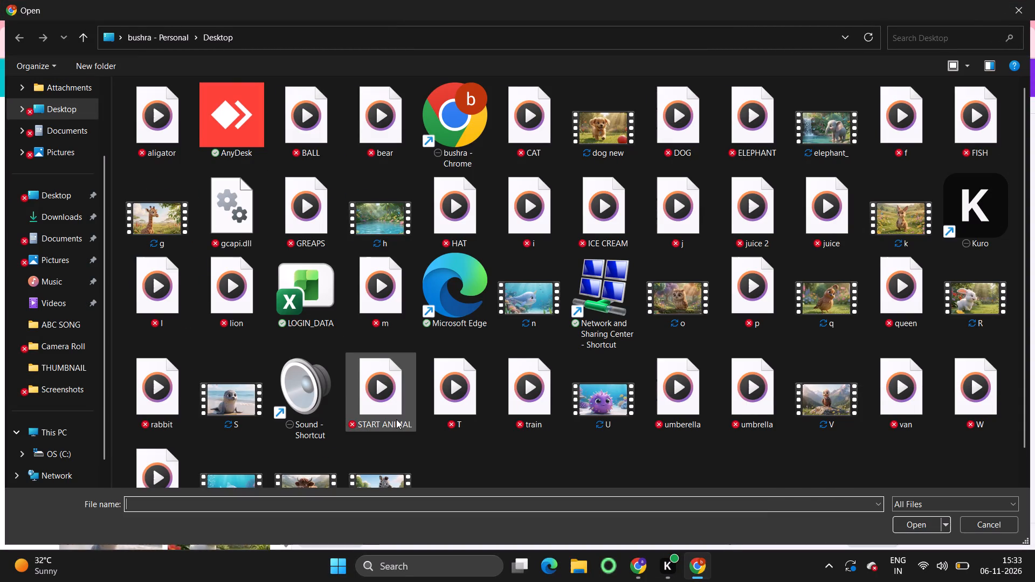
# Upload the START ANIMAL video from the Desktop folder to the design's uploads.
pyautogui.scroll(-5, 396, 419)
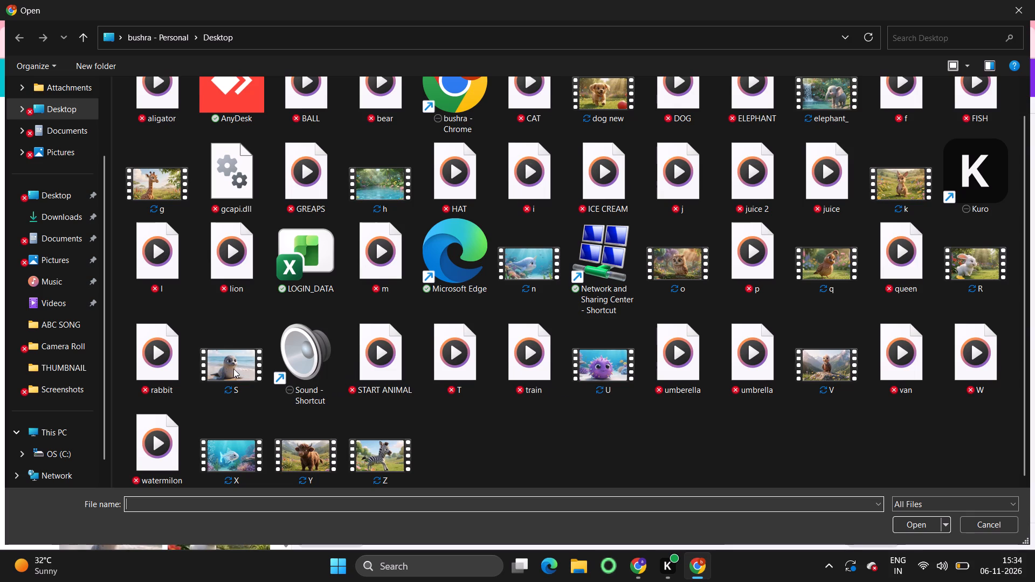
pyautogui.doubleClick(376, 371)
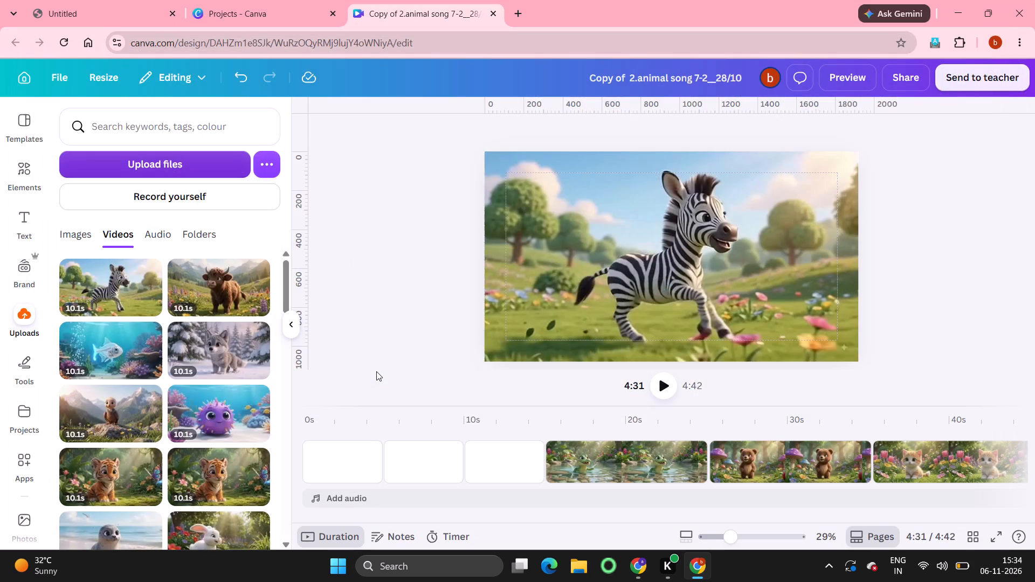
# Add the uploaded flower-covered garden gate video to the second blank opening page.
pyautogui.click(414, 466)
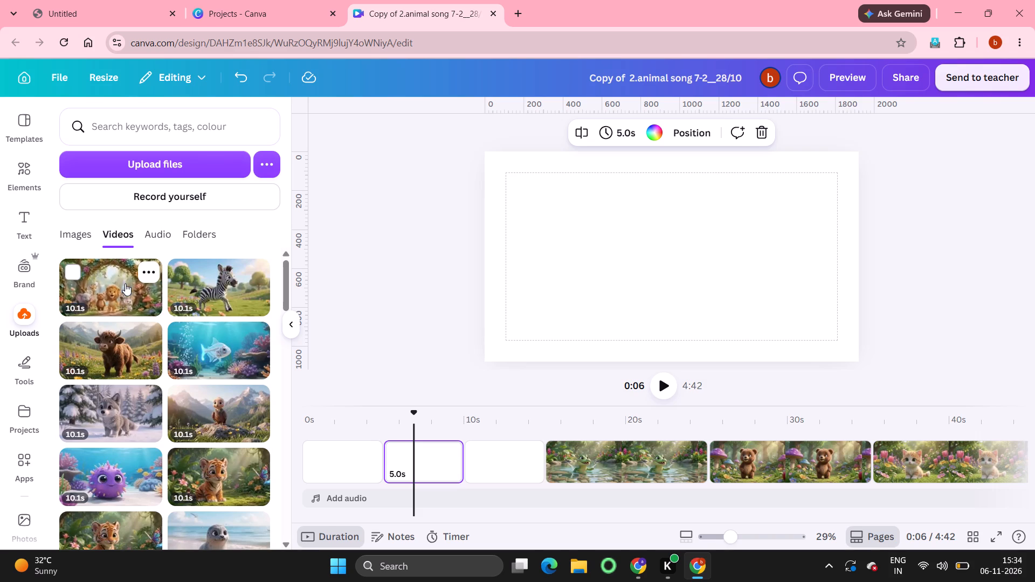
pyautogui.click(125, 283)
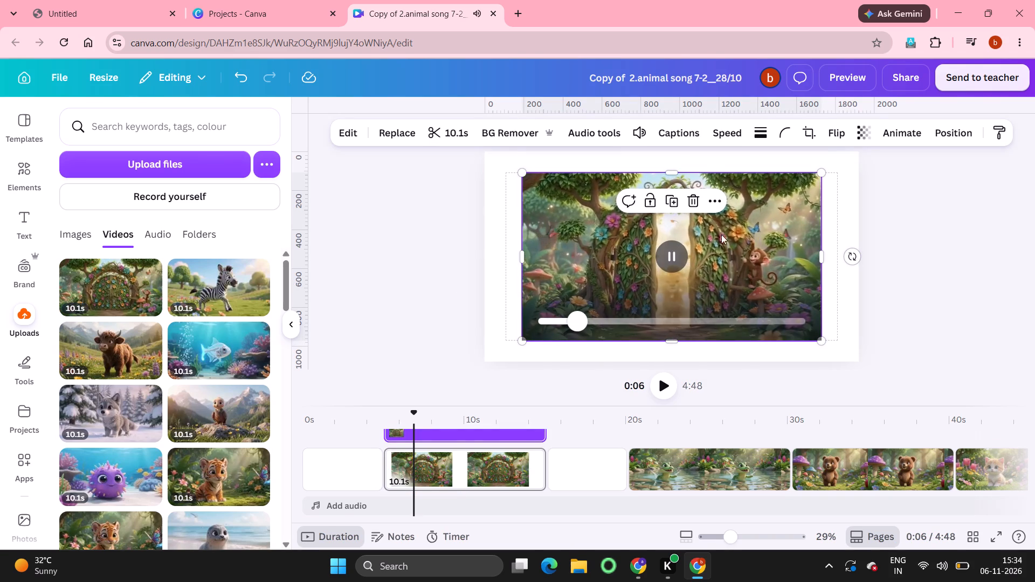
# Extract the audio from the garden gate video and delete the extracted START ANIMAL.mp4 tracks.
pyautogui.click(716, 201)
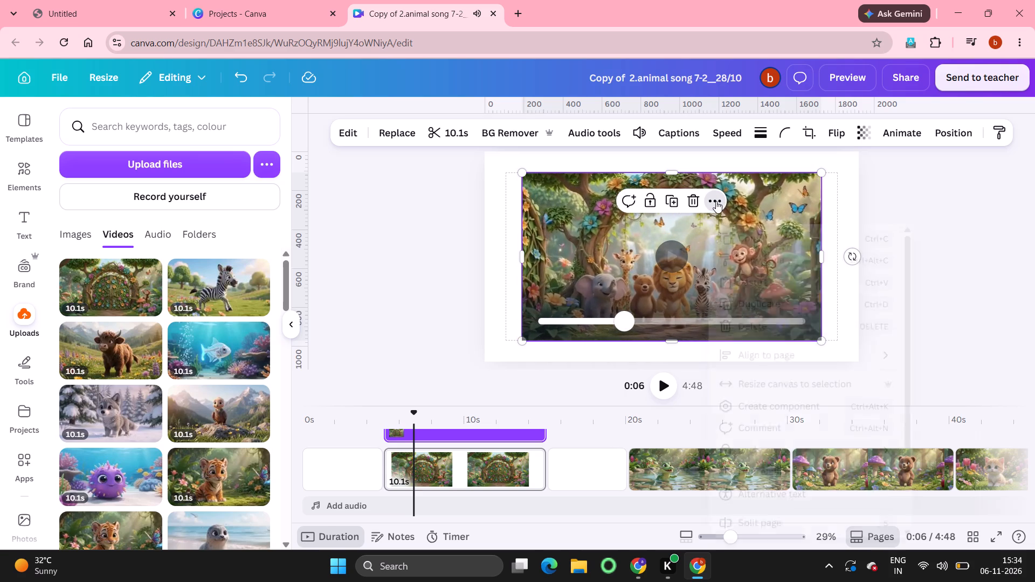
pyautogui.scroll(-1, 765, 402)
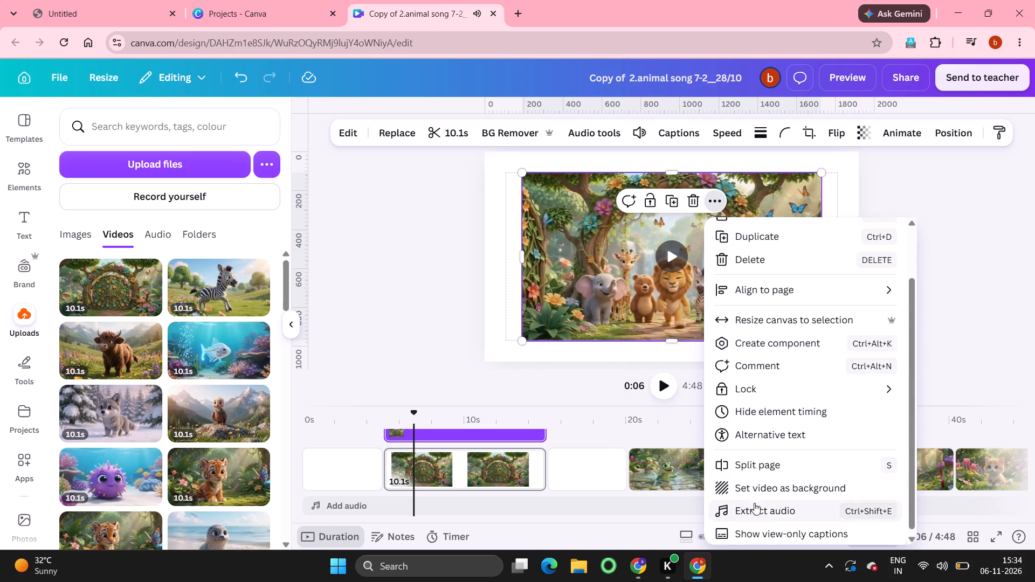
pyautogui.click(757, 509)
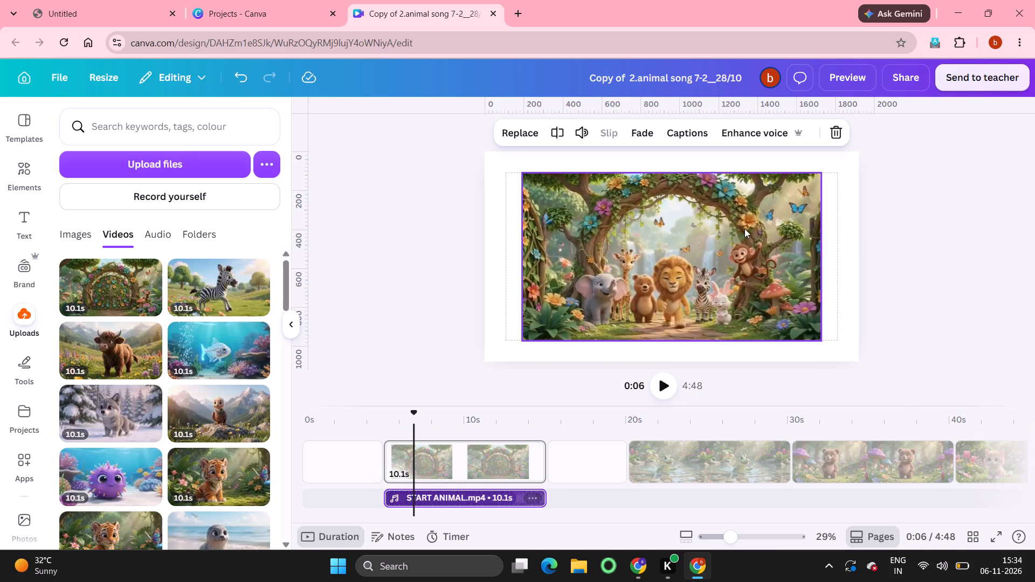
pyautogui.rightClick(744, 228)
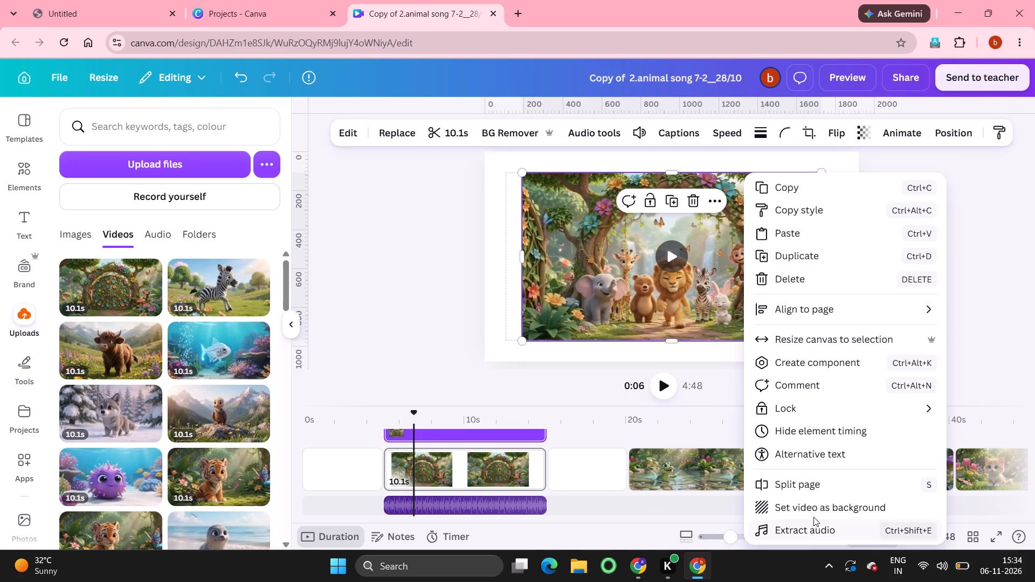
pyautogui.click(808, 529)
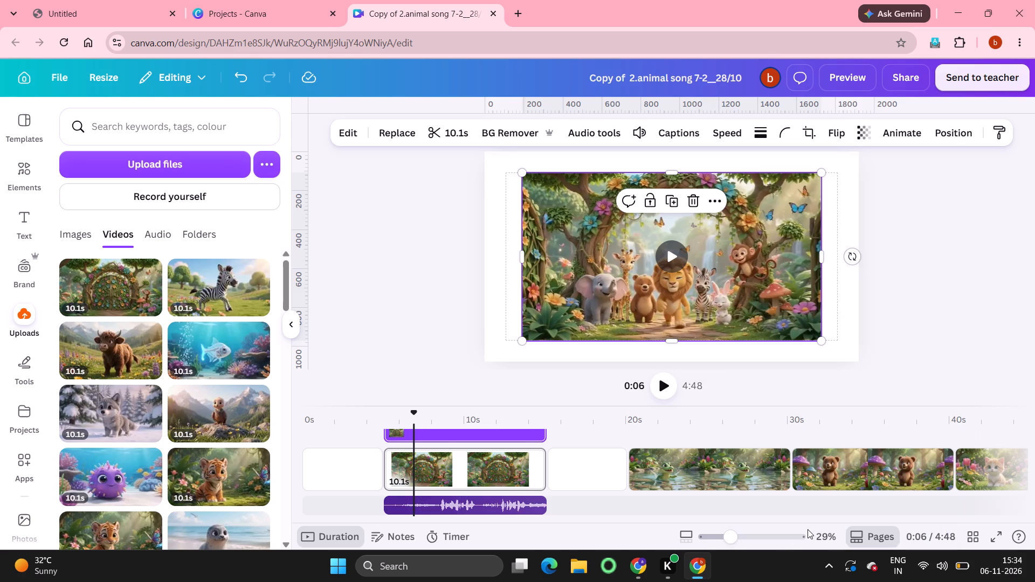
pyautogui.click(537, 488)
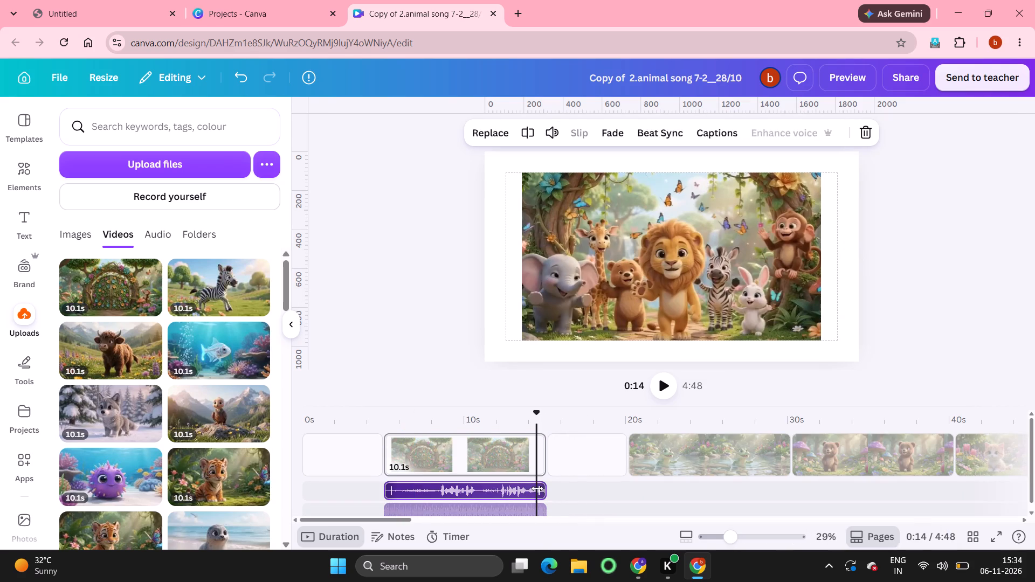
pyautogui.click(530, 492)
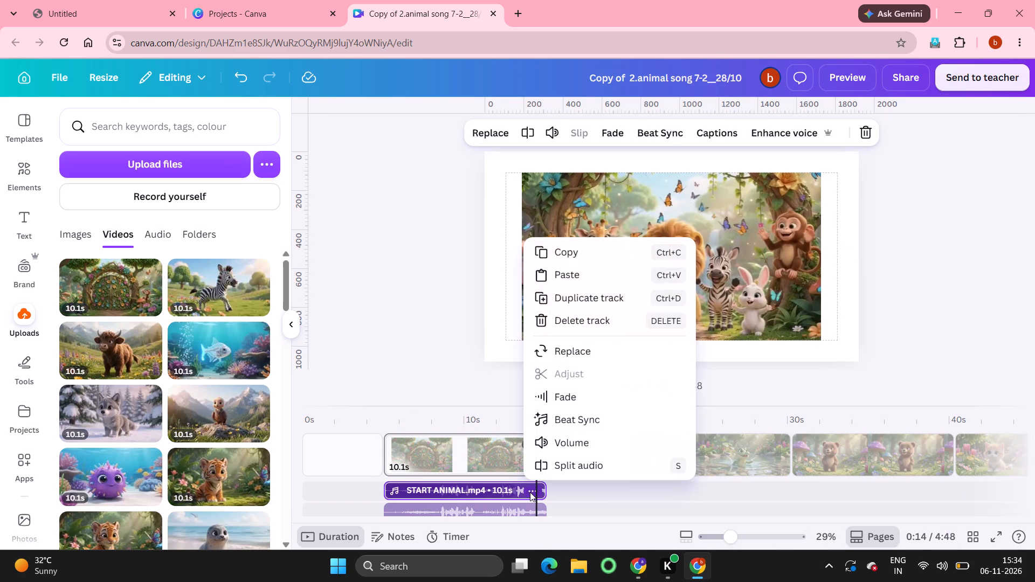
pyautogui.click(595, 318)
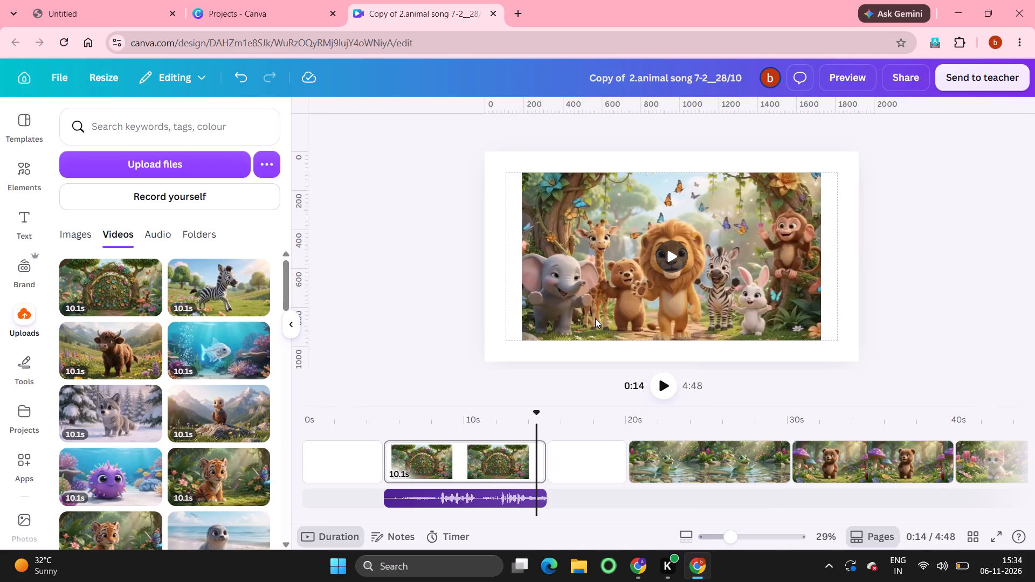
pyautogui.click(529, 497)
pyautogui.click(529, 497)
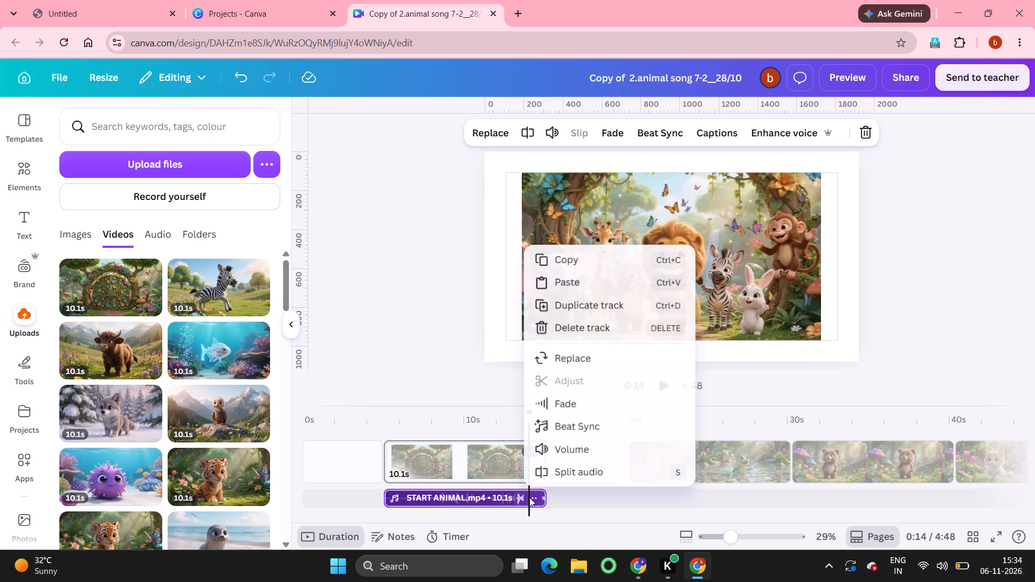
pyautogui.click(588, 329)
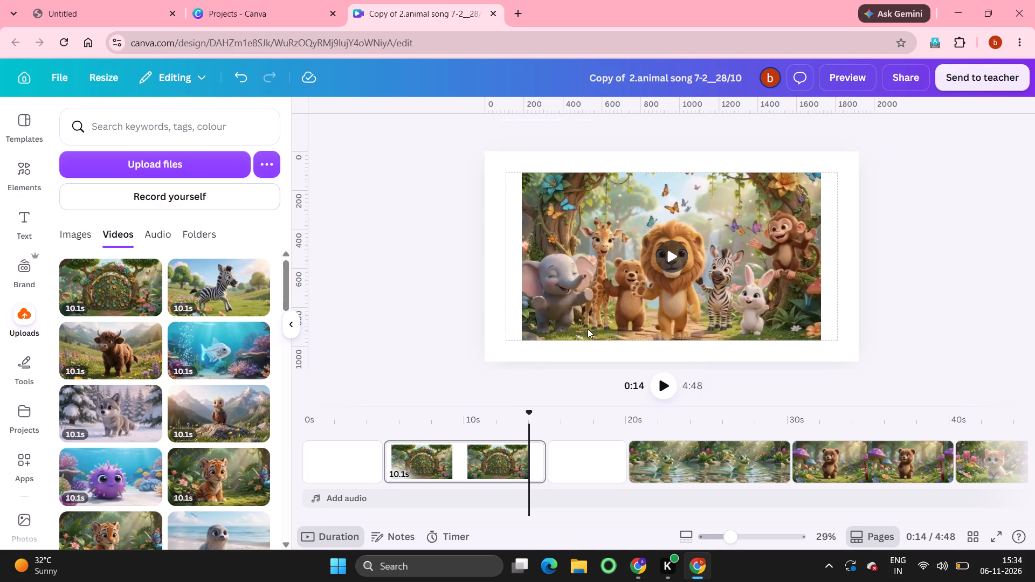
# Delete the blank page between the garden gate page and the crocodile page.
pyautogui.click(583, 462)
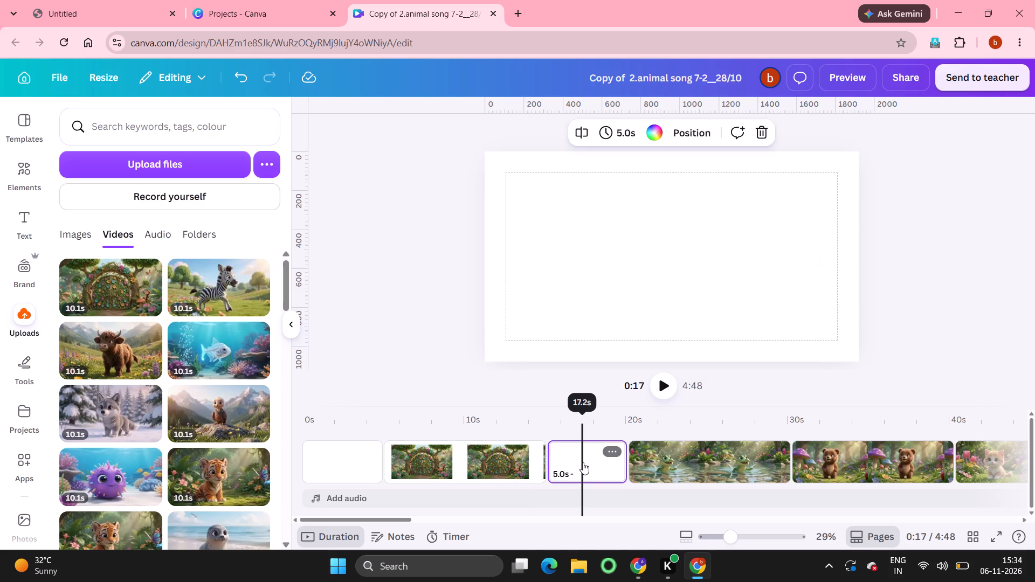
pyautogui.click(763, 132)
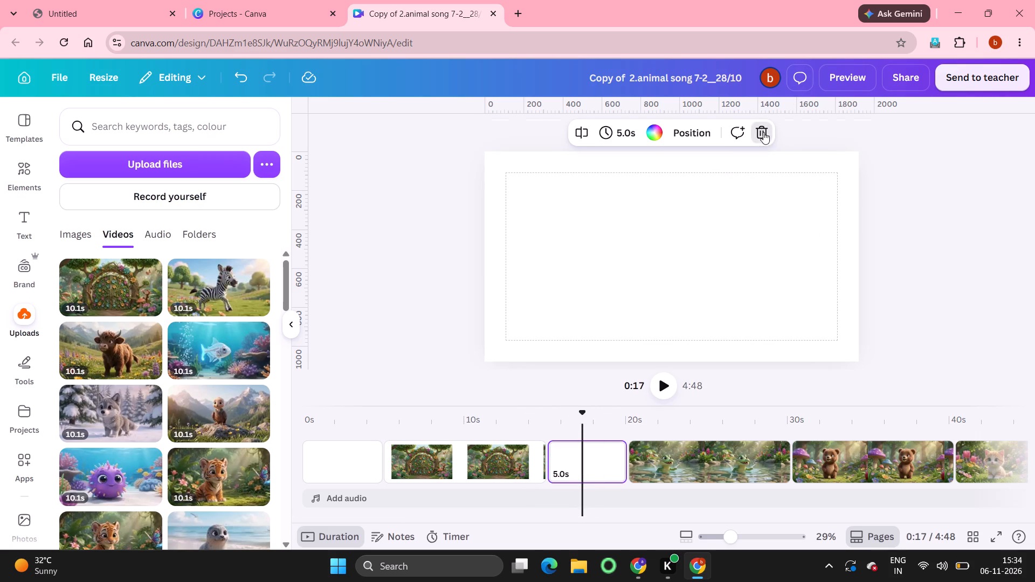
# Set the garden gate video as its page's background.
pyautogui.click(515, 456)
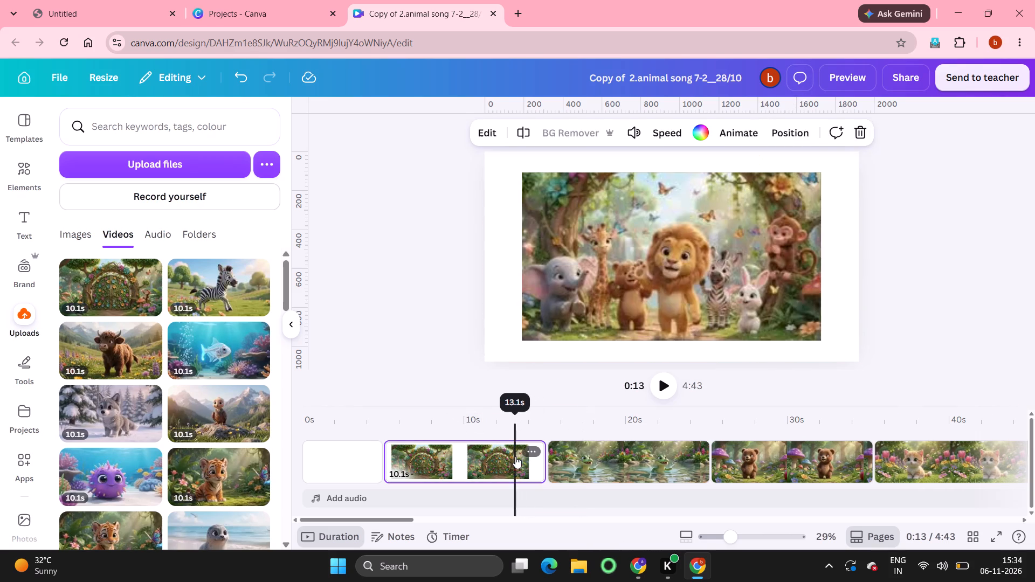
pyautogui.rightClick(748, 226)
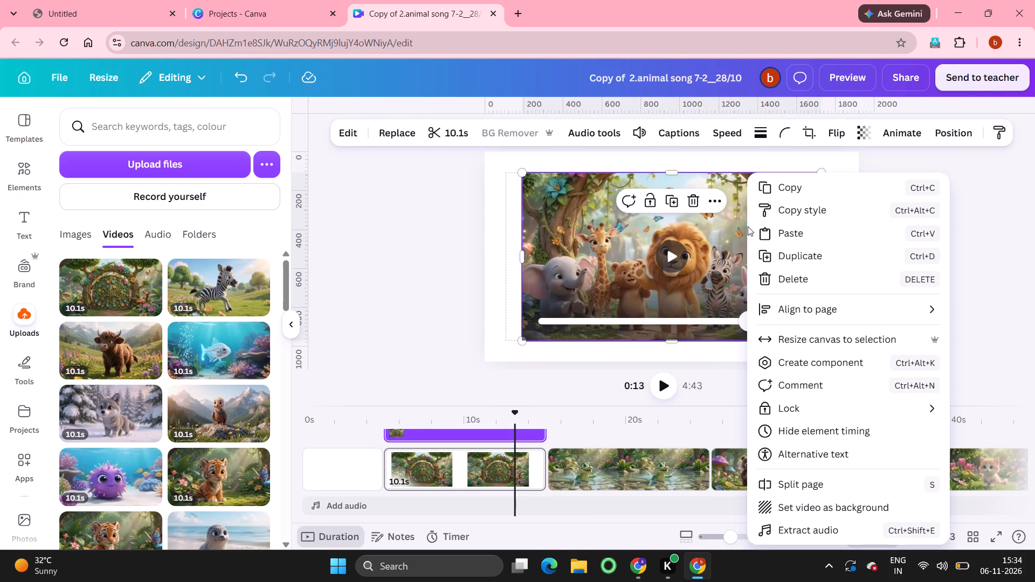
pyautogui.click(811, 510)
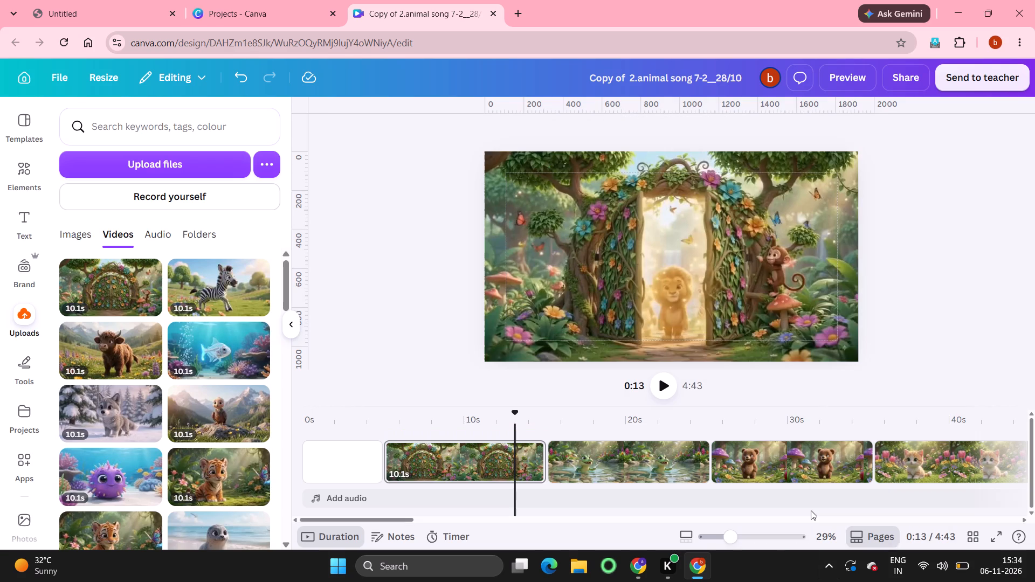
# Add the uploaded audio ABC_Animal_Song "1".wav to the timeline, starting at the beginning of the garden gate page.
pyautogui.moveTo(515, 414); pyautogui.dragTo(491, 411)
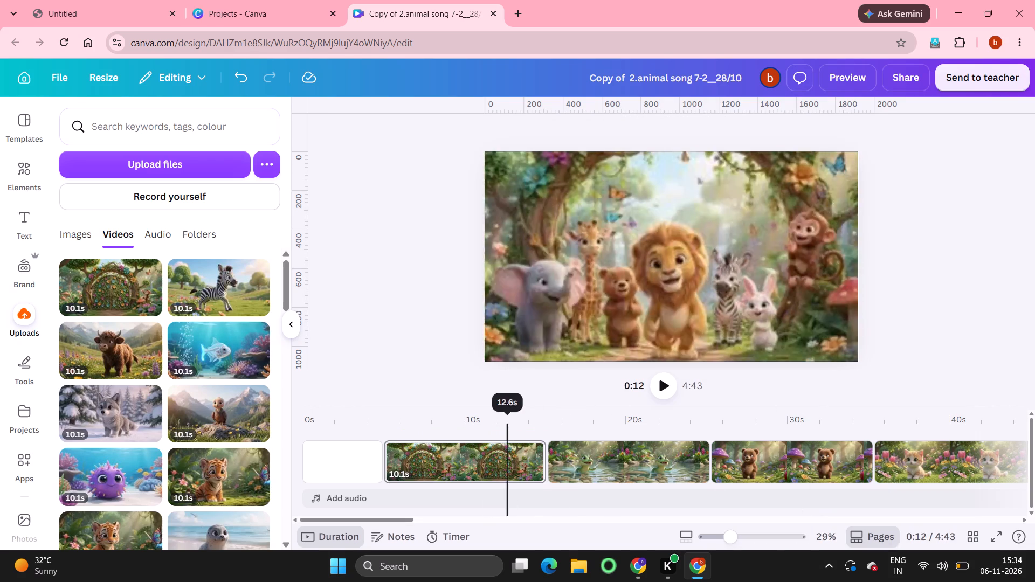
pyautogui.moveTo(491, 411); pyautogui.dragTo(384, 407)
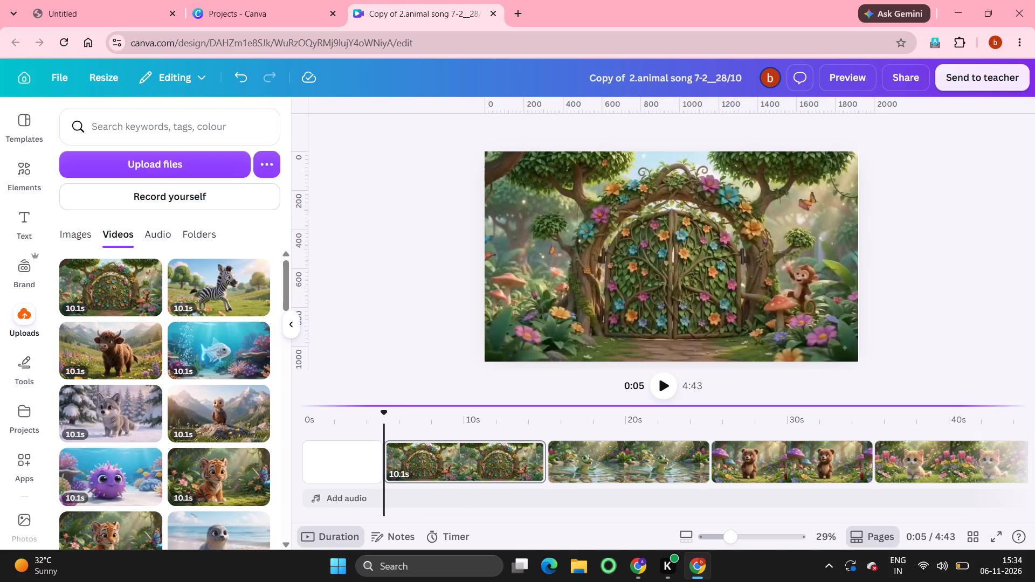
pyautogui.click(155, 226)
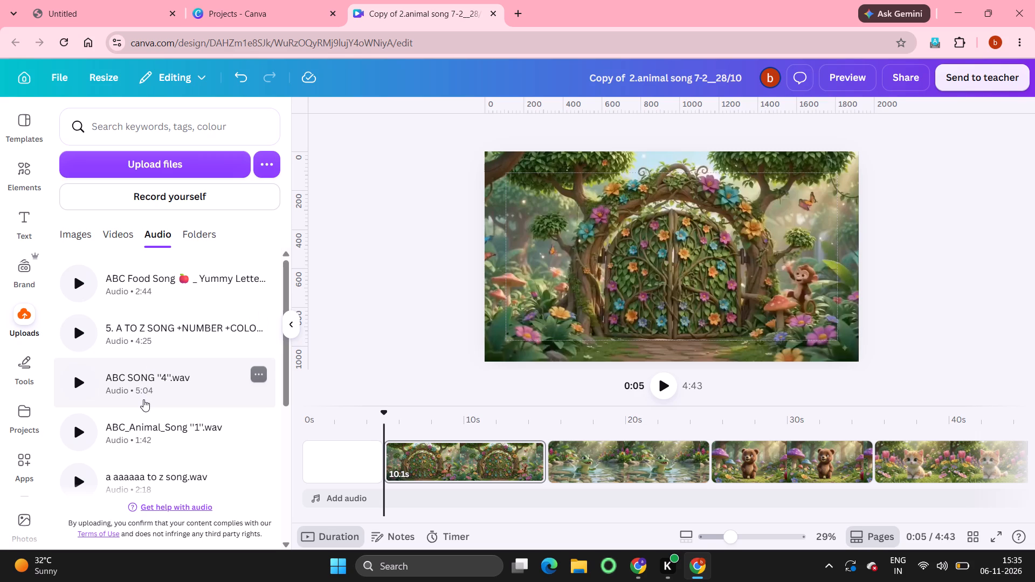
pyautogui.scroll(-1, 143, 399)
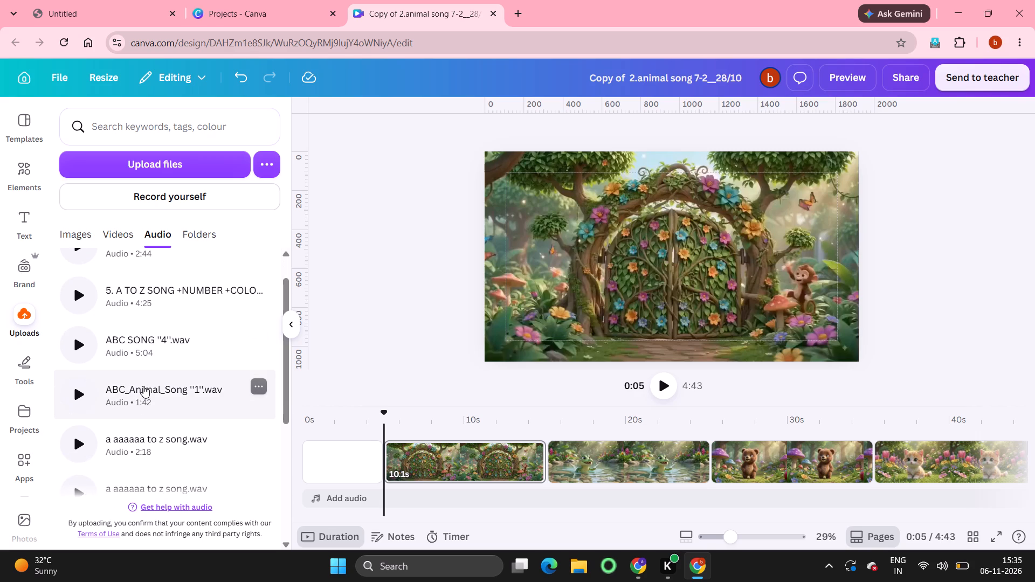
pyautogui.click(143, 386)
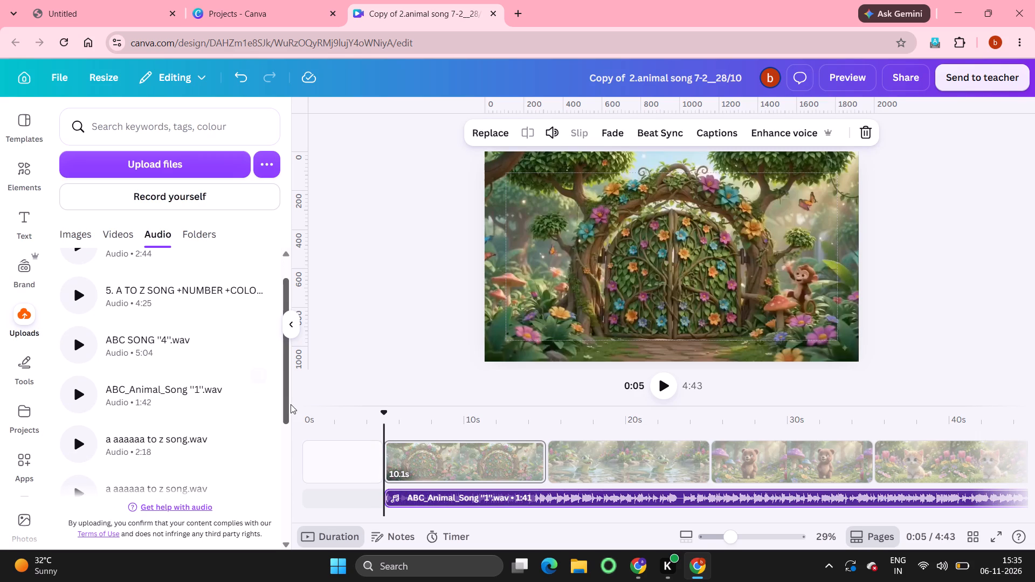
# Play the song over the garden gate page and trim the end of that page to 7.8 s.
pyautogui.click(665, 385)
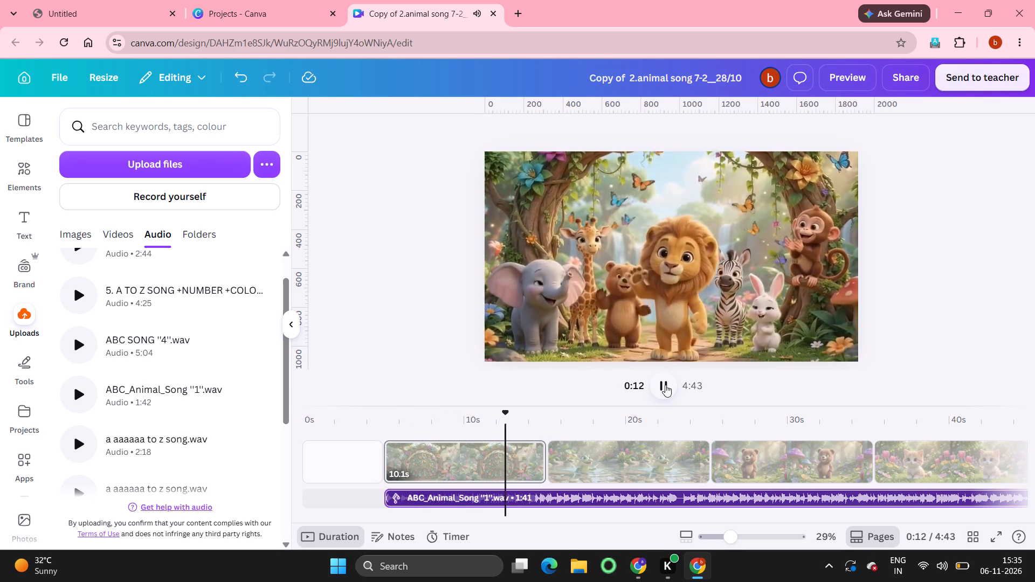
pyautogui.click(665, 385)
pyautogui.moveTo(538, 463); pyautogui.dragTo(507, 464)
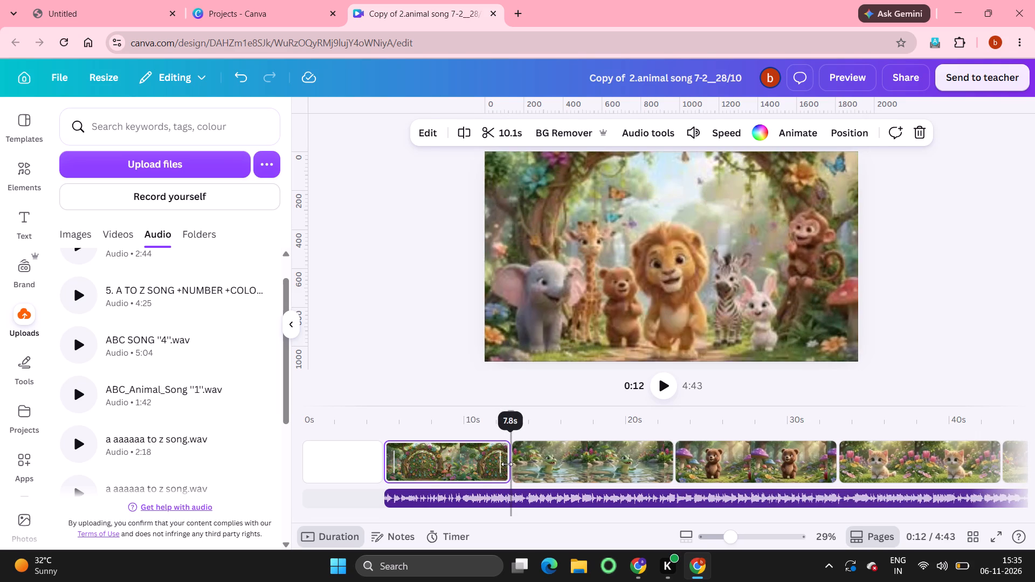
pyautogui.moveTo(507, 464); pyautogui.dragTo(506, 464)
pyautogui.click(467, 350)
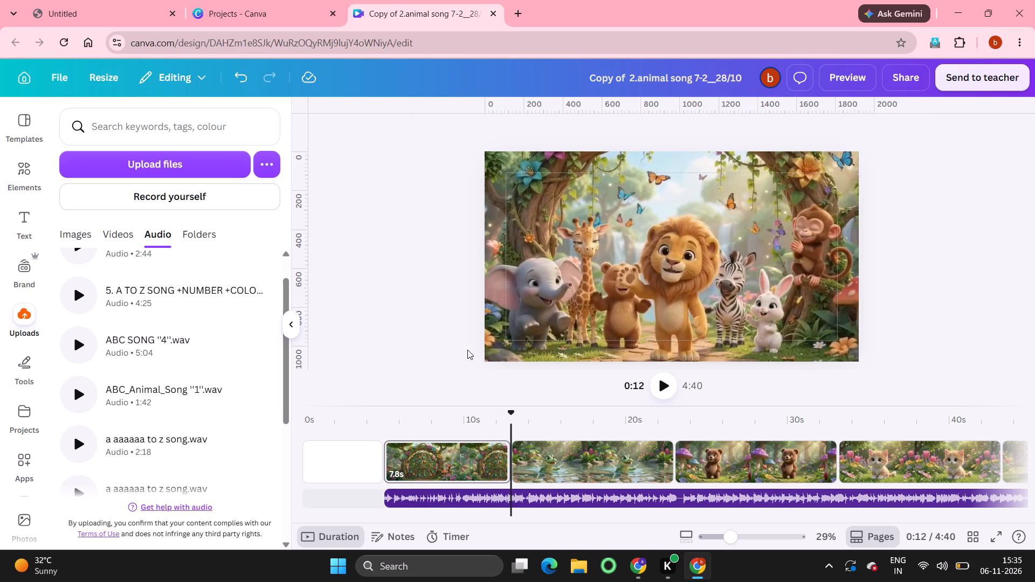
# Play the song into the crocodile page and trim the start of that page, shortening it to 8.7 s.
pyautogui.click(661, 383)
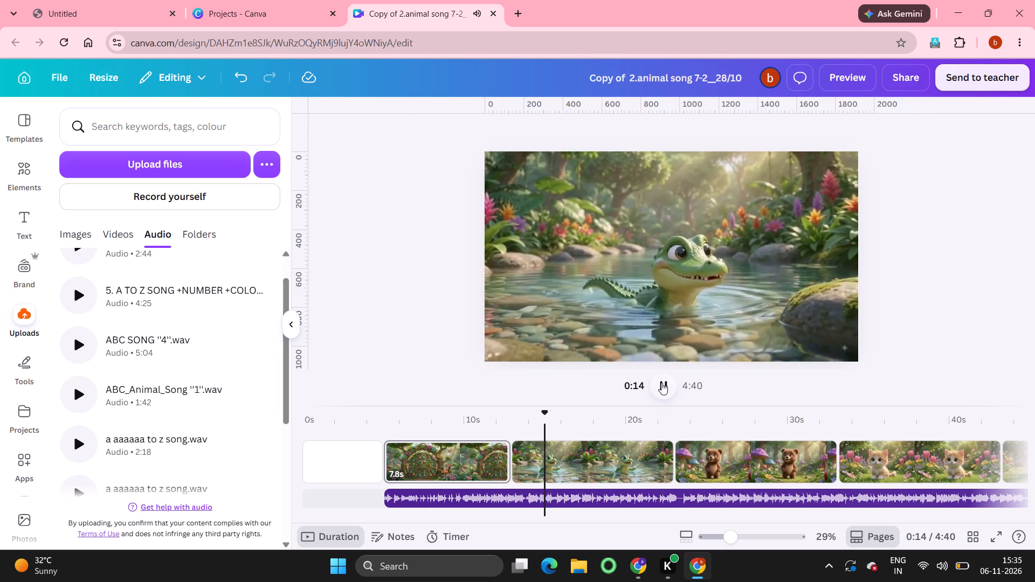
pyautogui.click(661, 383)
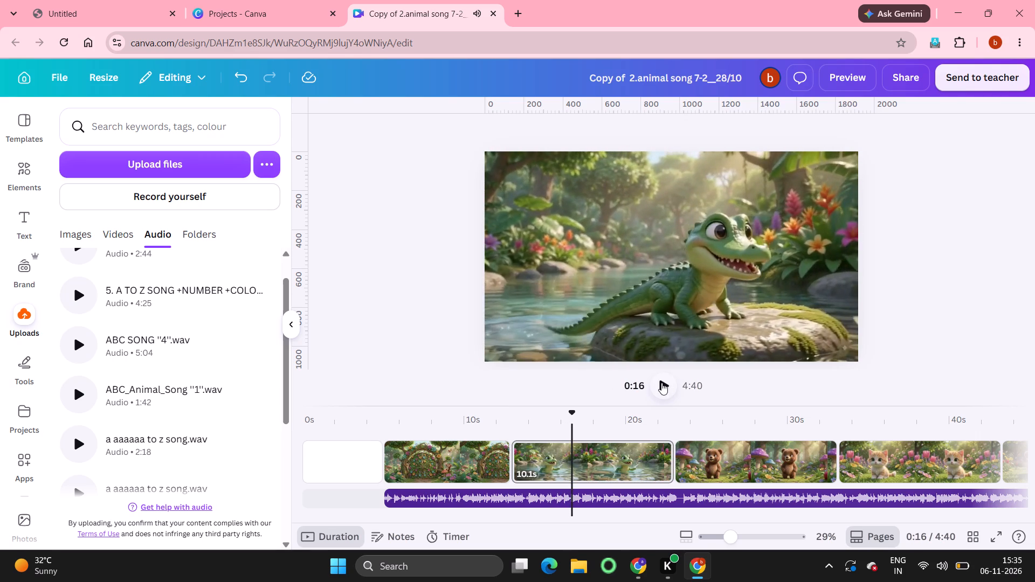
pyautogui.moveTo(521, 463); pyautogui.dragTo(543, 466)
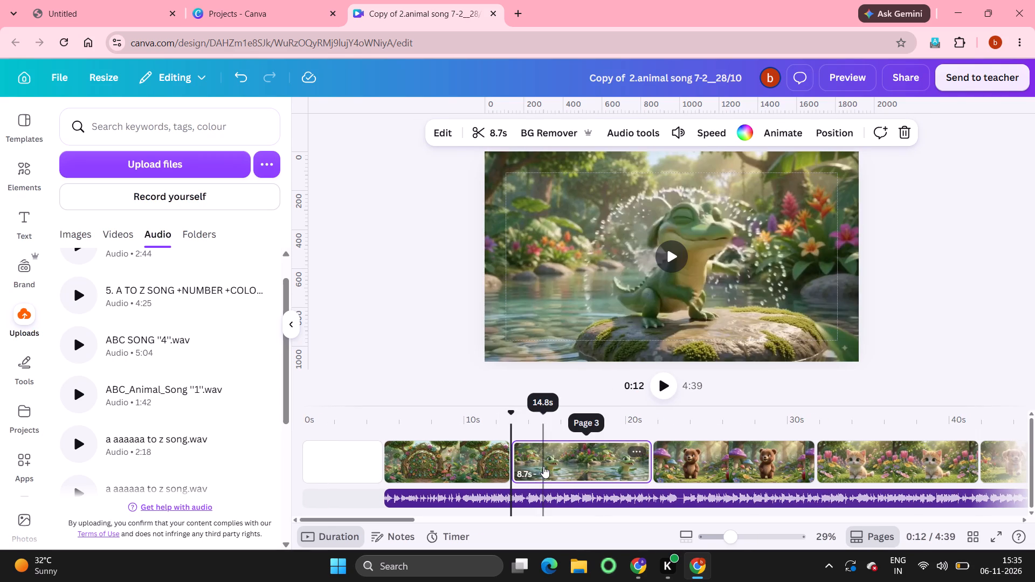
# Play the crocodile page with the song and trim the end of the page to a duration of 3.3 s.
pyautogui.click(663, 385)
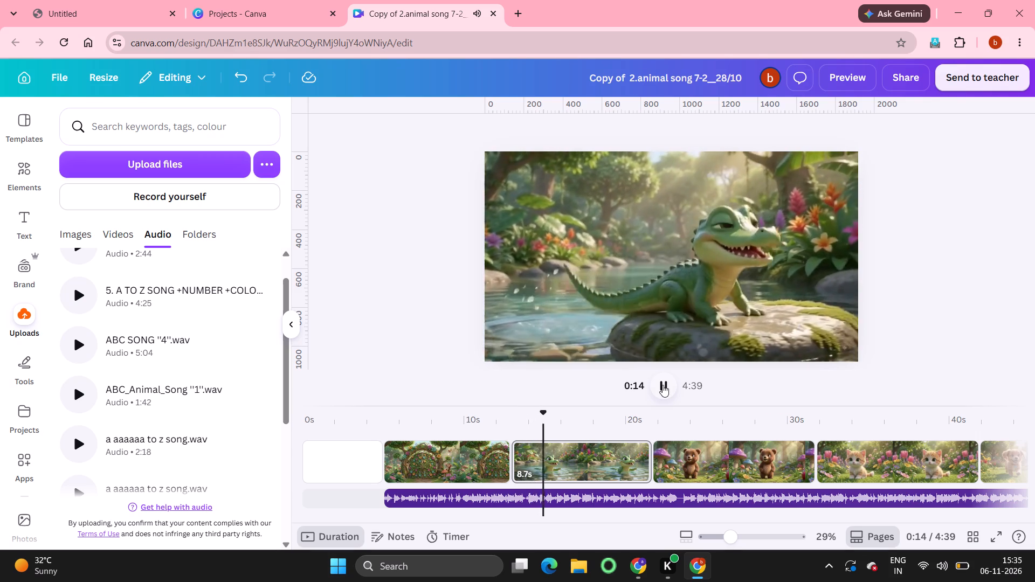
pyautogui.click(663, 385)
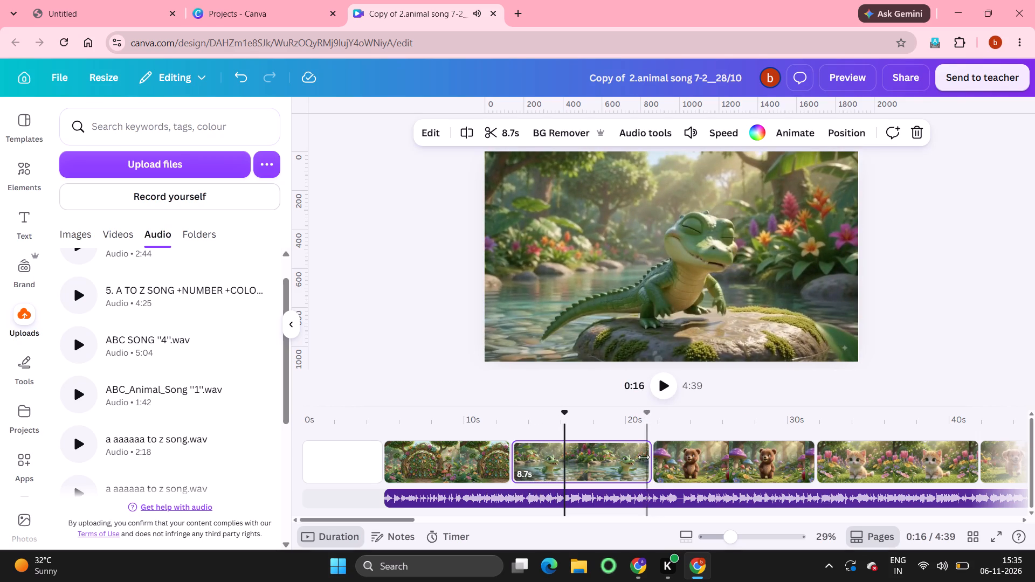
pyautogui.moveTo(646, 463); pyautogui.dragTo(615, 460)
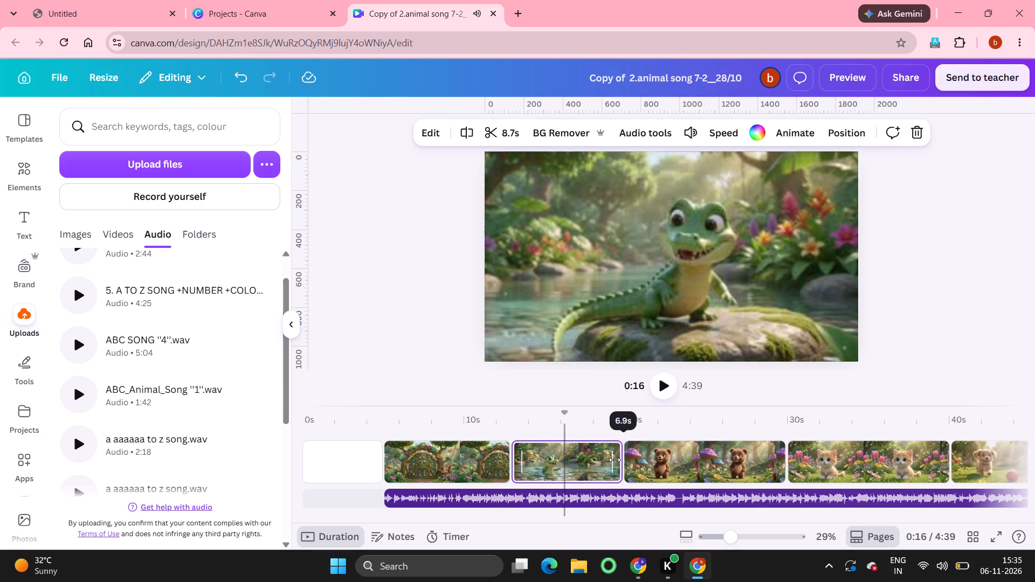
pyautogui.moveTo(615, 460); pyautogui.dragTo(562, 453)
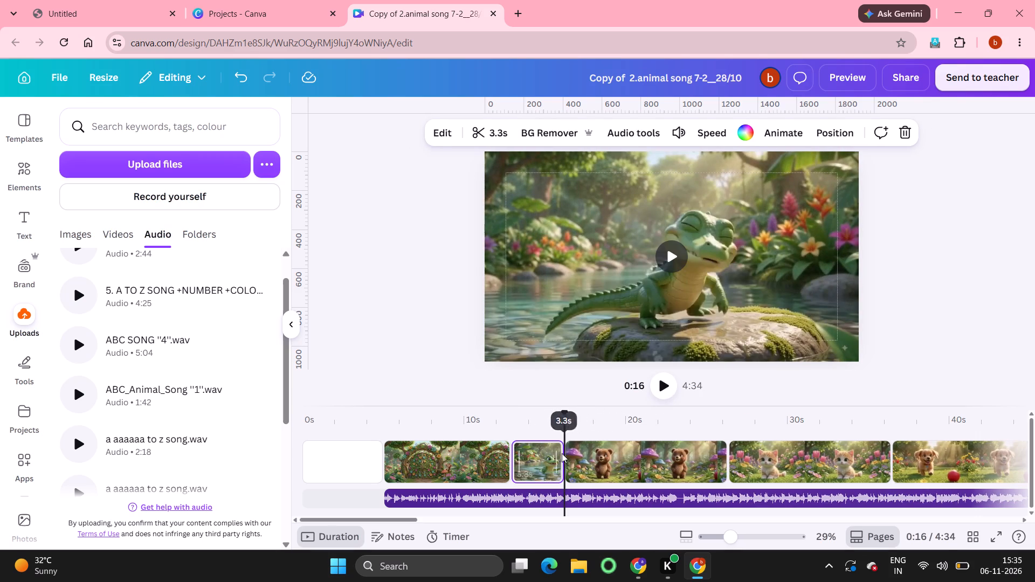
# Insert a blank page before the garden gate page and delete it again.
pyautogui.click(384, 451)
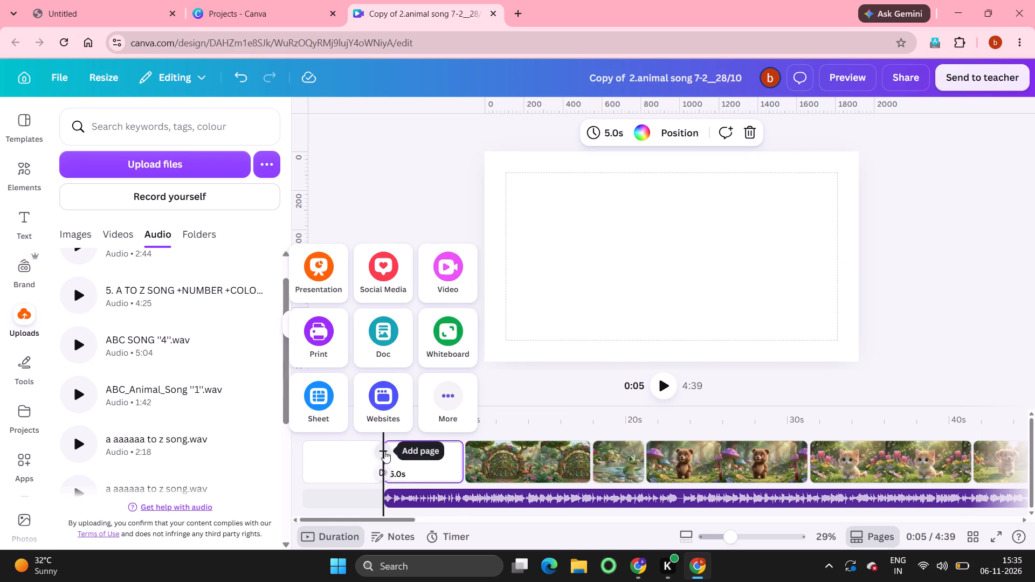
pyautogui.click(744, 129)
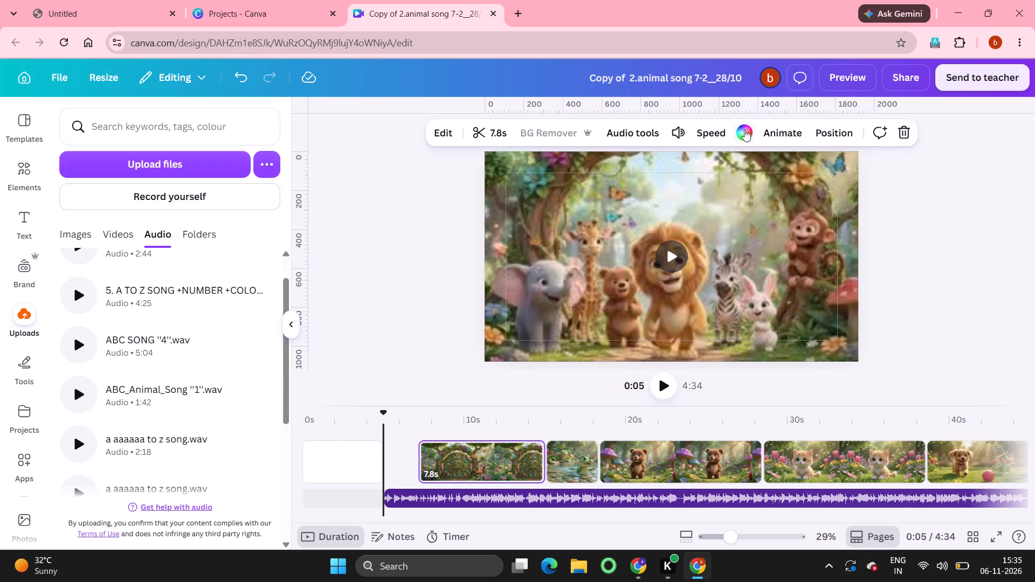
# Play the song into the bear page, then trim the page's start to 8.3 s and its end to a 3.8 s duration.
pyautogui.click(666, 384)
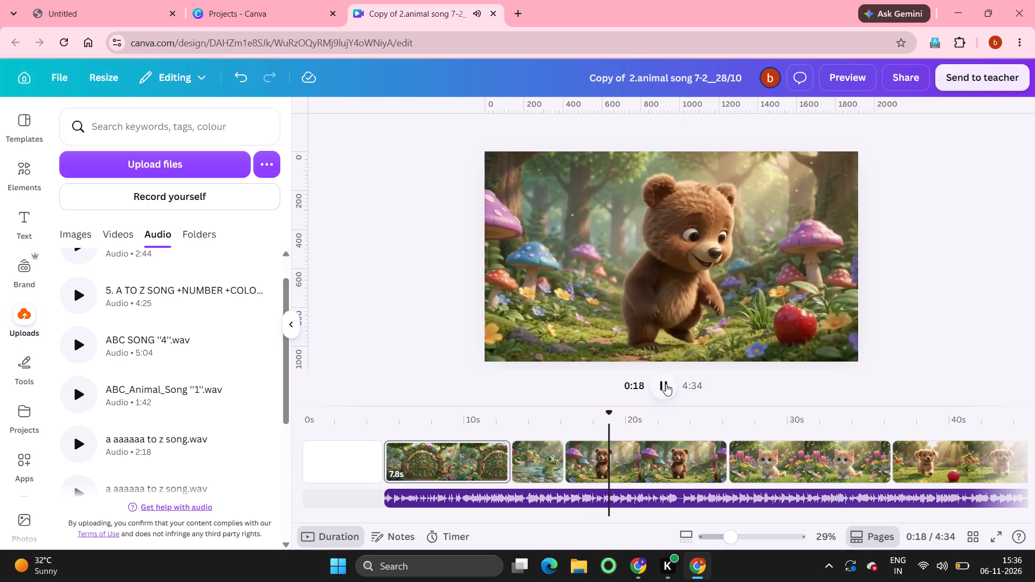
pyautogui.click(666, 384)
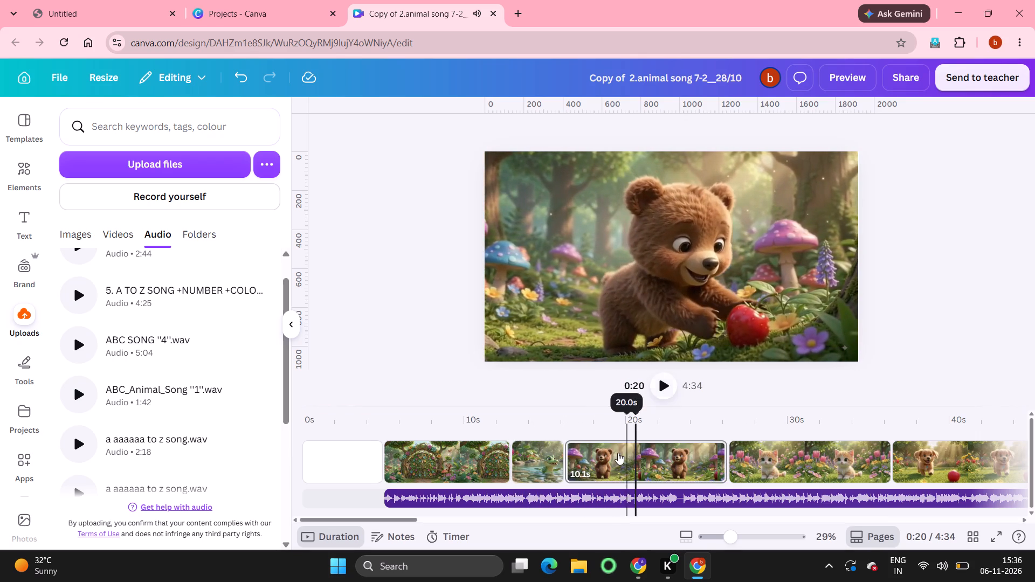
pyautogui.moveTo(572, 462); pyautogui.dragTo(581, 462)
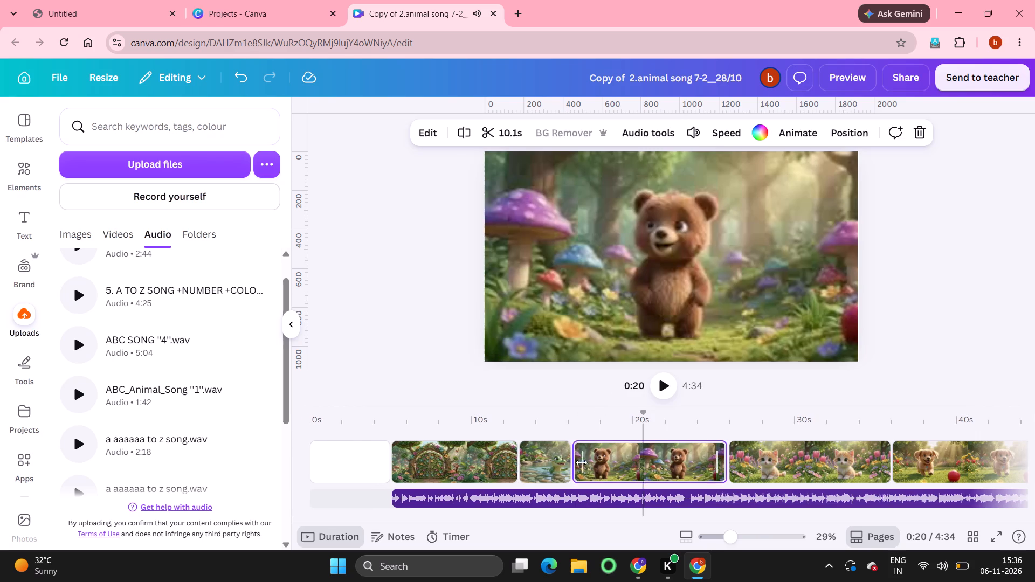
pyautogui.moveTo(581, 462); pyautogui.dragTo(593, 465)
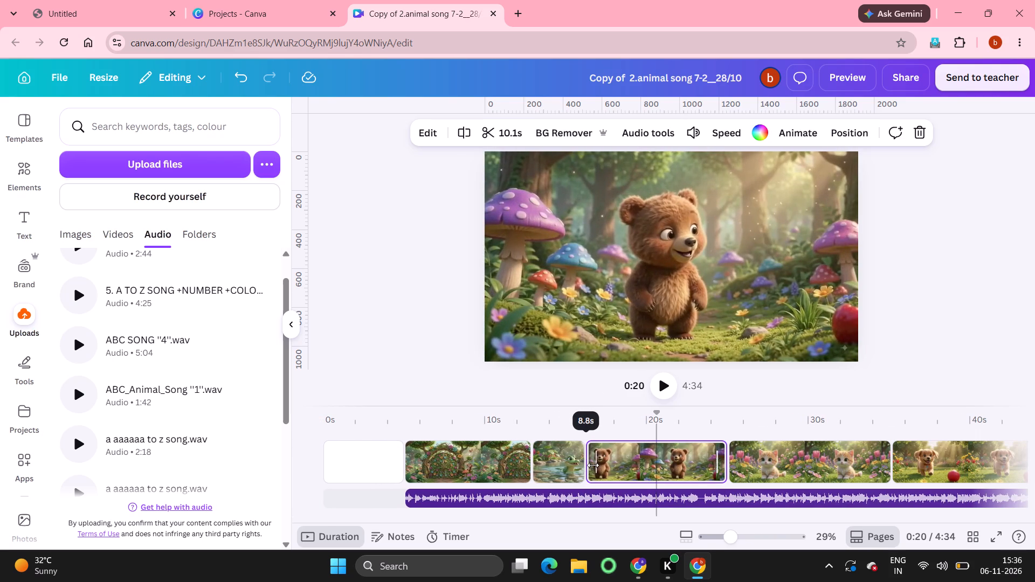
pyautogui.moveTo(593, 465); pyautogui.dragTo(601, 465)
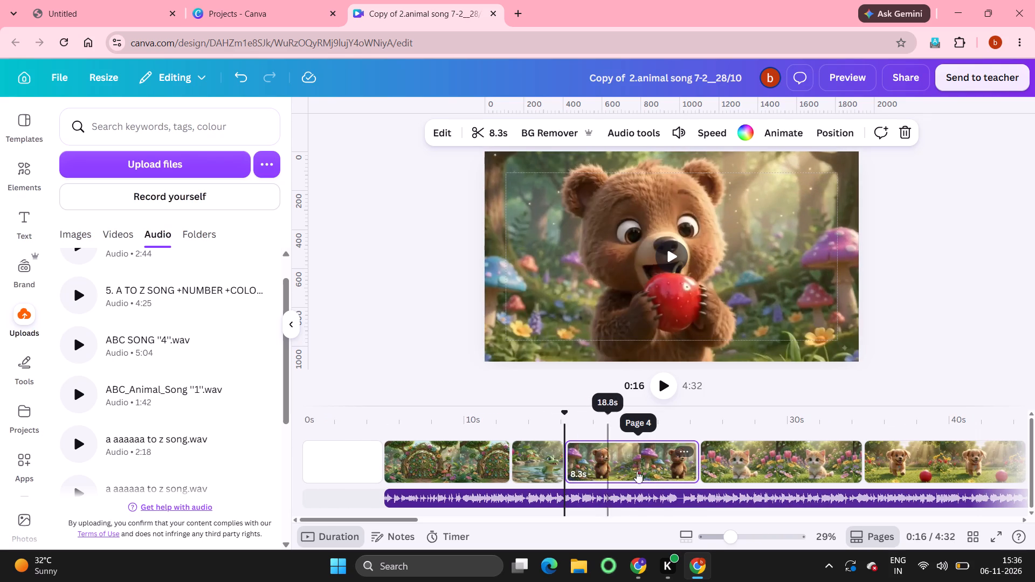
pyautogui.moveTo(691, 467); pyautogui.dragTo(667, 472)
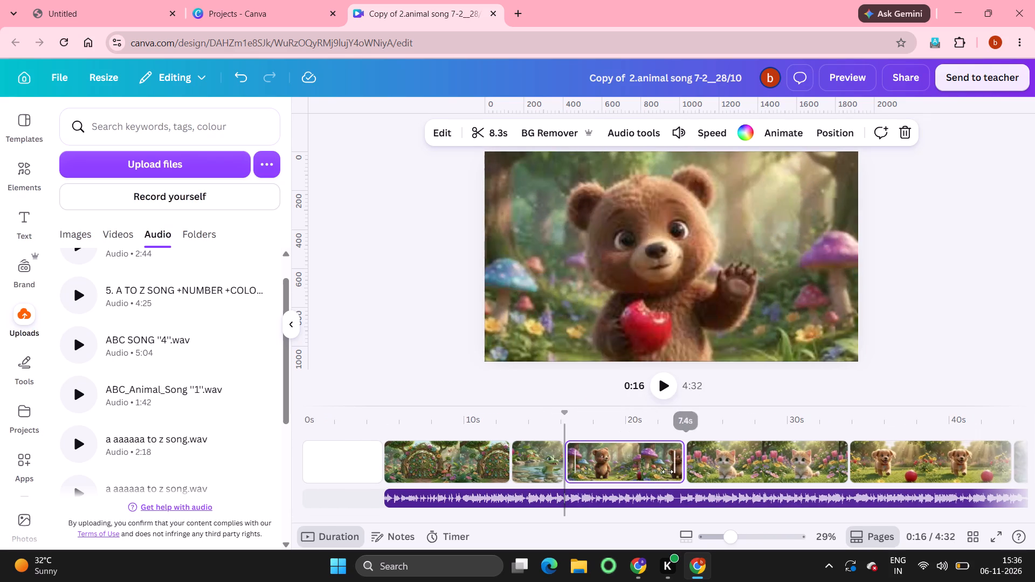
pyautogui.moveTo(667, 472); pyautogui.dragTo(617, 462)
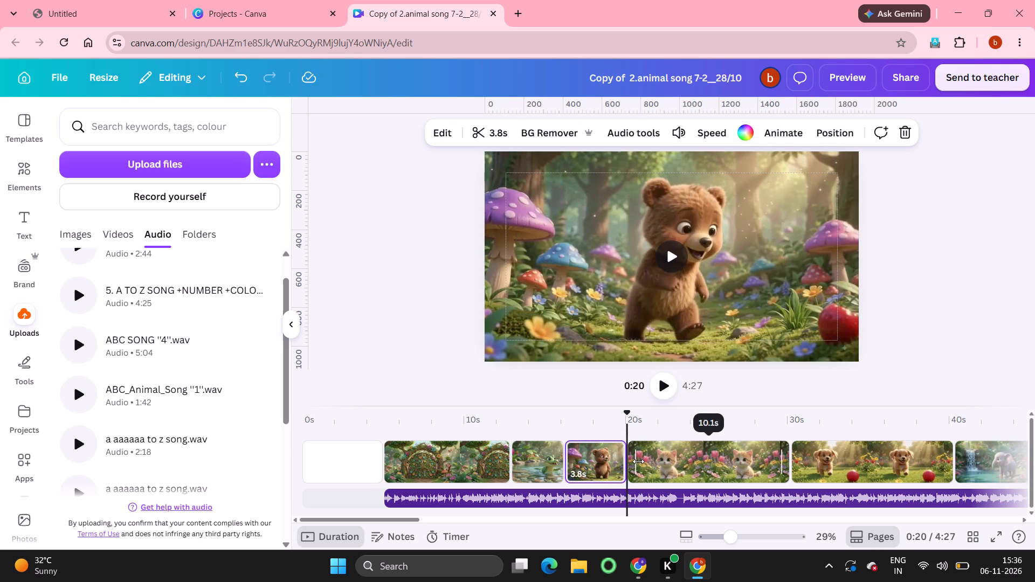
# Trim the start of the kitten page to 5.4 s and its end to a duration of 4.7 s.
pyautogui.moveTo(638, 461); pyautogui.dragTo(682, 467)
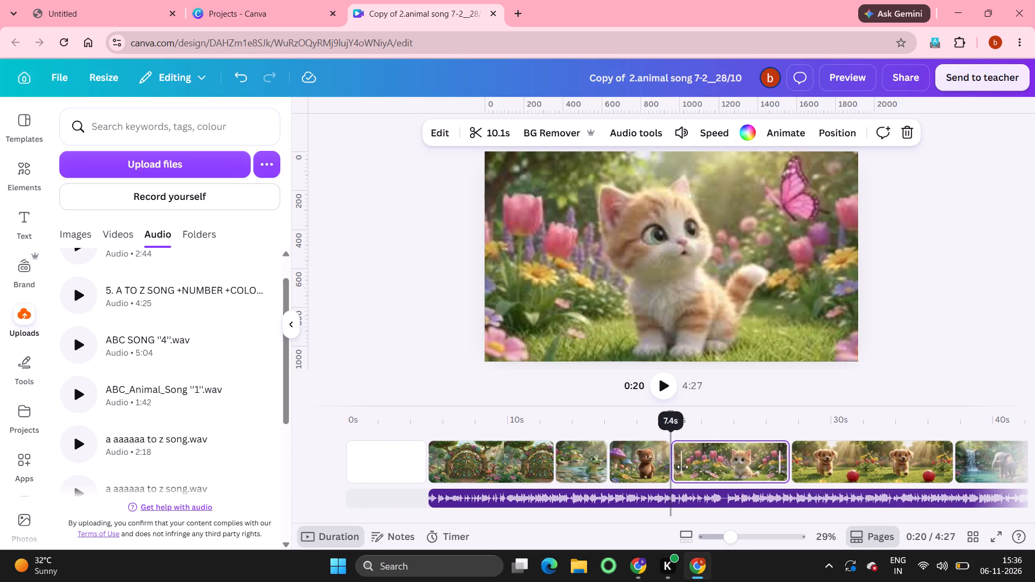
pyautogui.moveTo(682, 467); pyautogui.dragTo(734, 474)
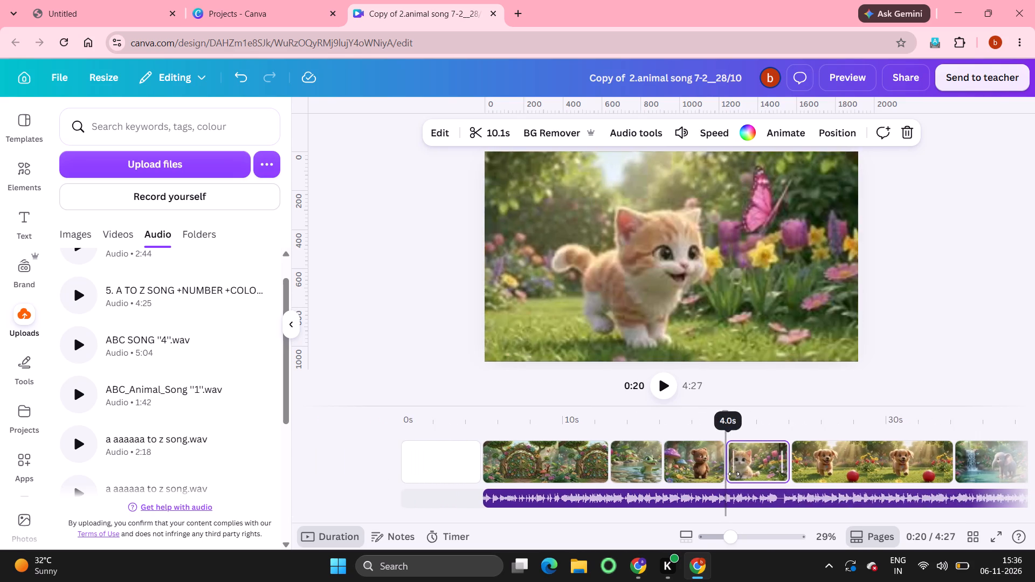
pyautogui.moveTo(734, 474); pyautogui.dragTo(714, 474)
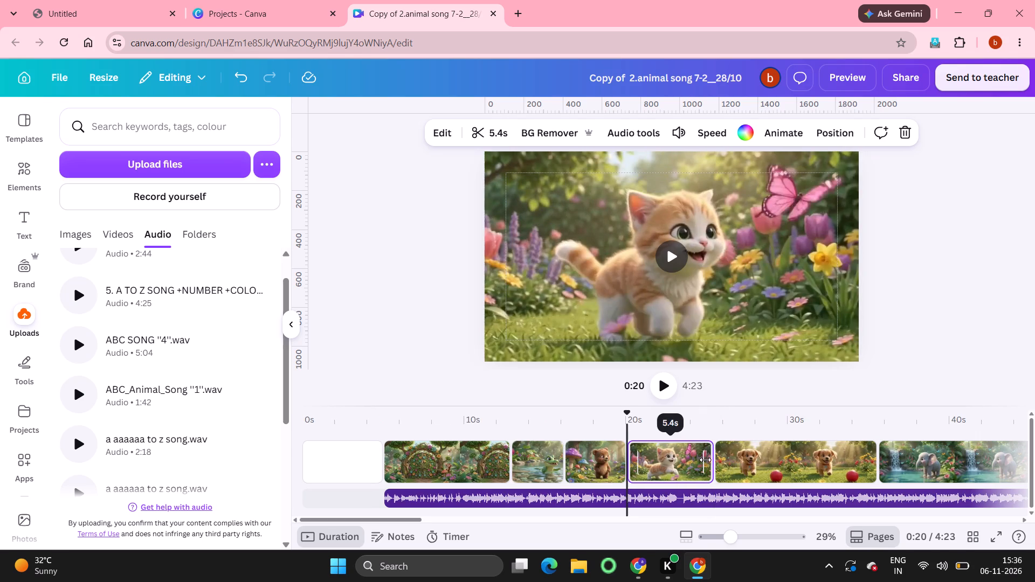
pyautogui.moveTo(708, 459); pyautogui.dragTo(699, 460)
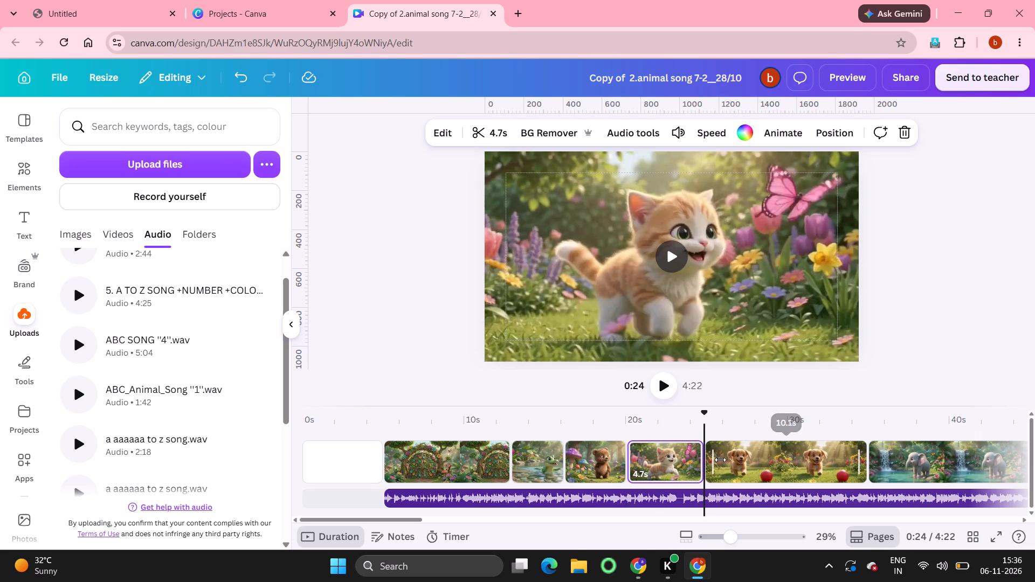
# Trim the start of the puppy page to 5.1 s and its end to a duration of 4.4 s.
pyautogui.moveTo(723, 462); pyautogui.dragTo(837, 463)
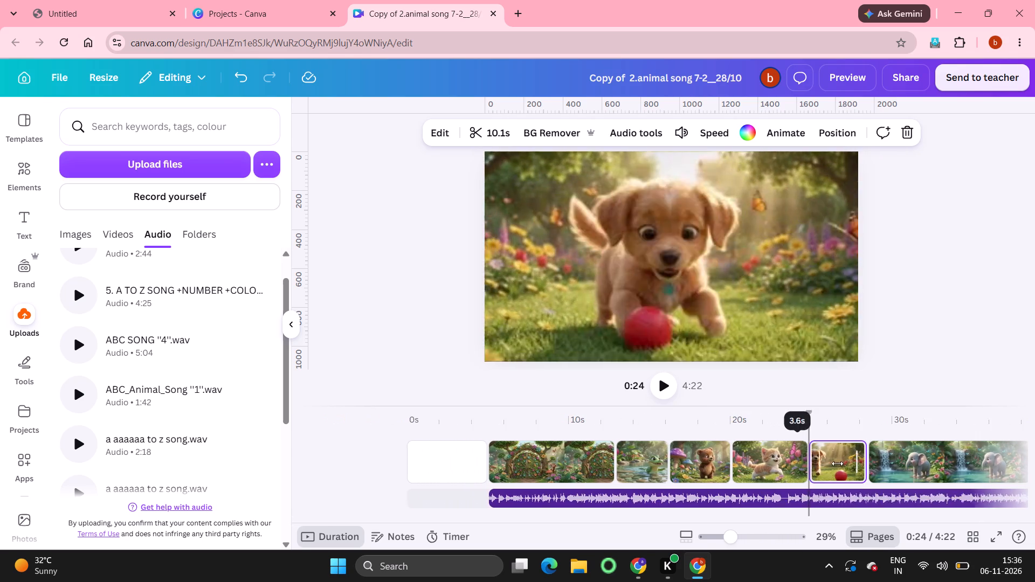
pyautogui.moveTo(837, 463); pyautogui.dragTo(804, 468)
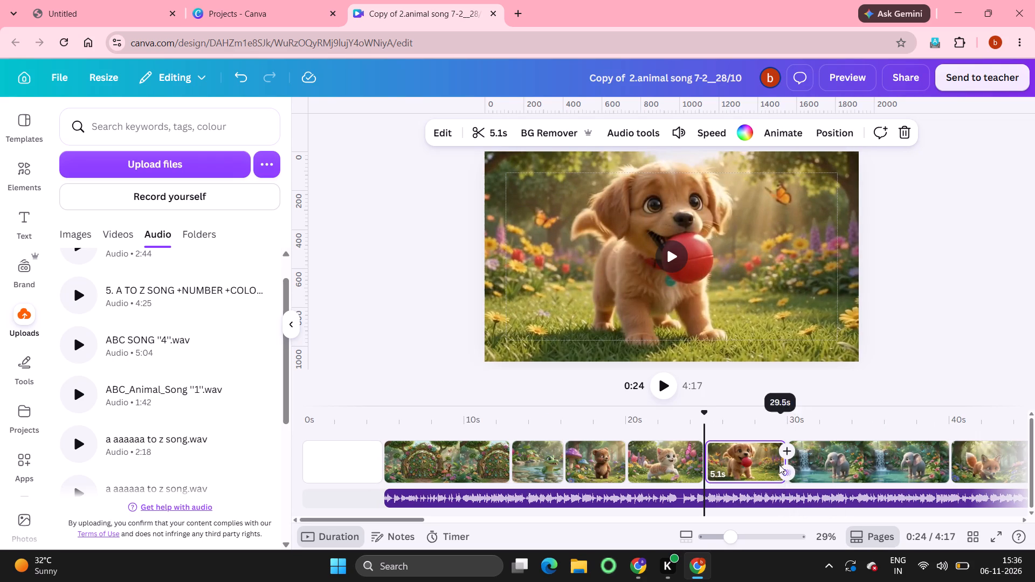
pyautogui.moveTo(776, 462); pyautogui.dragTo(765, 465)
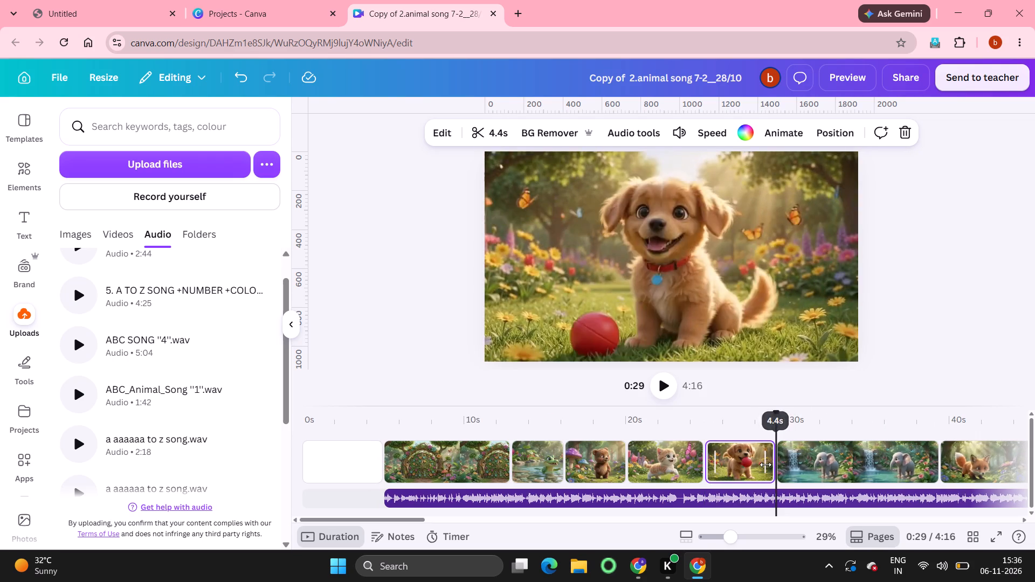
# Trim the start of the elephant page, shortening the page to 4.8 s.
pyautogui.moveTo(788, 464); pyautogui.dragTo(896, 460)
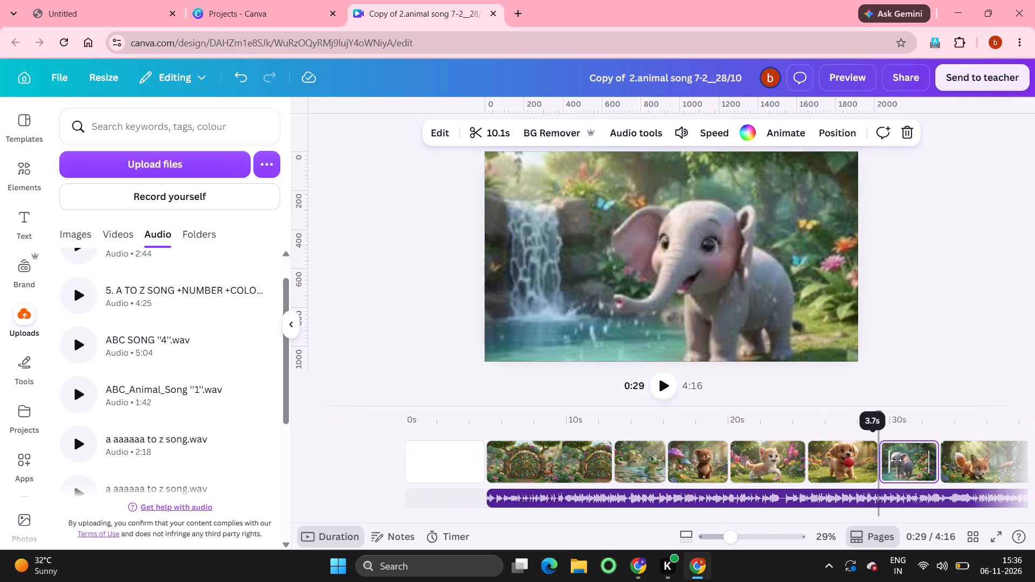
pyautogui.moveTo(896, 460); pyautogui.dragTo(827, 478)
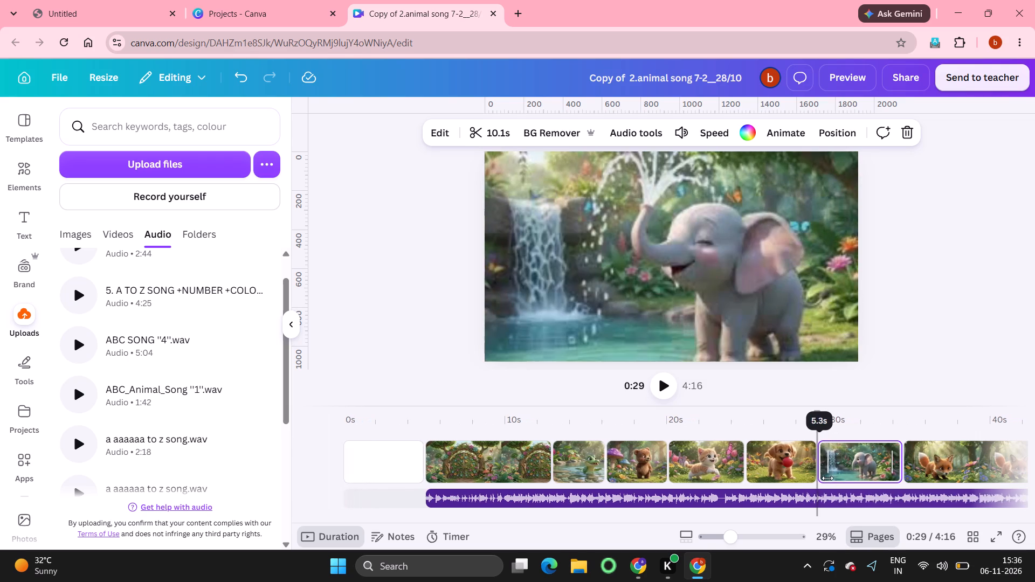
pyautogui.moveTo(827, 478); pyautogui.dragTo(837, 476)
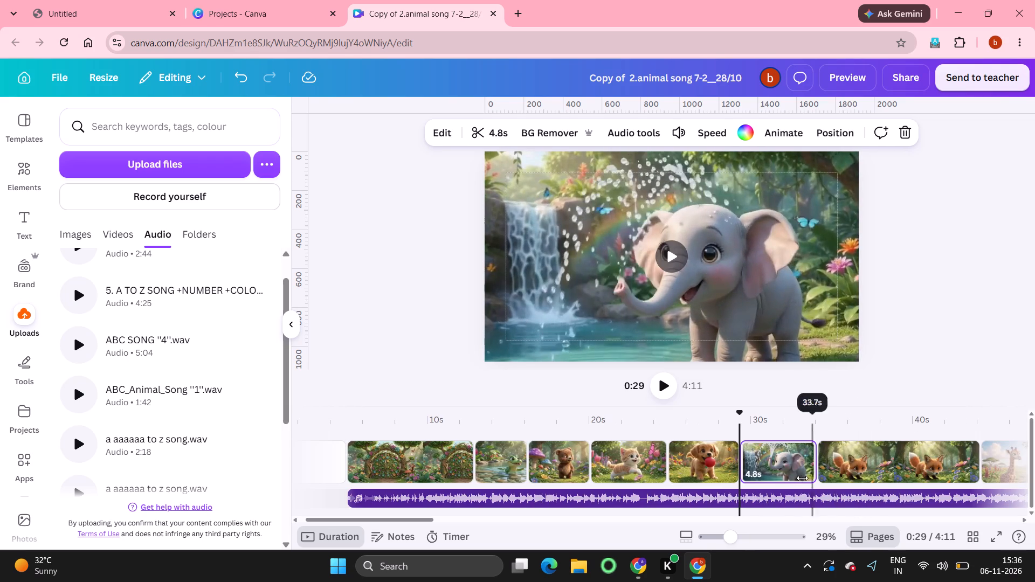
# Play the song from the crocodile page into the kitten page and trim the kitten page's end to a 3.5 s duration.
pyautogui.click(514, 453)
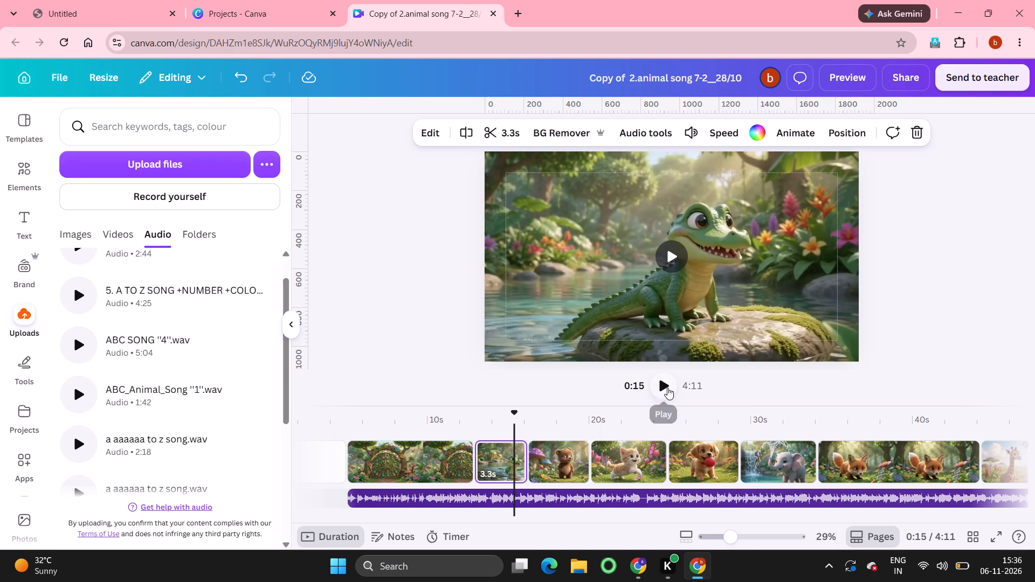
pyautogui.click(668, 386)
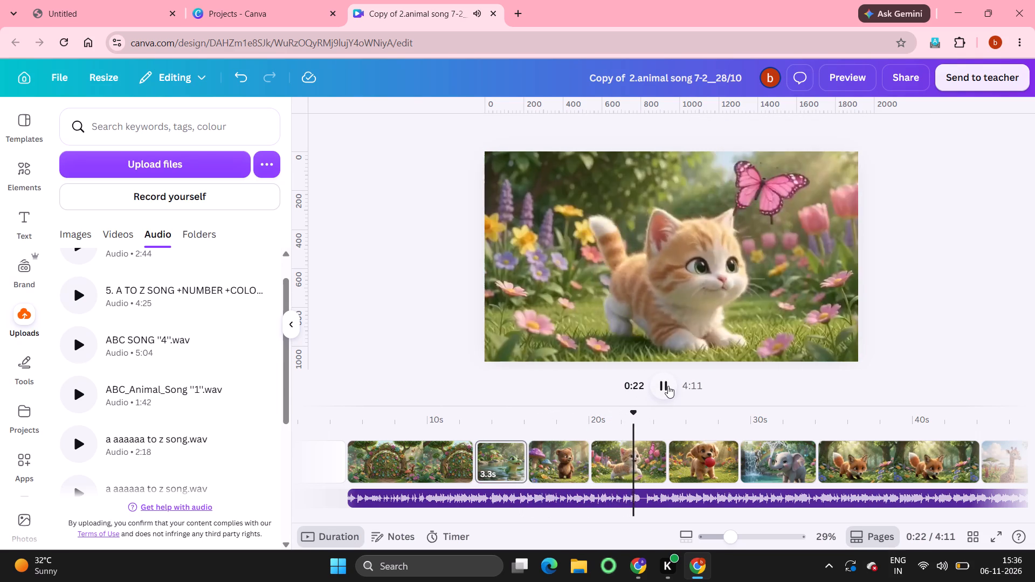
pyautogui.click(668, 386)
pyautogui.moveTo(663, 460); pyautogui.dragTo(647, 461)
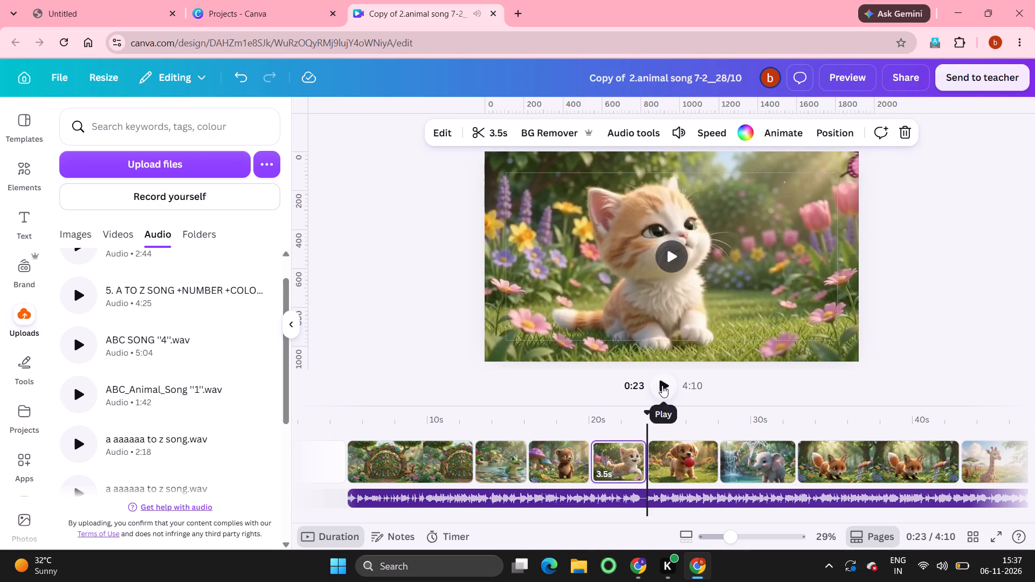
# Play the song into the puppy page and trim the end of that page to a duration of 3.1 s.
pyautogui.click(663, 386)
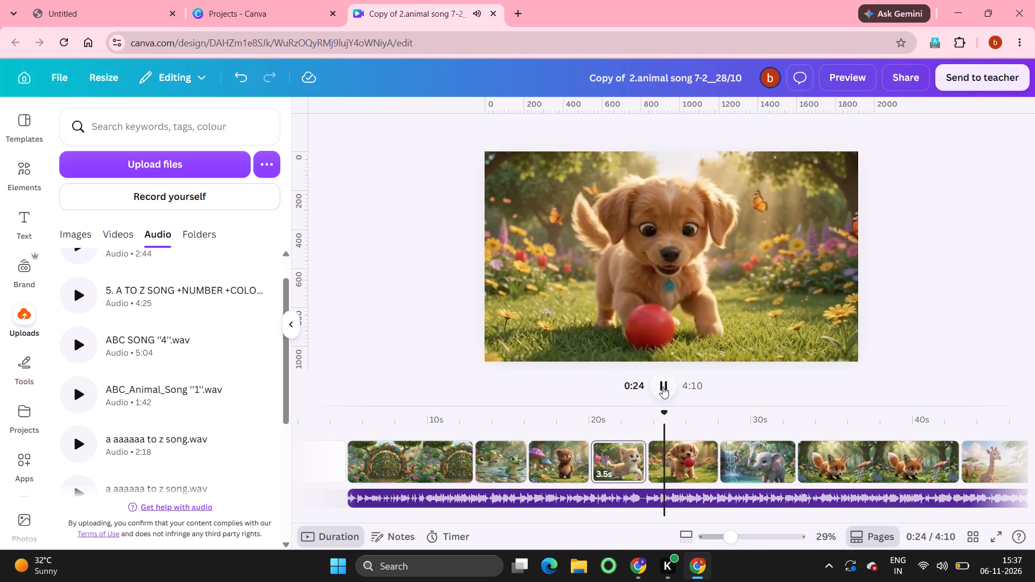
pyautogui.click(663, 386)
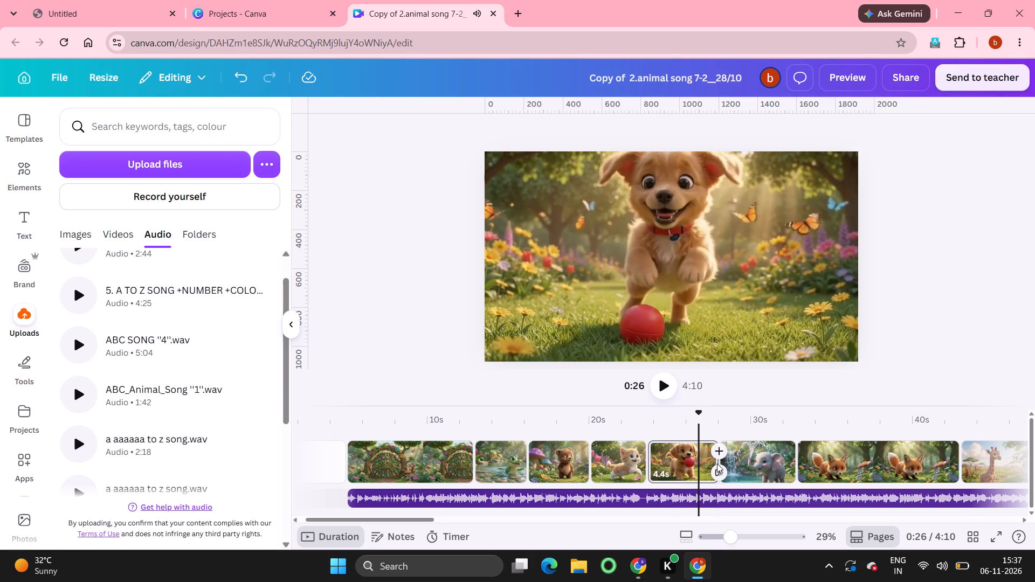
pyautogui.moveTo(712, 463); pyautogui.dragTo(710, 463)
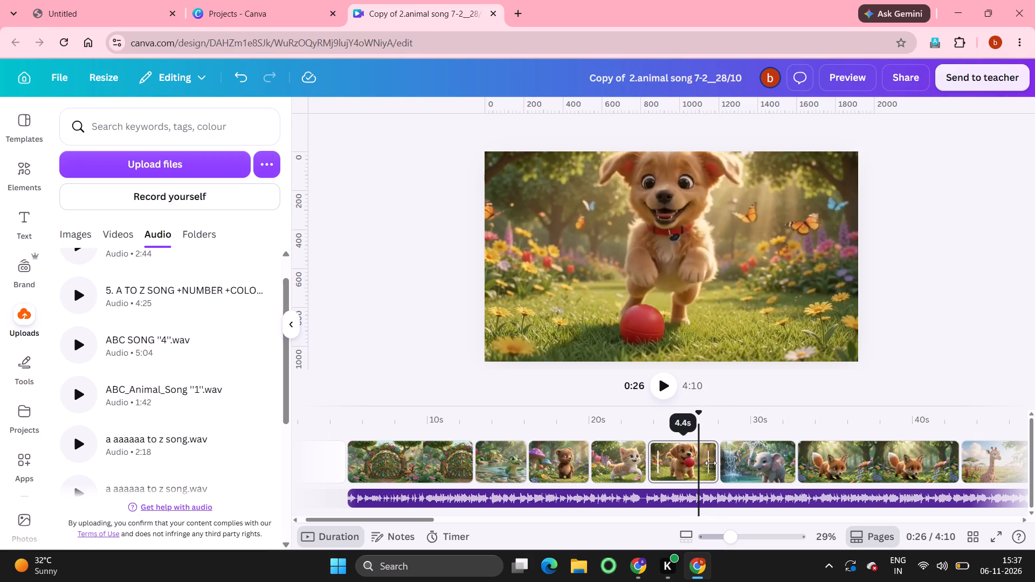
pyautogui.moveTo(710, 463); pyautogui.dragTo(696, 460)
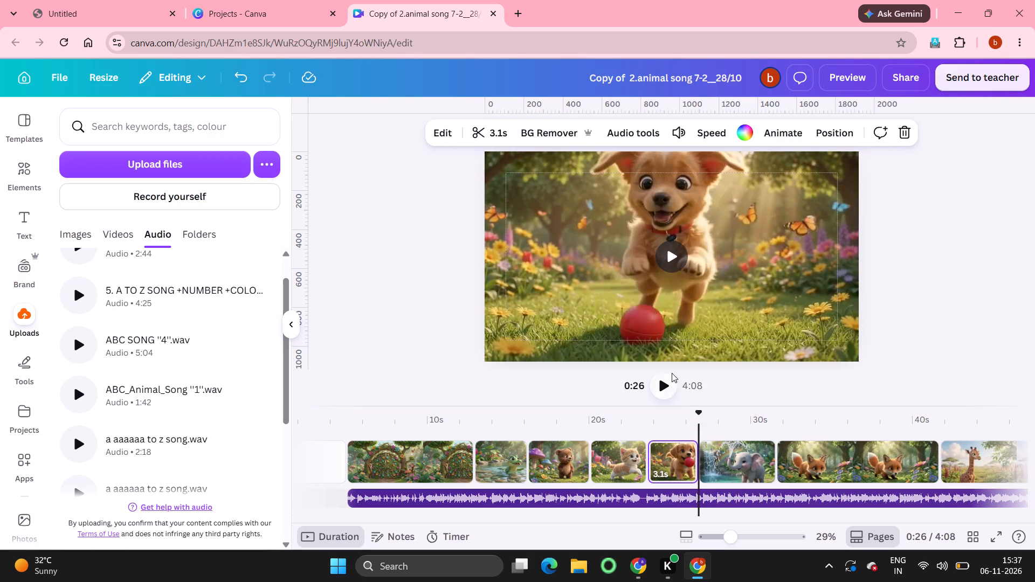
# Play the song into the elephant page and trim the end of that page to a duration of 3.4 s.
pyautogui.click(661, 382)
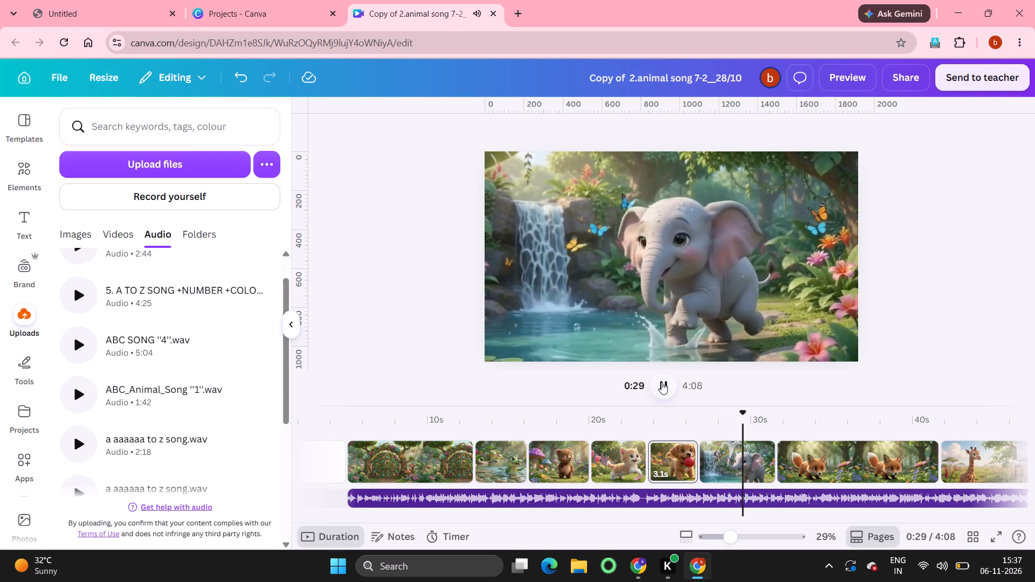
pyautogui.click(661, 382)
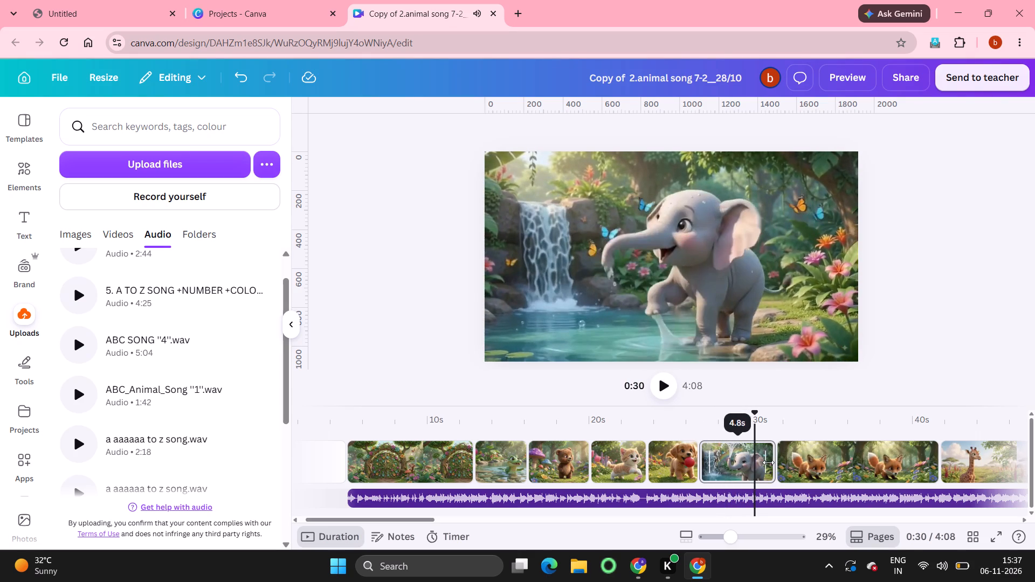
pyautogui.moveTo(768, 463); pyautogui.dragTo(746, 463)
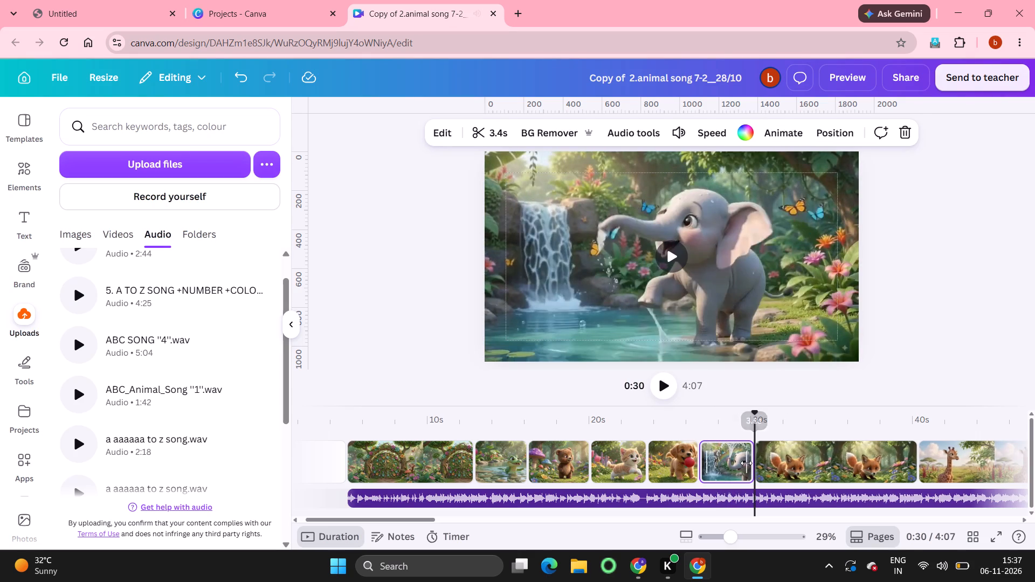
# Play the fox page with the song, trimming the page's start to 7.1 s and its end to a 3.2 s duration.
pyautogui.click(665, 380)
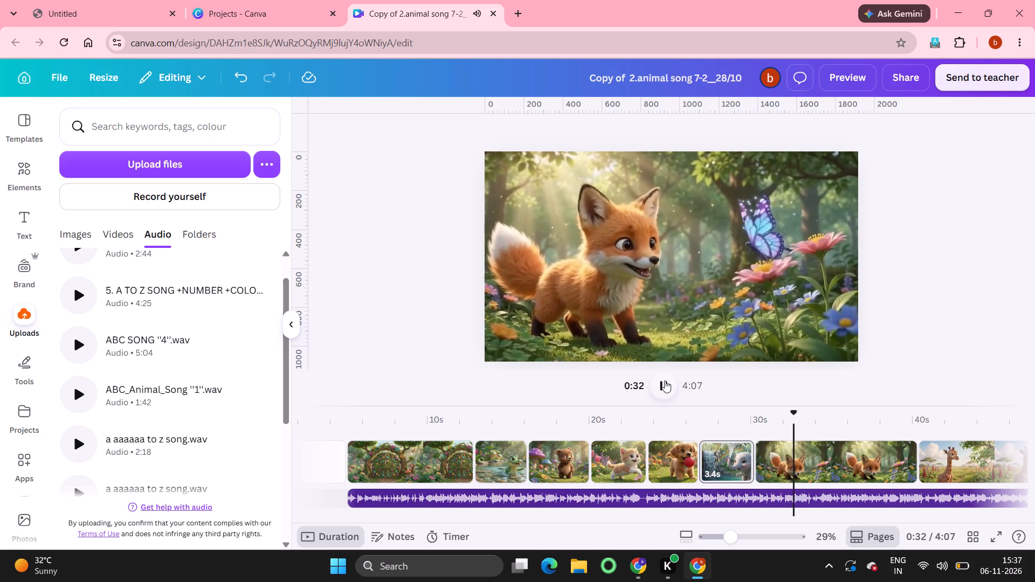
pyautogui.click(665, 380)
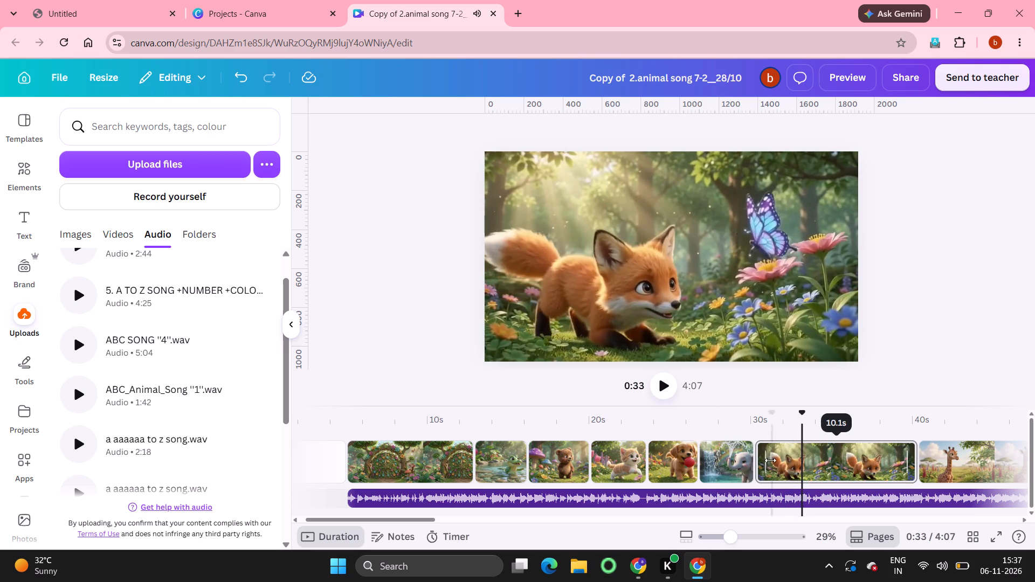
pyautogui.moveTo(763, 461); pyautogui.dragTo(792, 463)
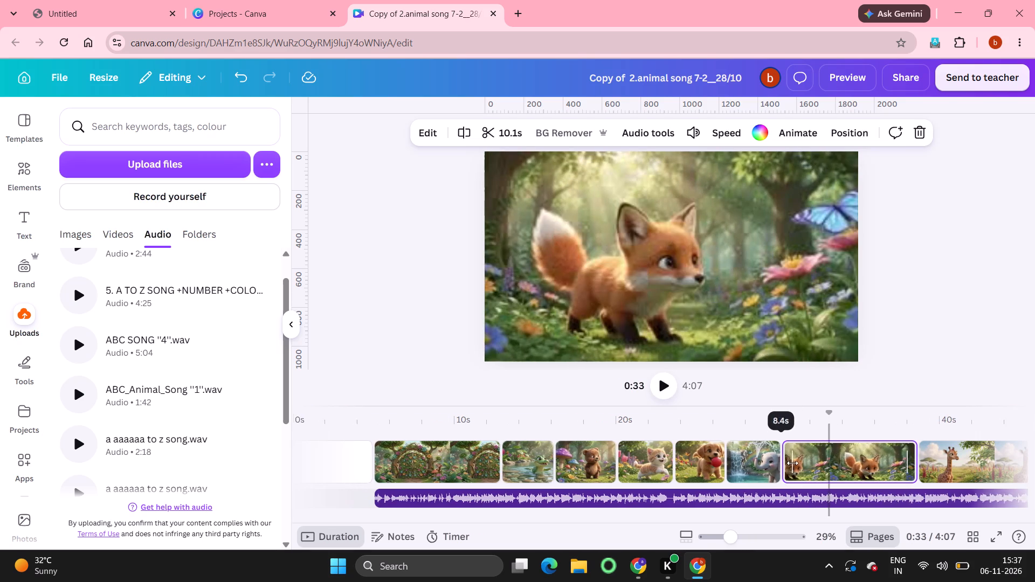
pyautogui.moveTo(792, 463); pyautogui.dragTo(811, 462)
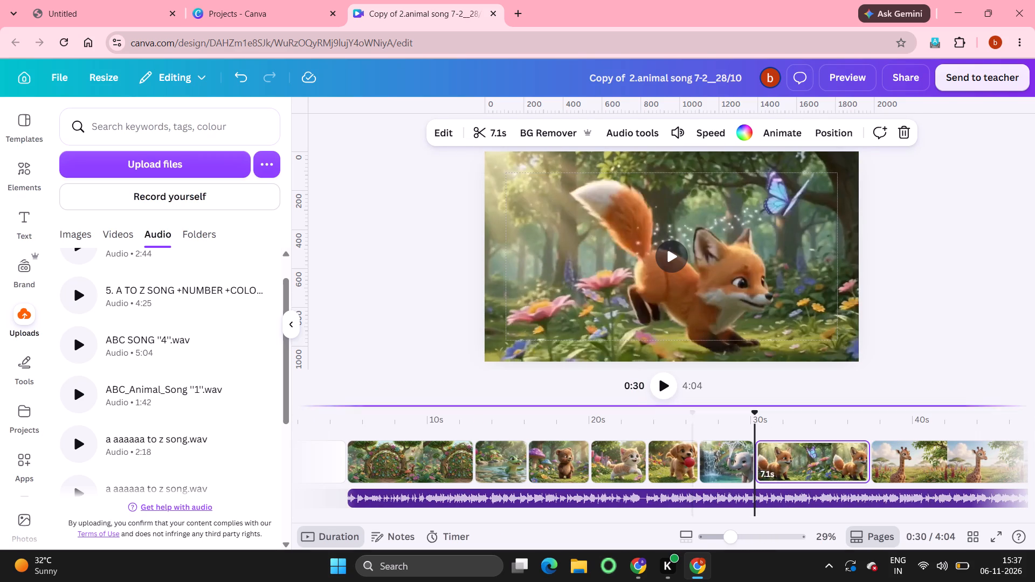
pyautogui.click(661, 390)
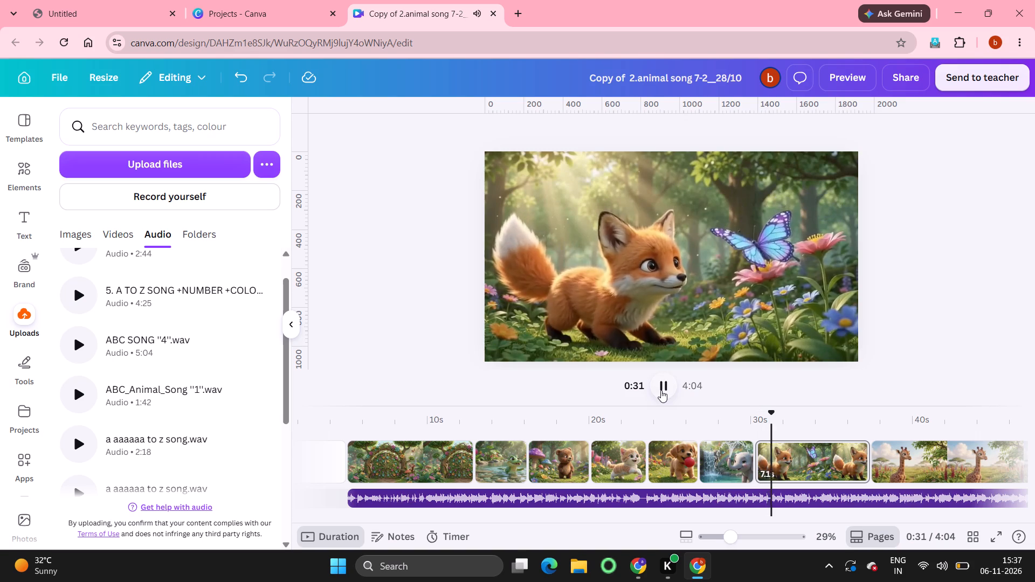
pyautogui.click(661, 390)
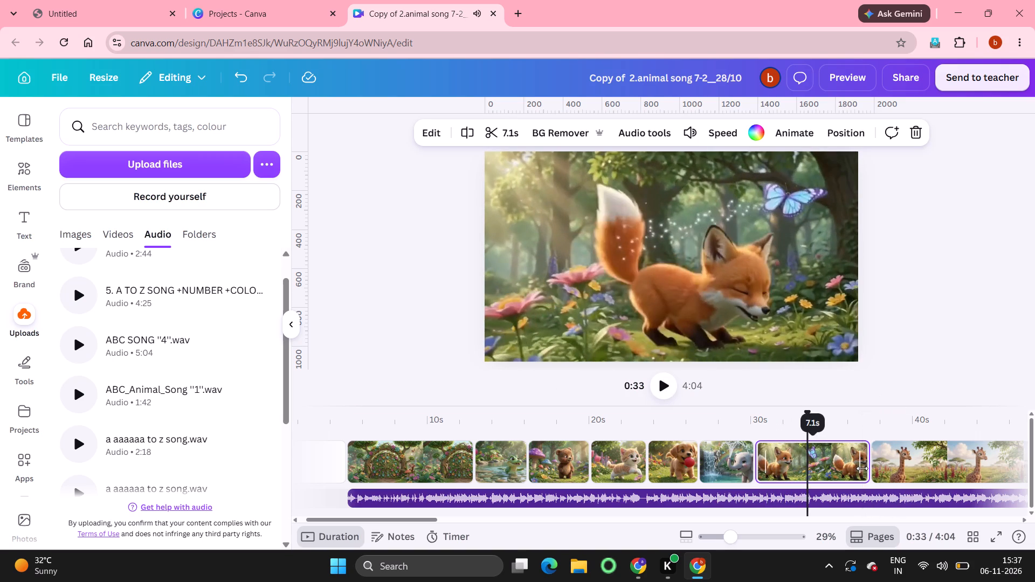
pyautogui.moveTo(862, 468); pyautogui.dragTo(806, 462)
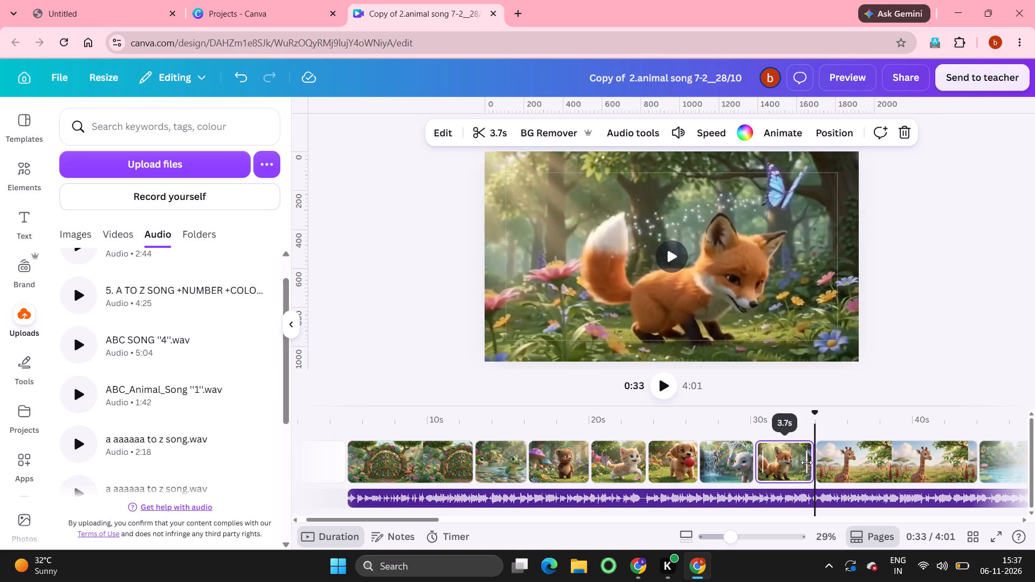
pyautogui.moveTo(806, 462); pyautogui.dragTo(798, 461)
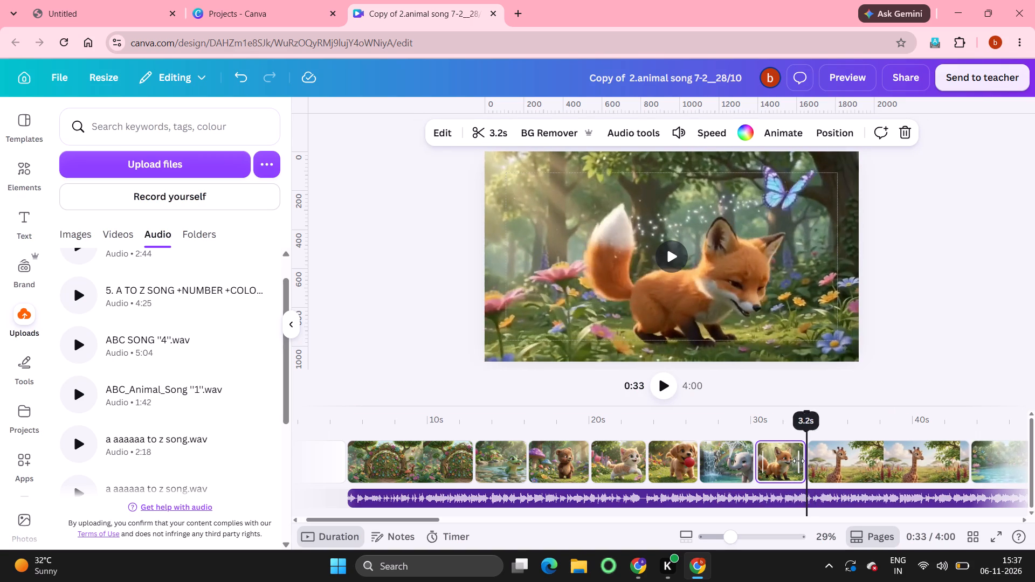
# Play the song into the giraffe page and trim the end of the fox page to a duration of 2.7 s.
pyautogui.click(666, 383)
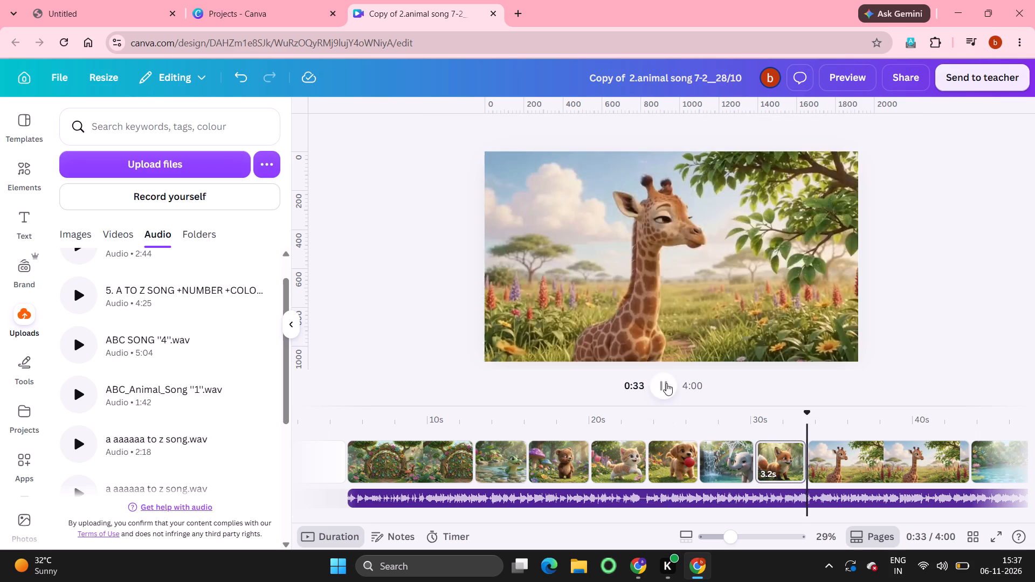
pyautogui.click(666, 383)
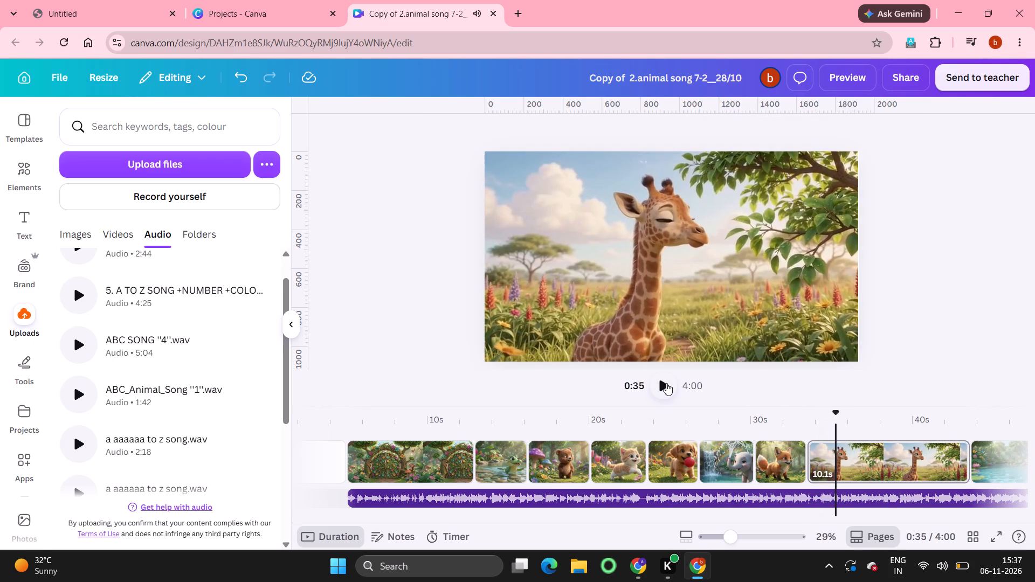
pyautogui.moveTo(800, 461); pyautogui.dragTo(797, 461)
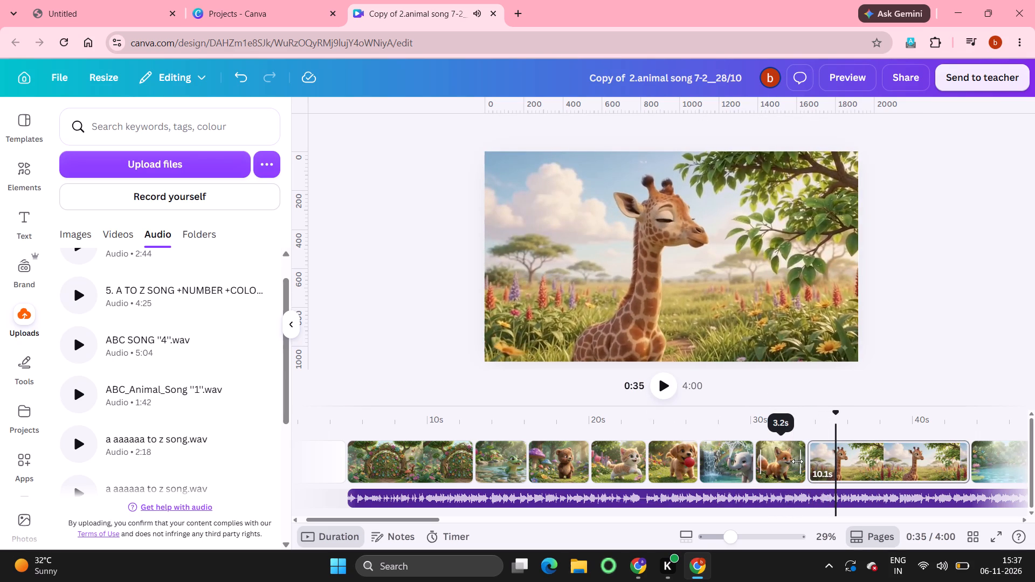
pyautogui.moveTo(797, 461); pyautogui.dragTo(792, 461)
# Play the giraffe page with the song and trim the end of that page to a duration of 3.1 s.
pyautogui.click(663, 386)
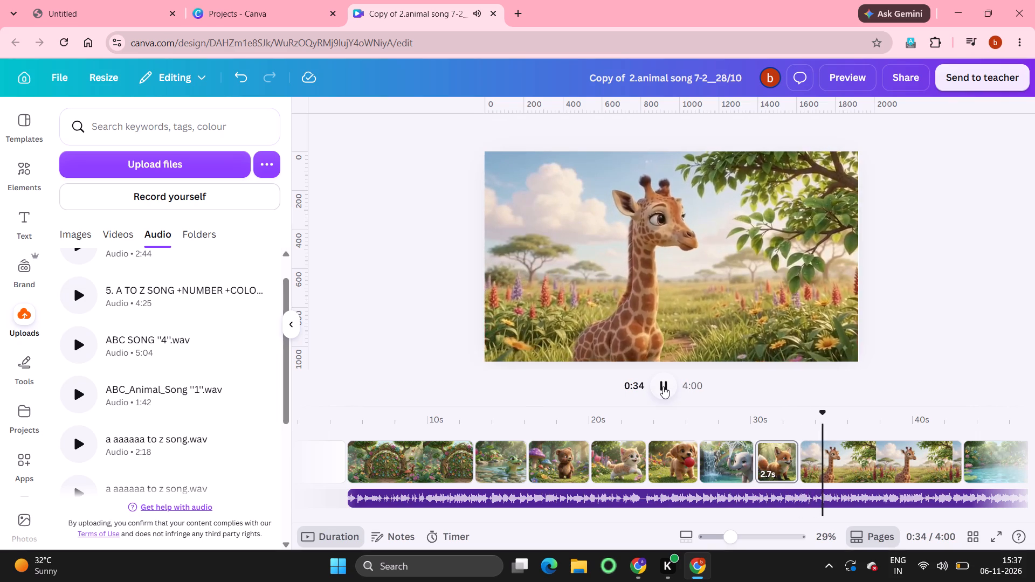
pyautogui.click(663, 386)
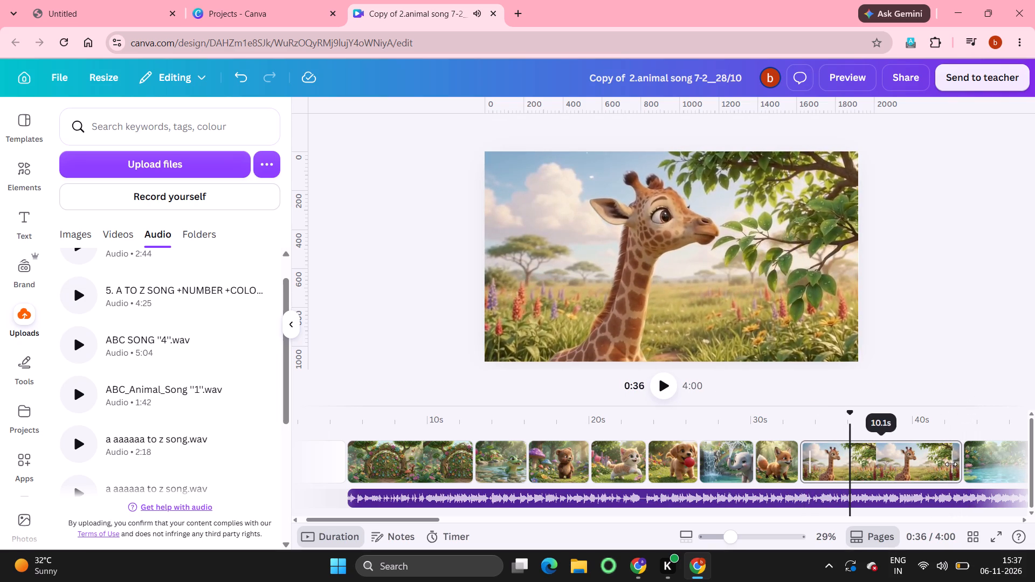
pyautogui.moveTo(951, 464); pyautogui.dragTo(836, 455)
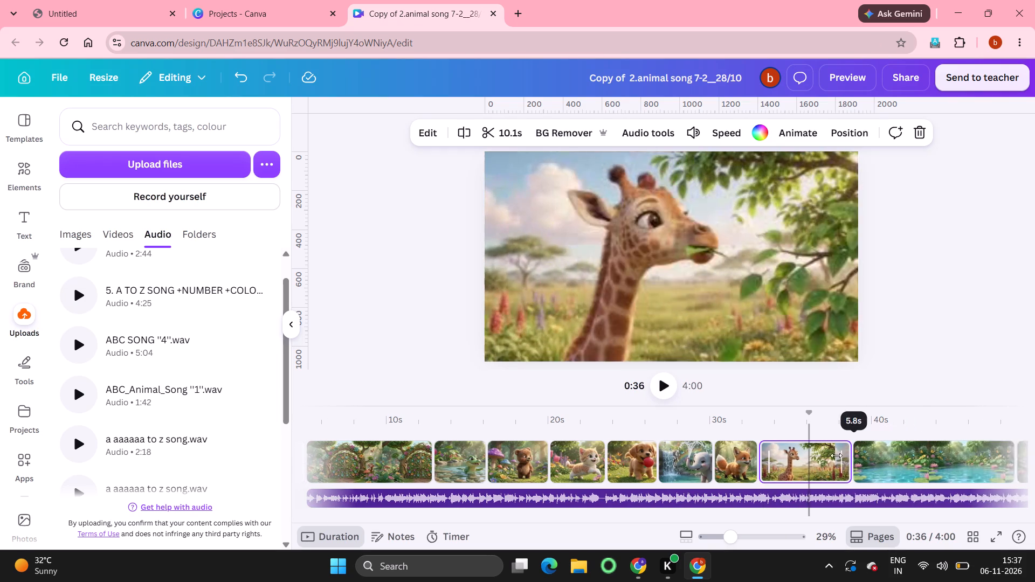
pyautogui.moveTo(836, 455); pyautogui.dragTo(803, 457)
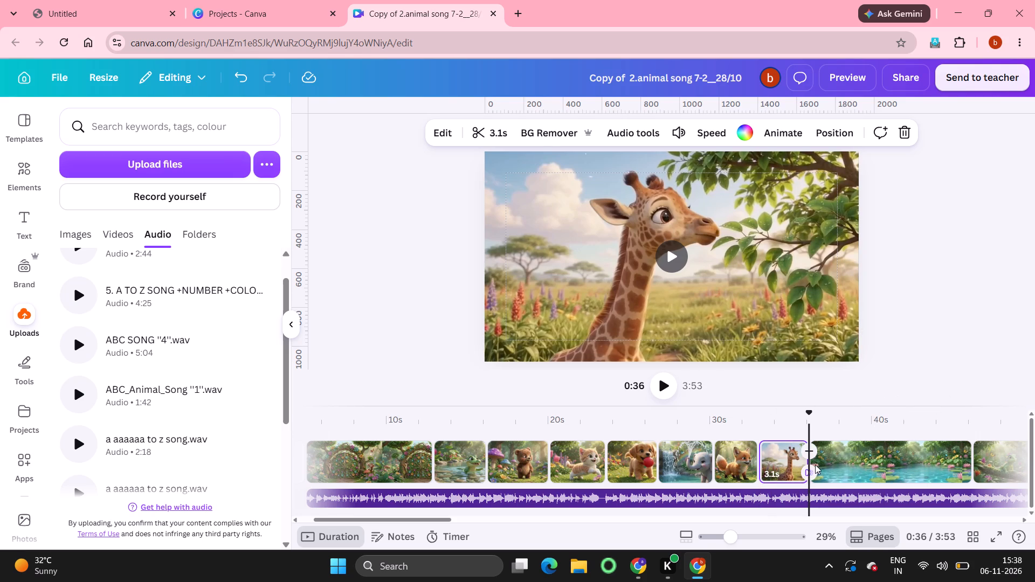
# Trim the hippo page's start to 8.1 s, play it with the song, and trim its end to a 3.9 s duration.
pyautogui.moveTo(820, 468); pyautogui.dragTo(872, 475)
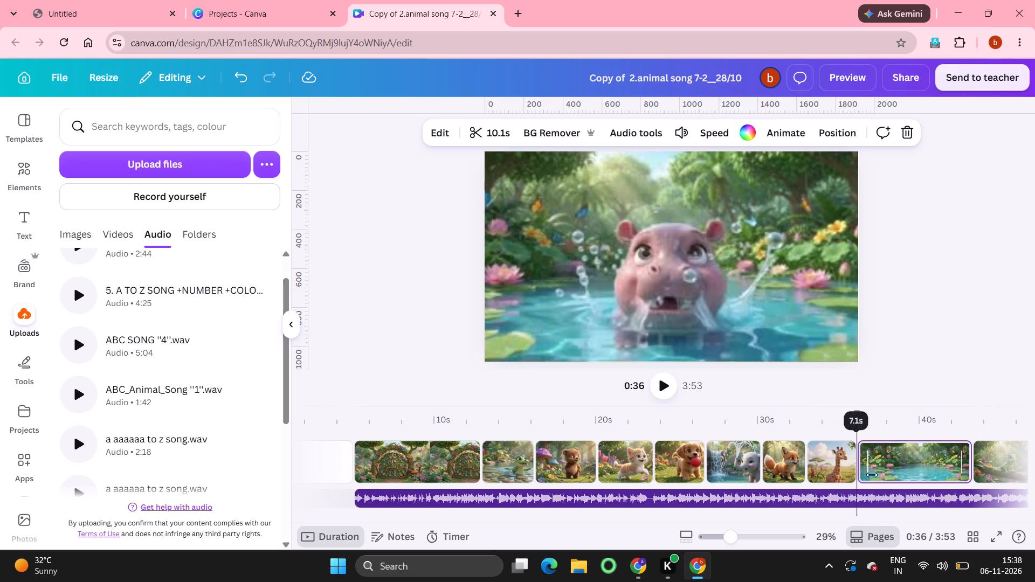
pyautogui.moveTo(872, 475); pyautogui.dragTo(873, 475)
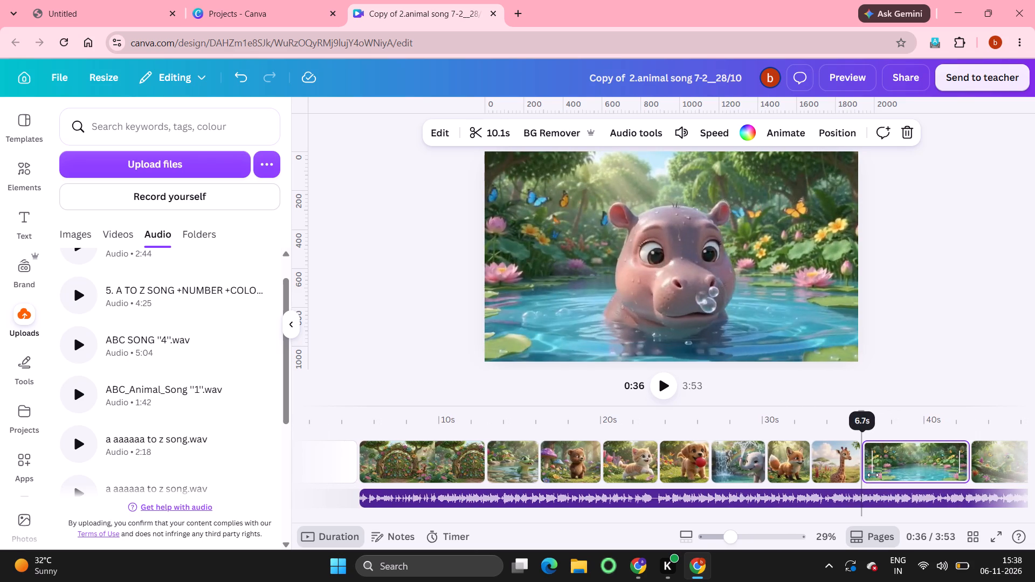
pyautogui.moveTo(873, 475); pyautogui.dragTo(851, 470)
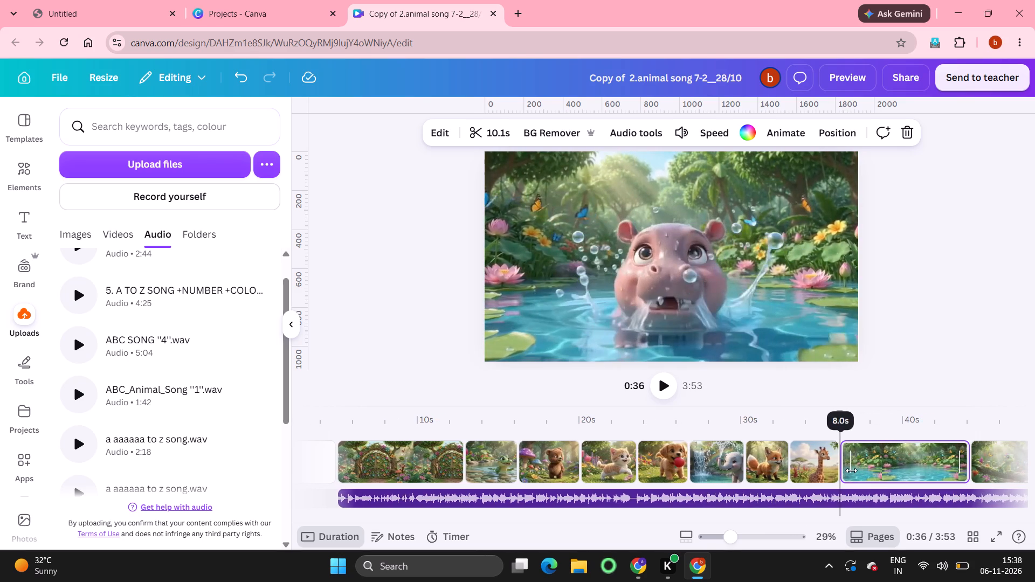
pyautogui.moveTo(851, 470); pyautogui.dragTo(851, 470)
pyautogui.click(664, 388)
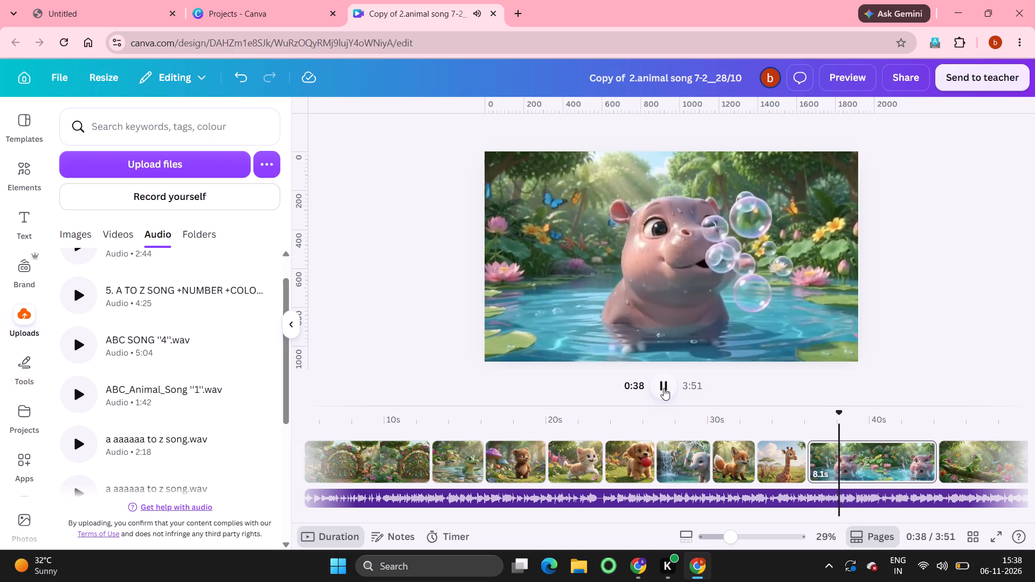
pyautogui.click(664, 388)
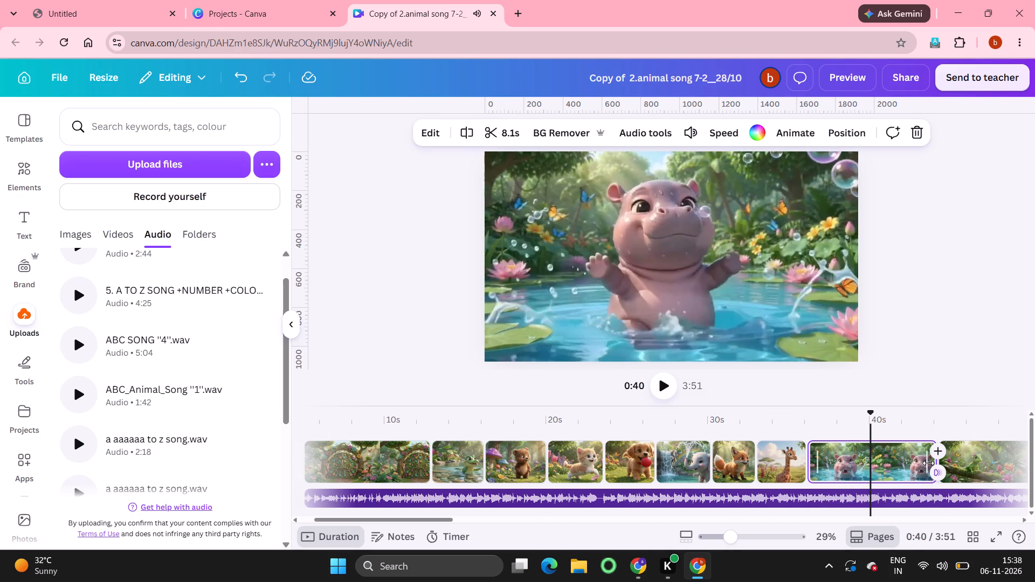
pyautogui.moveTo(926, 461); pyautogui.dragTo(864, 456)
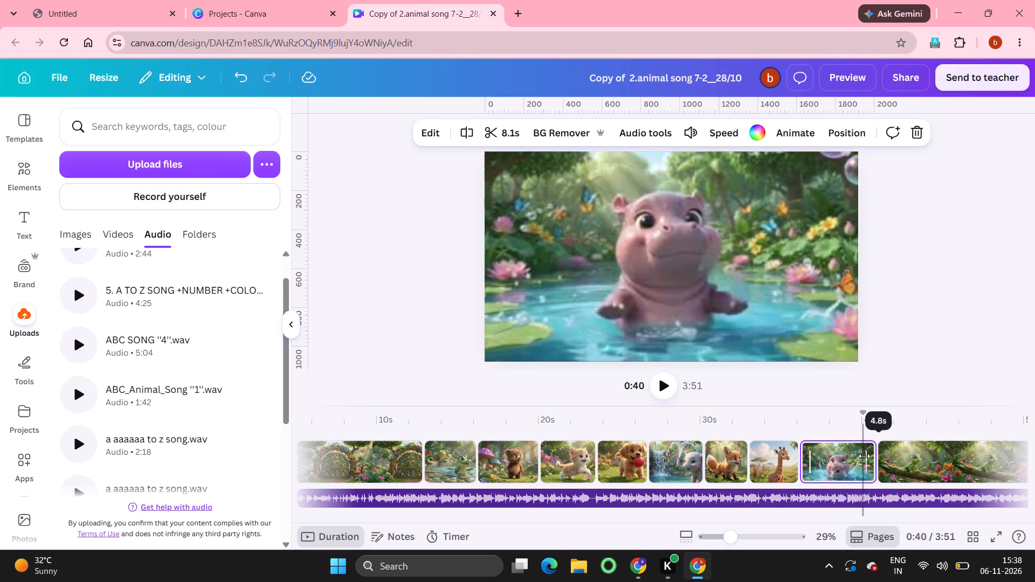
pyautogui.moveTo(864, 456); pyautogui.dragTo(853, 455)
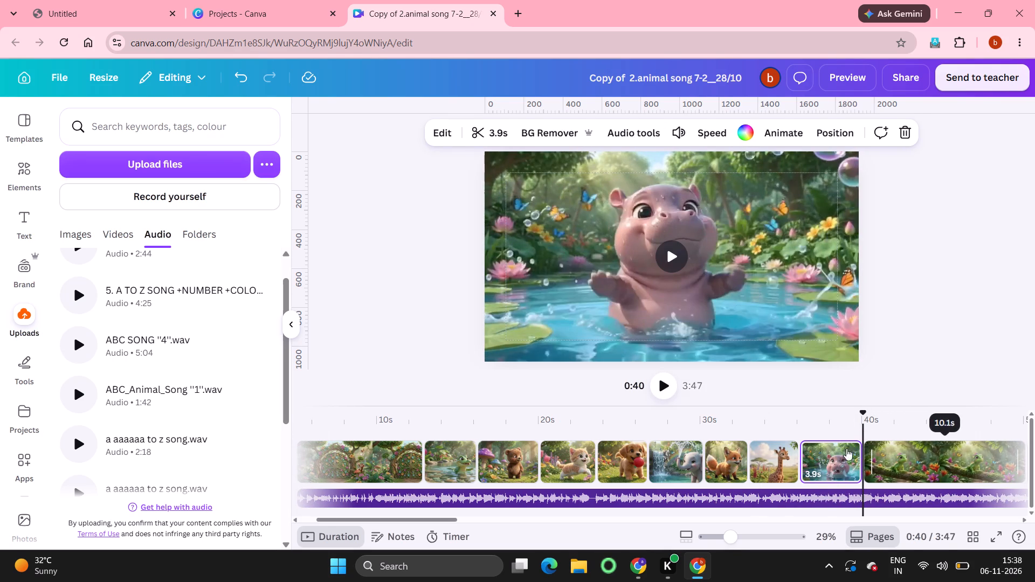
# Play the song into the iguana page and trim the end of that page to a duration of 3.1 s.
pyautogui.click(674, 386)
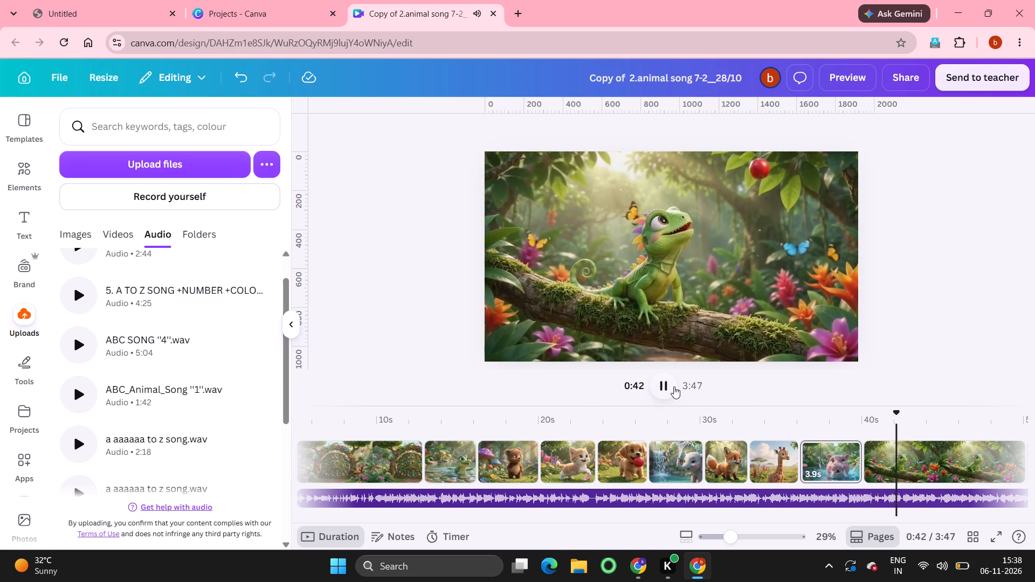
pyautogui.click(674, 386)
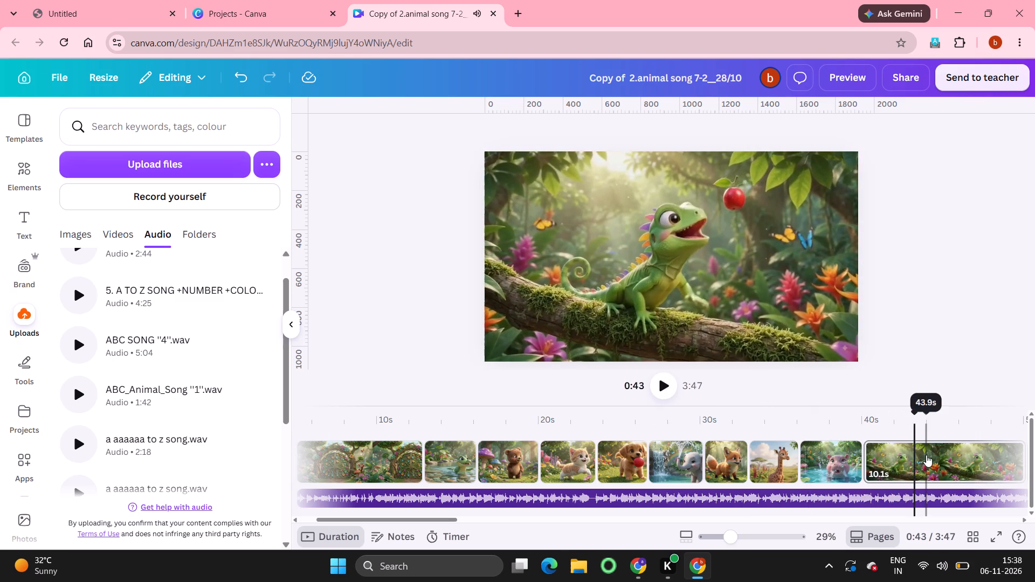
pyautogui.moveTo(1012, 466); pyautogui.dragTo(1010, 466)
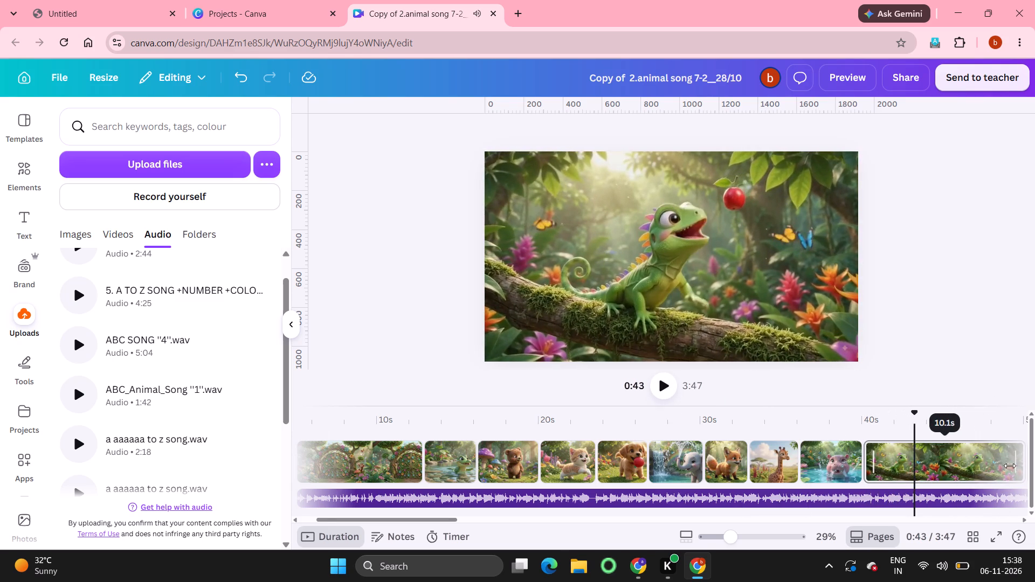
pyautogui.moveTo(1010, 466); pyautogui.dragTo(889, 465)
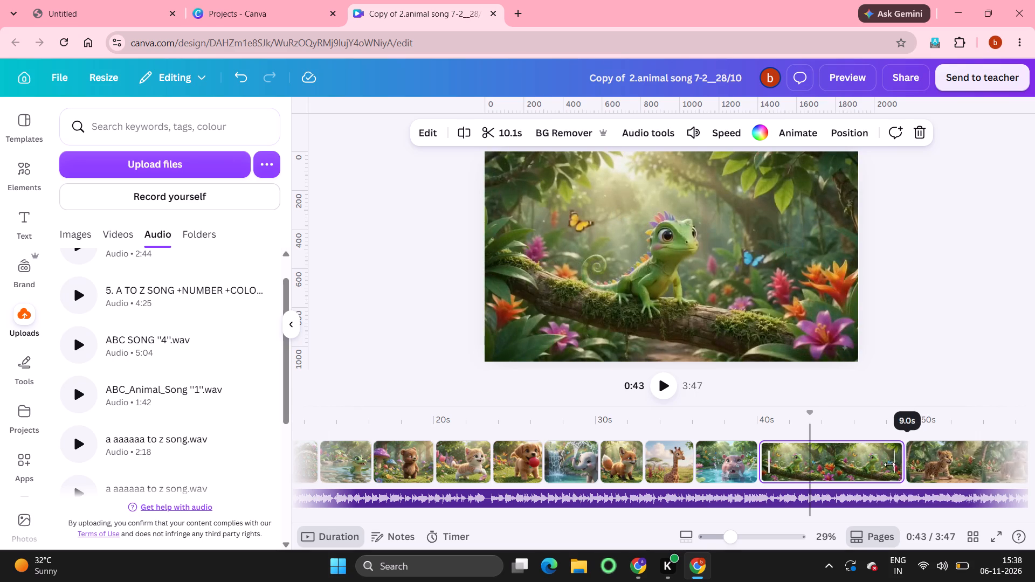
pyautogui.moveTo(889, 465); pyautogui.dragTo(802, 449)
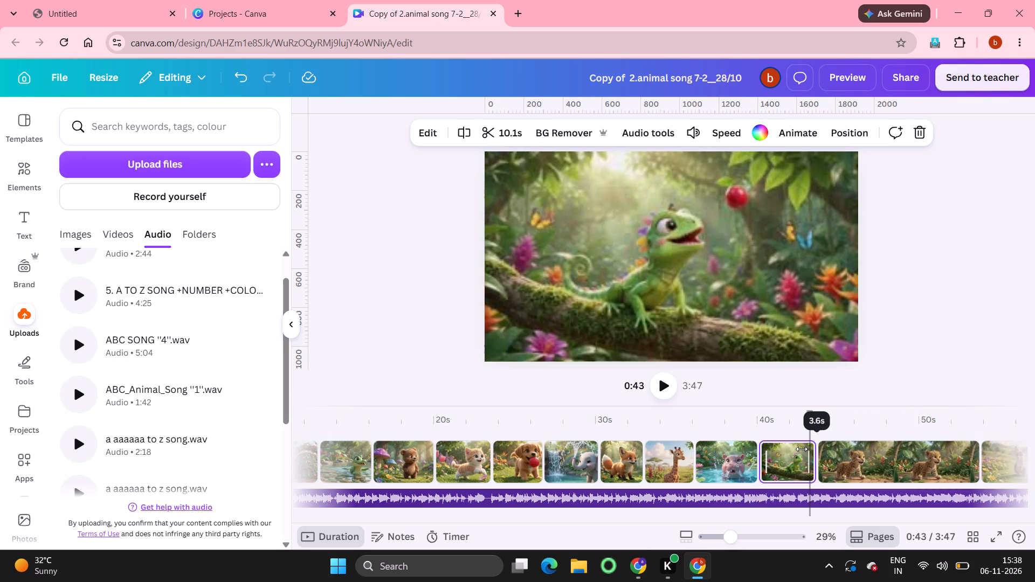
pyautogui.moveTo(802, 449); pyautogui.dragTo(800, 447)
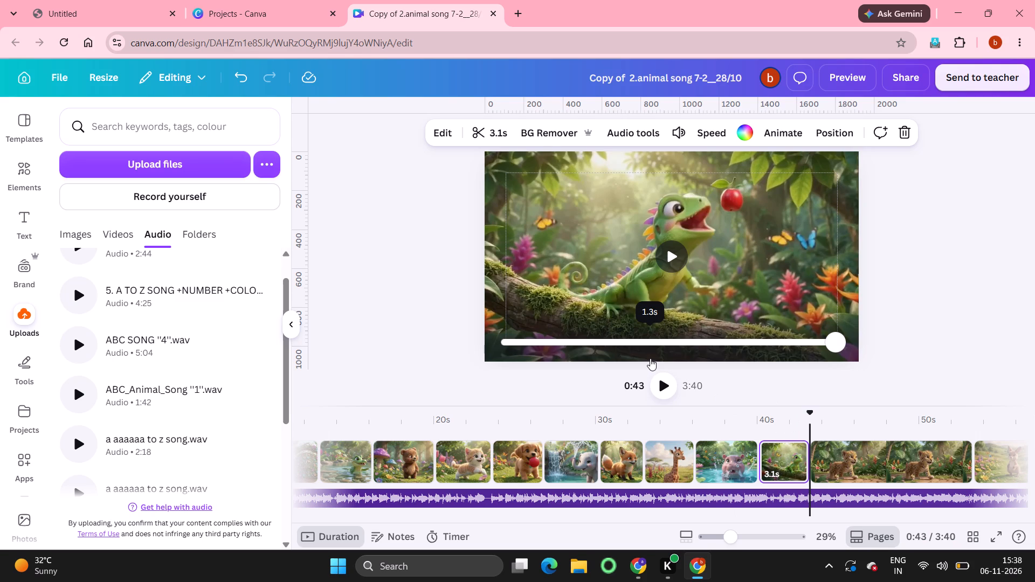
# Play the song into the jaguar page and trim the end of that page to a duration of 3.7 s.
pyautogui.click(666, 389)
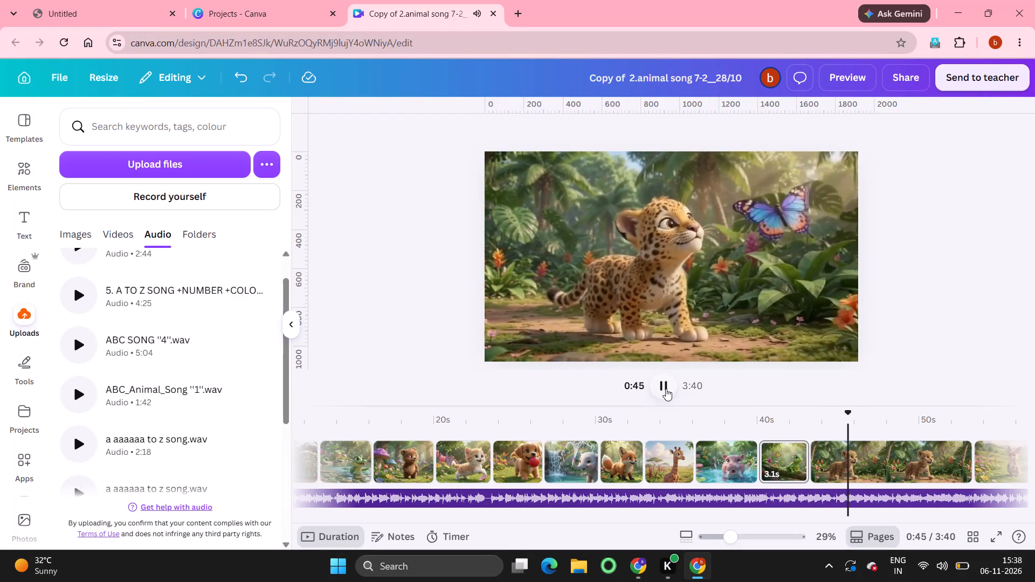
pyautogui.click(666, 389)
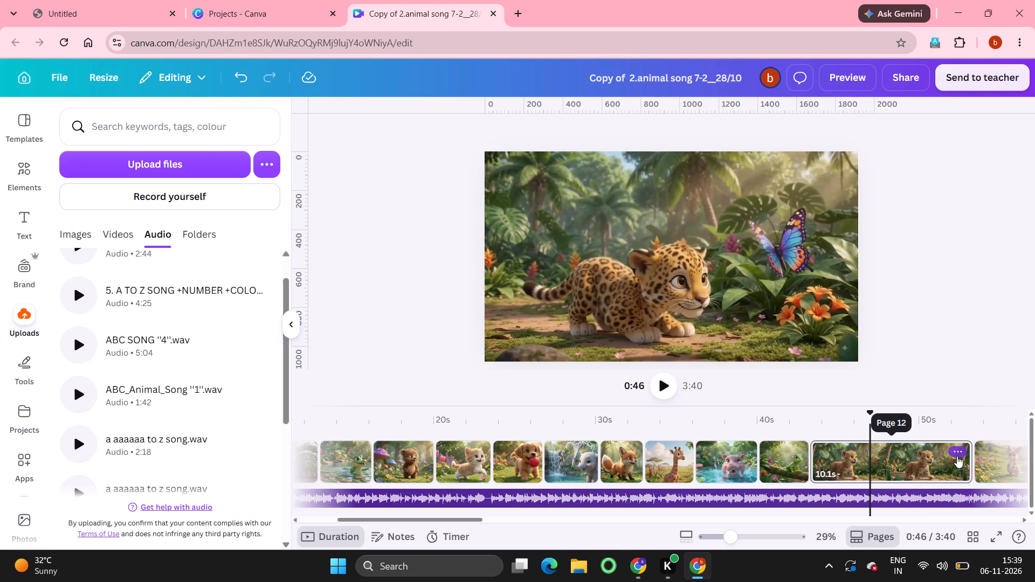
pyautogui.click(957, 456)
pyautogui.click(956, 463)
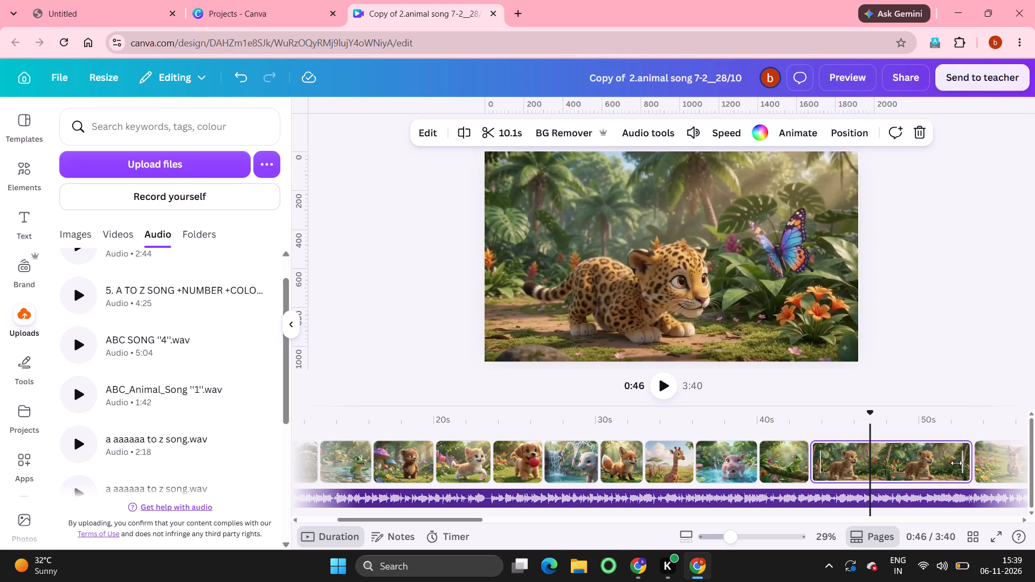
pyautogui.moveTo(956, 463); pyautogui.dragTo(841, 466)
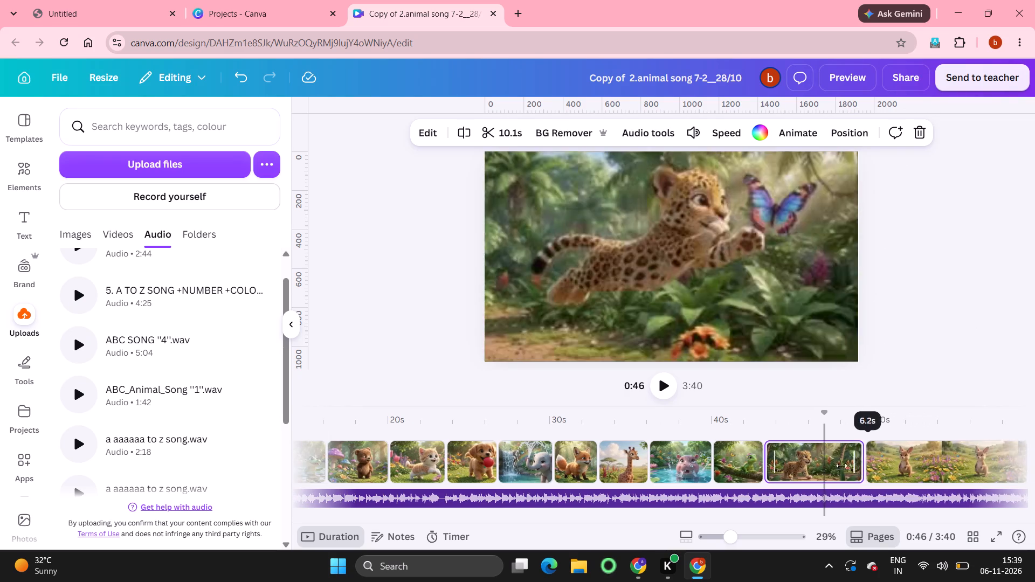
pyautogui.moveTo(841, 466); pyautogui.dragTo(809, 463)
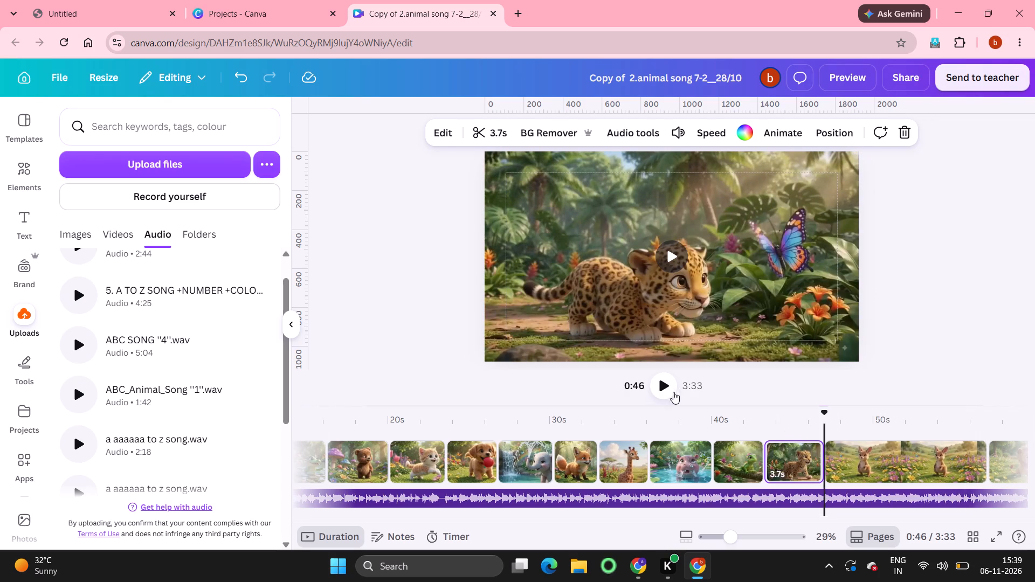
# Play the song into the kangaroo page and trim the start of that page to a duration of 4.9 s.
pyautogui.click(659, 384)
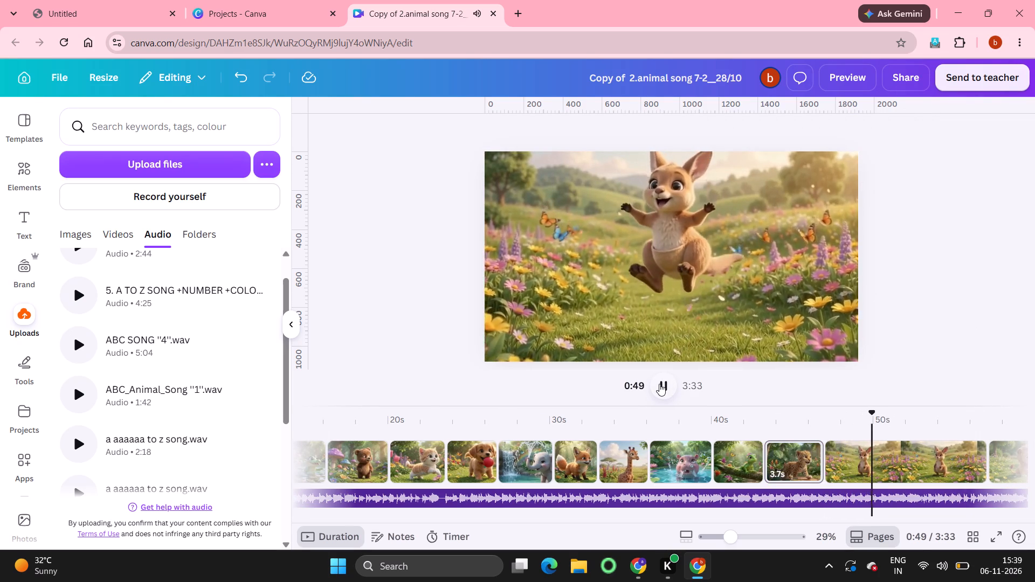
pyautogui.click(659, 384)
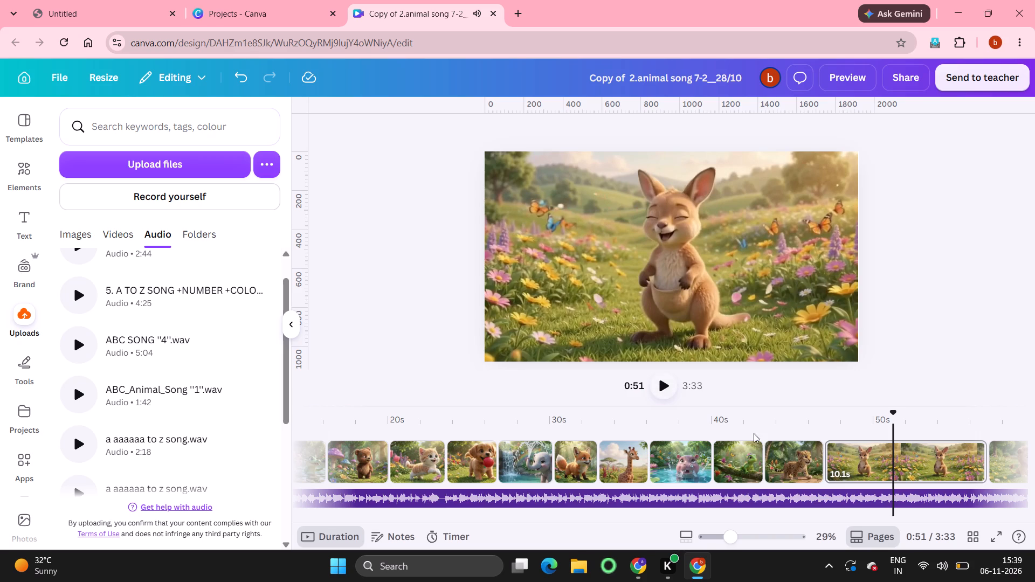
pyautogui.moveTo(835, 461); pyautogui.dragTo(854, 462)
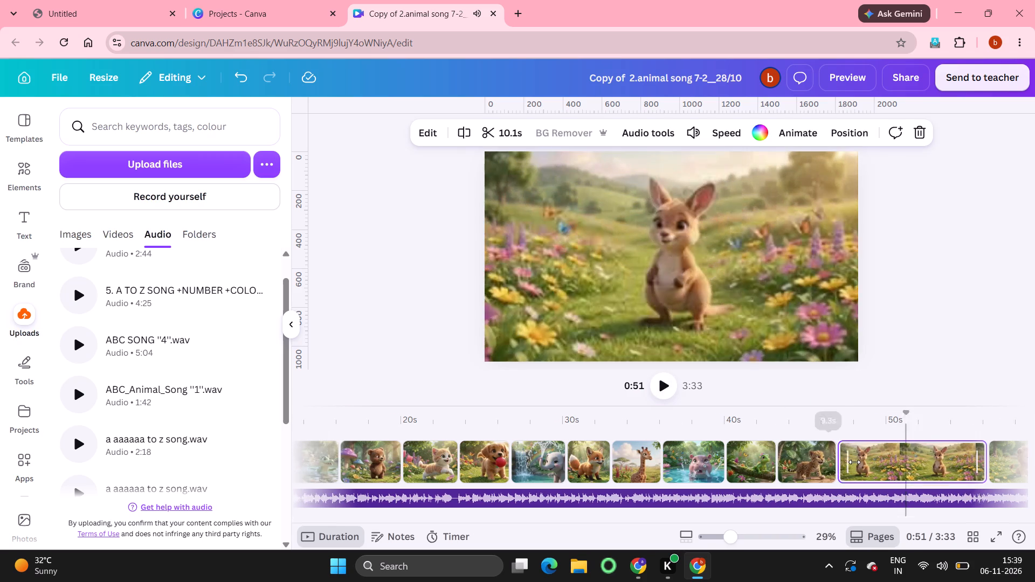
pyautogui.moveTo(854, 462); pyautogui.dragTo(954, 464)
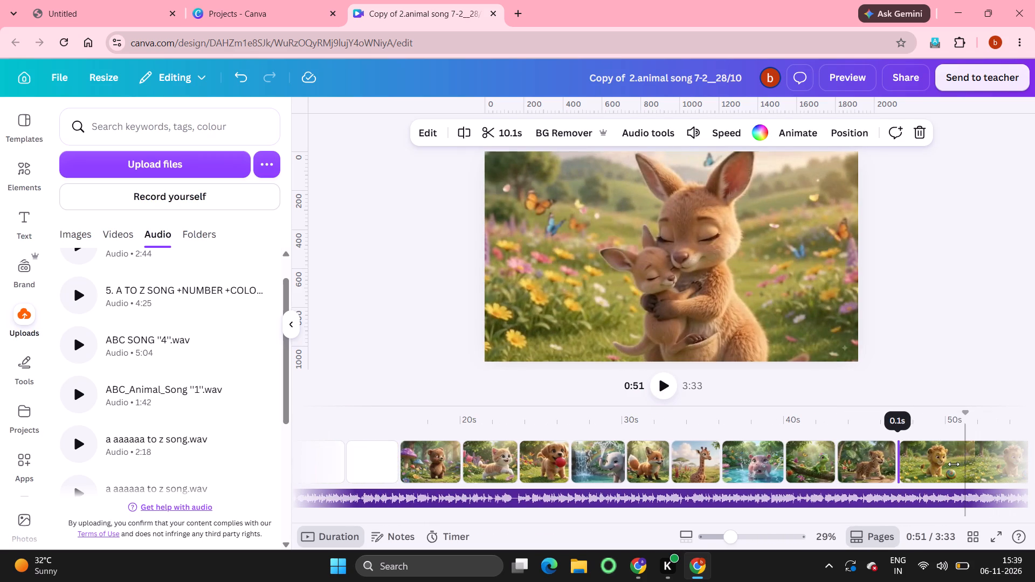
pyautogui.moveTo(954, 464); pyautogui.dragTo(865, 461)
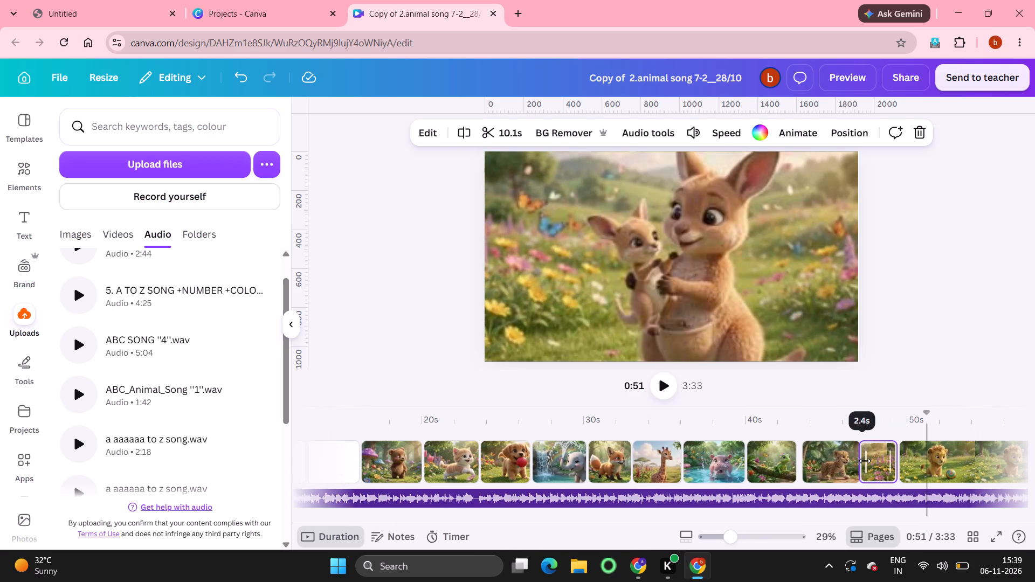
pyautogui.moveTo(865, 461); pyautogui.dragTo(838, 459)
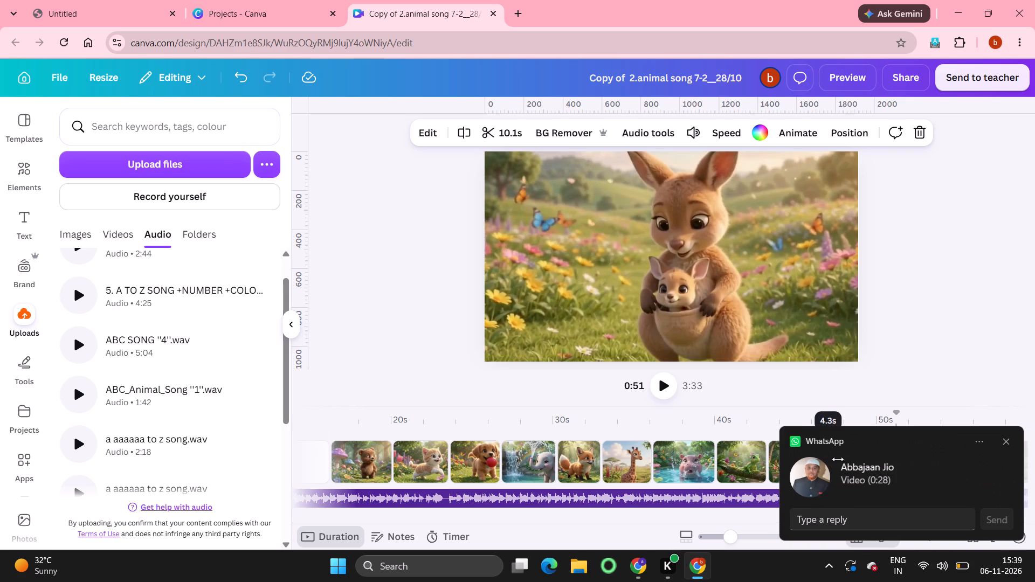
pyautogui.moveTo(838, 459); pyautogui.dragTo(830, 457)
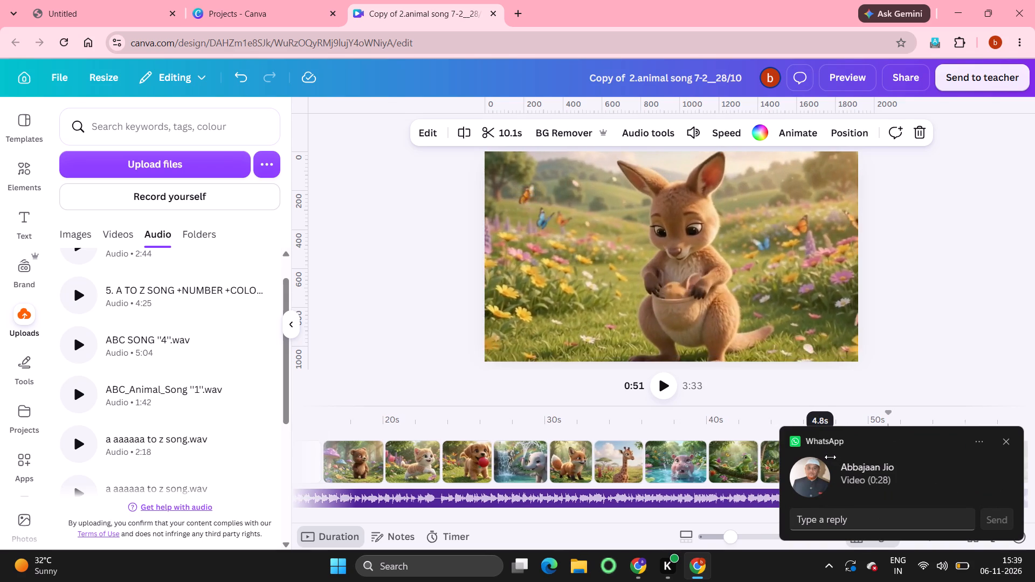
pyautogui.moveTo(830, 457); pyautogui.dragTo(830, 457)
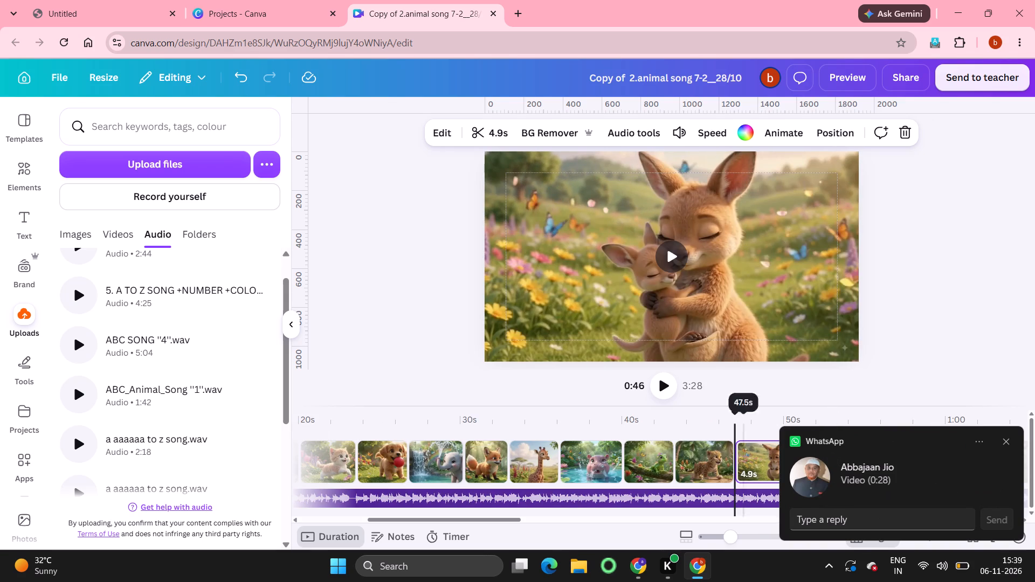
# Play the kangaroo page with the song and trim the end of that page to a duration of 3.9 s.
pyautogui.click(658, 382)
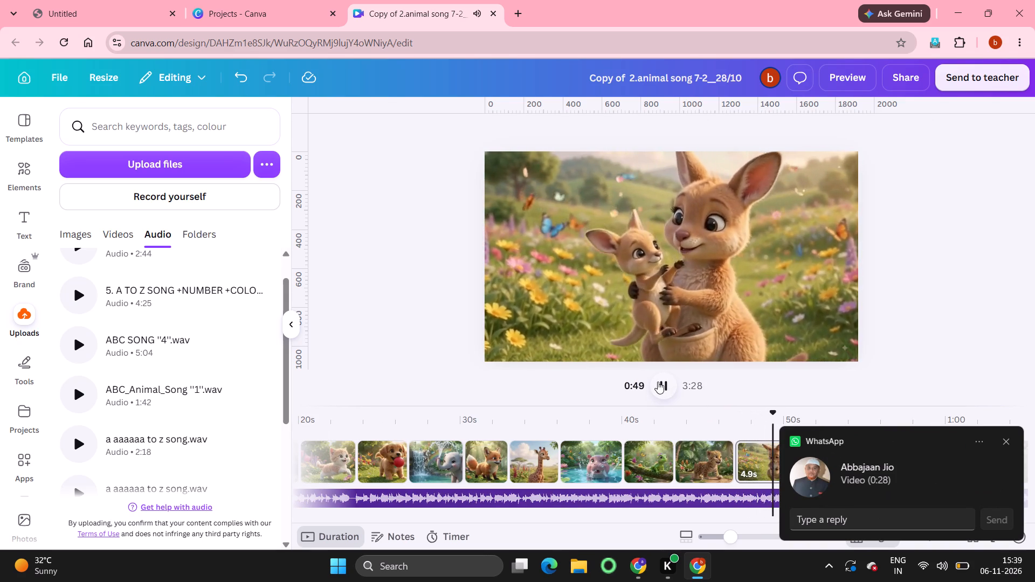
pyautogui.click(658, 382)
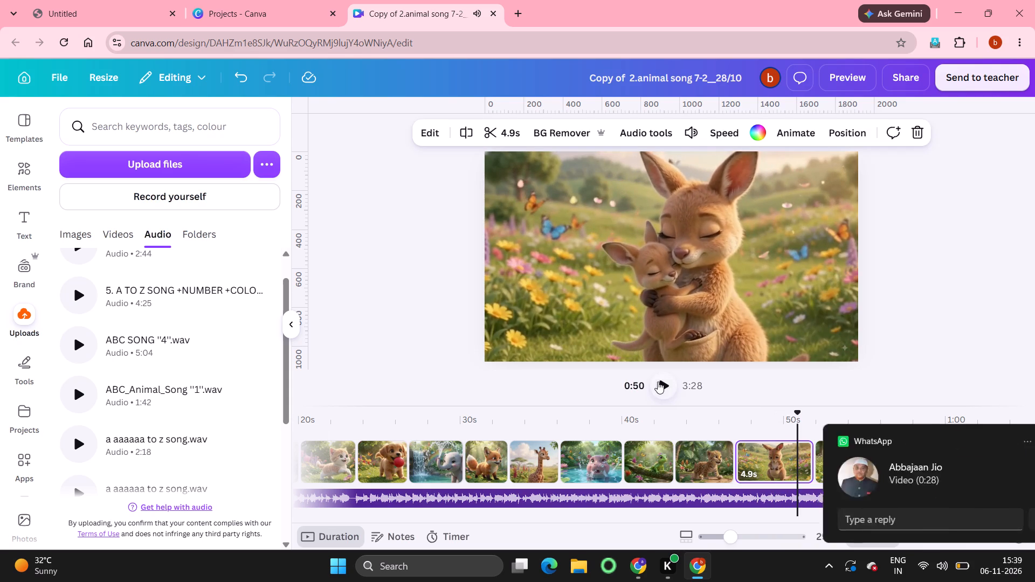
pyautogui.click(810, 459)
pyautogui.click(810, 462)
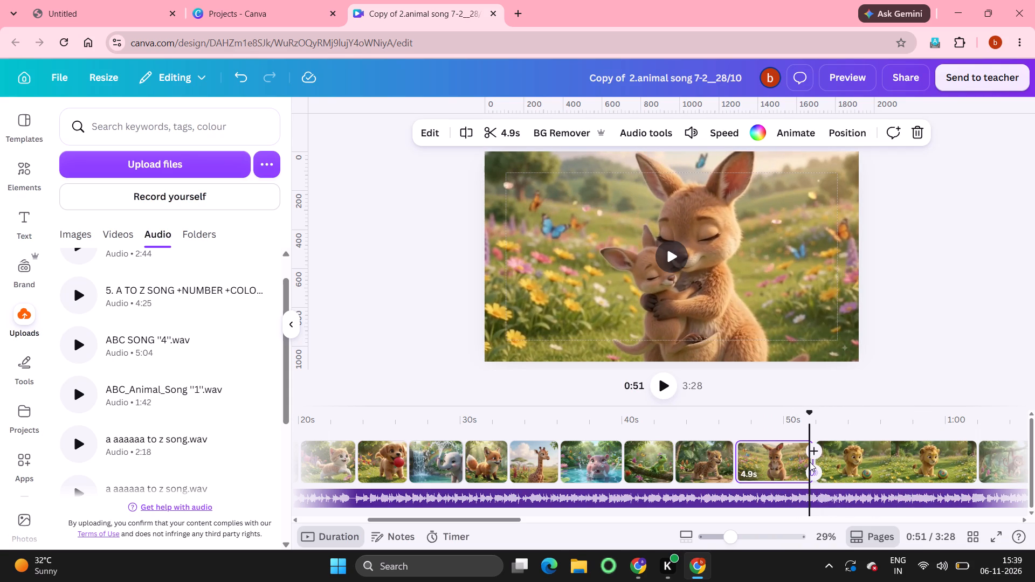
pyautogui.moveTo(803, 466); pyautogui.dragTo(787, 464)
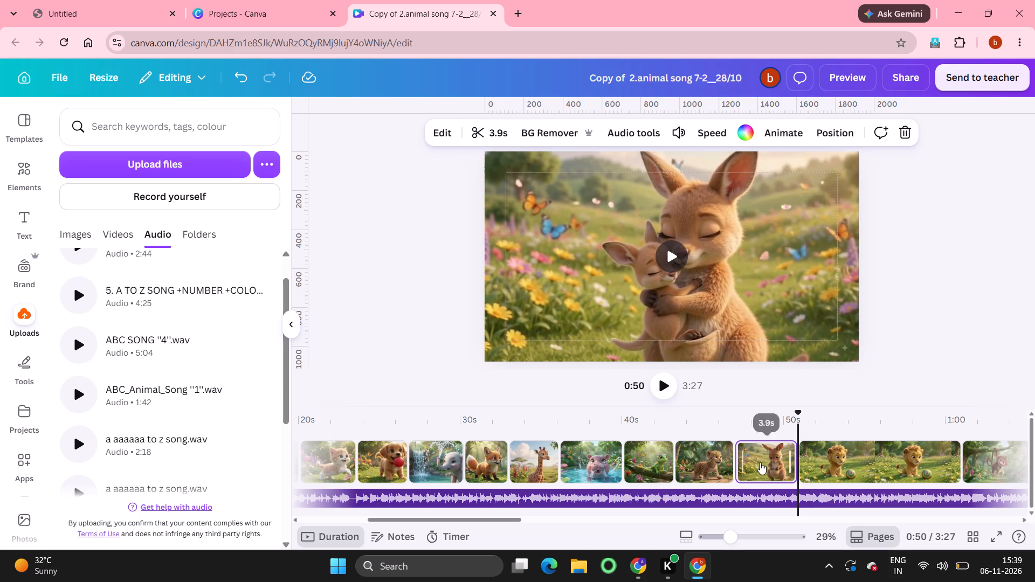
# Replay the song from the jaguar page into the kangaroo page and trim the jaguar page's end to a 3.0 s duration.
pyautogui.click(713, 461)
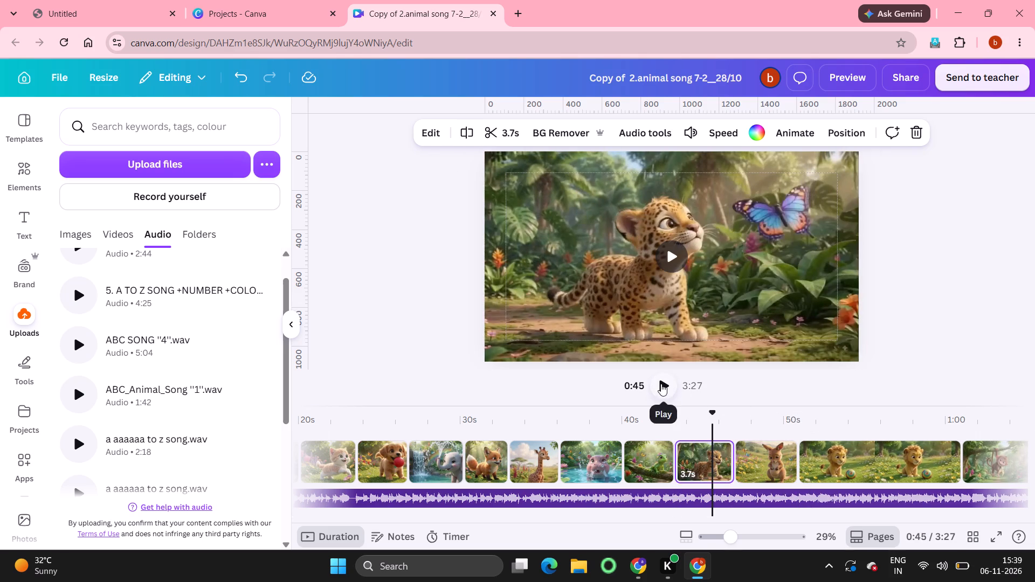
pyautogui.click(661, 384)
pyautogui.click(661, 384)
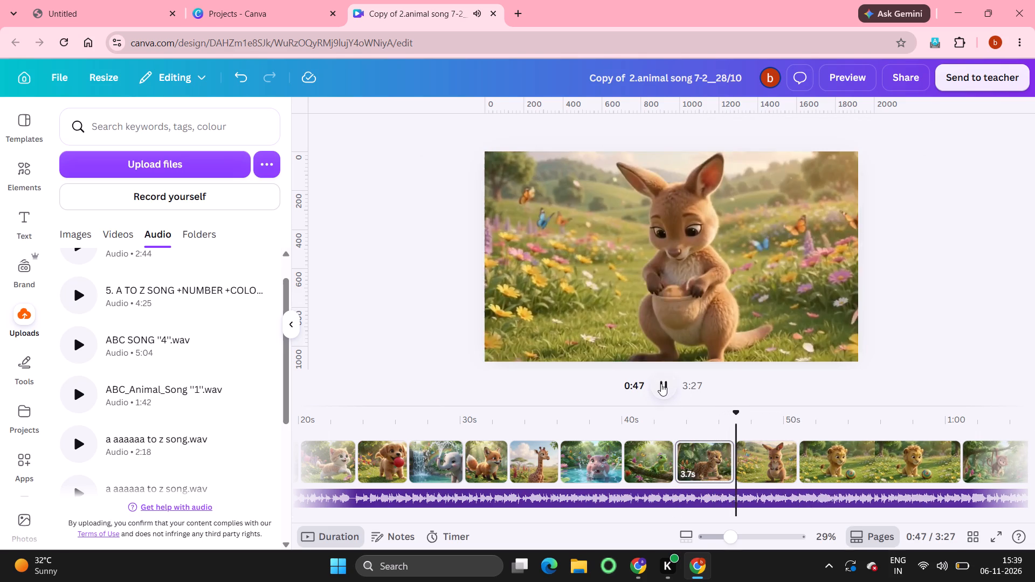
pyautogui.moveTo(728, 466); pyautogui.dragTo(724, 466)
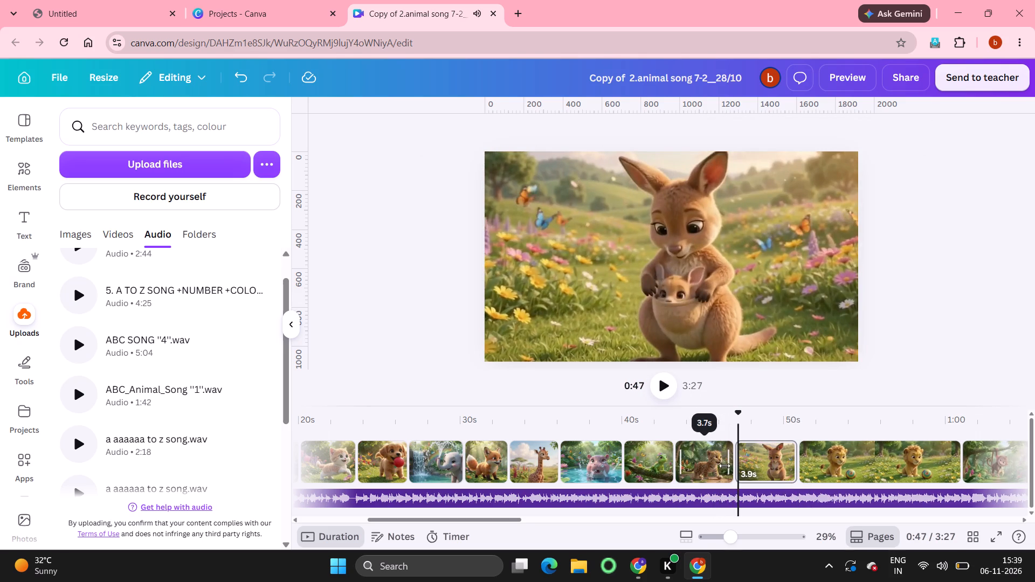
pyautogui.moveTo(724, 466); pyautogui.dragTo(716, 460)
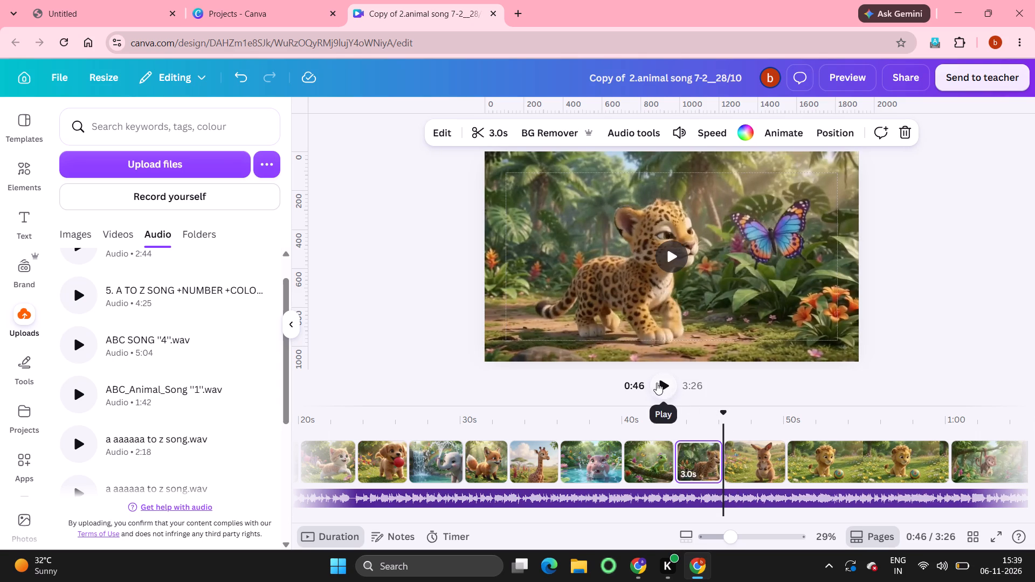
# Play the song from the end of the jaguar page through the kangaroo page into the lion page.
pyautogui.click(662, 379)
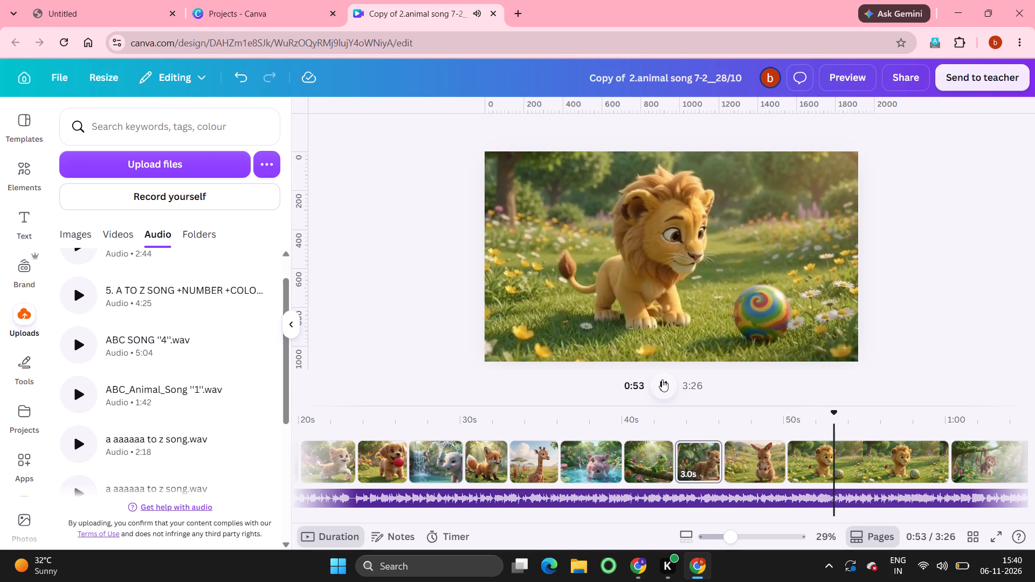
# Stop the song playback in the lion page and trim the end of that page to a duration of 3.4 s.
pyautogui.click(662, 379)
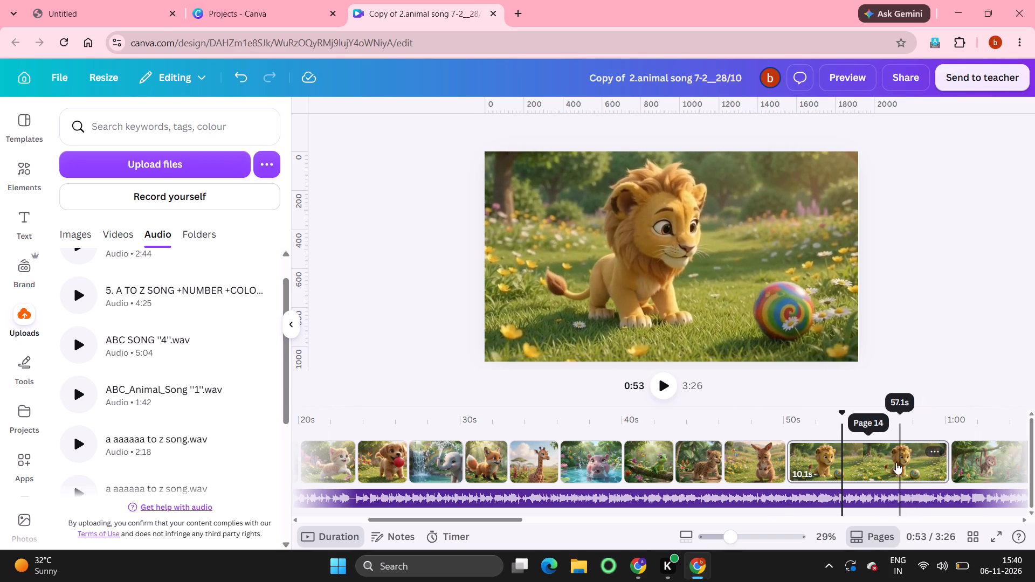
pyautogui.moveTo(940, 461); pyautogui.dragTo(881, 437)
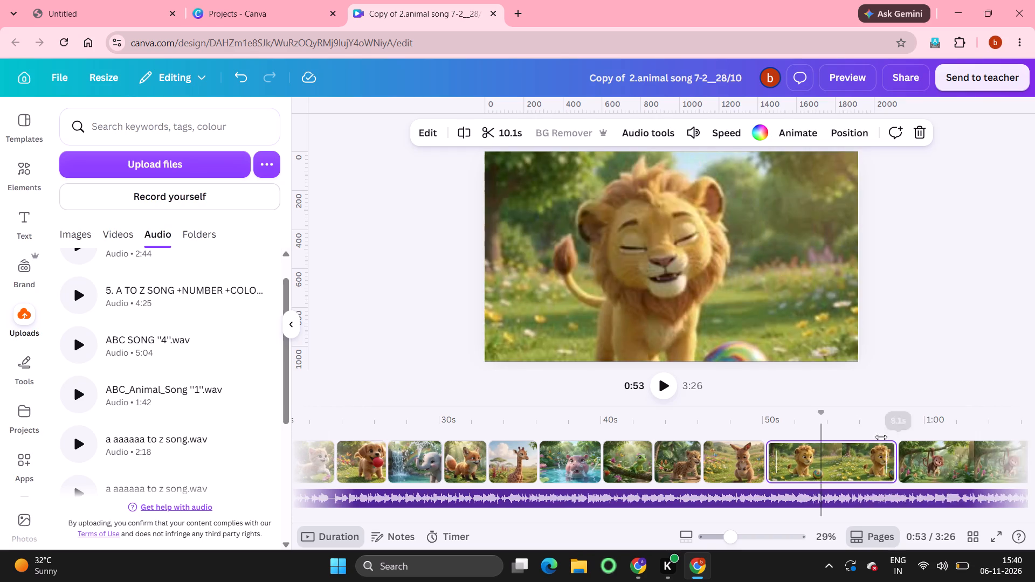
pyautogui.moveTo(881, 437); pyautogui.dragTo(815, 415)
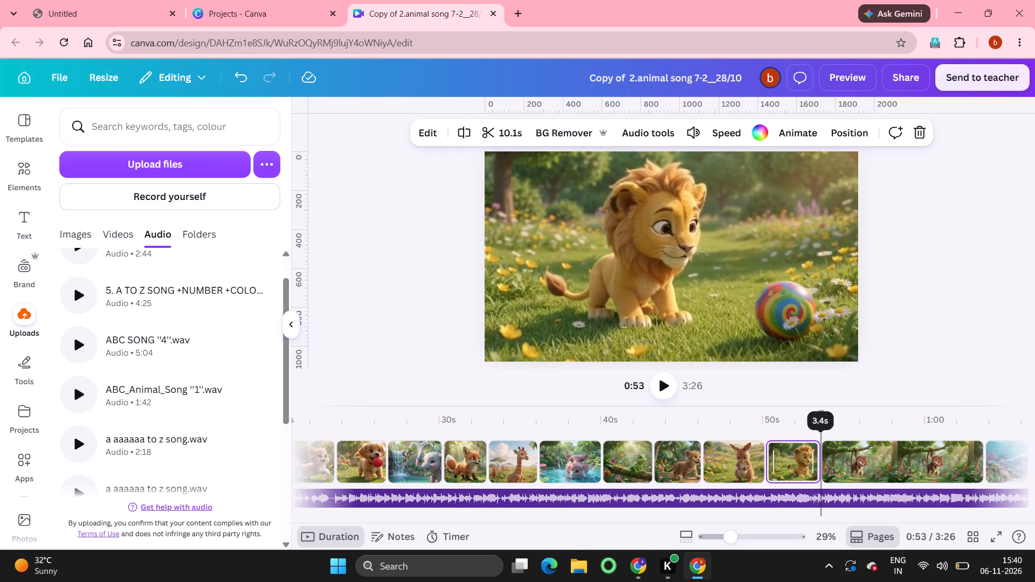
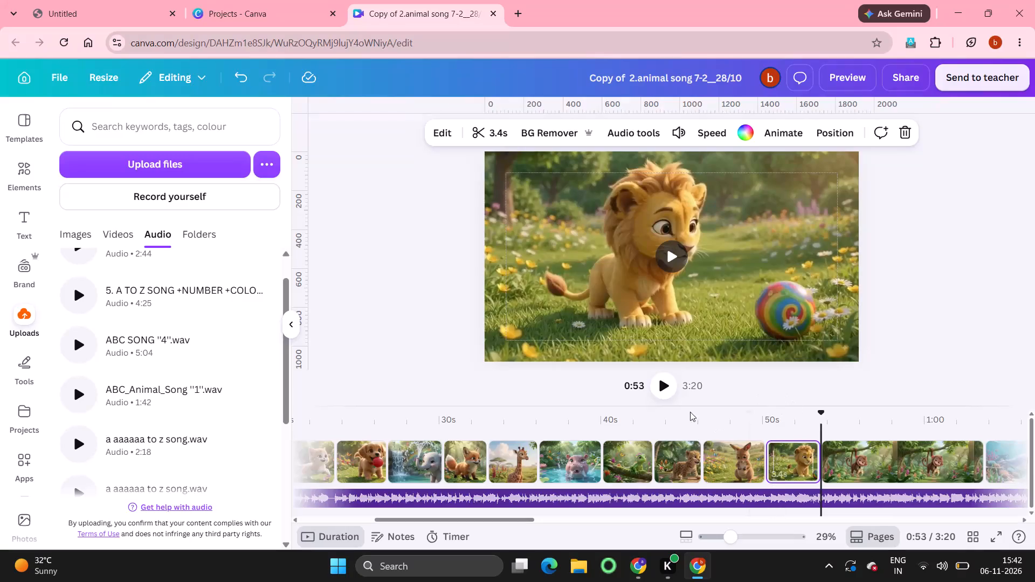
# Play the song into the monkey page and trim the end of that page to a duration of 2.9 s.
pyautogui.click(669, 385)
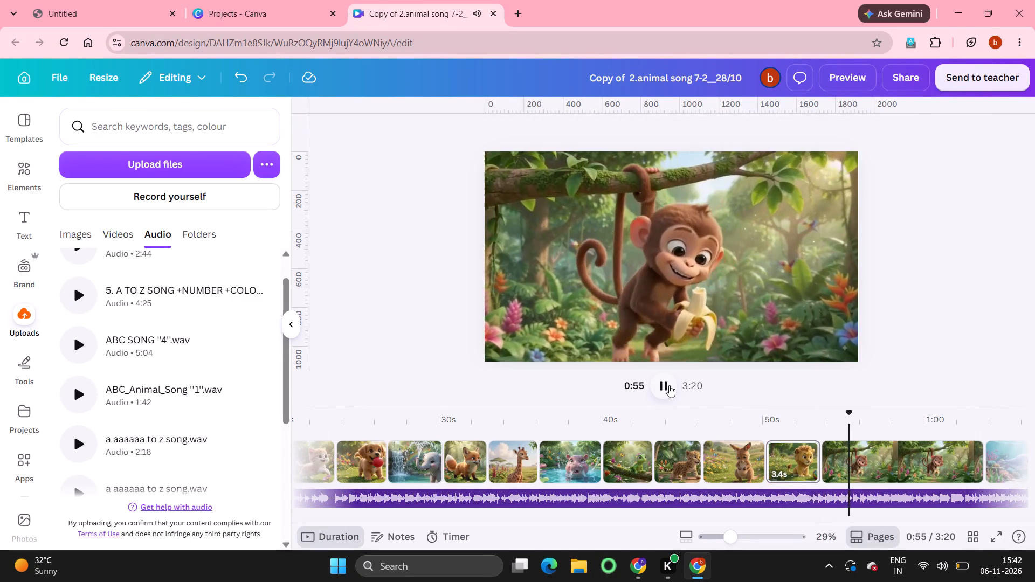
pyautogui.click(669, 385)
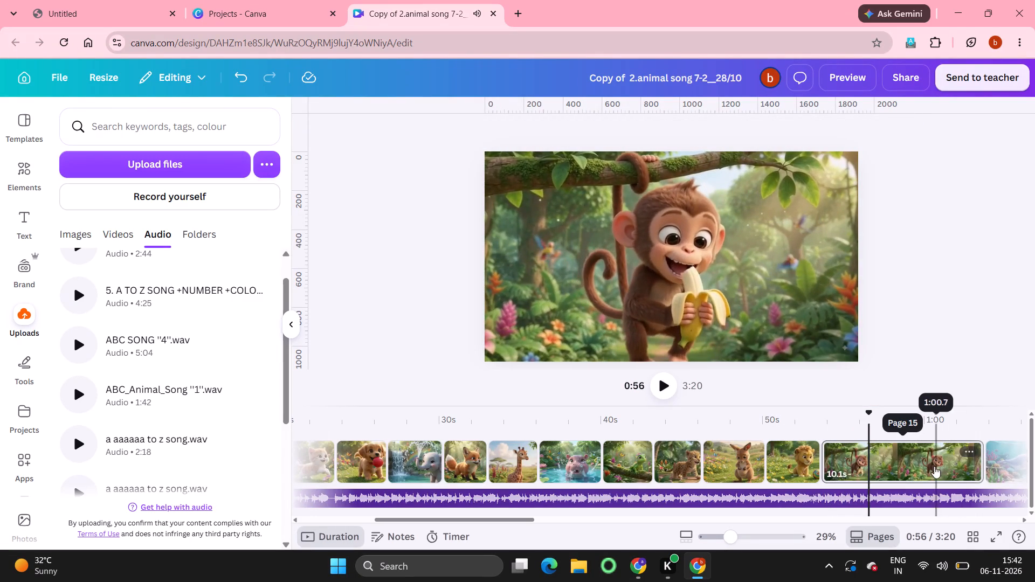
pyautogui.moveTo(978, 465); pyautogui.dragTo(825, 467)
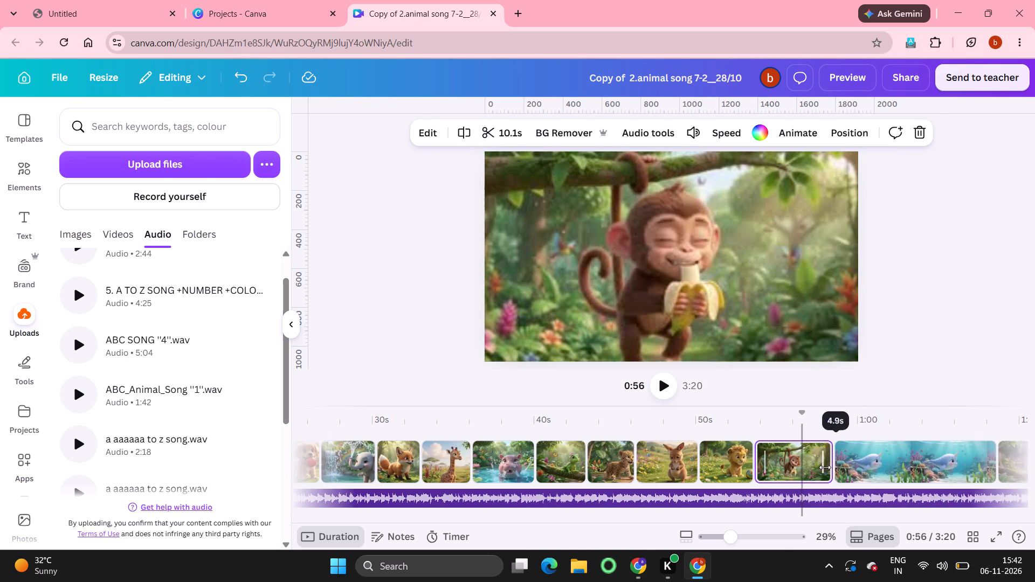
pyautogui.moveTo(825, 467); pyautogui.dragTo(800, 465)
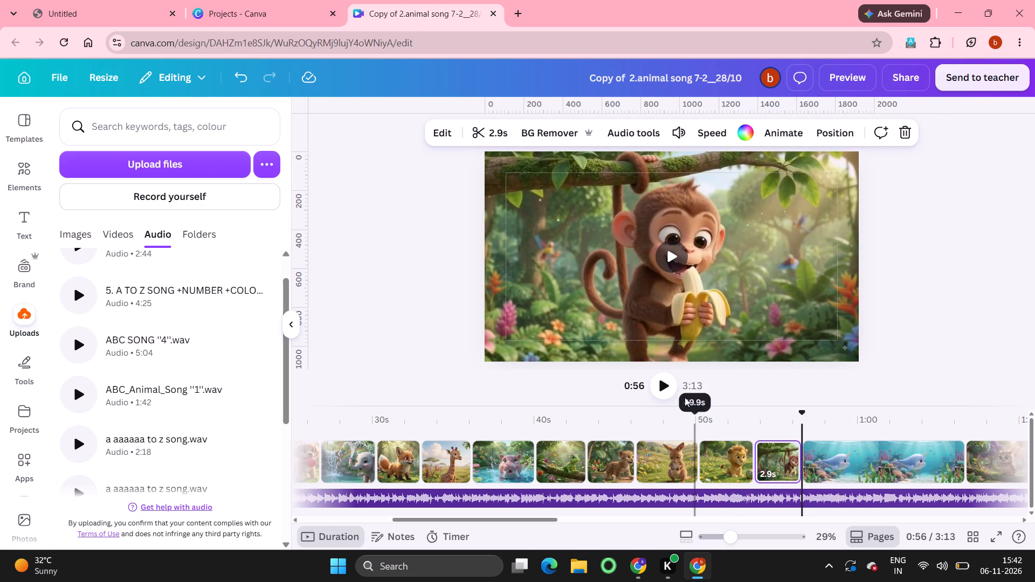
# Play the song into the narwhal page and trim the end of that page to a duration of 3.4 s.
pyautogui.click(666, 386)
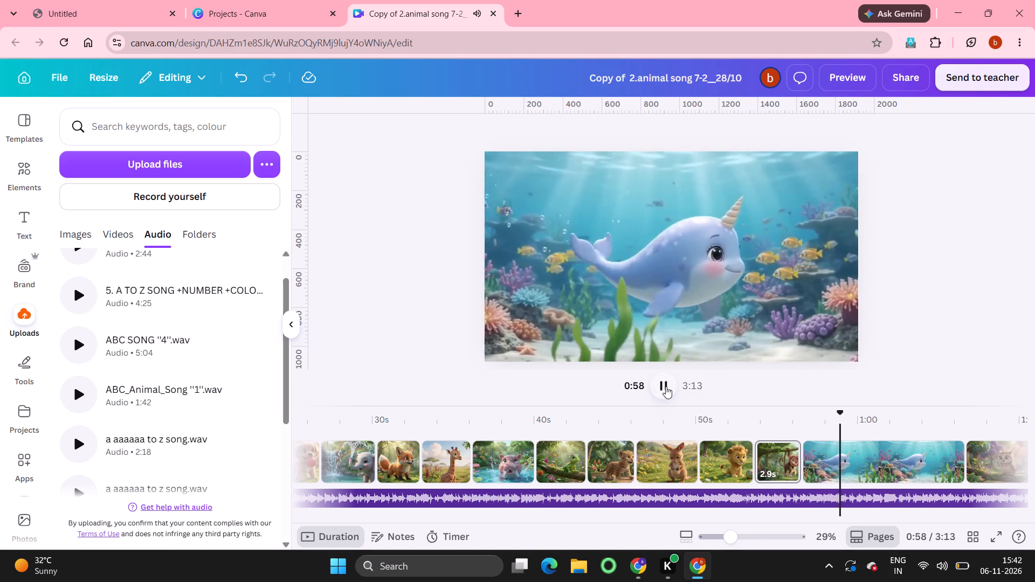
pyautogui.click(666, 386)
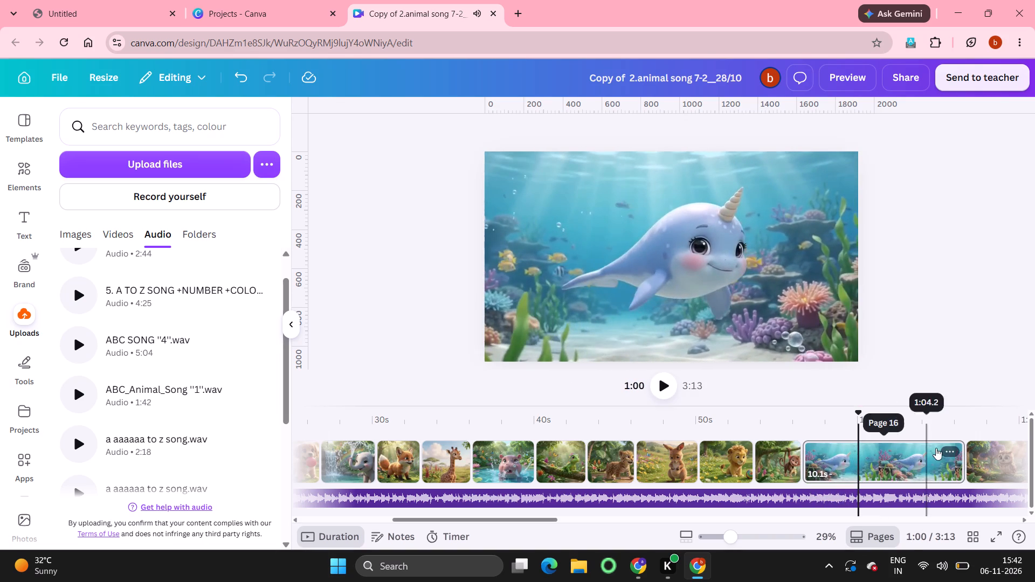
pyautogui.moveTo(958, 465); pyautogui.dragTo(913, 461)
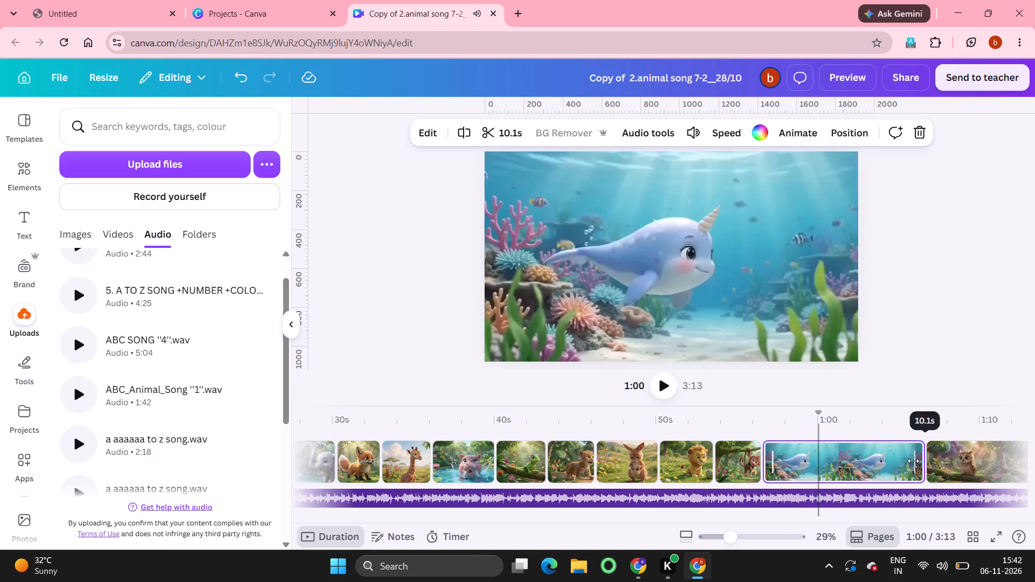
pyautogui.moveTo(913, 461); pyautogui.dragTo(807, 460)
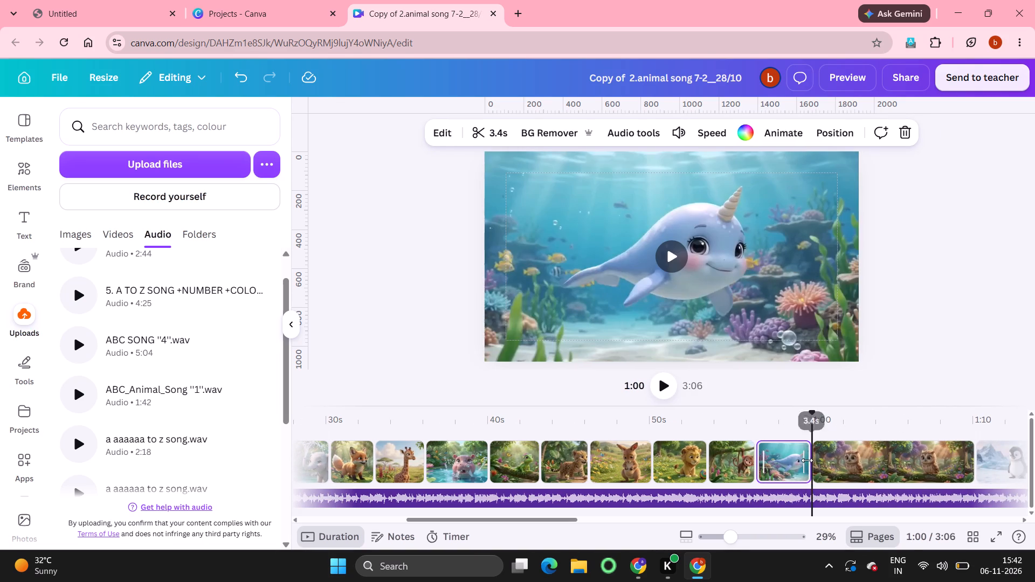
# Play the song into the owl page and trim the end of that page to a duration of 3.2 s.
pyautogui.click(665, 385)
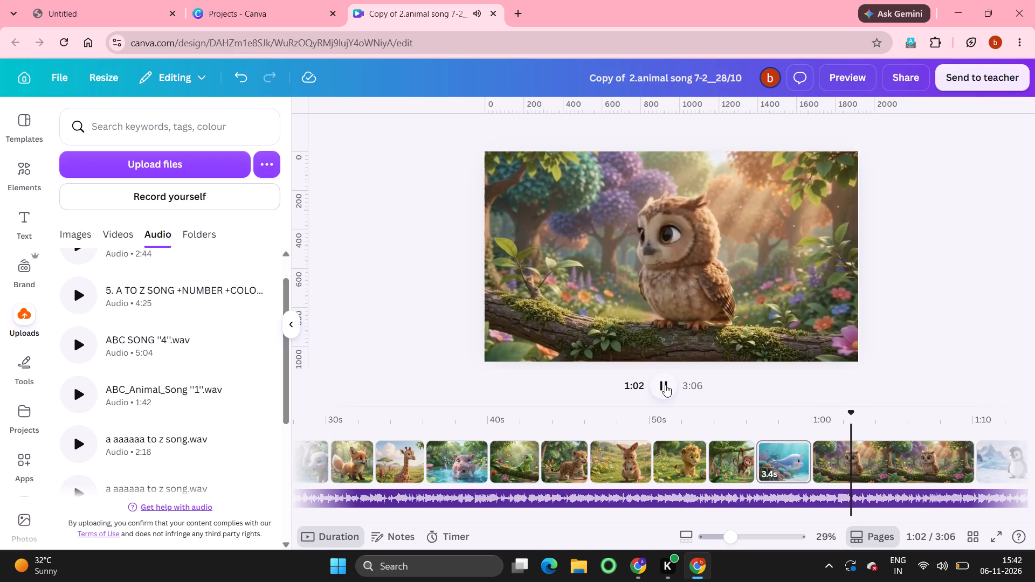
pyautogui.click(665, 385)
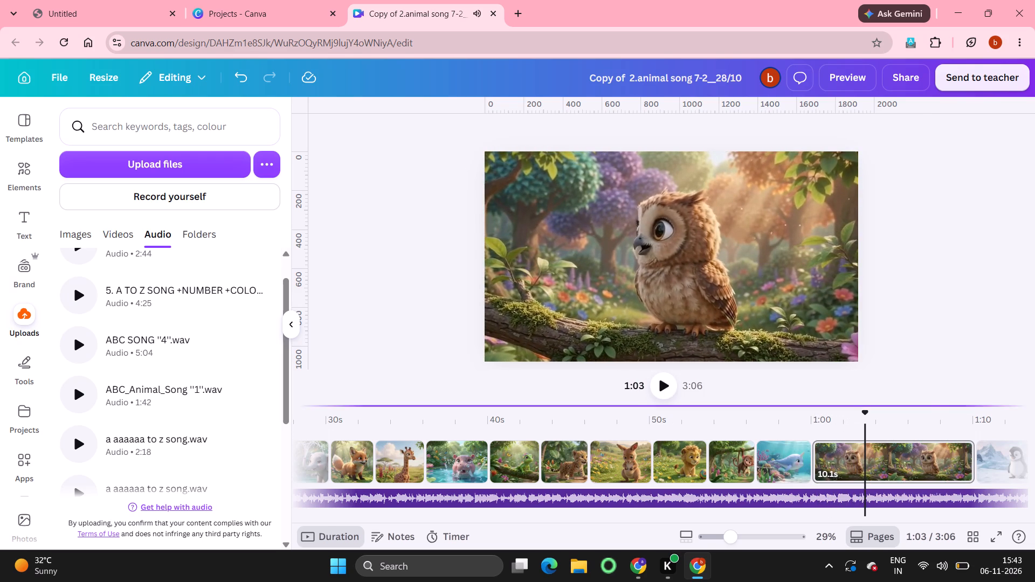
pyautogui.moveTo(967, 463); pyautogui.dragTo(946, 465)
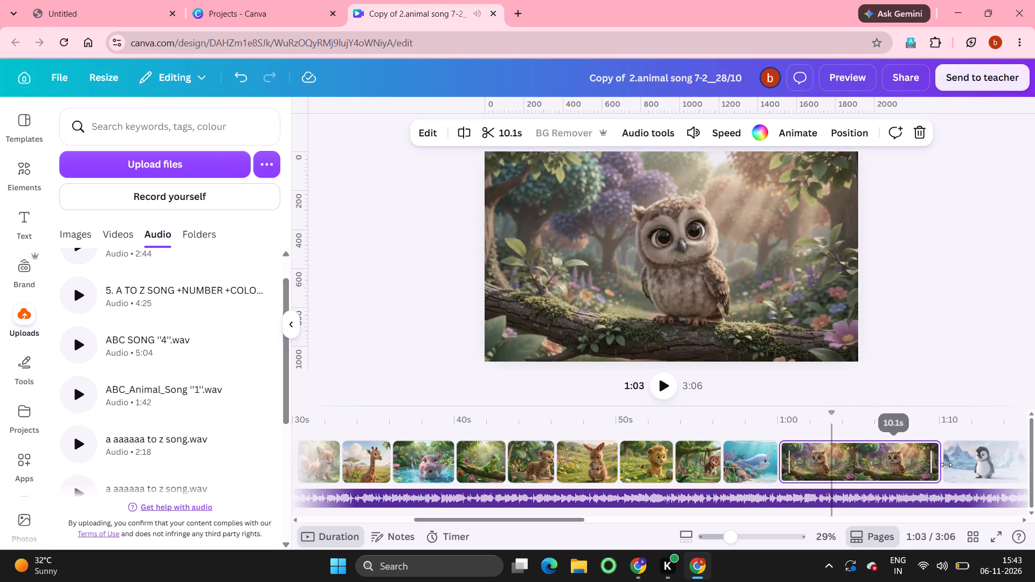
pyautogui.moveTo(946, 465); pyautogui.dragTo(805, 463)
# Trim the penguin page's start to 7.6 s, play it with the song, and trim its end to a 3.8 s duration.
pyautogui.click(663, 385)
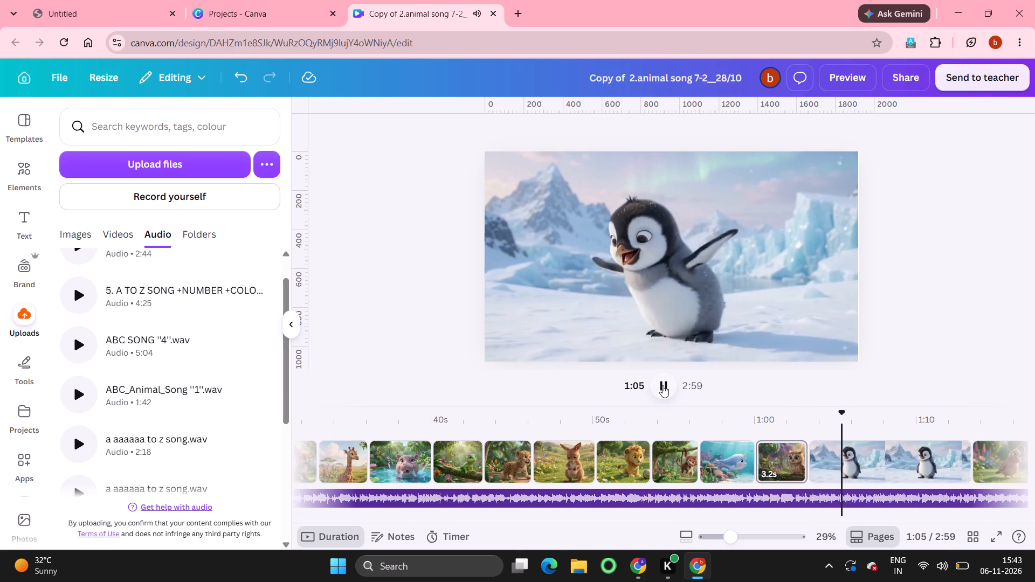
pyautogui.click(663, 385)
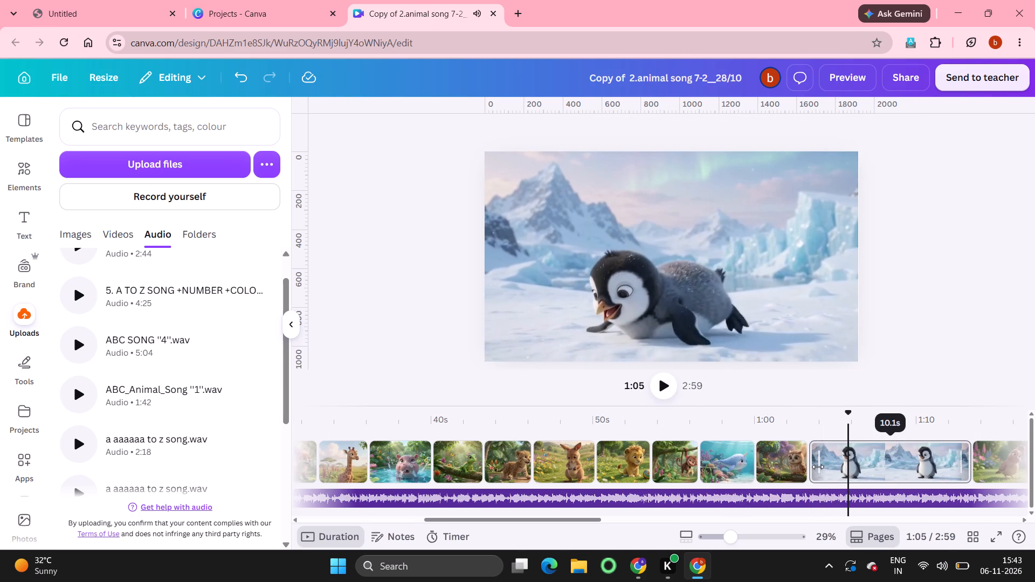
pyautogui.moveTo(818, 467); pyautogui.dragTo(849, 470)
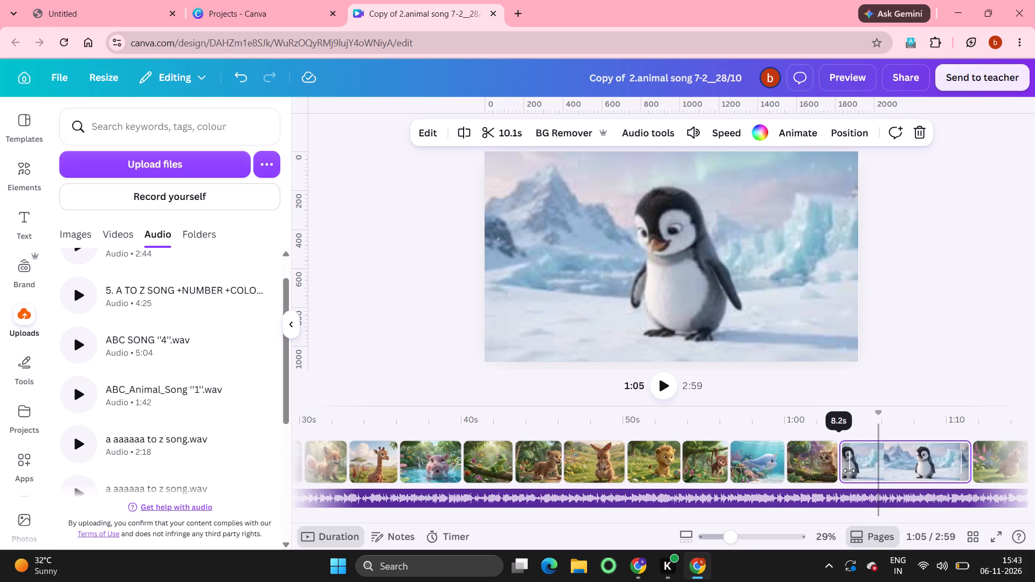
pyautogui.moveTo(849, 470); pyautogui.dragTo(852, 470)
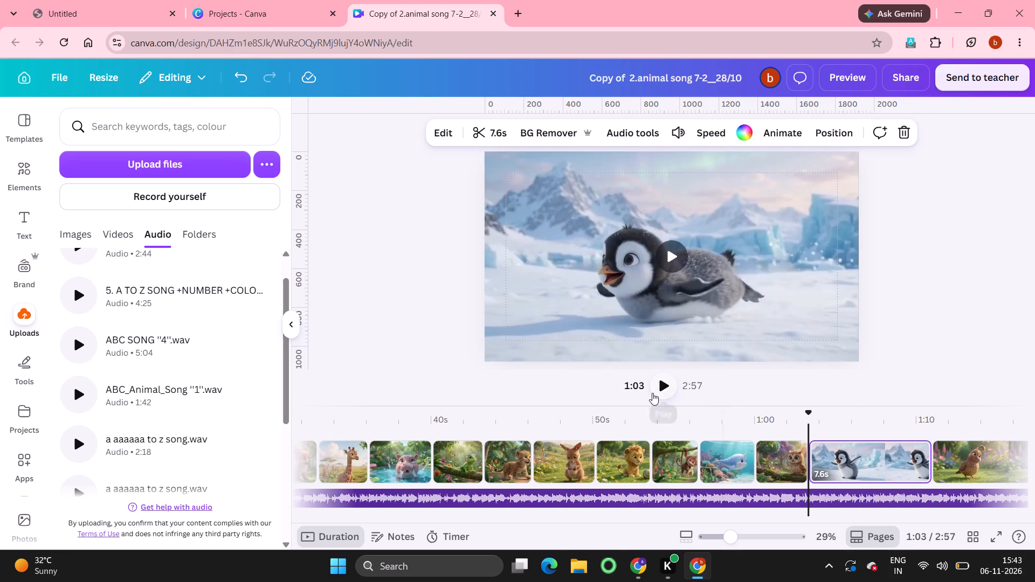
pyautogui.click(664, 386)
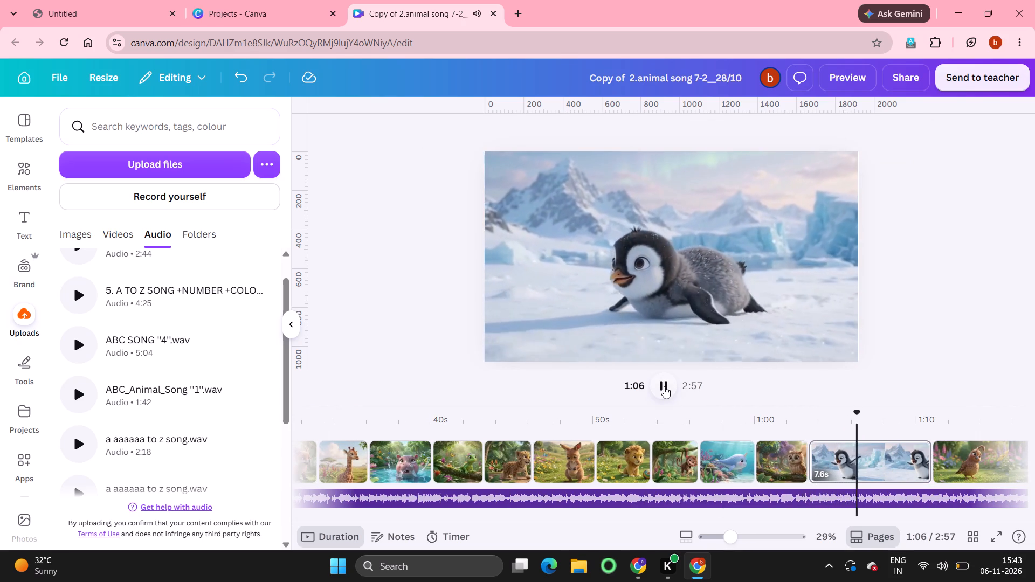
pyautogui.click(664, 386)
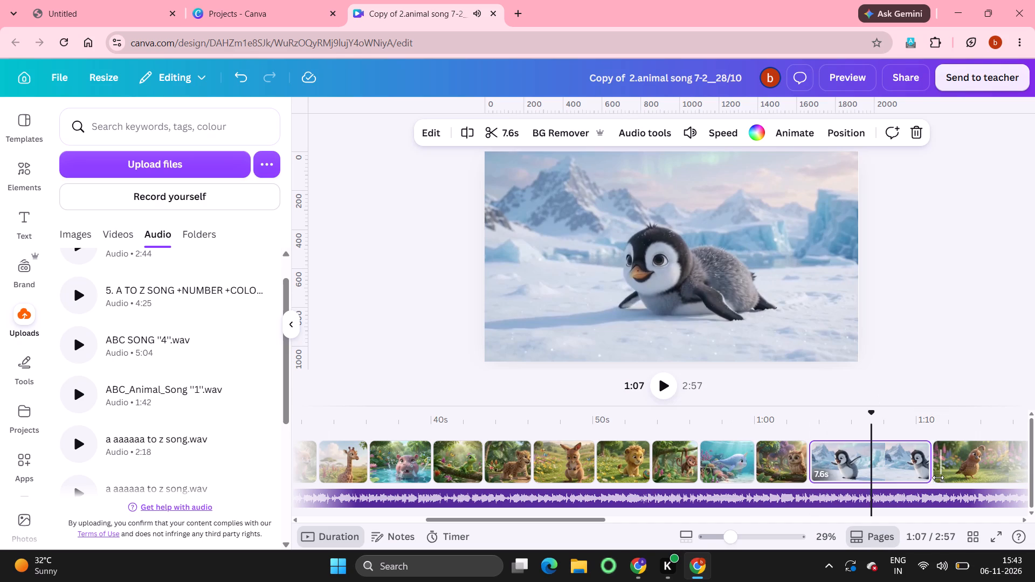
pyautogui.moveTo(924, 469); pyautogui.dragTo(879, 461)
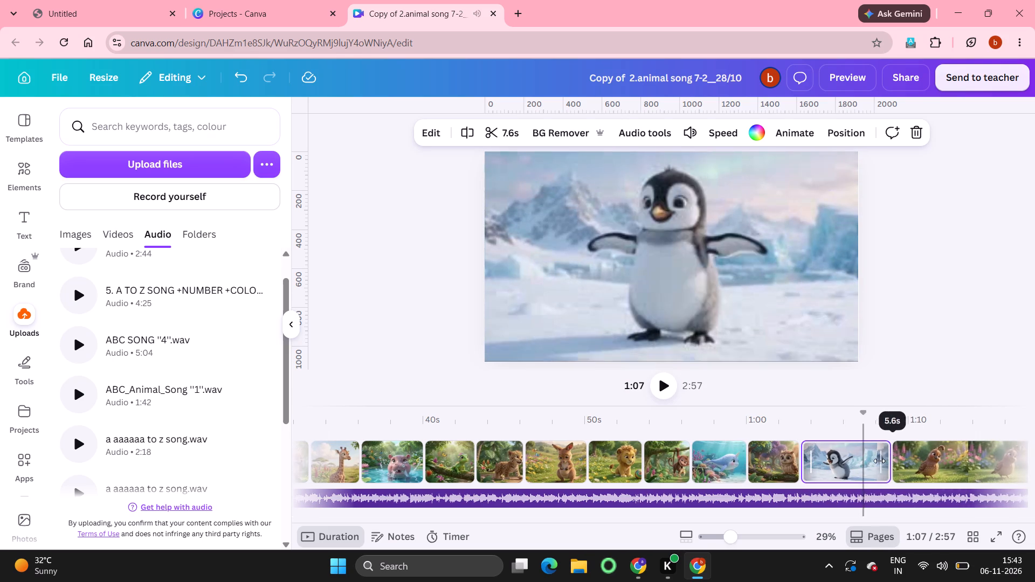
pyautogui.moveTo(879, 461); pyautogui.dragTo(858, 453)
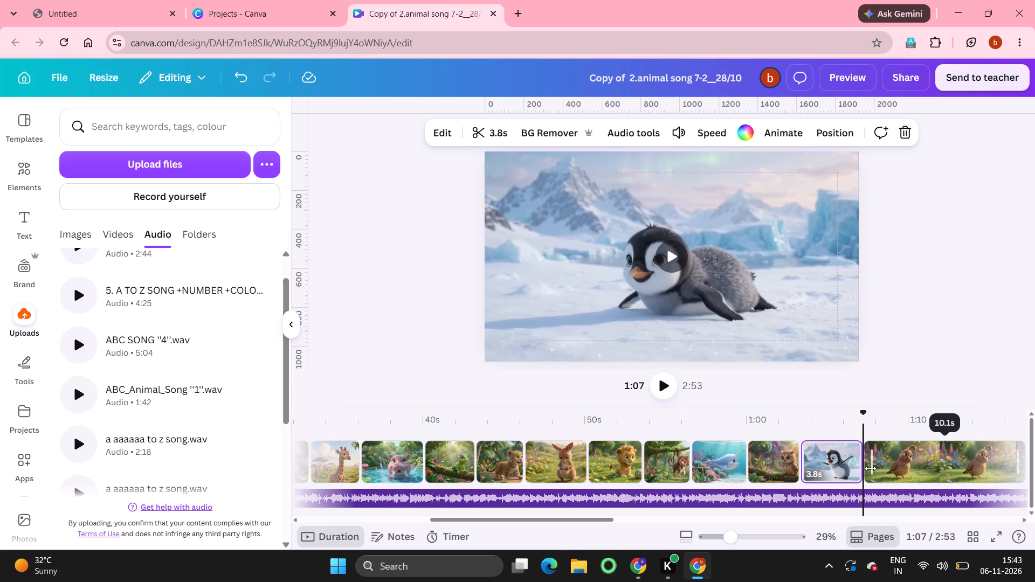
# Trim the quail page's start to 5.8 s, play it with the song, and trim its end to a 3.9 s duration.
pyautogui.moveTo(869, 467); pyautogui.dragTo(891, 469)
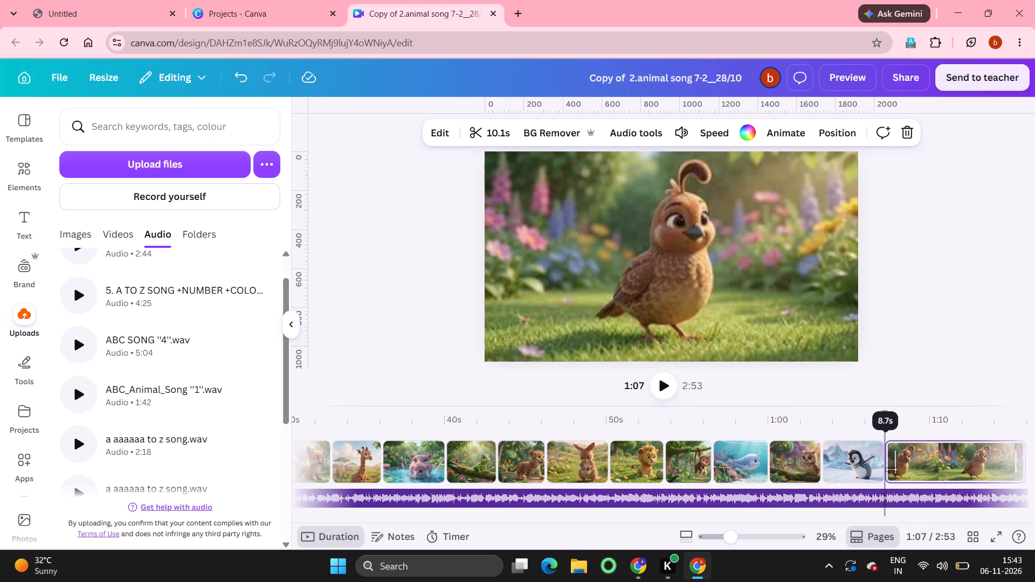
pyautogui.moveTo(891, 469); pyautogui.dragTo(981, 469)
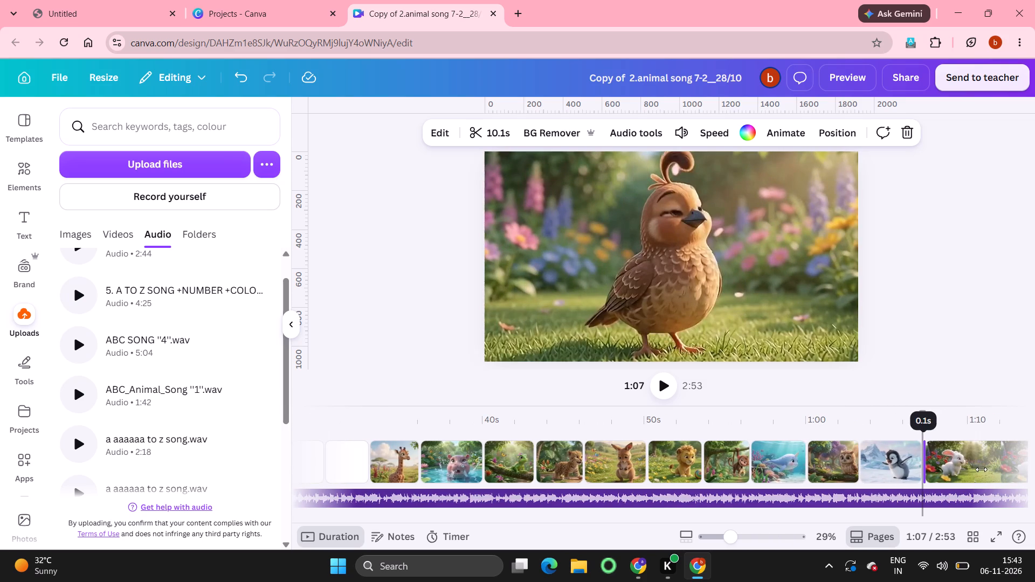
pyautogui.moveTo(981, 469); pyautogui.dragTo(859, 463)
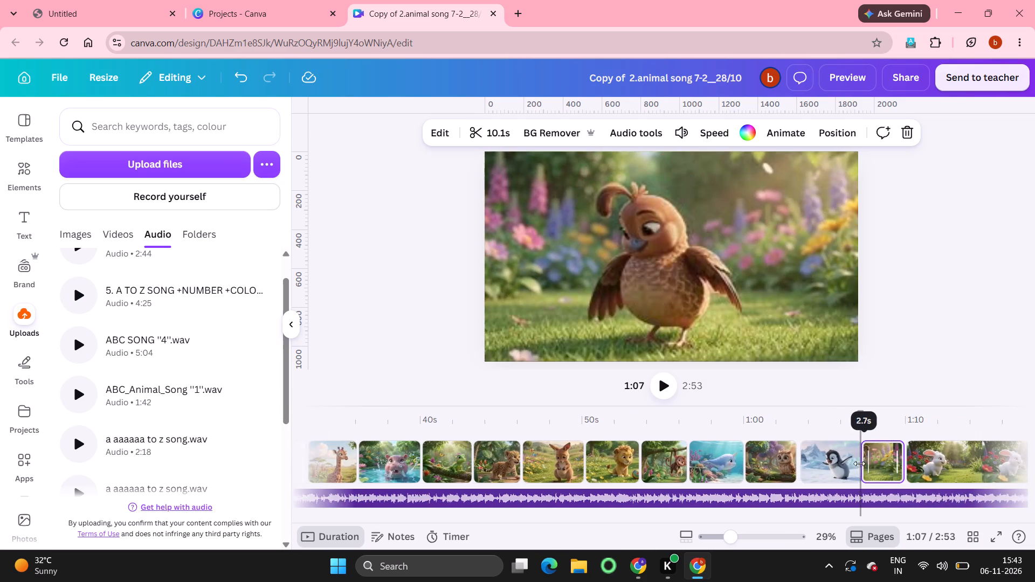
pyautogui.moveTo(859, 463); pyautogui.dragTo(831, 463)
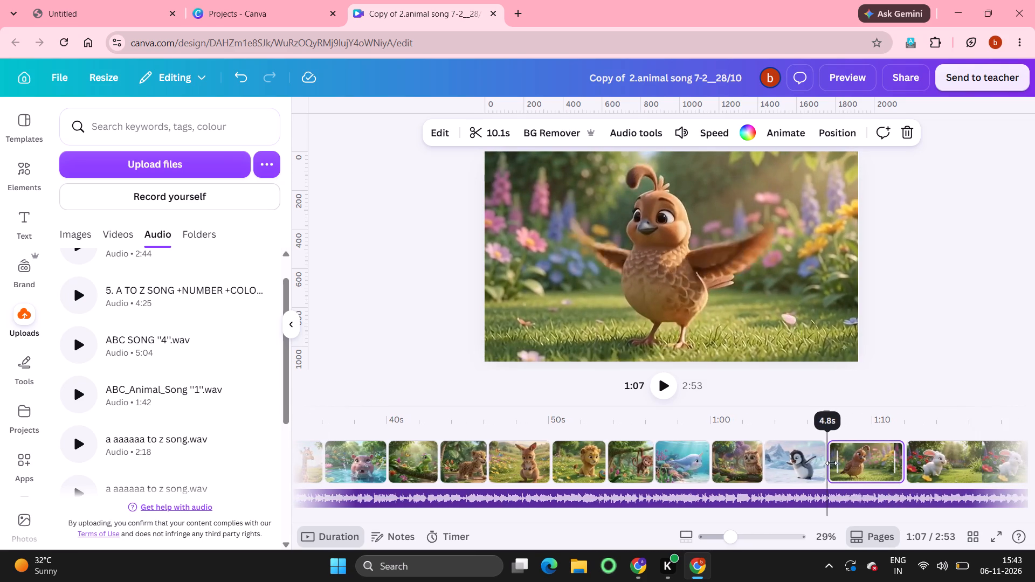
pyautogui.moveTo(831, 463); pyautogui.dragTo(816, 460)
pyautogui.click(665, 387)
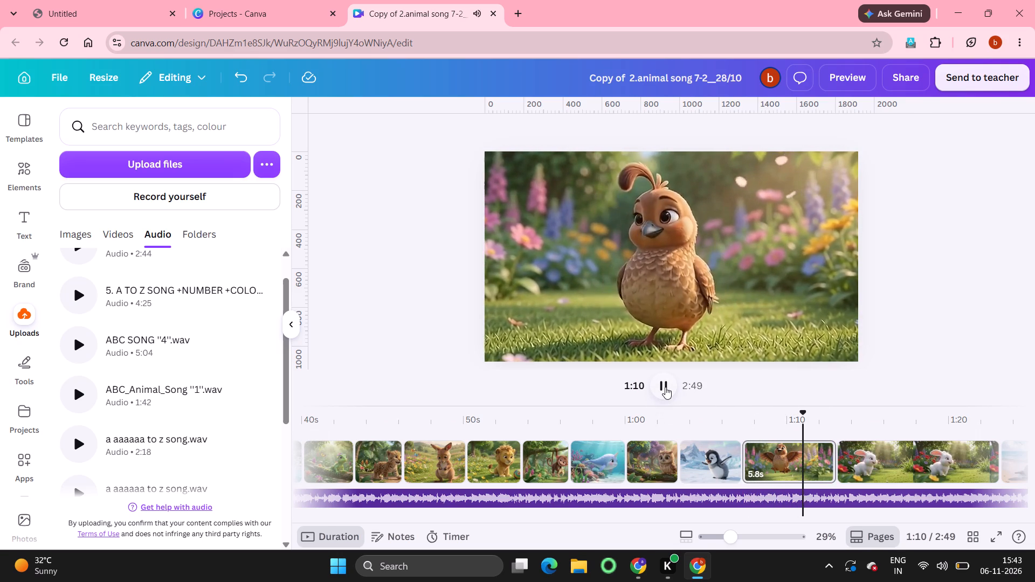
pyautogui.click(665, 387)
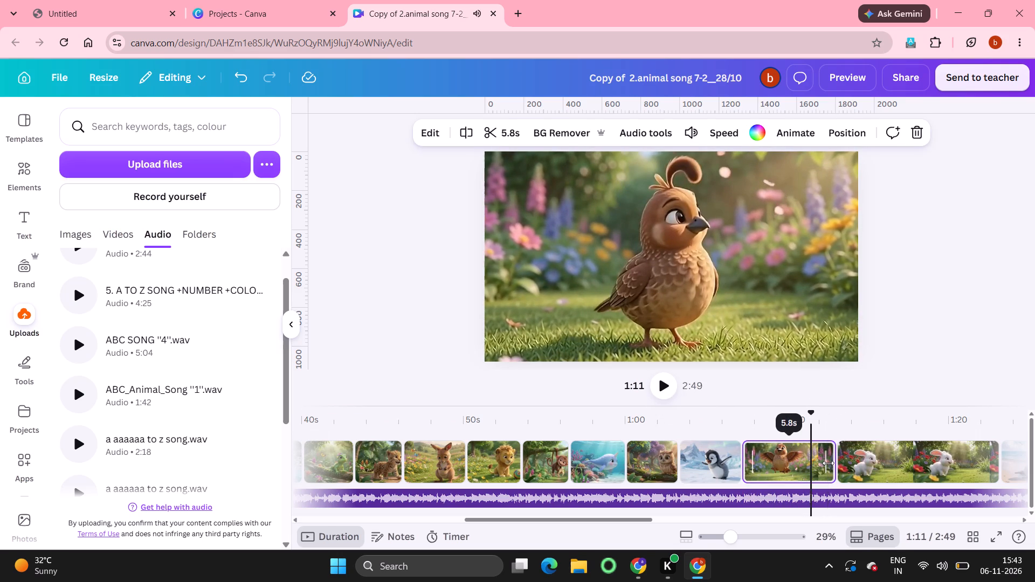
pyautogui.moveTo(829, 463); pyautogui.dragTo(800, 460)
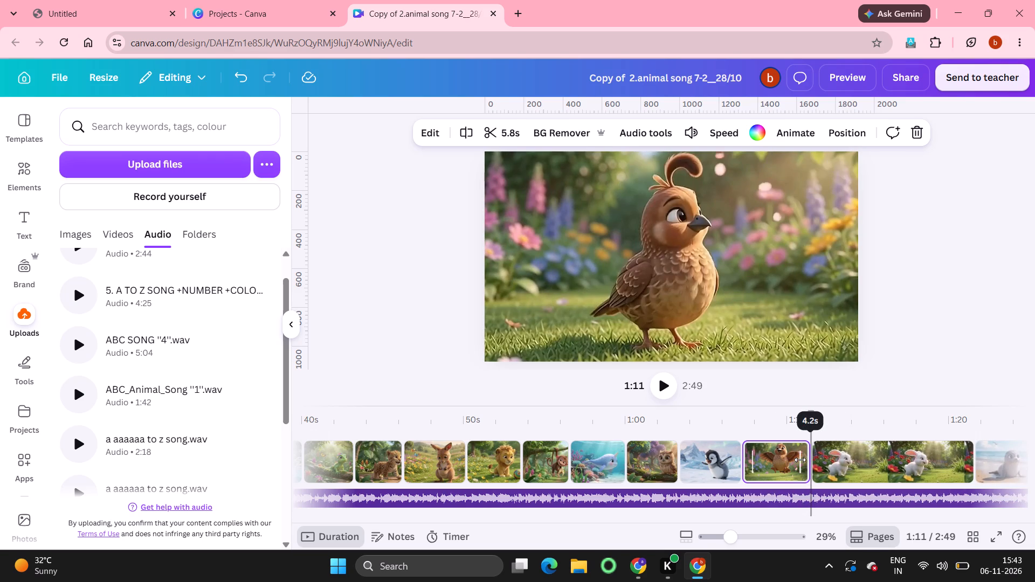
pyautogui.moveTo(800, 460); pyautogui.dragTo(798, 458)
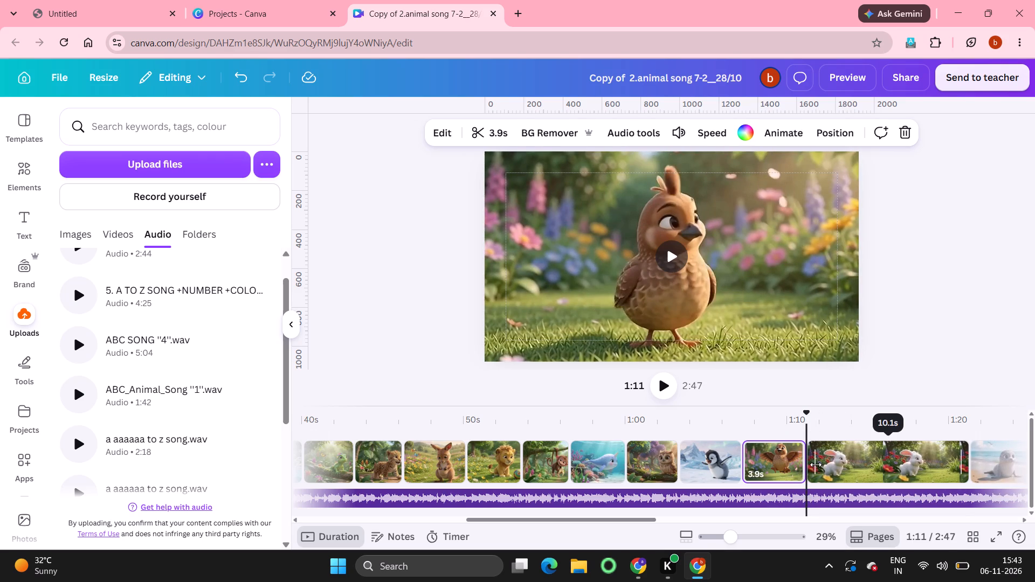
# Trim the rabbit page's start to 5.8 s, play it with the song, and trim its end to a 3.5 s duration.
pyautogui.click(816, 465)
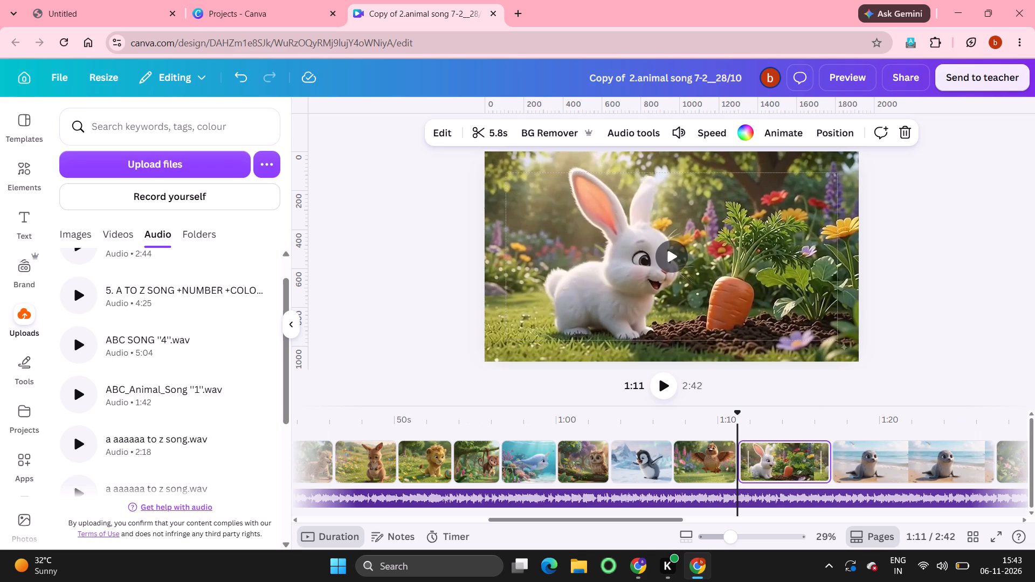
pyautogui.click(664, 383)
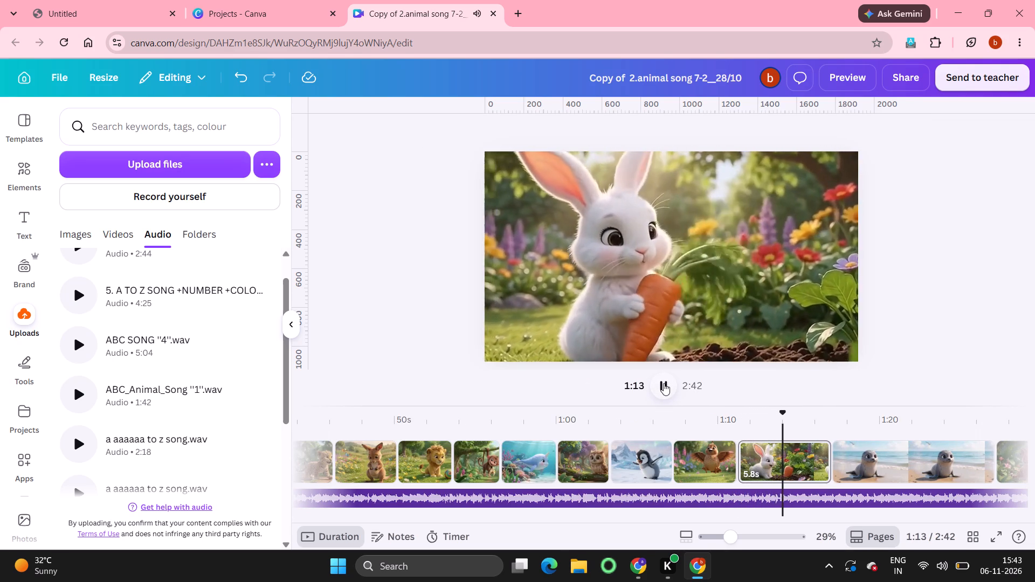
pyautogui.click(664, 383)
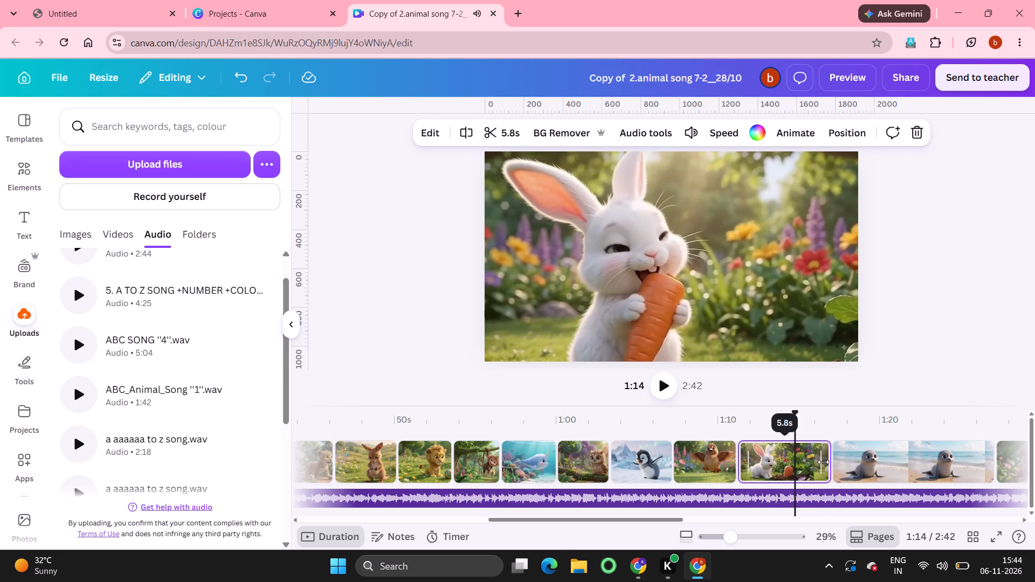
pyautogui.moveTo(824, 462); pyautogui.dragTo(792, 461)
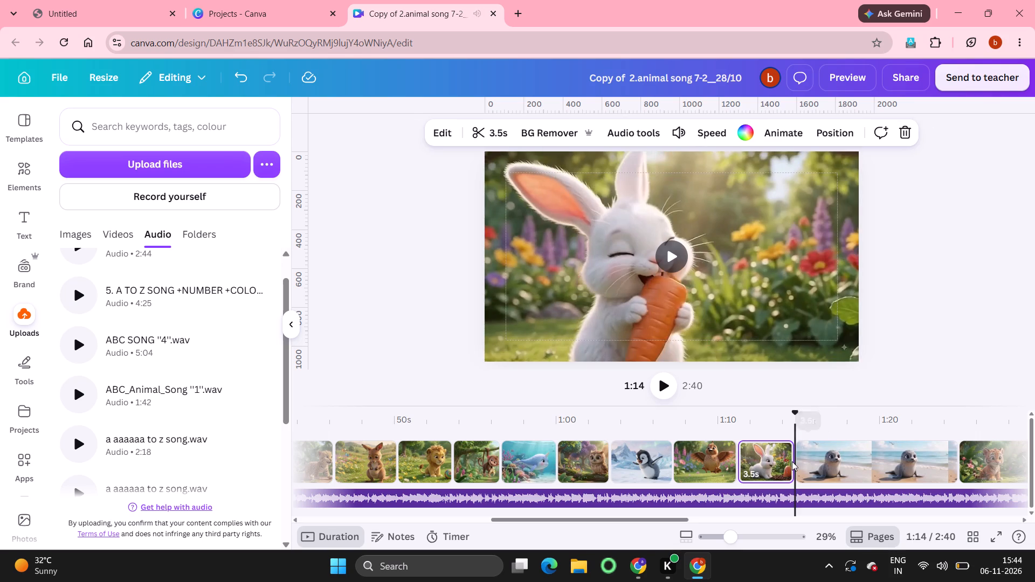
# Play the song into the seal page and trim the end of that page to a duration of 2.8 s.
pyautogui.click(666, 393)
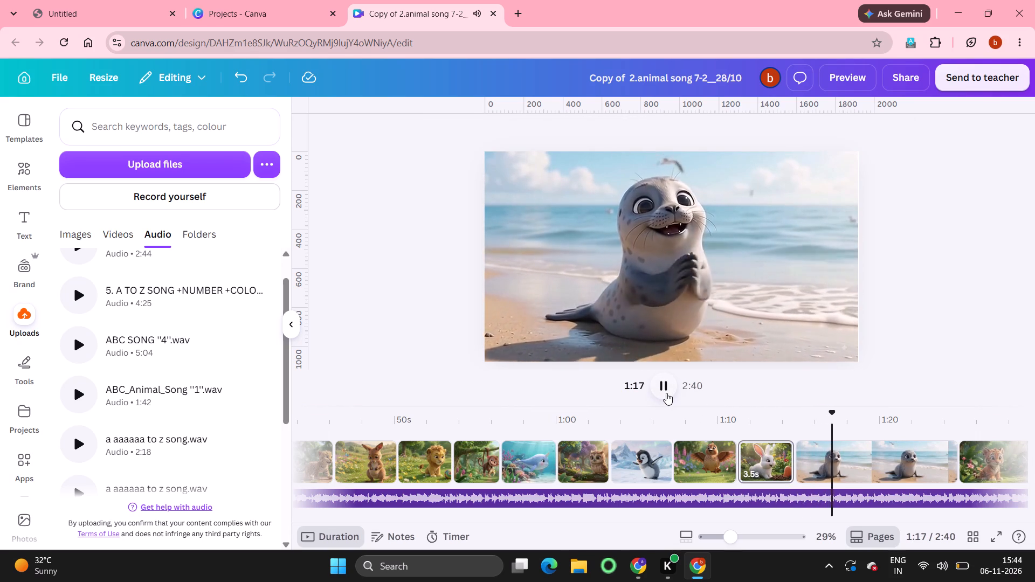
pyautogui.click(666, 393)
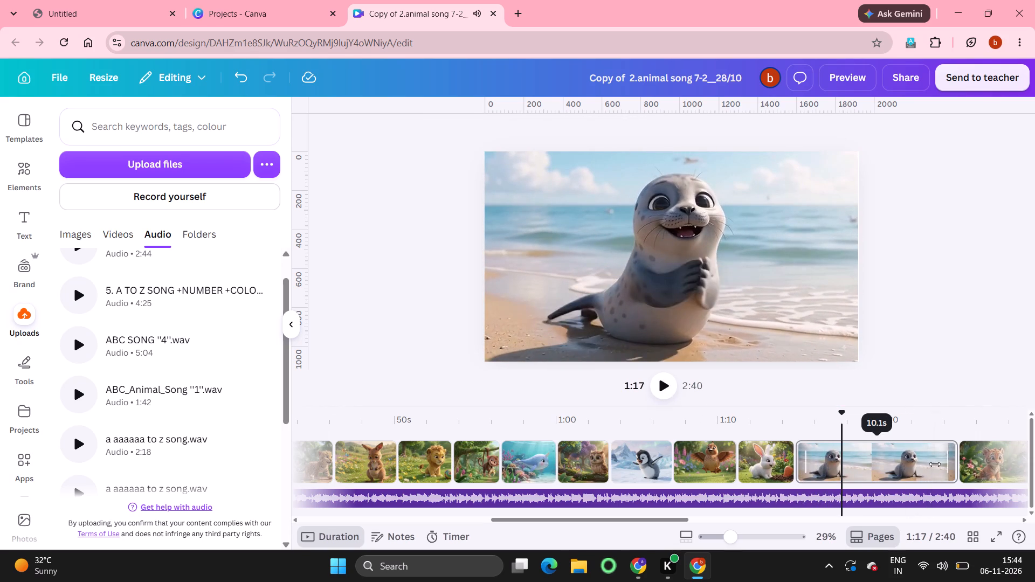
pyautogui.moveTo(952, 466); pyautogui.dragTo(914, 466)
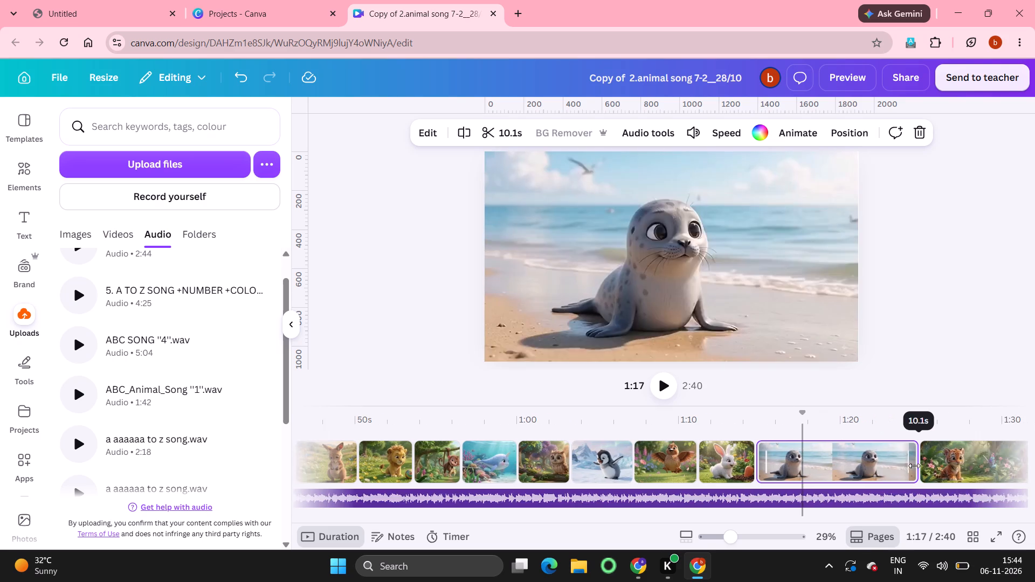
pyautogui.moveTo(914, 466); pyautogui.dragTo(792, 471)
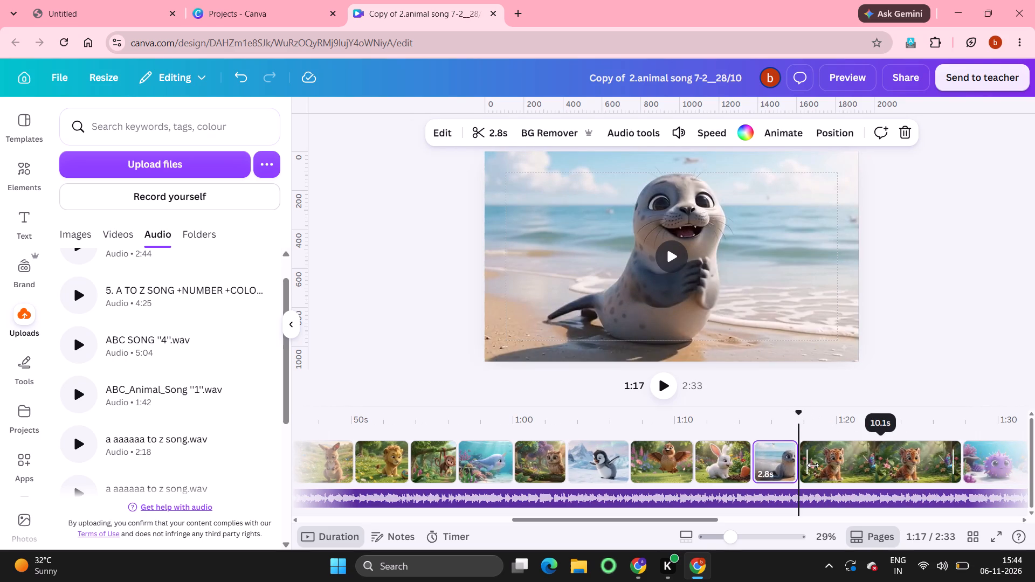
# Trim the tiger page's start to 8.4 s, play it with the song, and trim its end to a 3.3 s duration.
pyautogui.moveTo(813, 465); pyautogui.dragTo(839, 467)
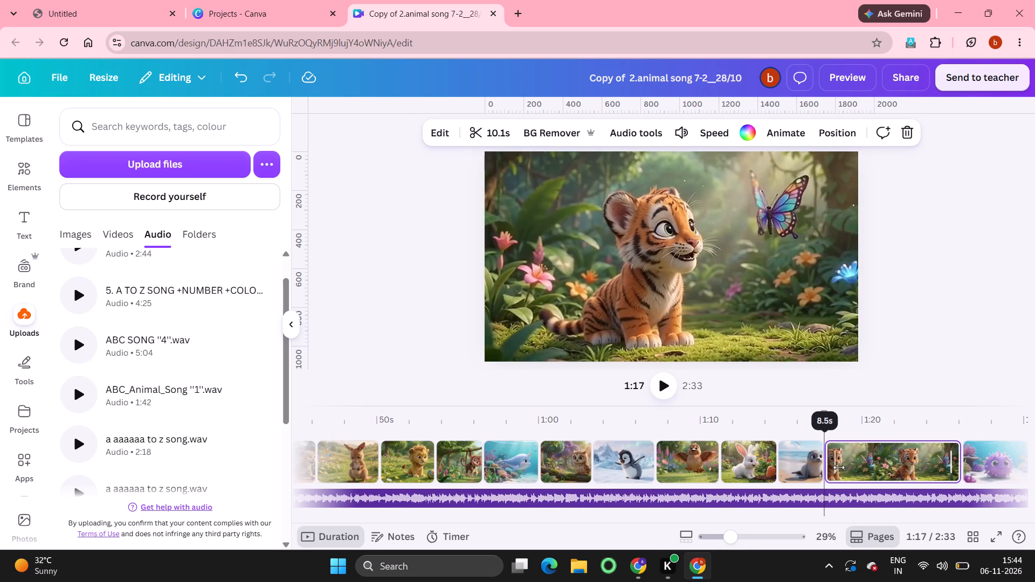
pyautogui.moveTo(839, 467); pyautogui.dragTo(840, 467)
pyautogui.click(662, 390)
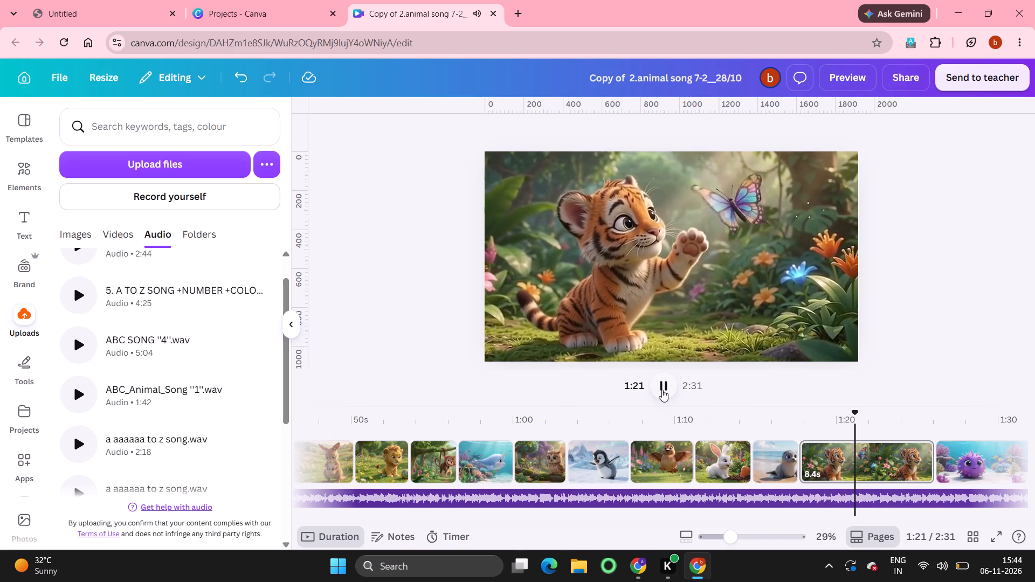
pyautogui.click(662, 390)
pyautogui.moveTo(926, 462); pyautogui.dragTo(837, 468)
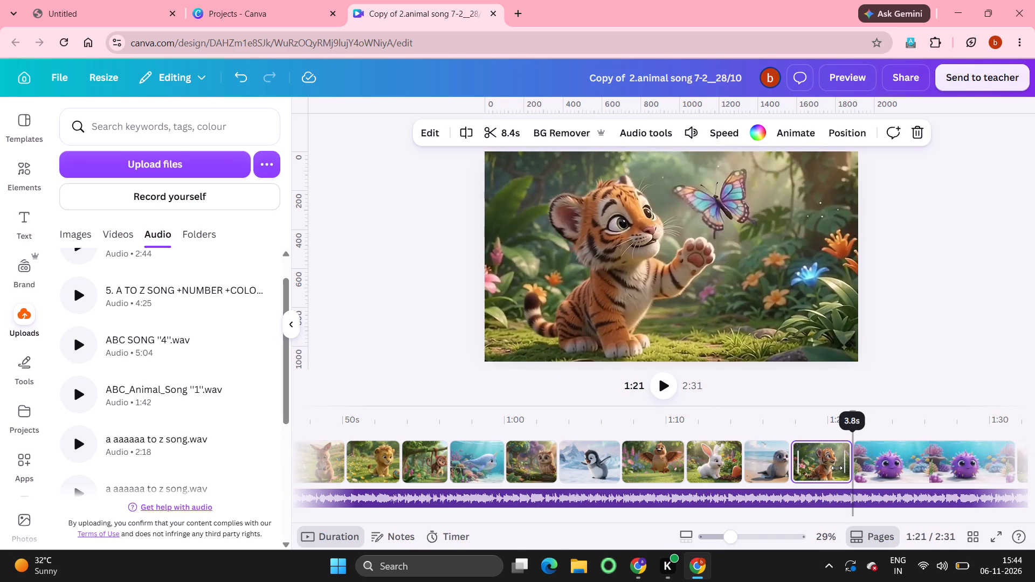
pyautogui.moveTo(837, 468); pyautogui.dragTo(836, 467)
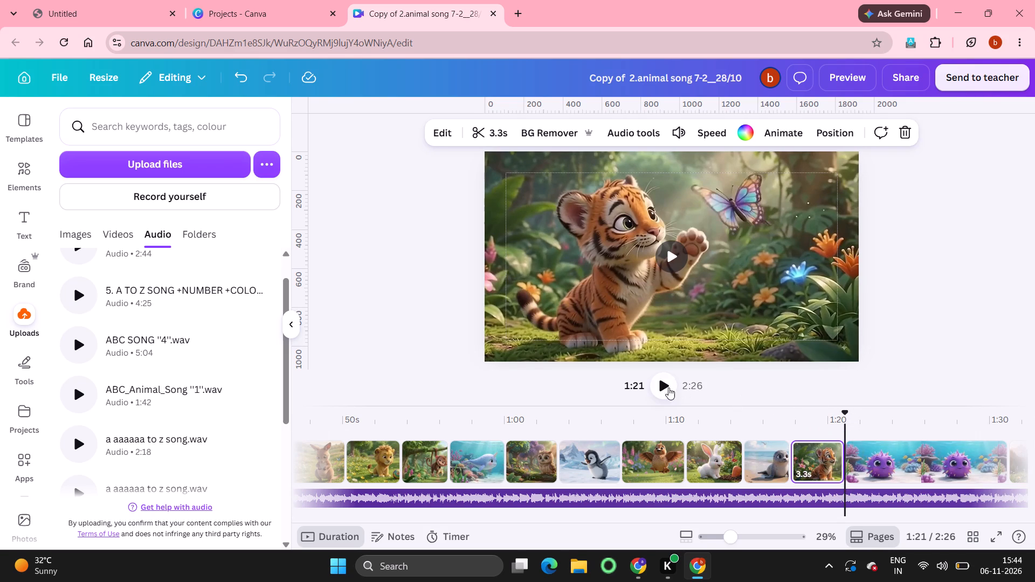
# Play the song into the purple sea urchin page and trim the end of that page to a duration of 3.1 s.
pyautogui.click(662, 385)
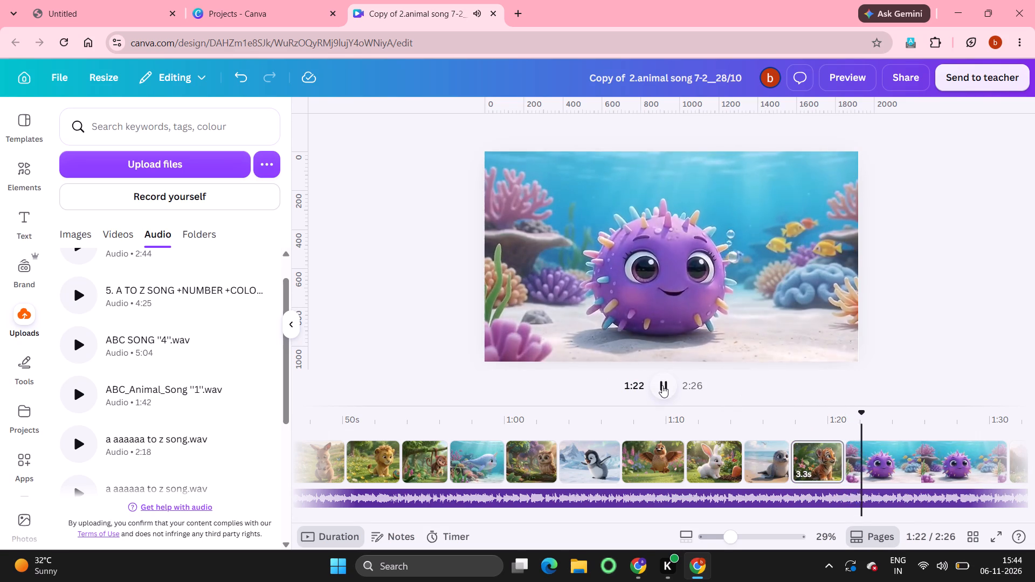
pyautogui.click(662, 385)
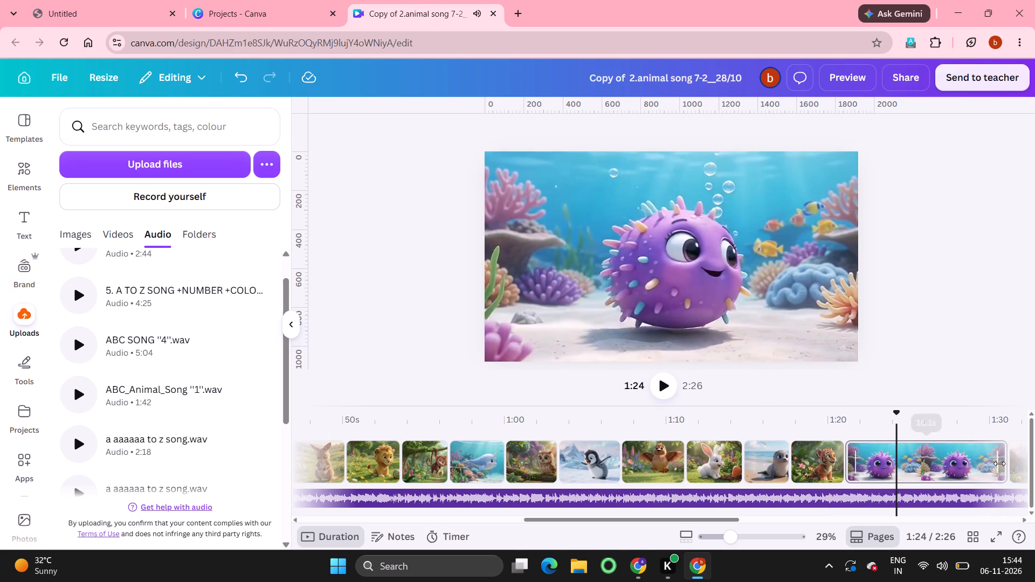
pyautogui.moveTo(999, 463); pyautogui.dragTo(859, 465)
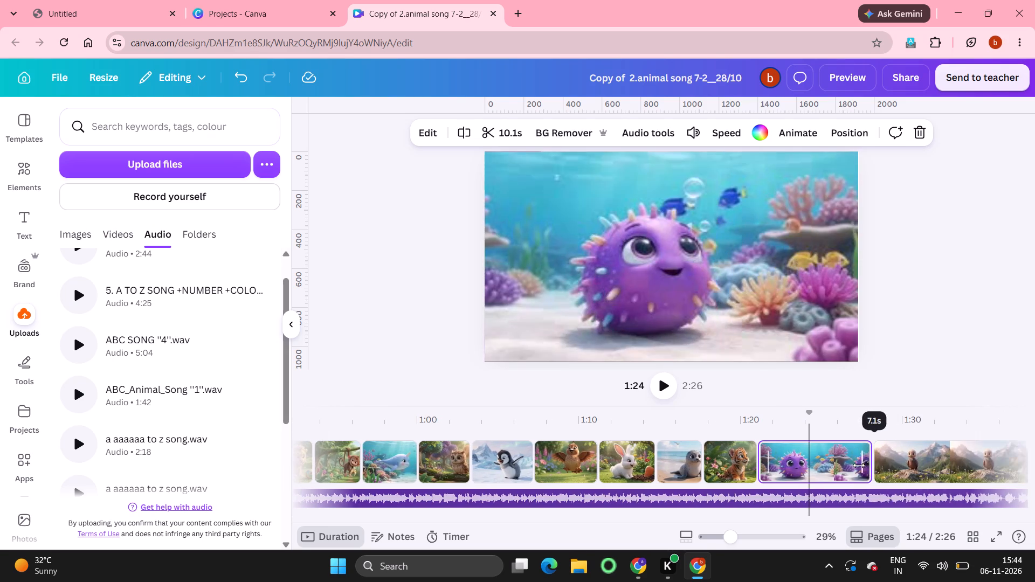
pyautogui.moveTo(859, 465); pyautogui.dragTo(804, 462)
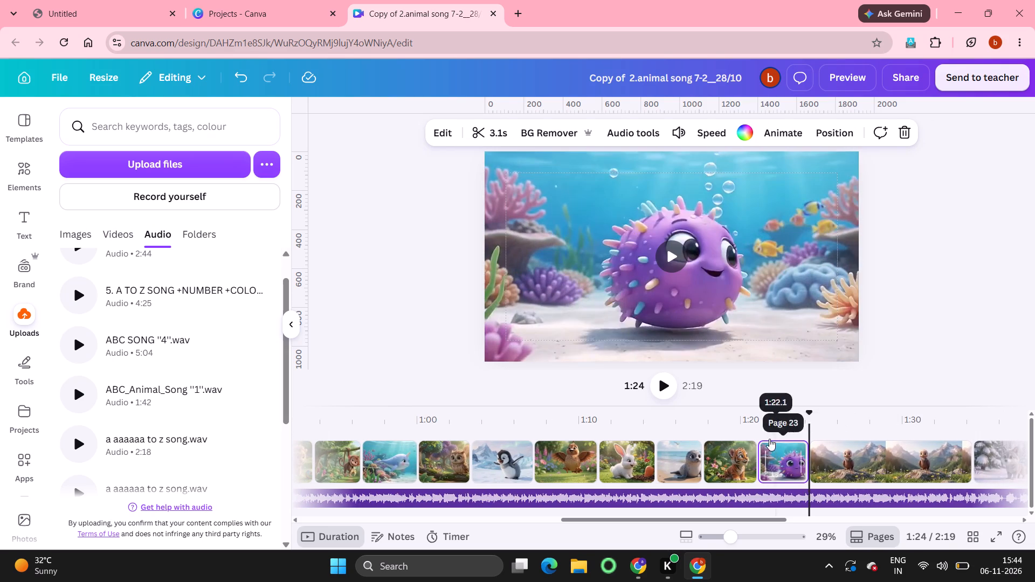
# Trim the vulture page's start to 8.3 s, play it with the song, and trim its end to a 3.6 s duration.
pyautogui.moveTo(822, 463); pyautogui.dragTo(841, 468)
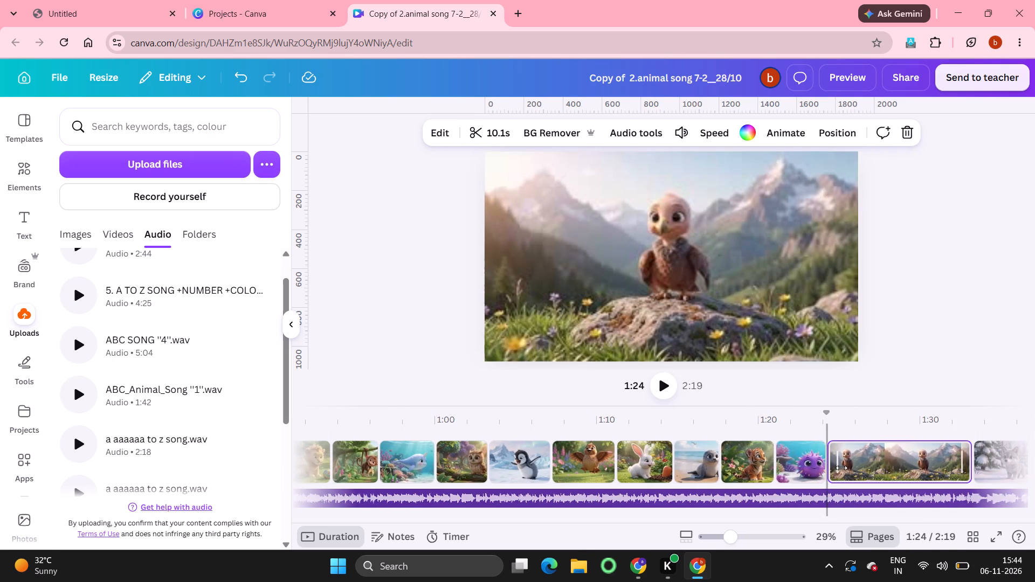
pyautogui.moveTo(841, 468); pyautogui.dragTo(851, 468)
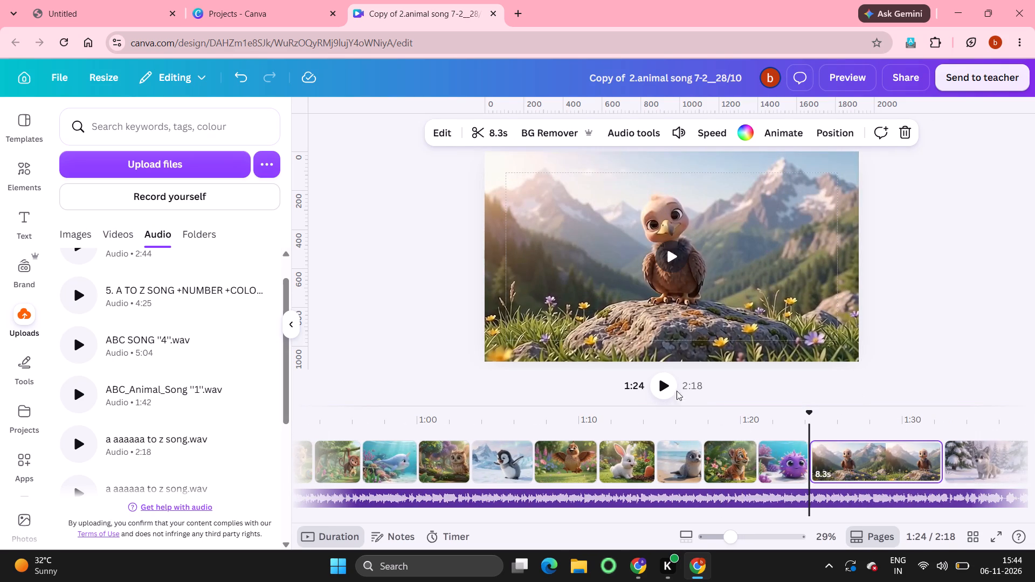
pyautogui.click(665, 383)
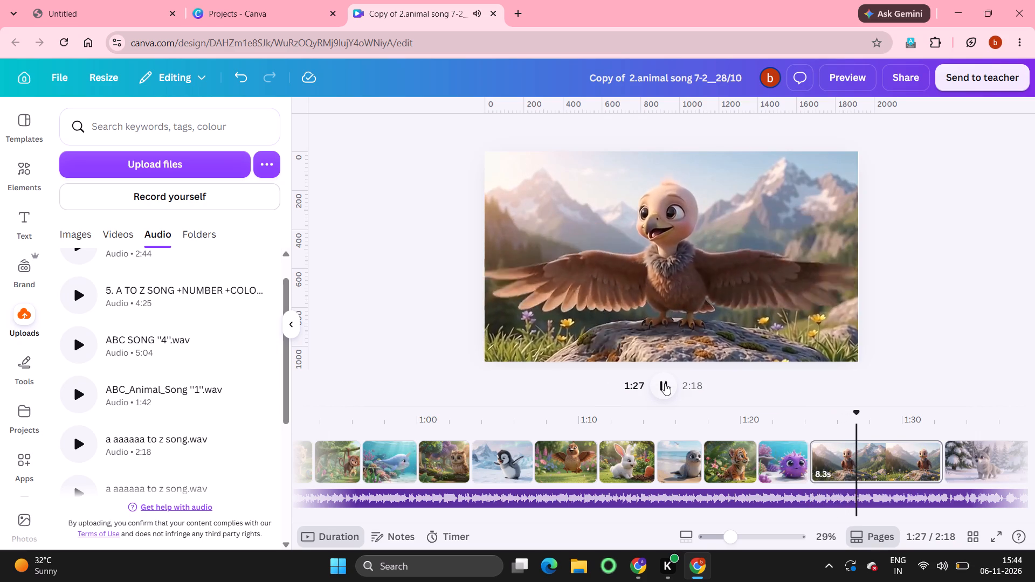
pyautogui.click(665, 383)
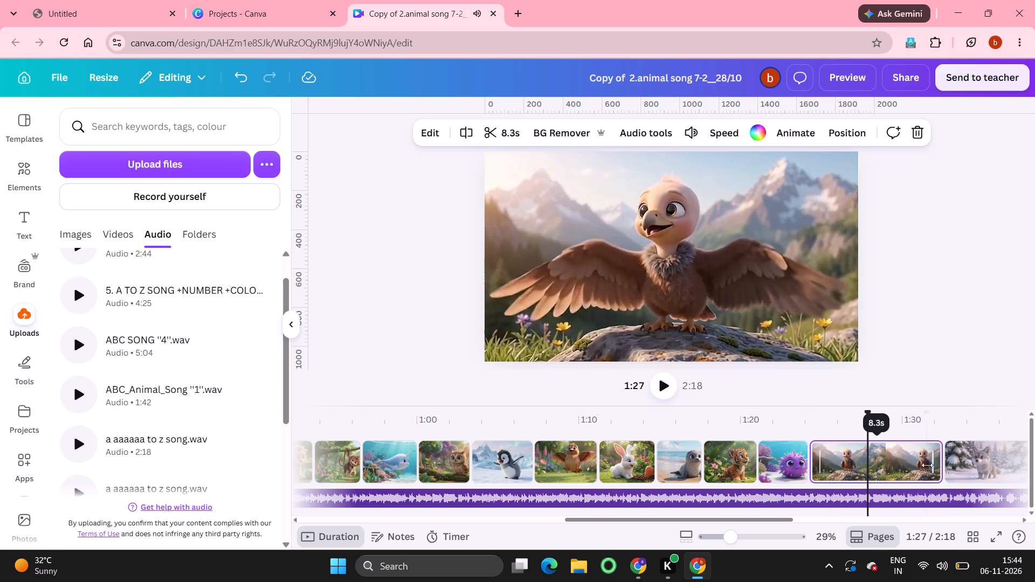
pyautogui.moveTo(933, 466); pyautogui.dragTo(842, 461)
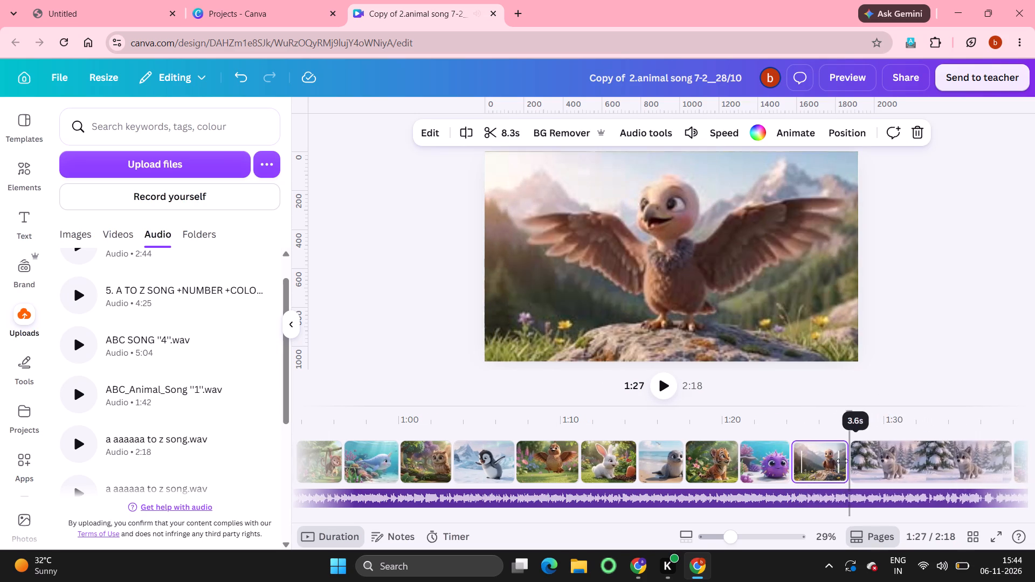
pyautogui.moveTo(842, 461); pyautogui.dragTo(839, 460)
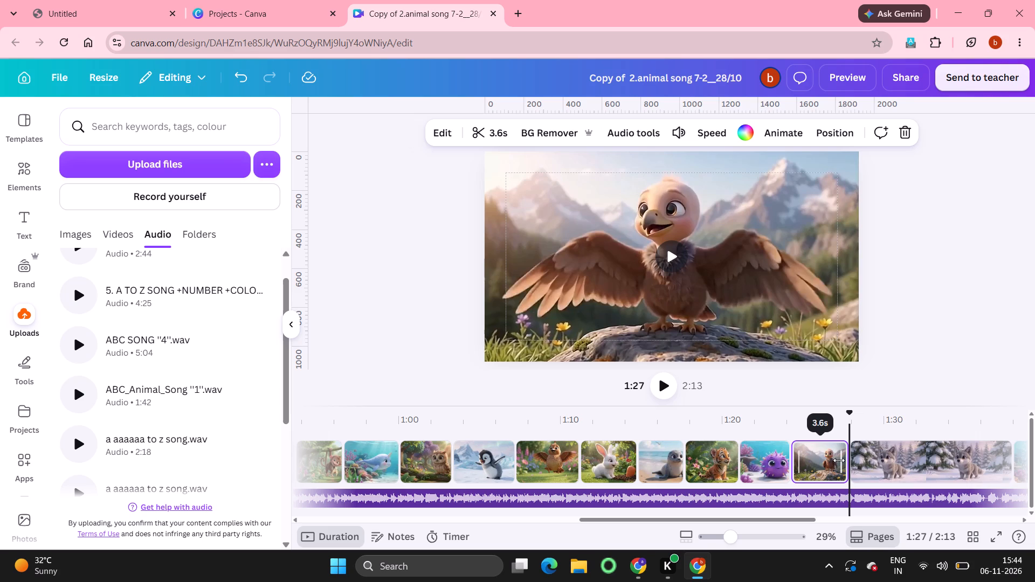
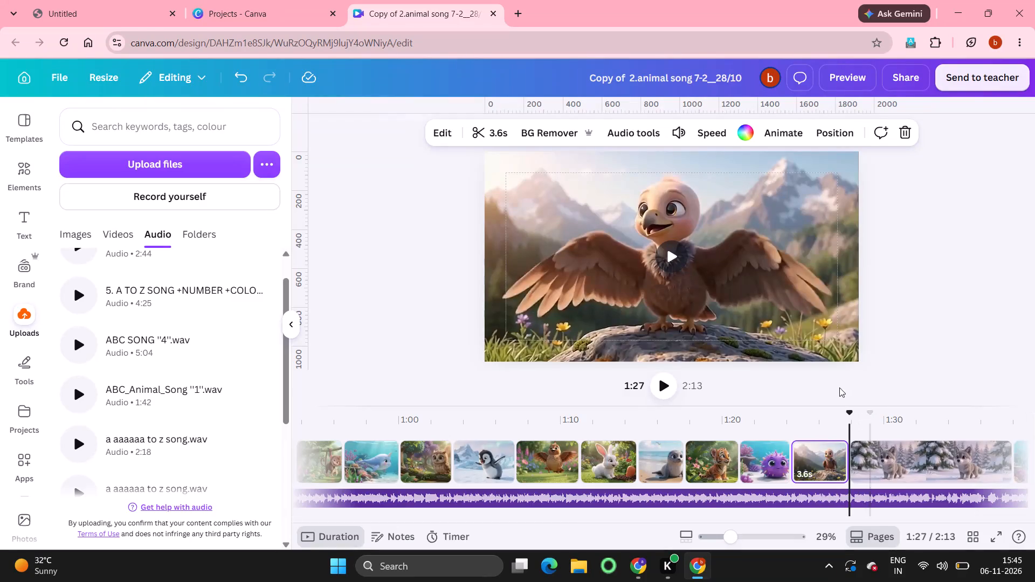
# Play the song over the wolf page, trim the page's start to 5.9 s, and trim its end to a 3.6 s duration.
pyautogui.click(658, 382)
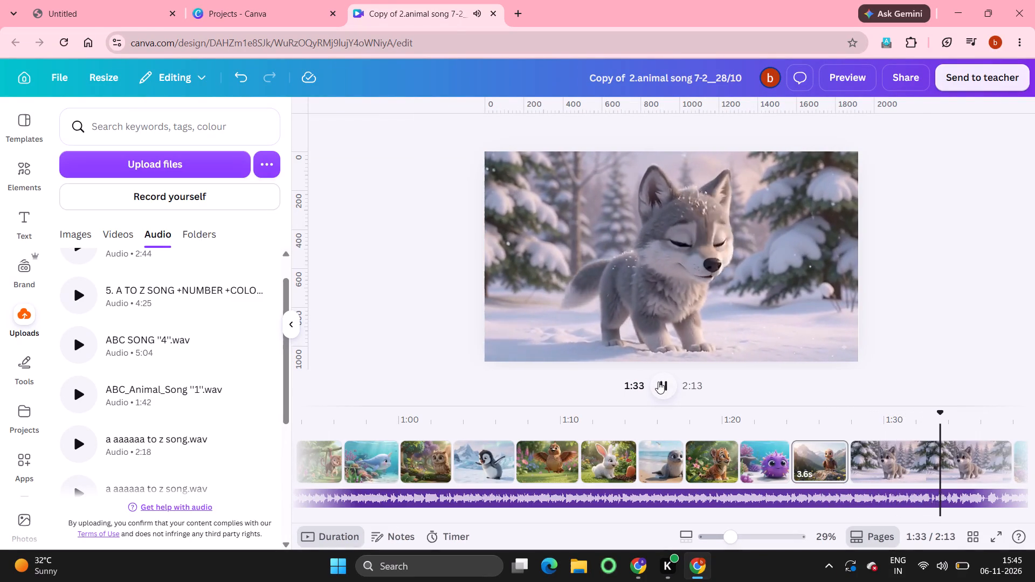
pyautogui.click(658, 382)
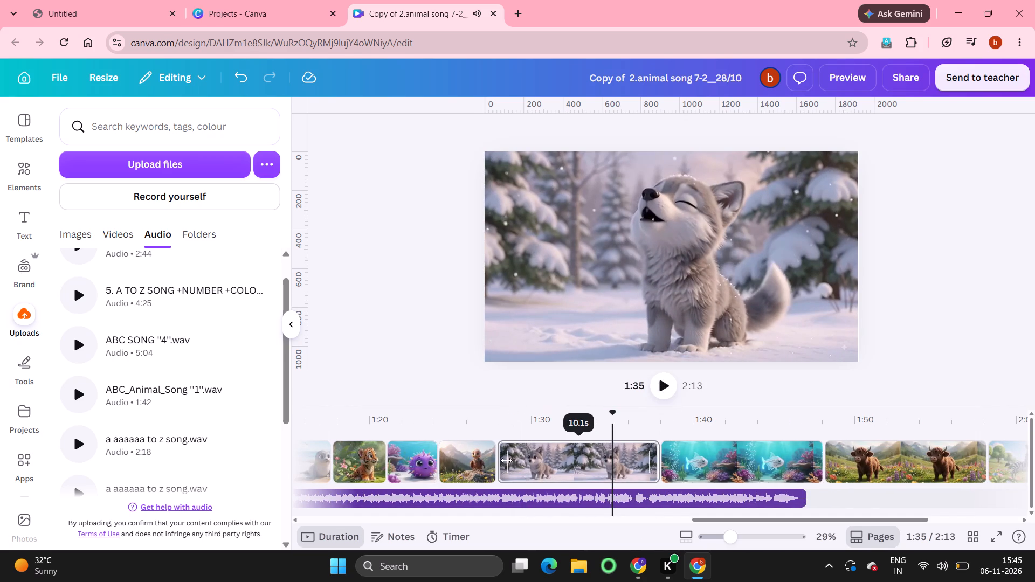
pyautogui.moveTo(506, 460); pyautogui.dragTo(546, 468)
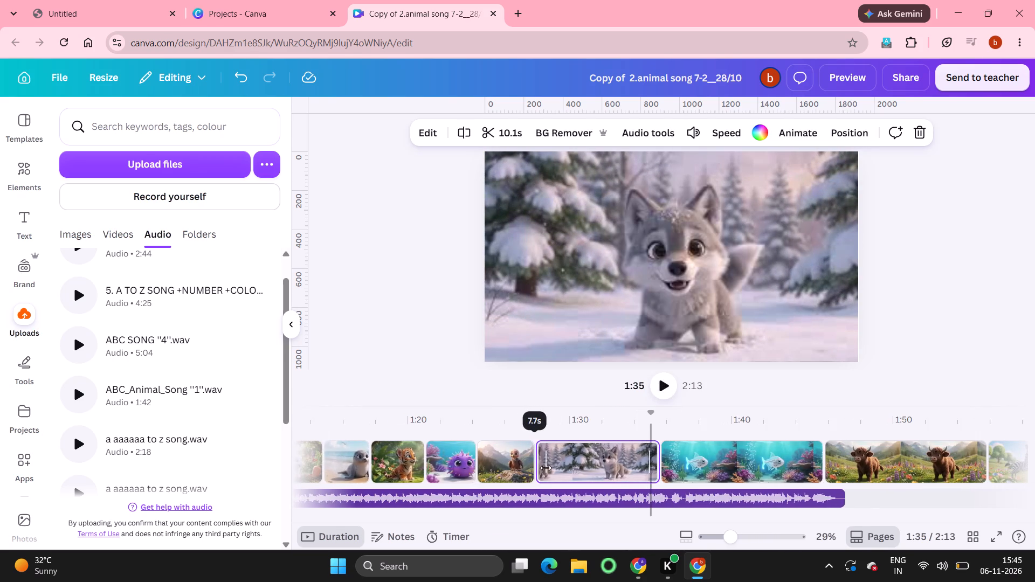
pyautogui.moveTo(546, 468); pyautogui.dragTo(552, 475)
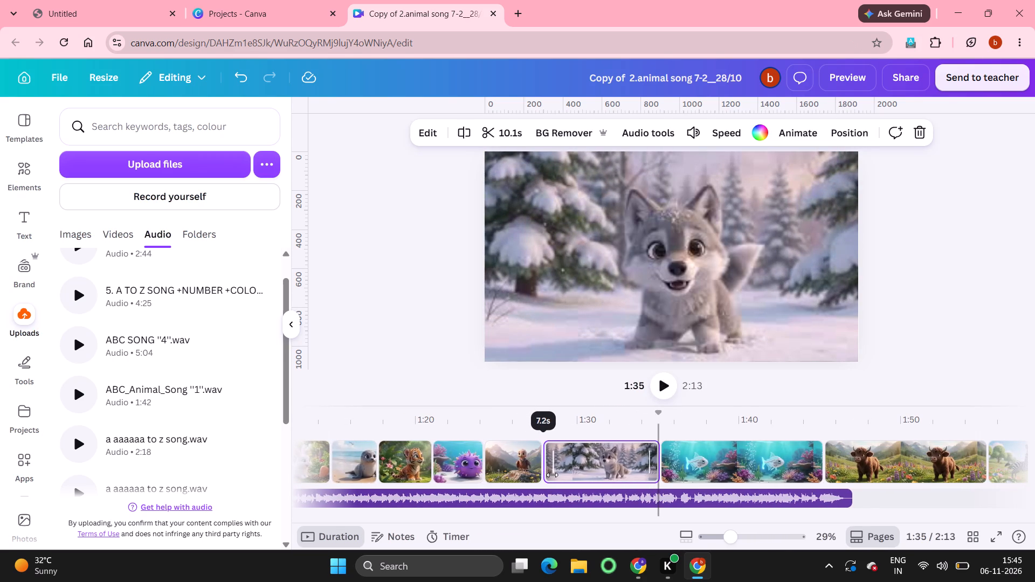
pyautogui.moveTo(552, 475); pyautogui.dragTo(569, 474)
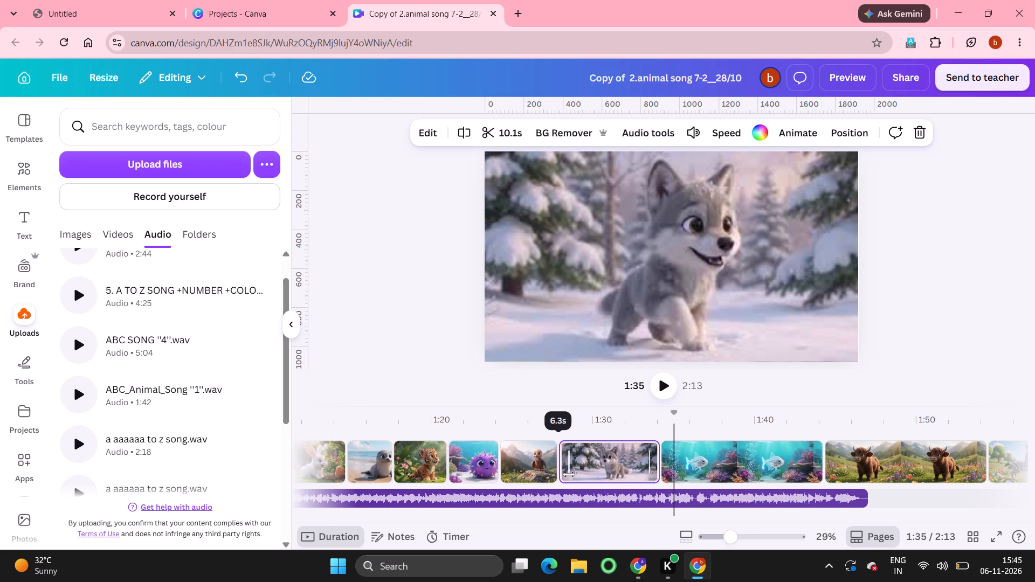
pyautogui.moveTo(569, 474); pyautogui.dragTo(574, 475)
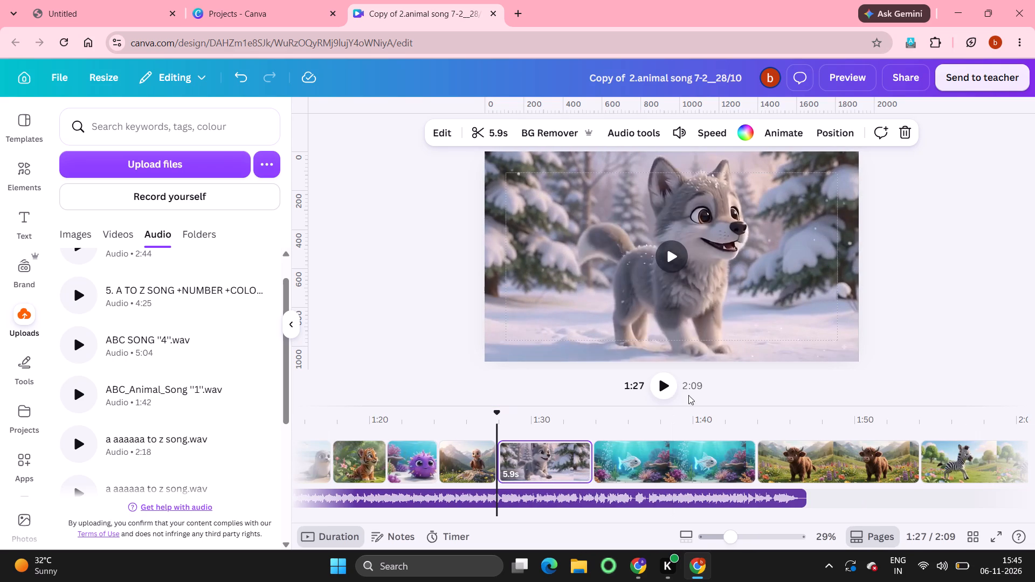
pyautogui.click(665, 384)
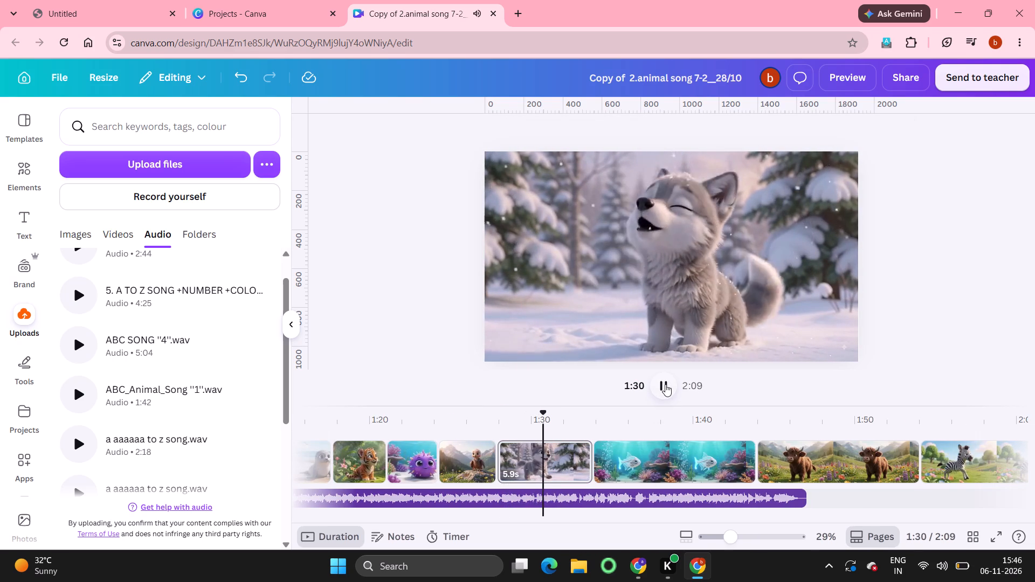
pyautogui.click(665, 384)
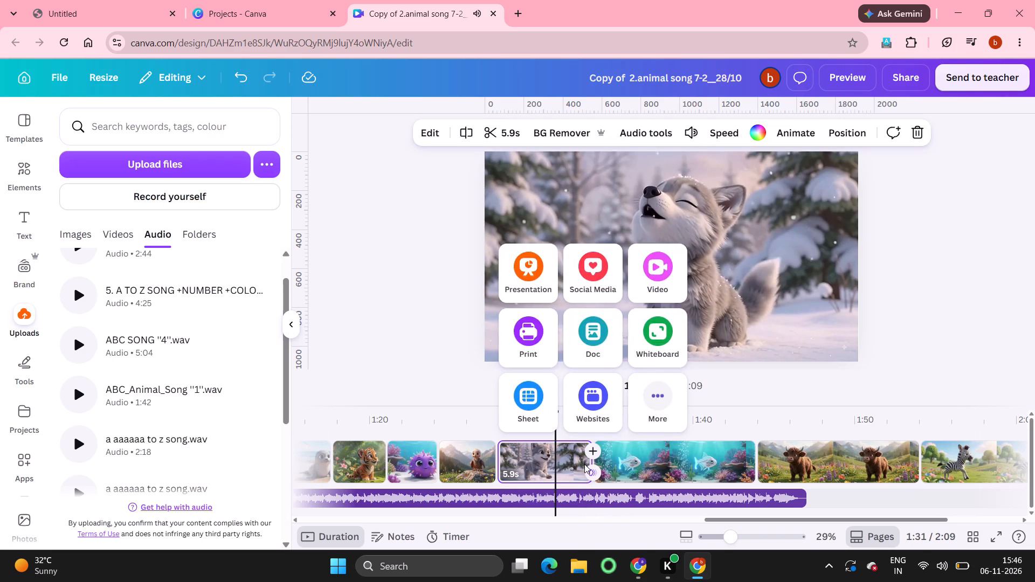
pyautogui.moveTo(581, 462); pyautogui.dragTo(549, 456)
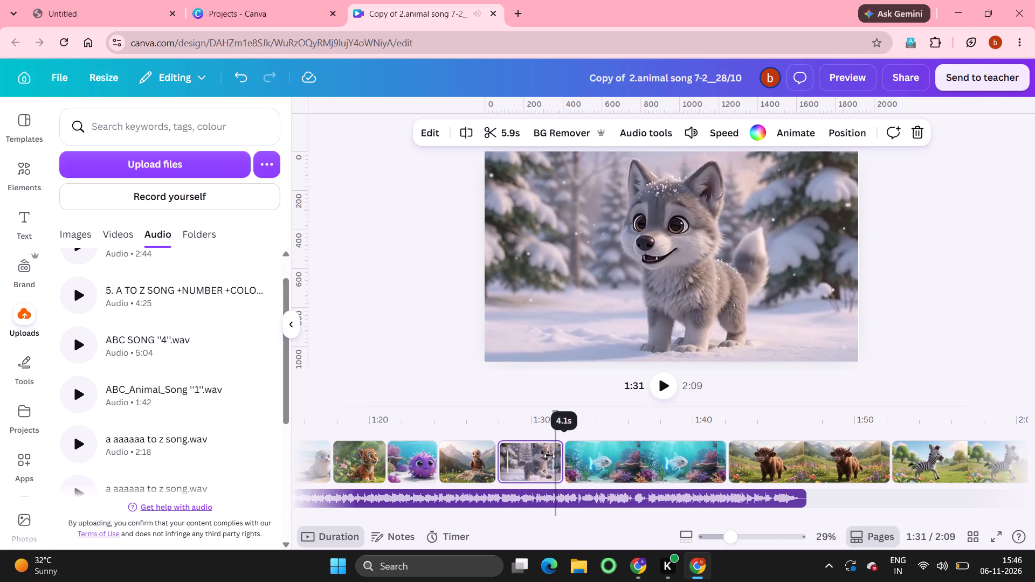
pyautogui.moveTo(549, 456); pyautogui.dragTo(546, 454)
# Play the song into the transparent fish page and trim the end of that page to a duration of 3.4 s.
pyautogui.click(660, 385)
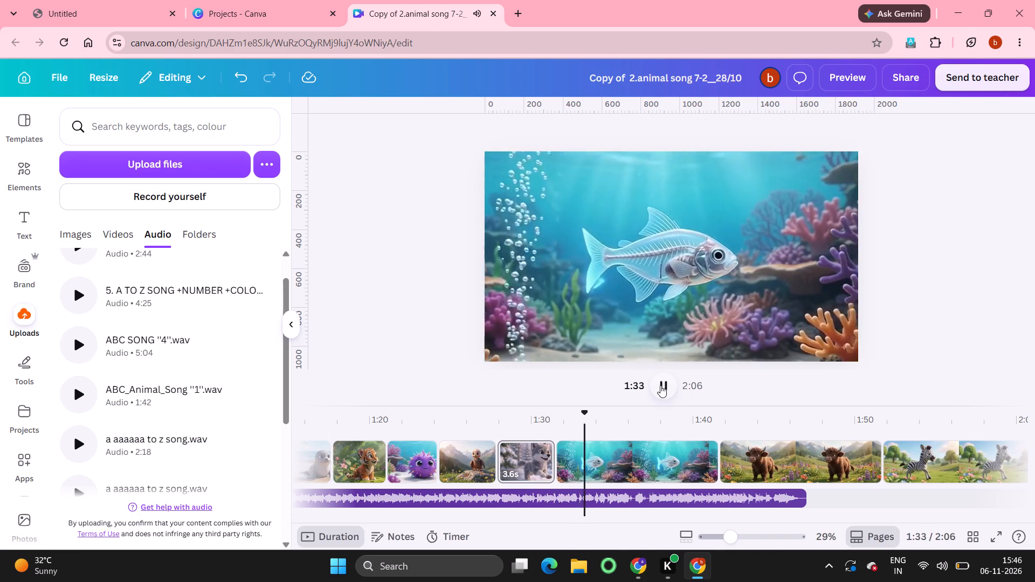
pyautogui.click(660, 385)
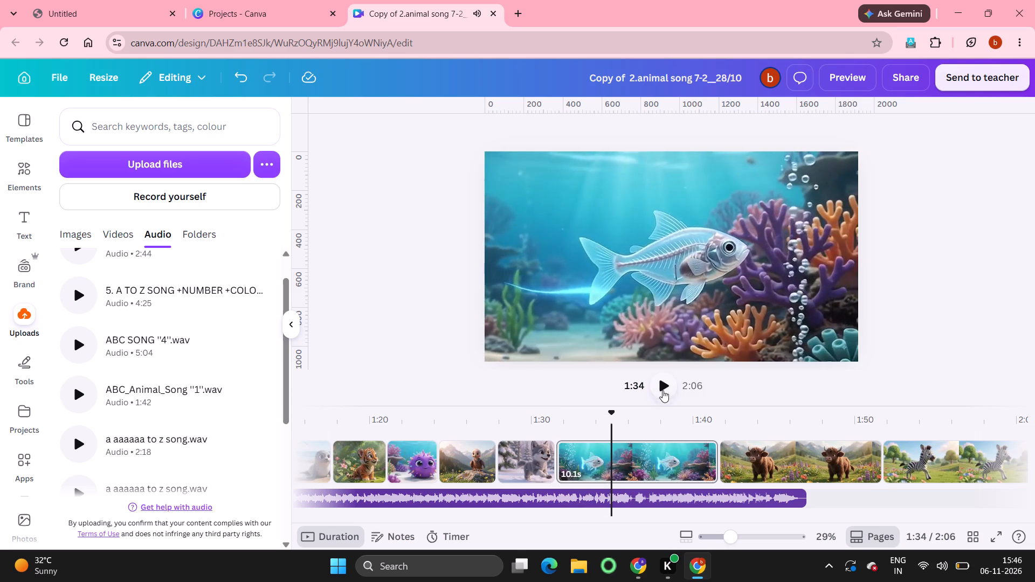
pyautogui.moveTo(711, 470); pyautogui.dragTo(632, 466)
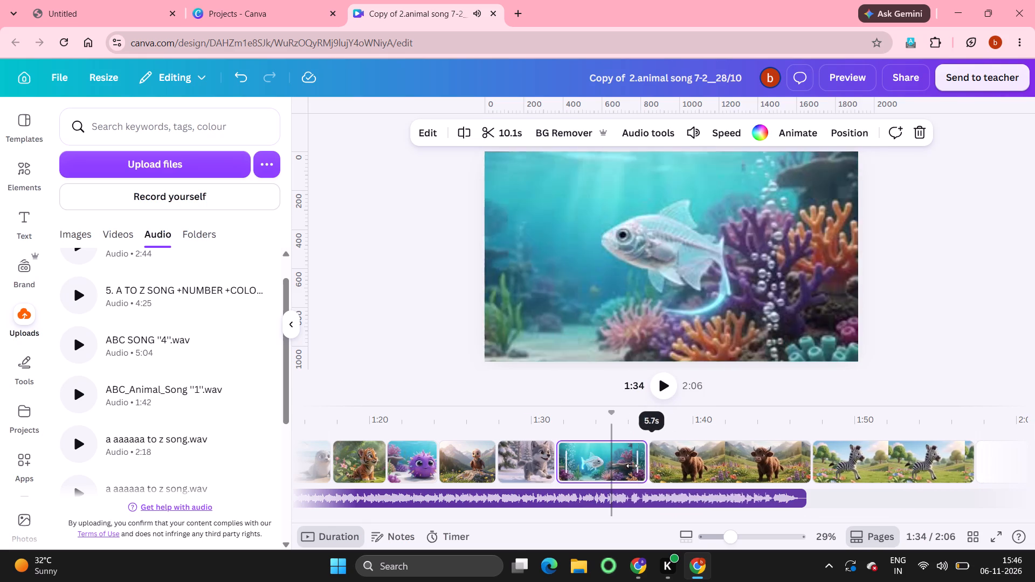
pyautogui.moveTo(632, 466); pyautogui.dragTo(608, 461)
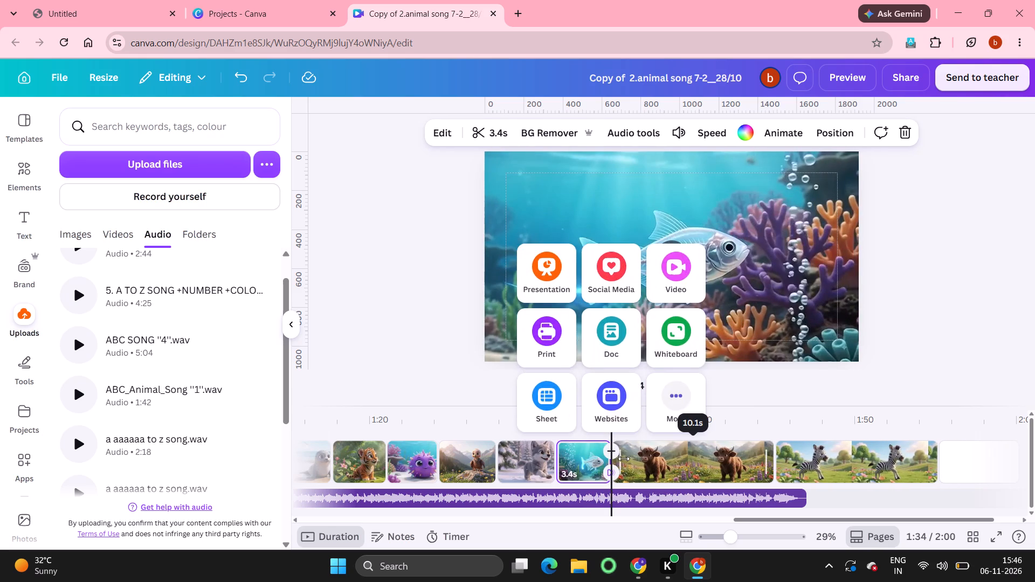
# Trim the yak page's start to 8.6 s, play it with the song, and trim its end to a 3.4 s duration.
pyautogui.moveTo(626, 463); pyautogui.dragTo(651, 467)
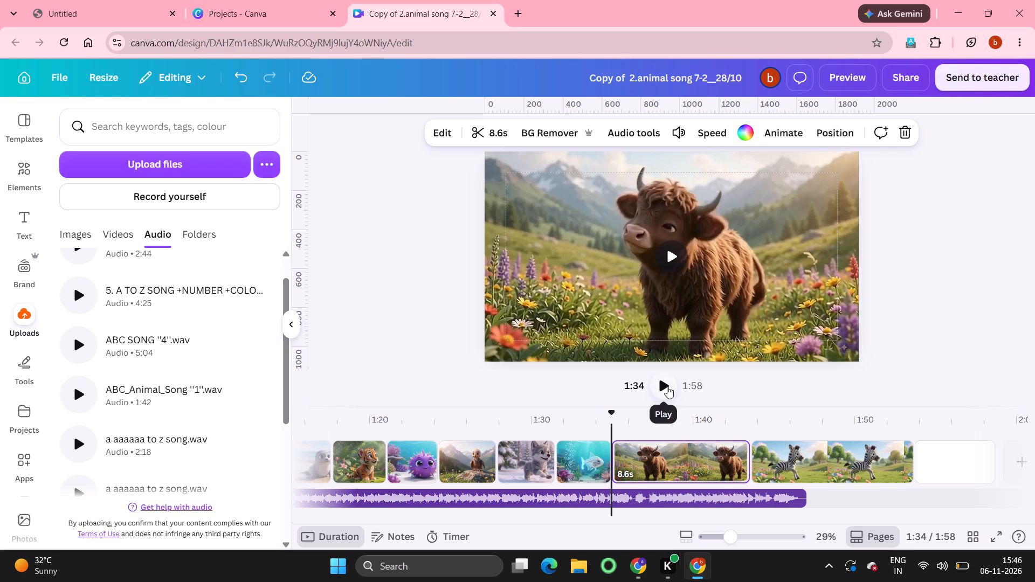
pyautogui.click(667, 386)
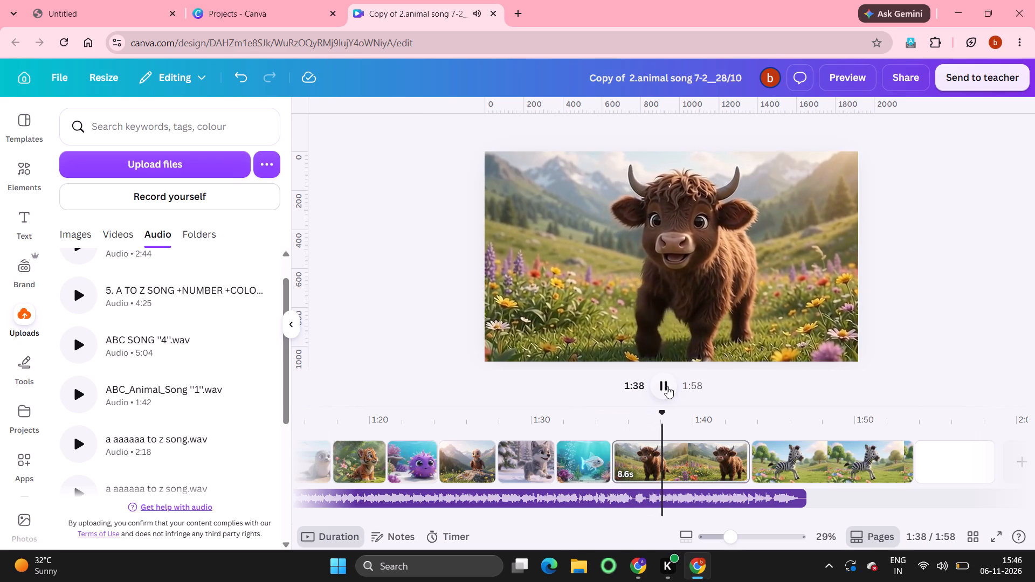
pyautogui.click(667, 386)
pyautogui.moveTo(741, 466); pyautogui.dragTo(654, 461)
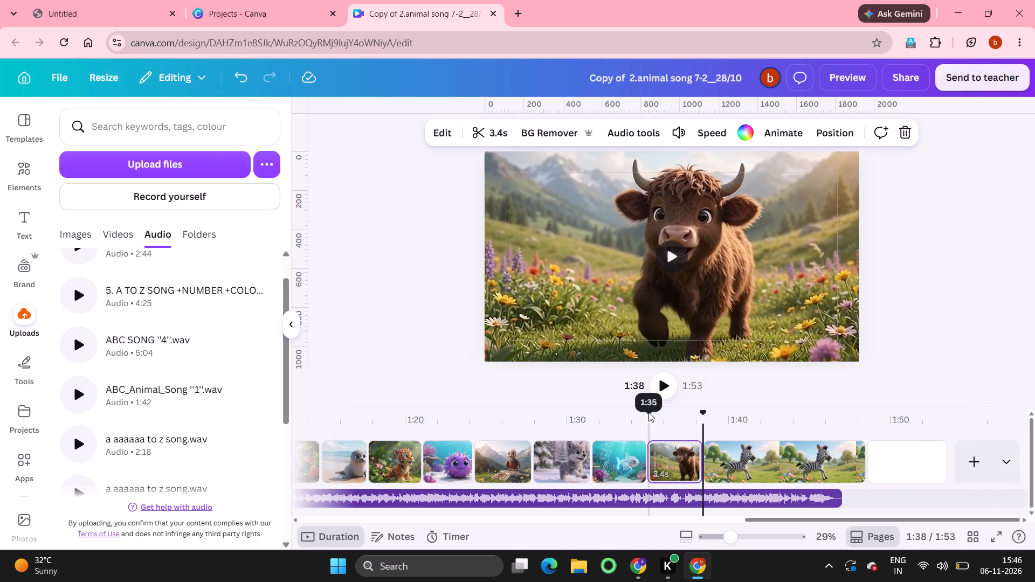
# Play the song into the zebra page and trim the end of that page to a duration of 2.9 s.
pyautogui.click(666, 384)
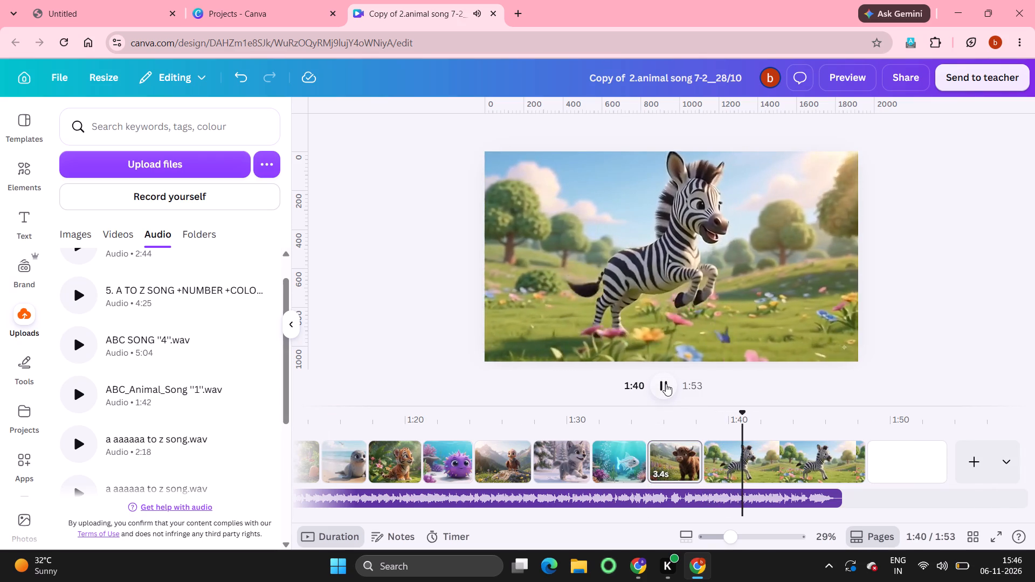
pyautogui.click(666, 384)
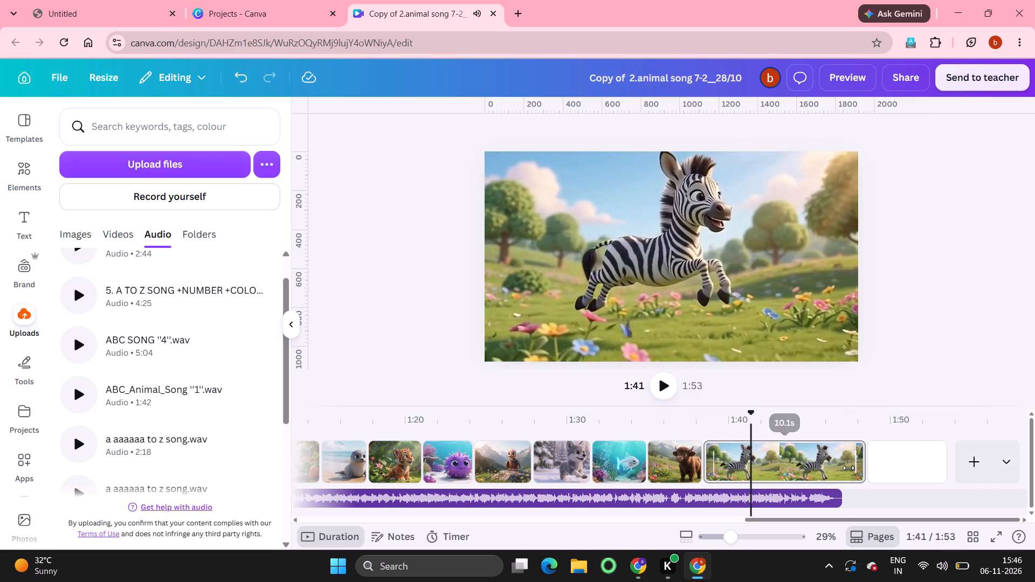
pyautogui.moveTo(857, 469); pyautogui.dragTo(783, 469)
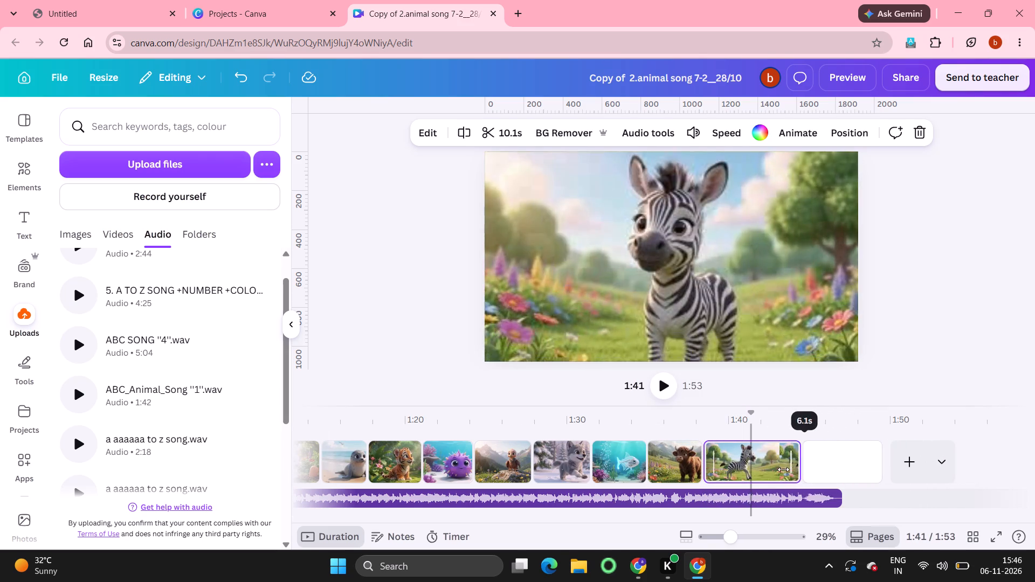
pyautogui.moveTo(783, 469); pyautogui.dragTo(746, 463)
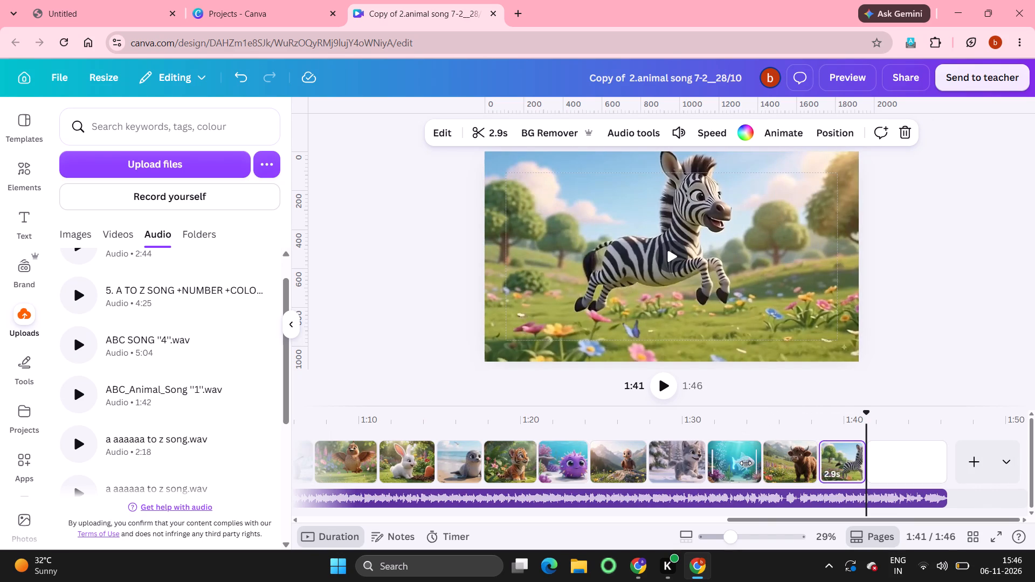
# Fill the blank page after the zebra with the project video of two boys and animals at a wooden gate, set as background.
pyautogui.click(909, 469)
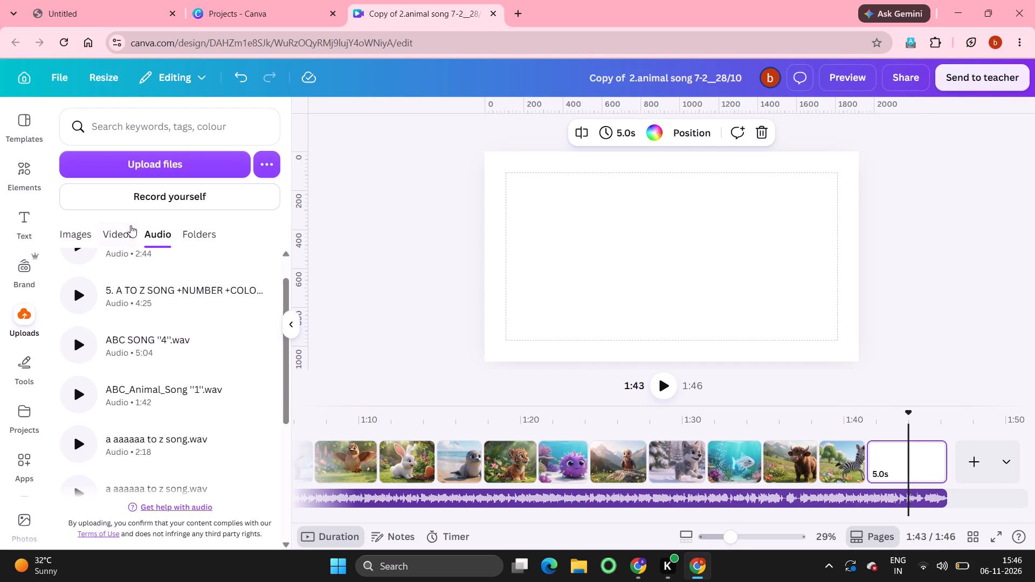
pyautogui.click(23, 413)
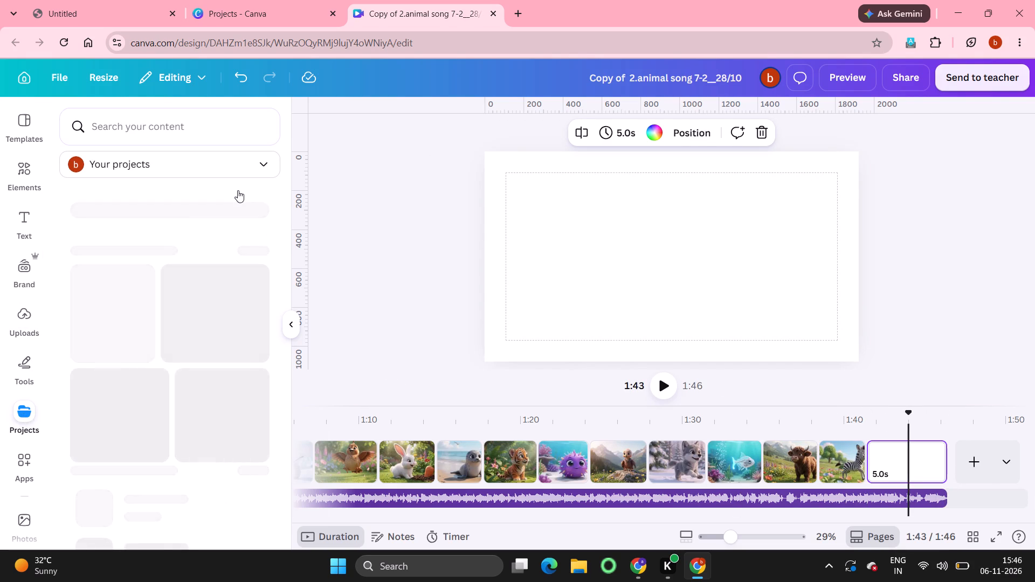
pyautogui.click(260, 200)
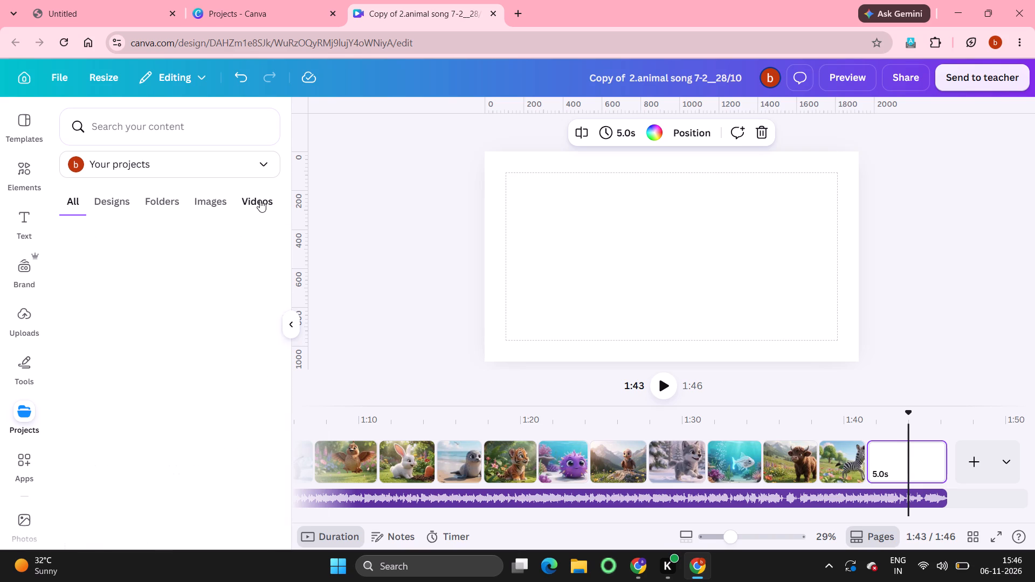
pyautogui.scroll(-14, 202, 389)
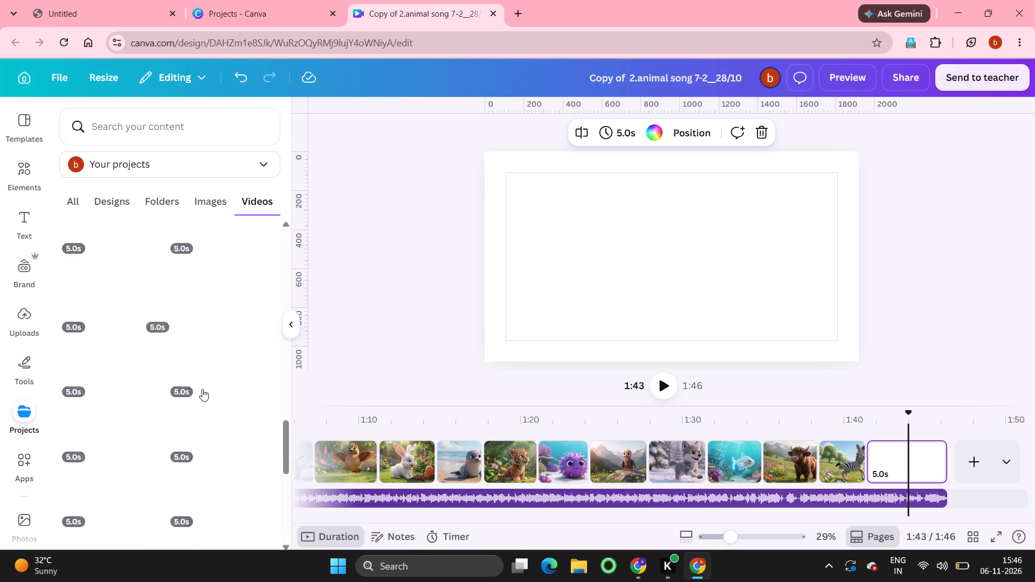
pyautogui.scroll(-6, 202, 389)
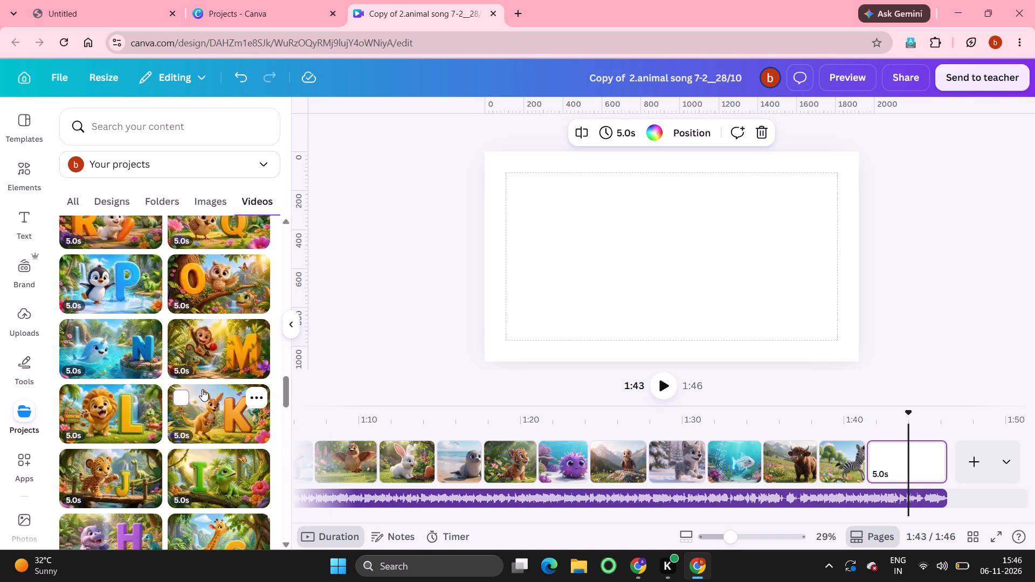
pyautogui.scroll(-5, 202, 389)
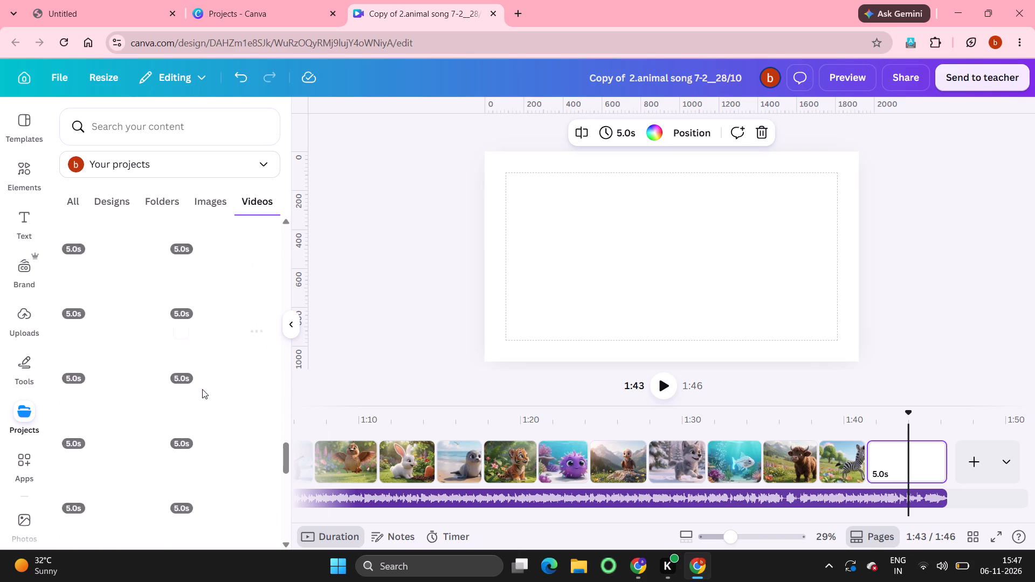
pyautogui.scroll(-13, 202, 389)
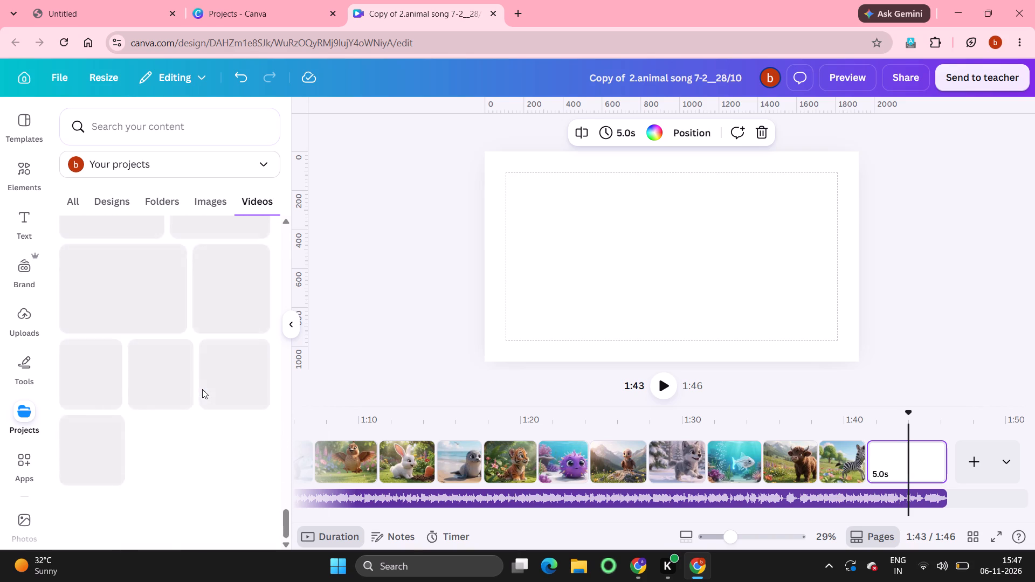
pyautogui.scroll(-6, 202, 389)
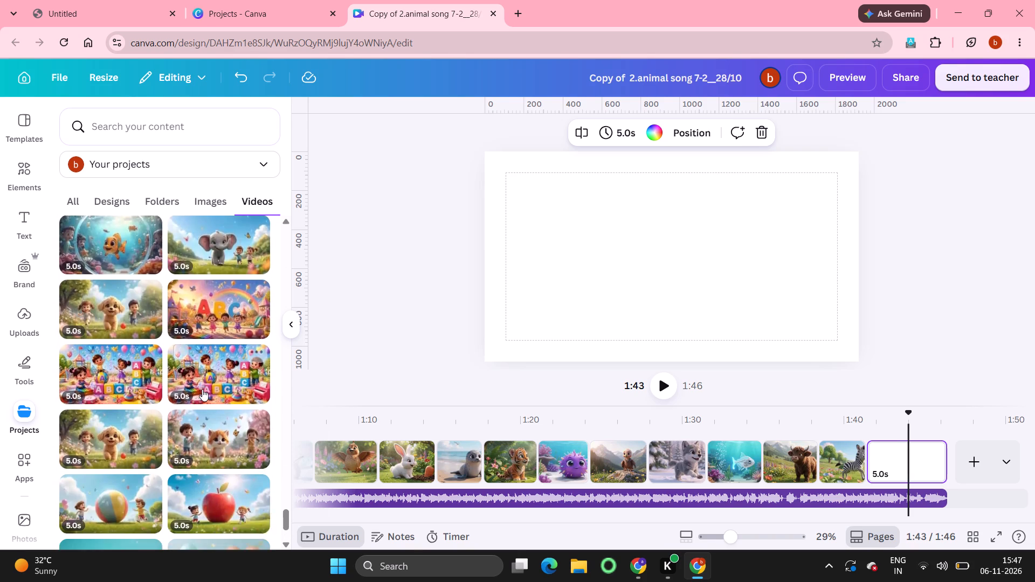
pyautogui.scroll(-8, 202, 389)
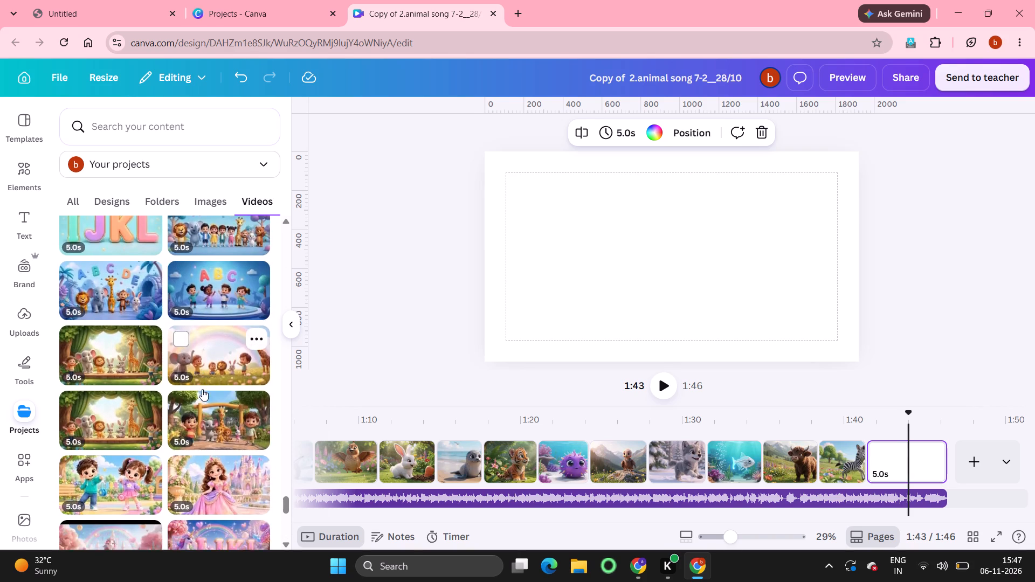
pyautogui.scroll(-4, 202, 389)
pyautogui.scroll(1, 202, 389)
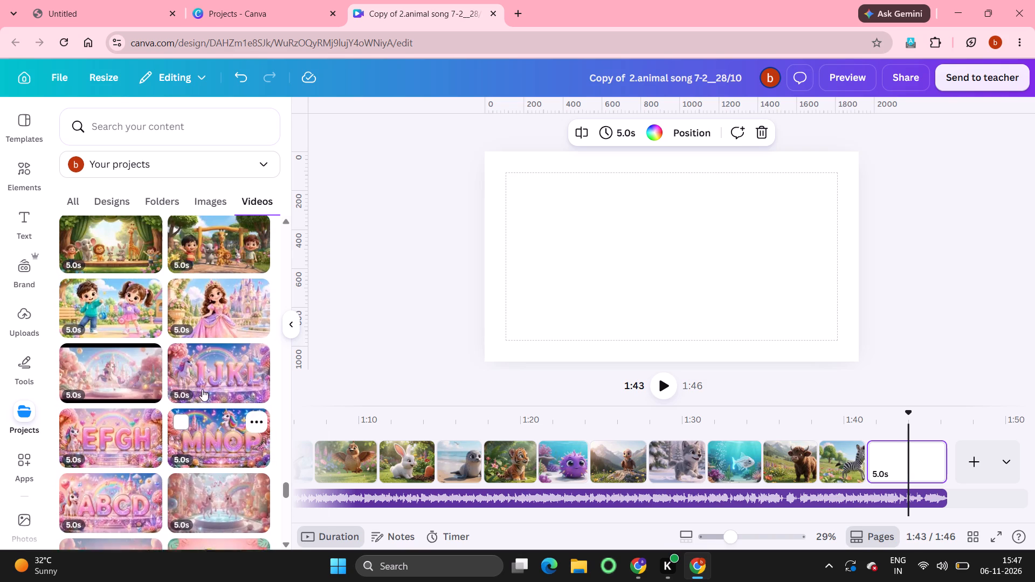
pyautogui.scroll(2, 202, 389)
pyautogui.click(230, 332)
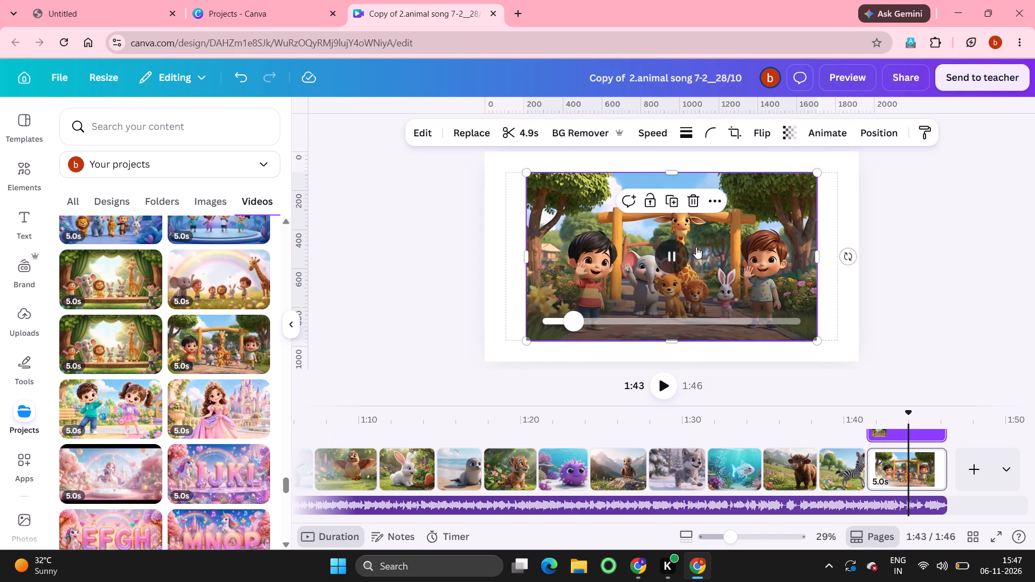
pyautogui.rightClick(724, 255)
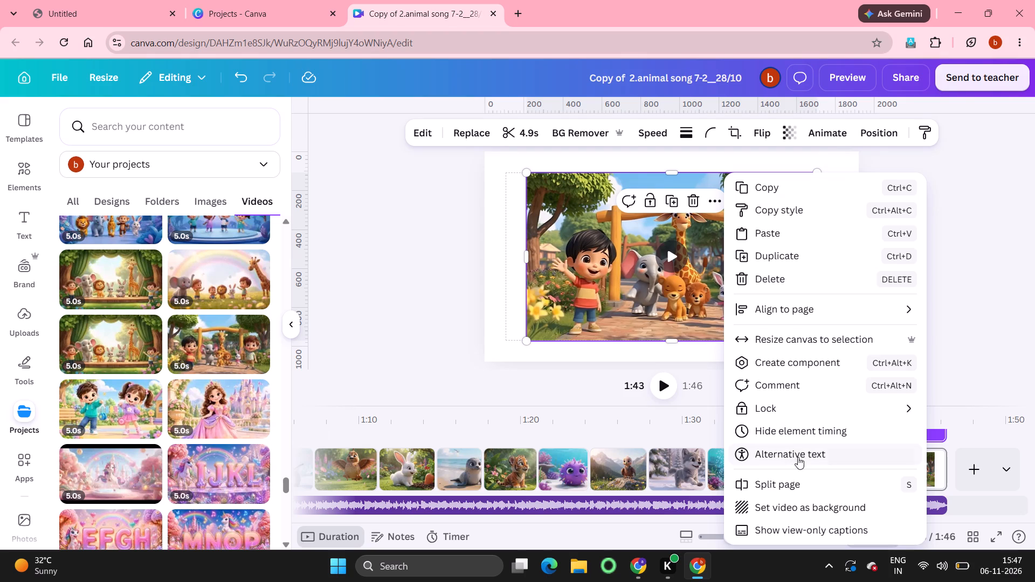
pyautogui.click(799, 507)
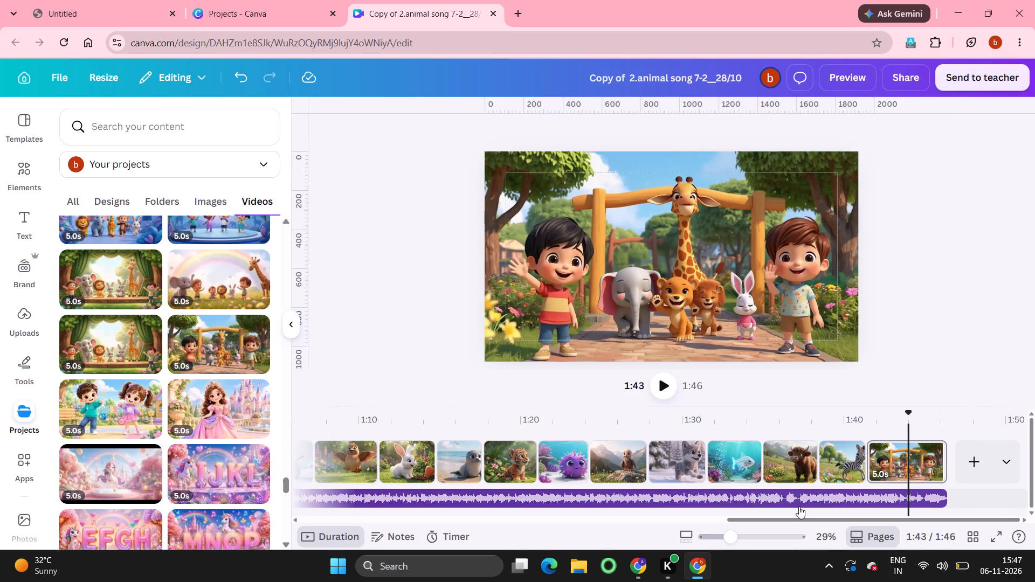
# Add a page at the end and fill it with the uploaded Melo Tunes Rhymes "Thanks for watching" video, set as background.
pyautogui.click(972, 459)
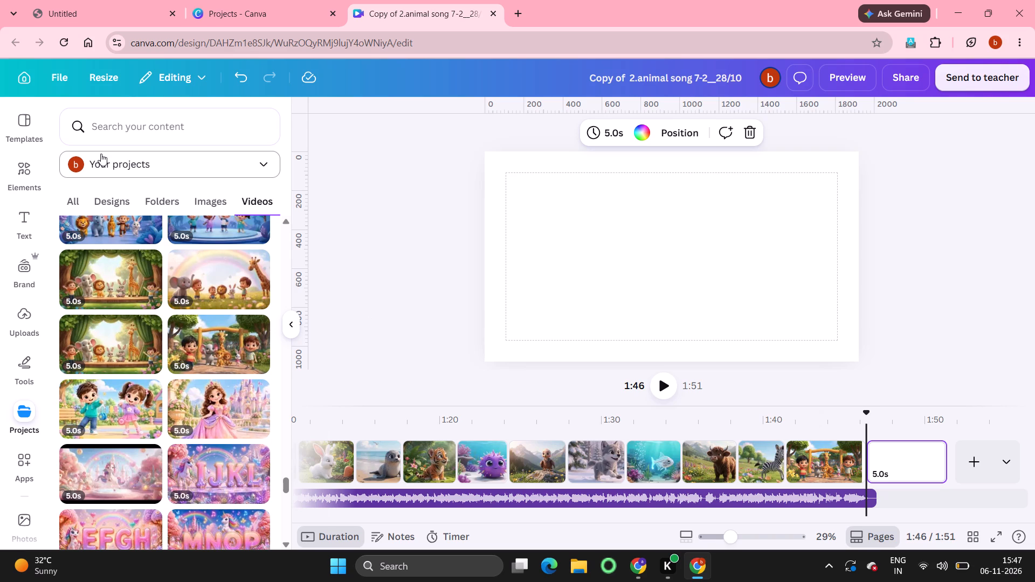
pyautogui.click(33, 323)
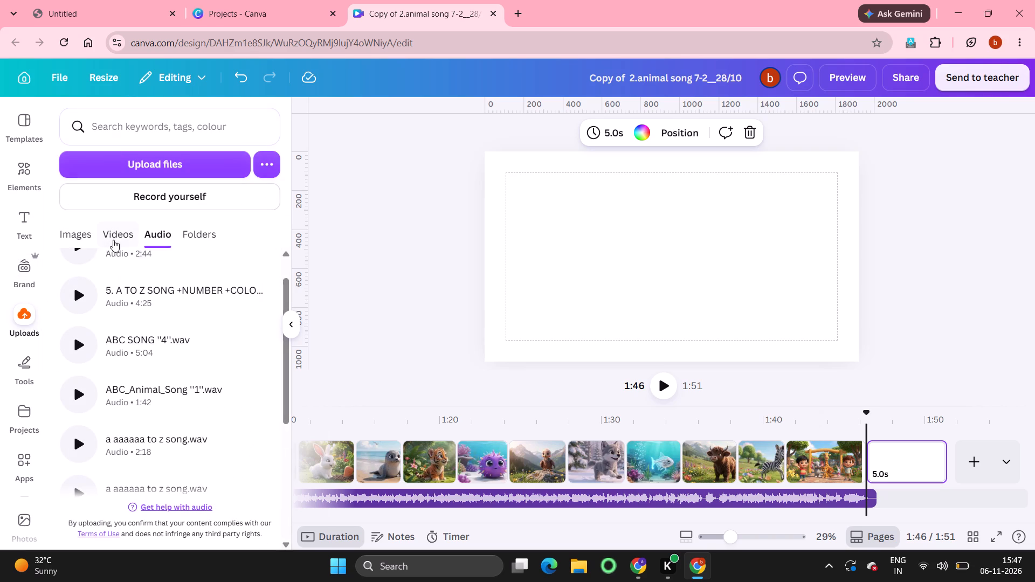
pyautogui.click(116, 237)
pyautogui.scroll(-6, 150, 371)
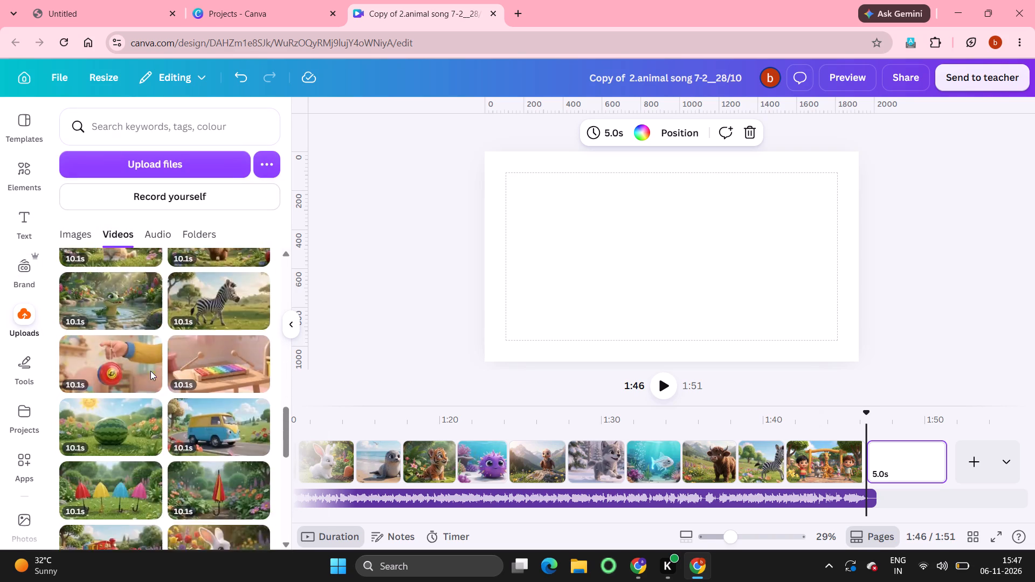
pyautogui.scroll(-7, 150, 371)
pyautogui.scroll(1, 150, 371)
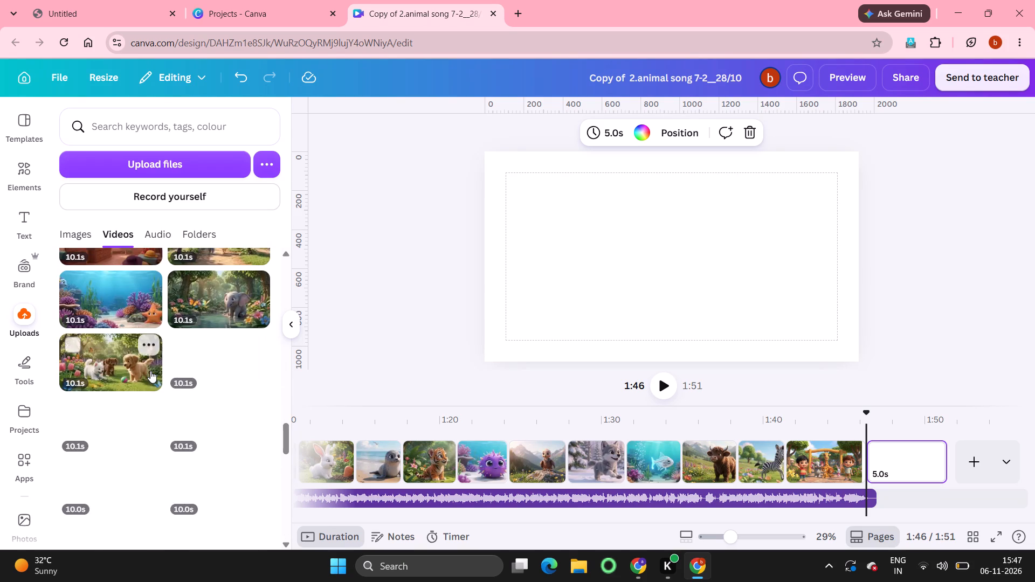
pyautogui.scroll(4, 150, 371)
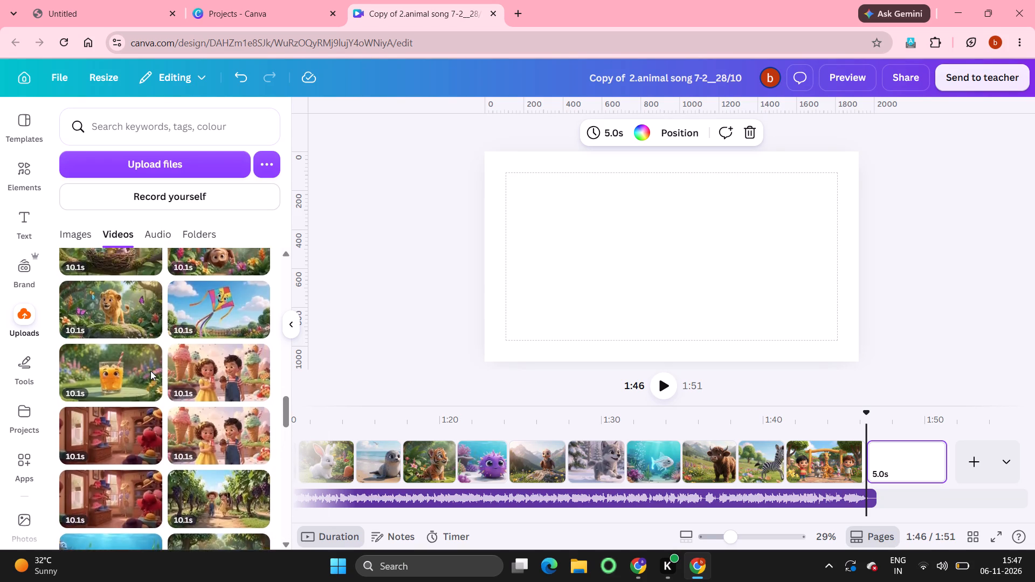
pyautogui.scroll(2, 150, 371)
pyautogui.scroll(-10, 150, 371)
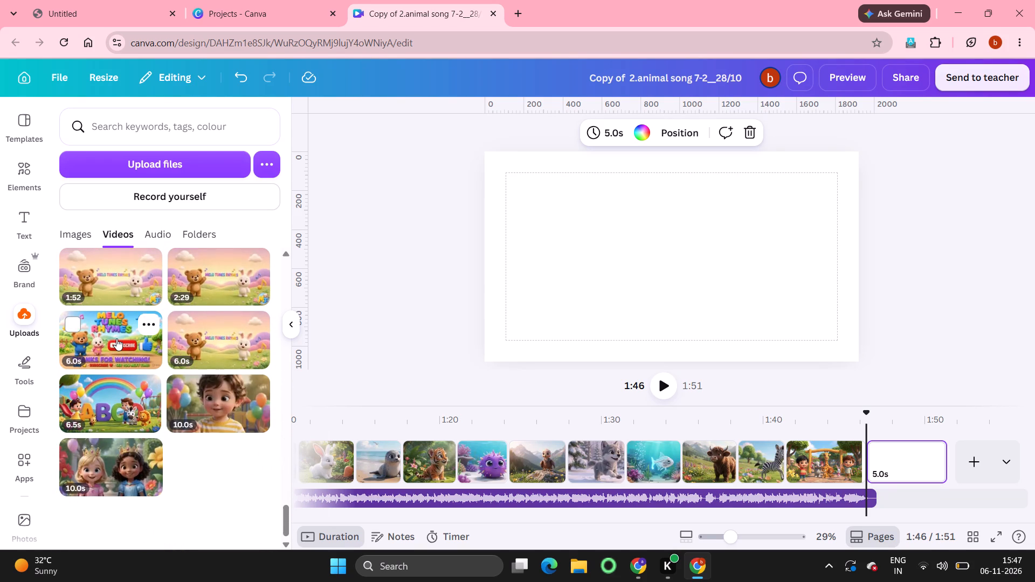
pyautogui.click(116, 338)
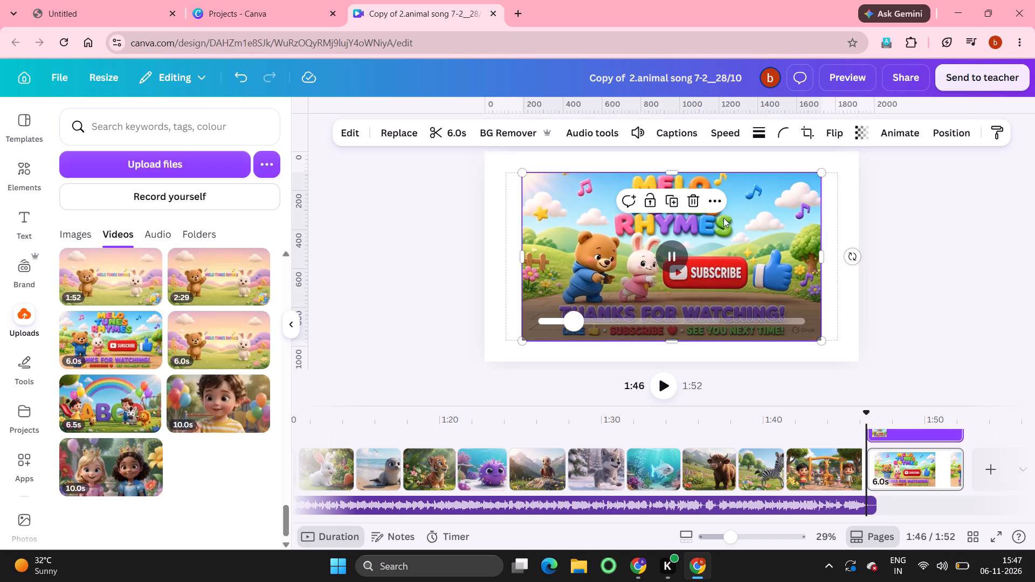
pyautogui.rightClick(753, 220)
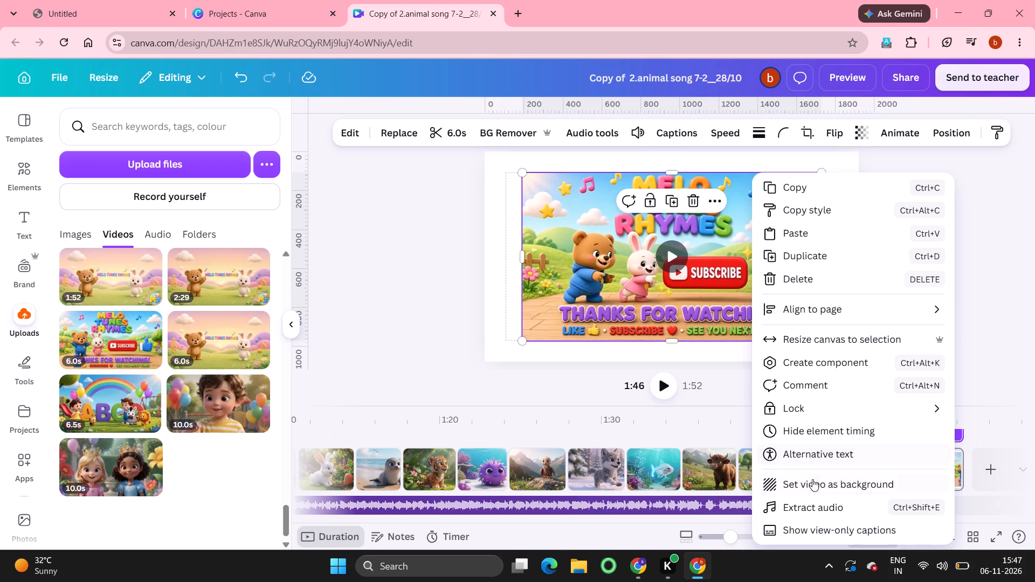
pyautogui.click(814, 484)
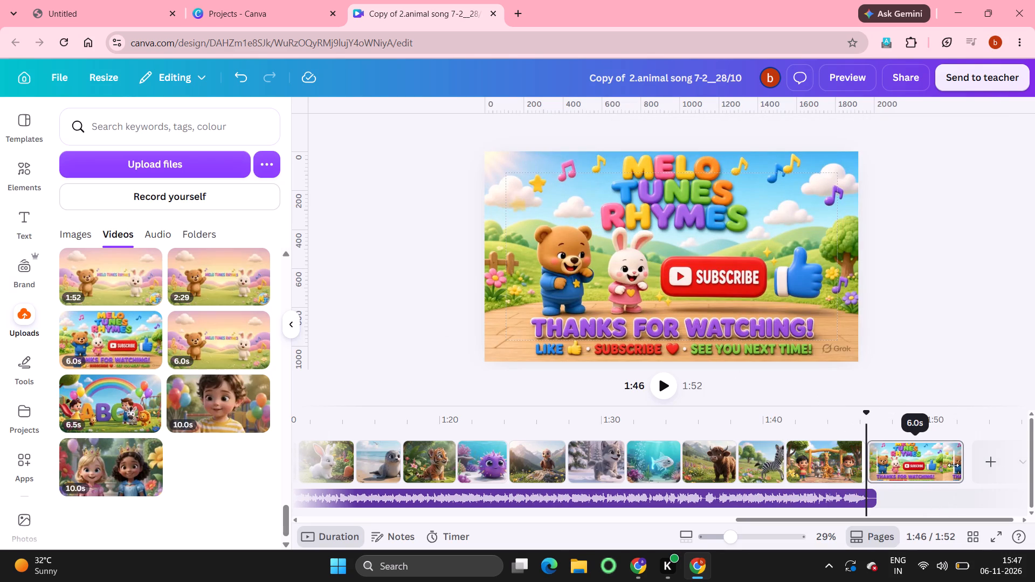
# Trim the end of the "Thanks for watching" page to a duration of 4.9 s.
pyautogui.moveTo(954, 463); pyautogui.dragTo(947, 461)
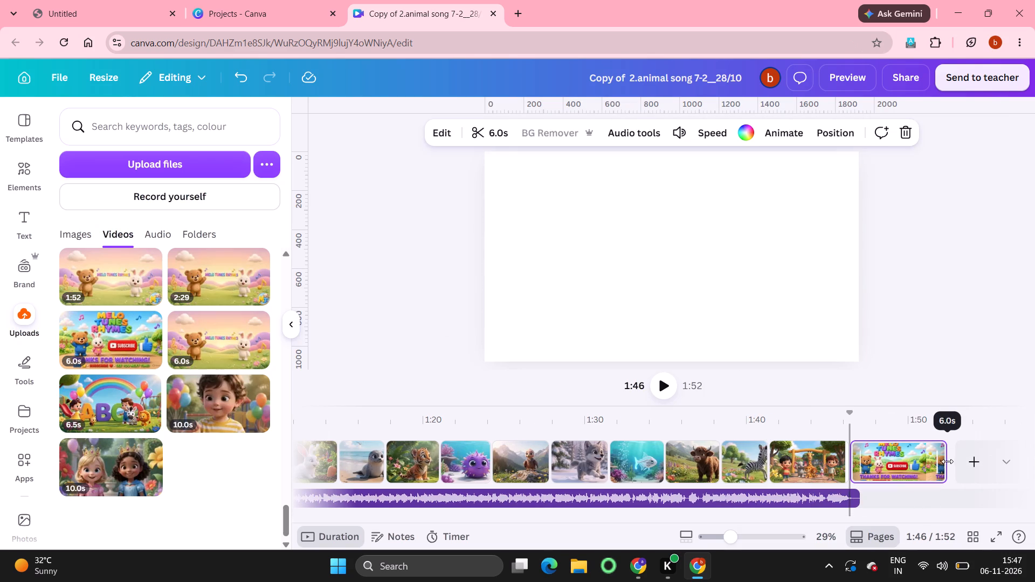
pyautogui.moveTo(947, 461); pyautogui.dragTo(909, 463)
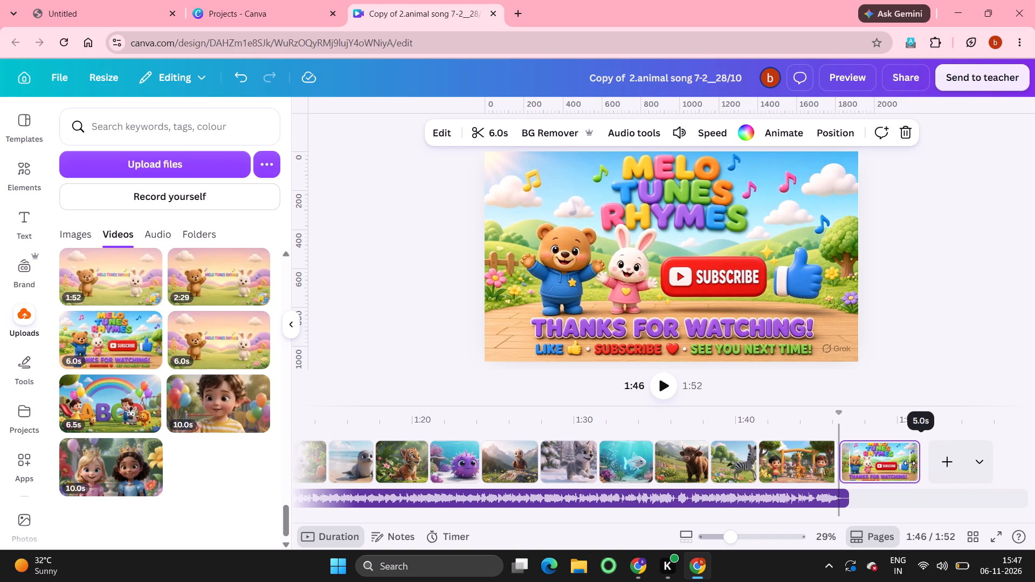
pyautogui.moveTo(909, 463); pyautogui.dragTo(909, 462)
# Fill the blank first page with the uploaded 6.0 s Melo Tunes Rhymes bear and bunny intro video, set as background.
pyautogui.hscroll(4, 610, 481)
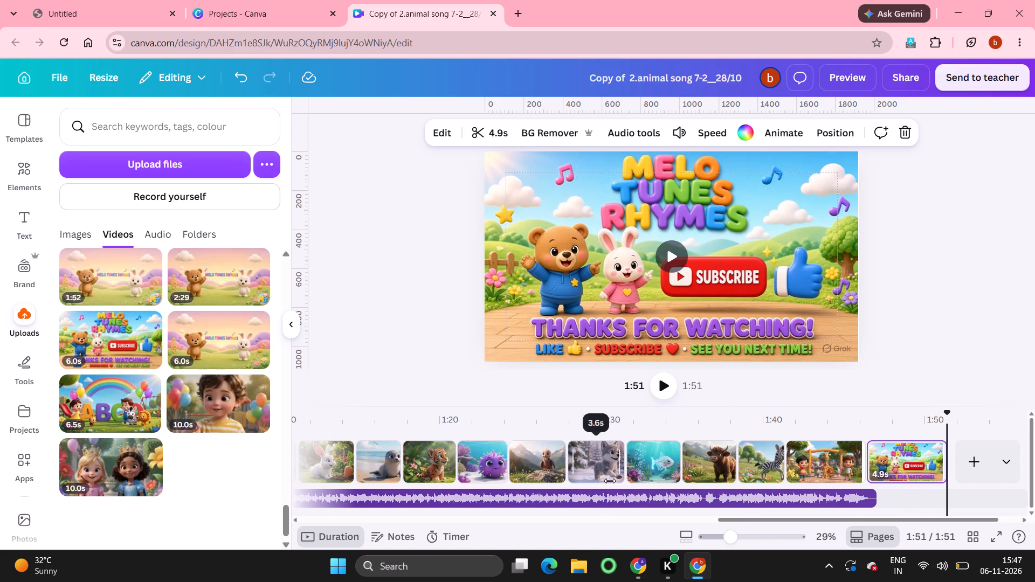
pyautogui.hscroll(7, 610, 481)
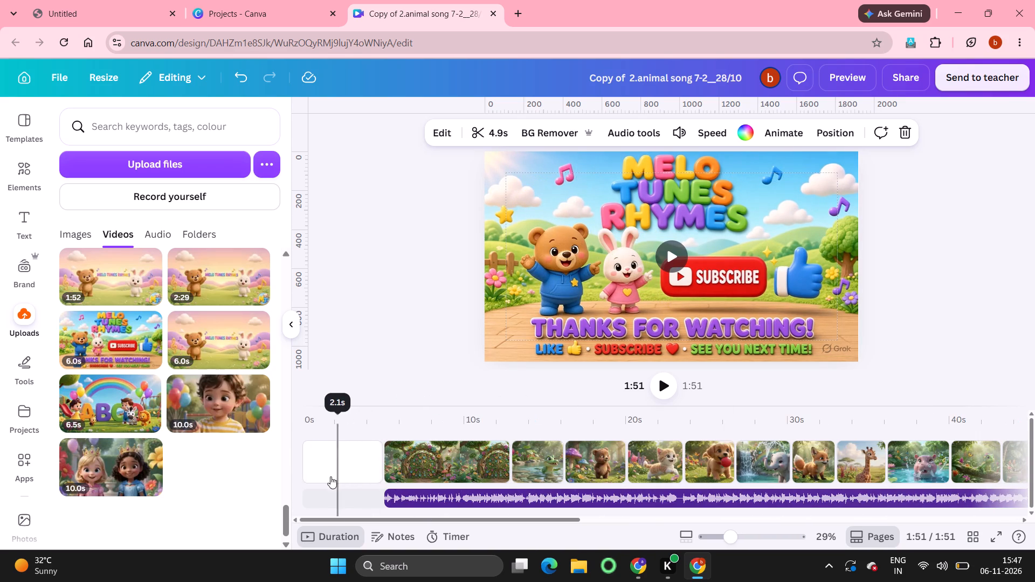
pyautogui.click(337, 462)
pyautogui.click(217, 335)
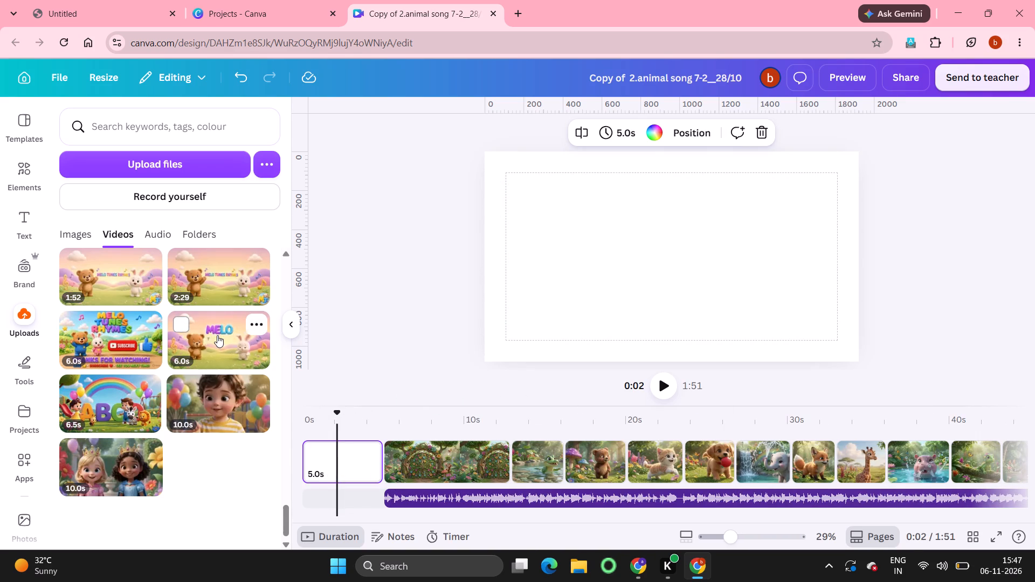
pyautogui.click(763, 230)
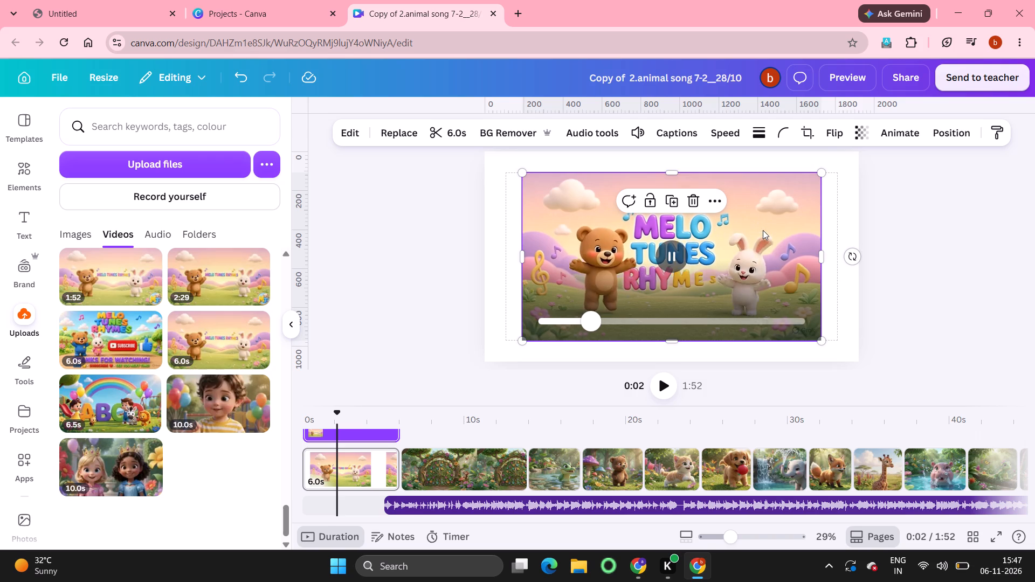
pyautogui.rightClick(763, 230)
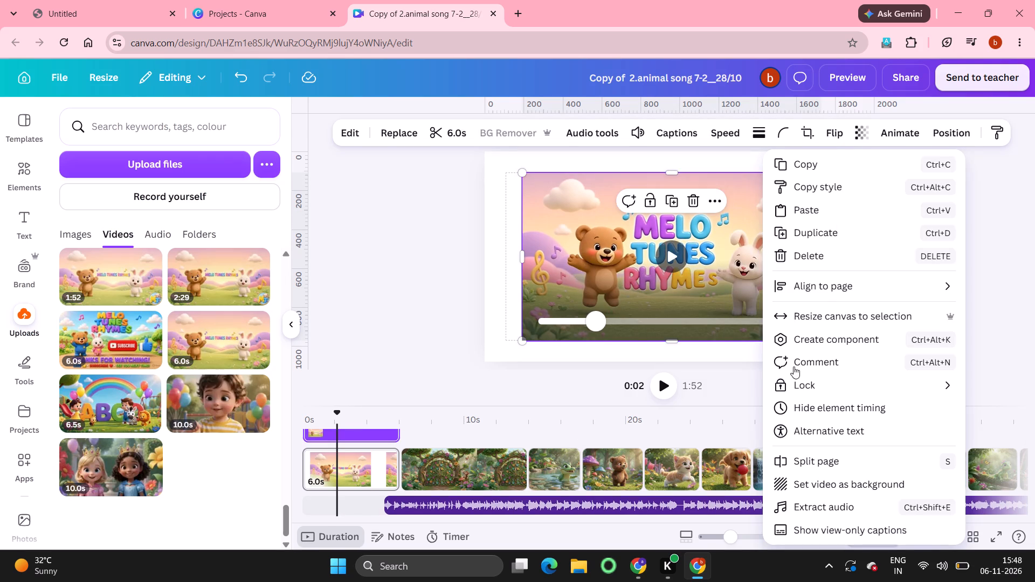
pyautogui.click(821, 489)
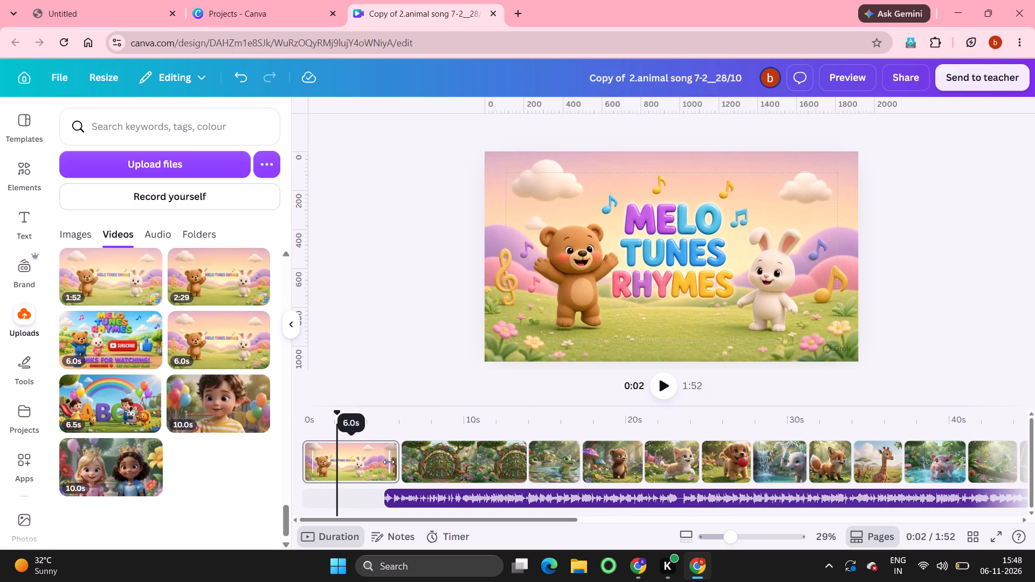
# Trim the end of the Melo Tunes Rhymes intro page to a duration of 5.0 s.
pyautogui.moveTo(389, 462); pyautogui.dragTo(374, 460)
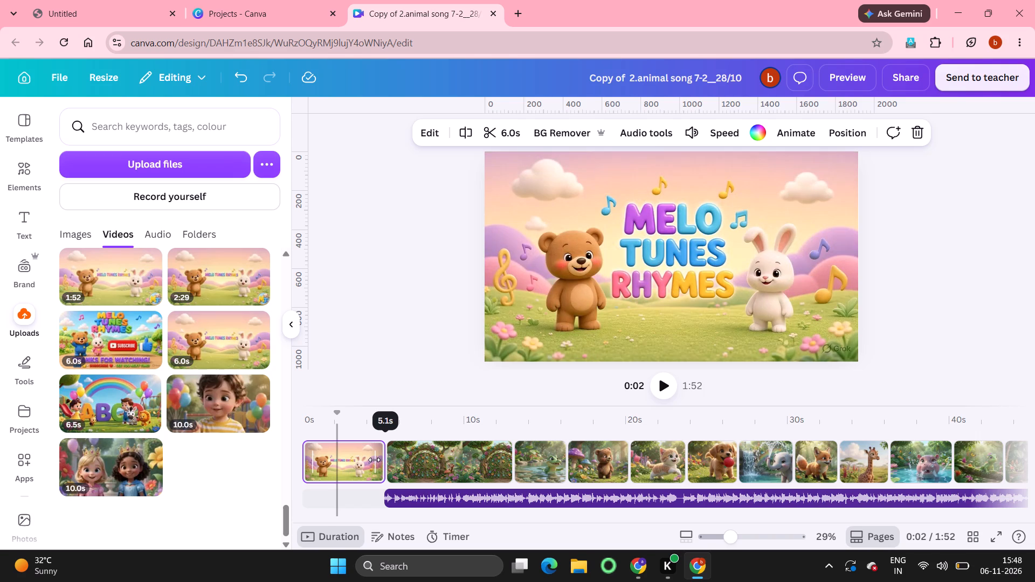
pyautogui.moveTo(374, 460); pyautogui.dragTo(371, 460)
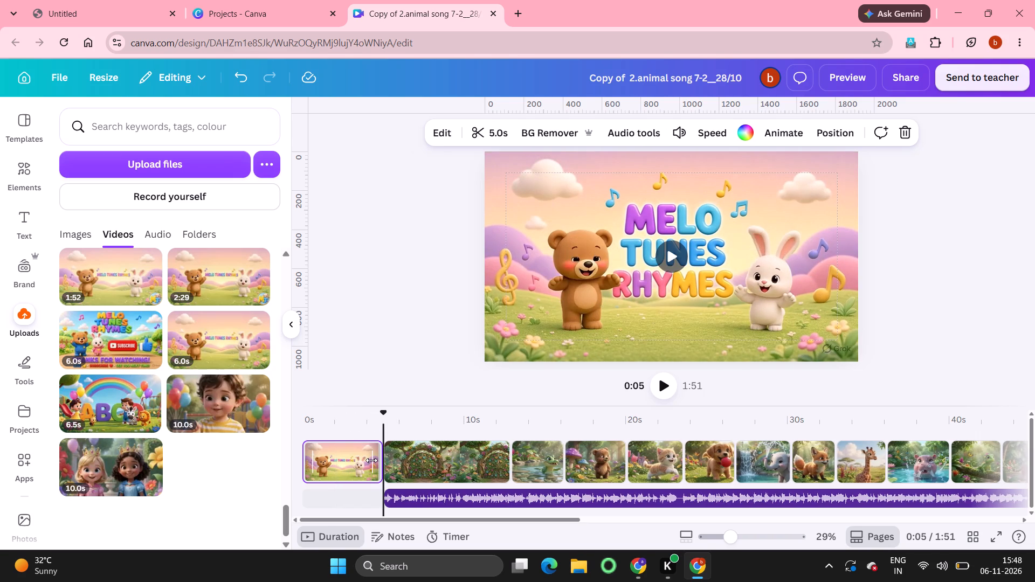
# Select the crocodile page and look through all recently used graphics for an alphabet letter style.
pyautogui.click(534, 458)
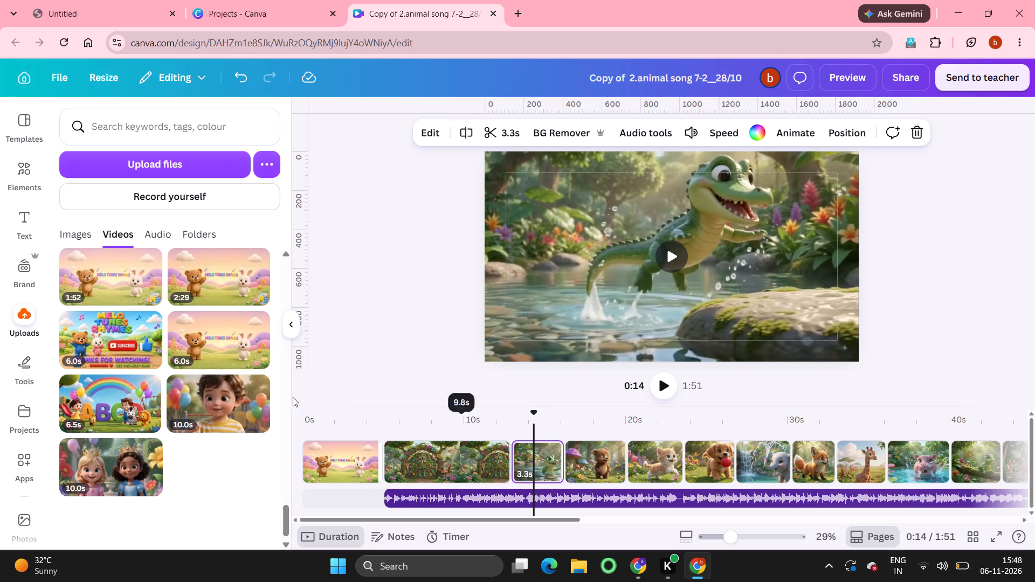
pyautogui.click(15, 171)
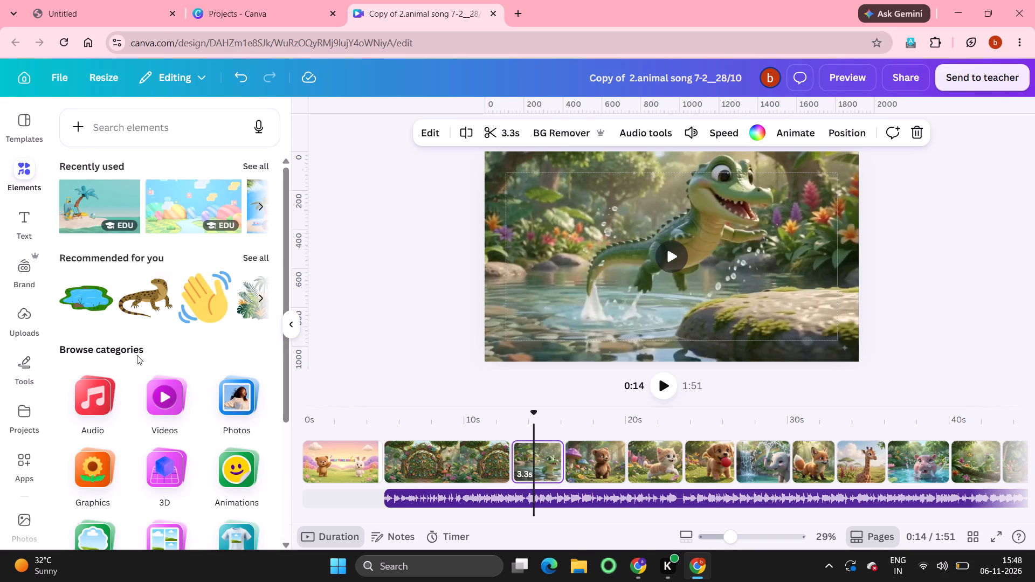
pyautogui.click(101, 464)
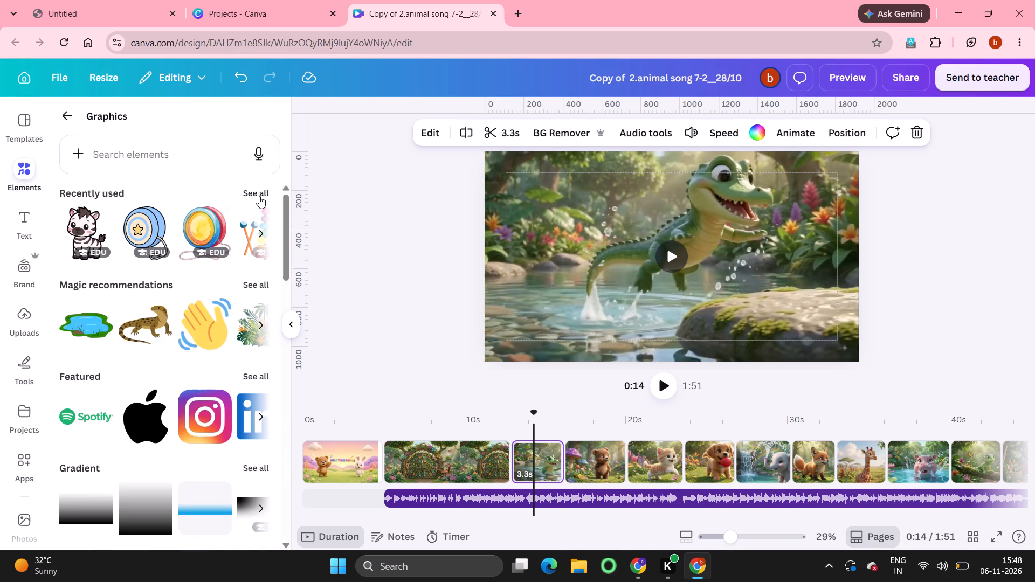
pyautogui.click(259, 196)
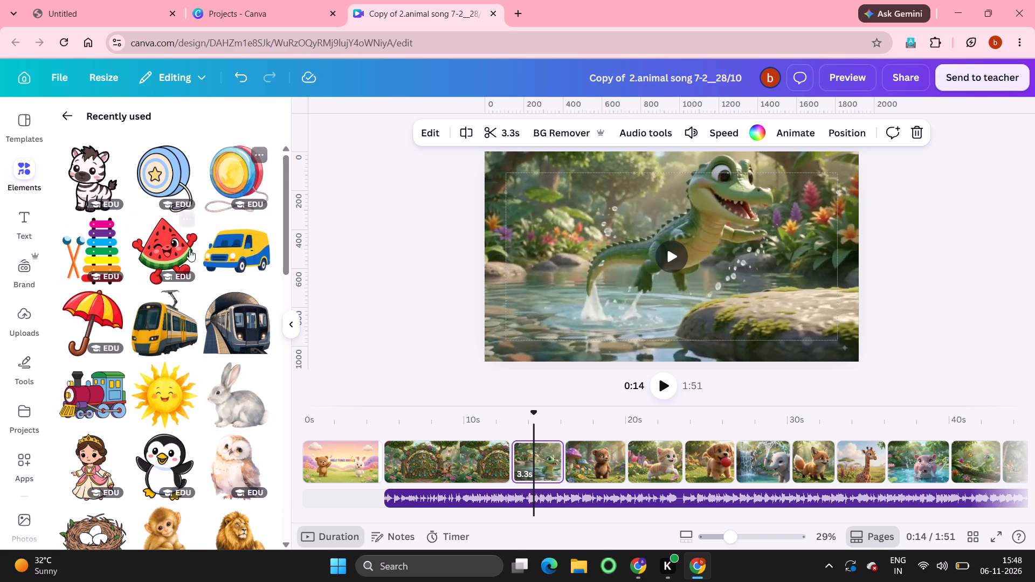
pyautogui.scroll(-3, 167, 341)
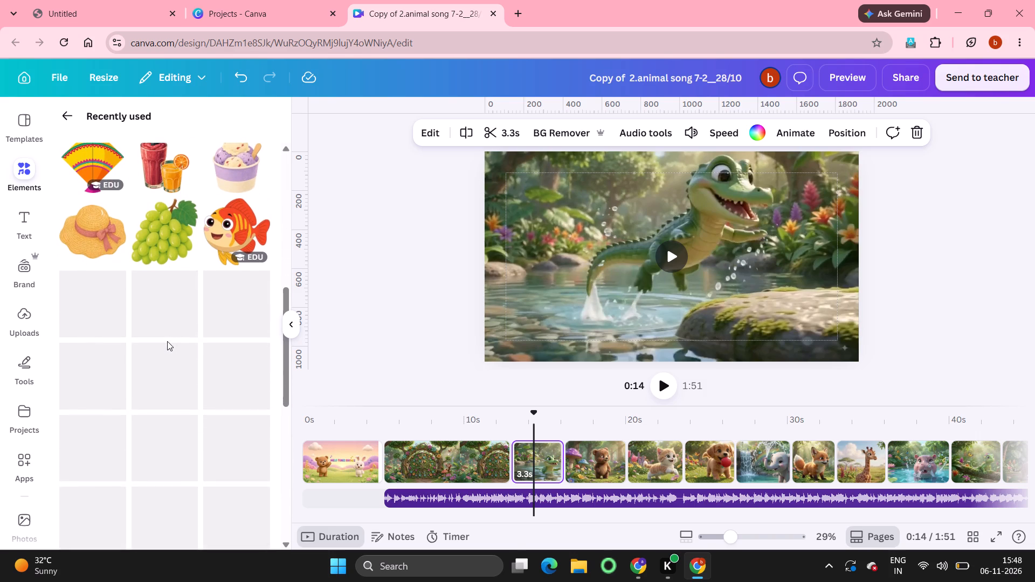
pyautogui.scroll(-1, 167, 341)
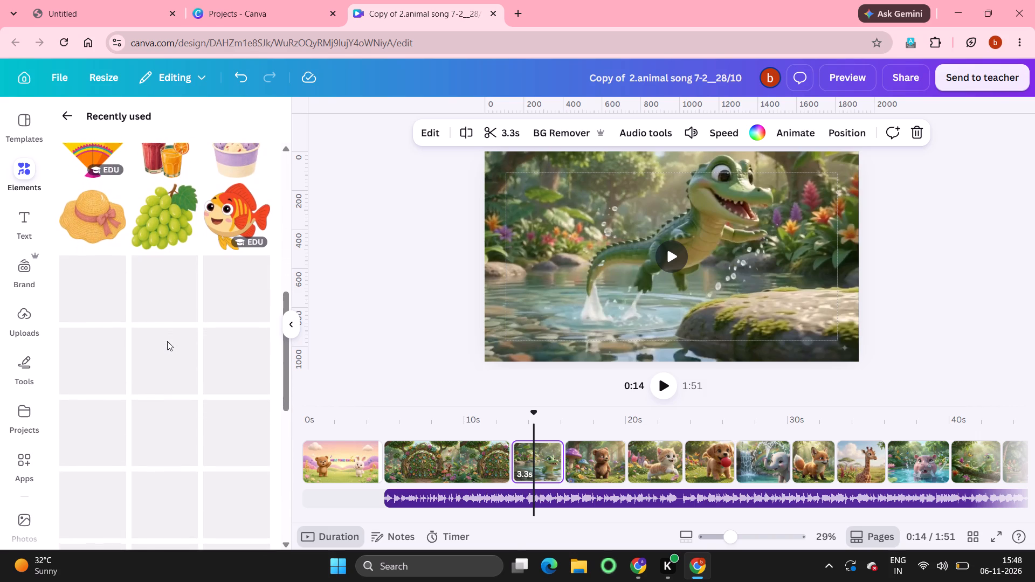
pyautogui.scroll(-3, 167, 341)
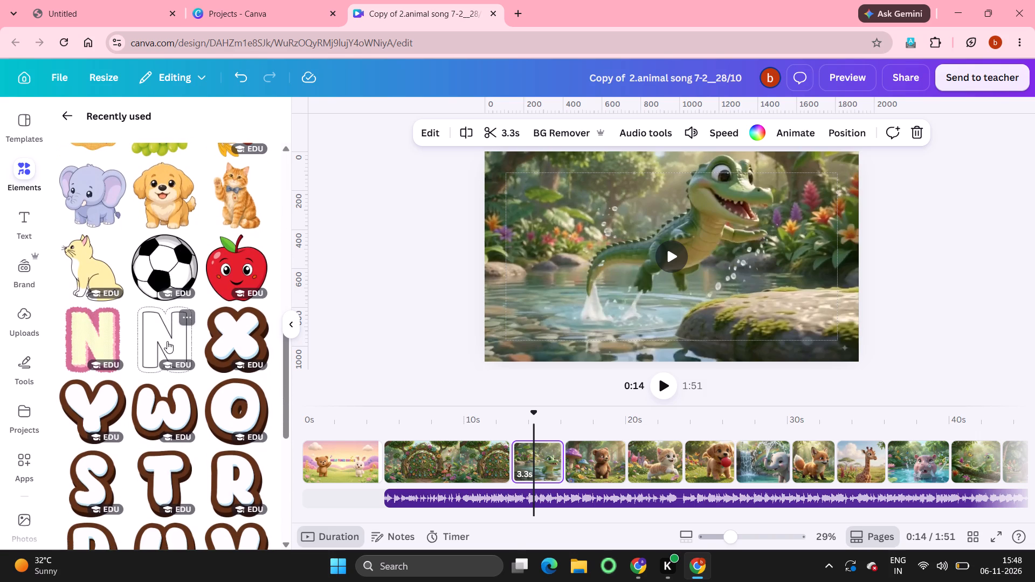
pyautogui.scroll(-5, 167, 341)
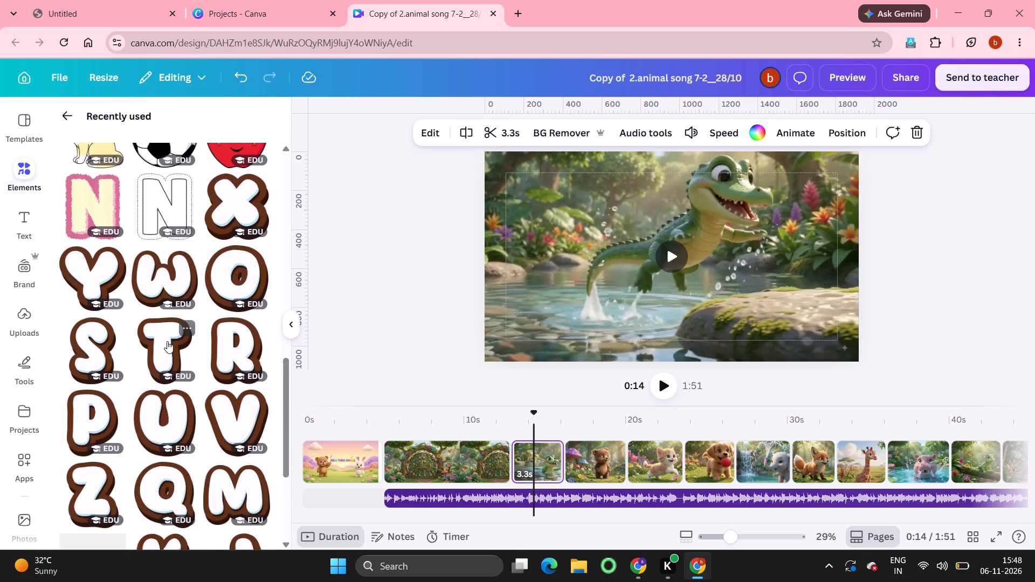
pyautogui.scroll(-7, 167, 341)
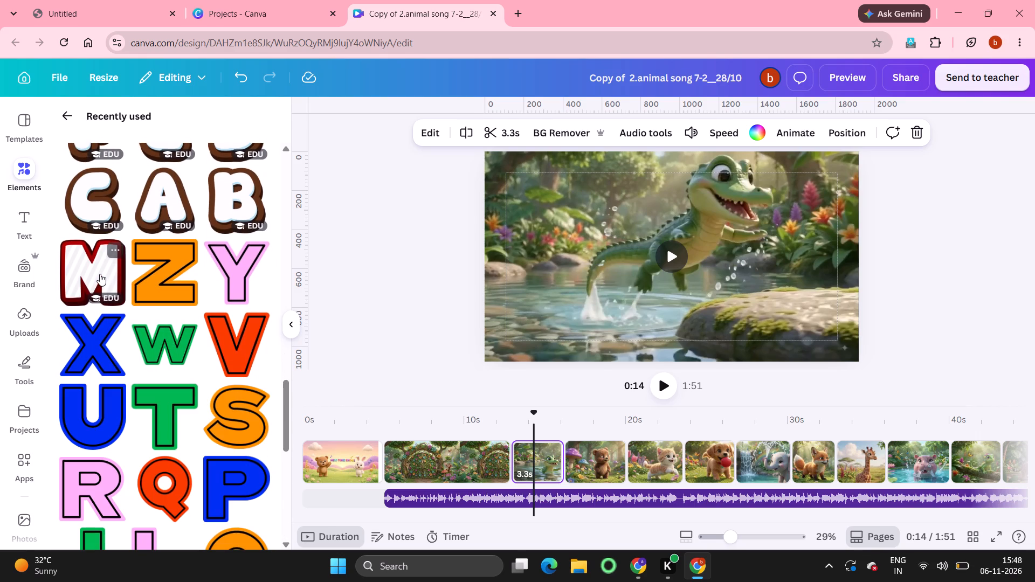
pyautogui.scroll(-1, 102, 274)
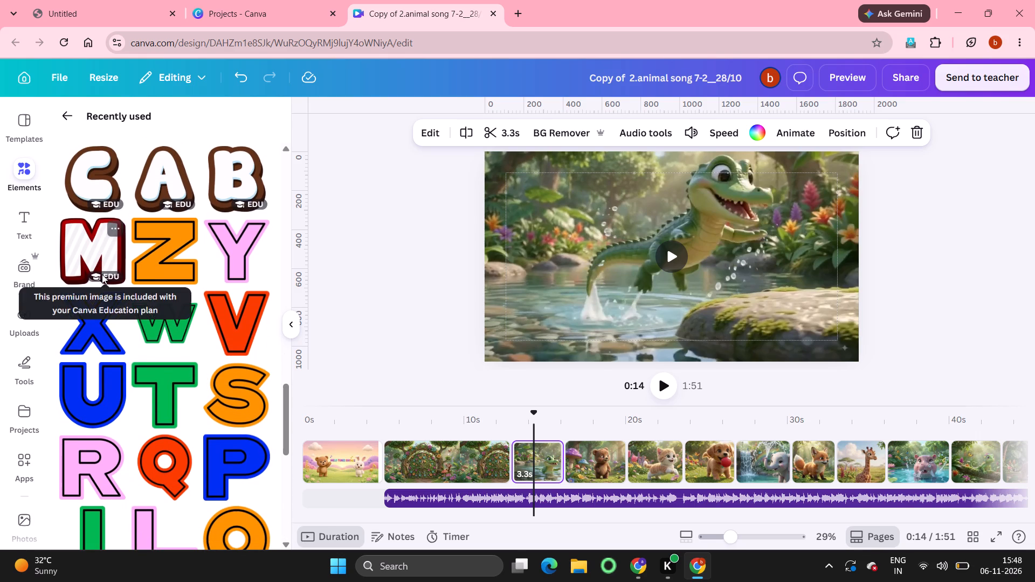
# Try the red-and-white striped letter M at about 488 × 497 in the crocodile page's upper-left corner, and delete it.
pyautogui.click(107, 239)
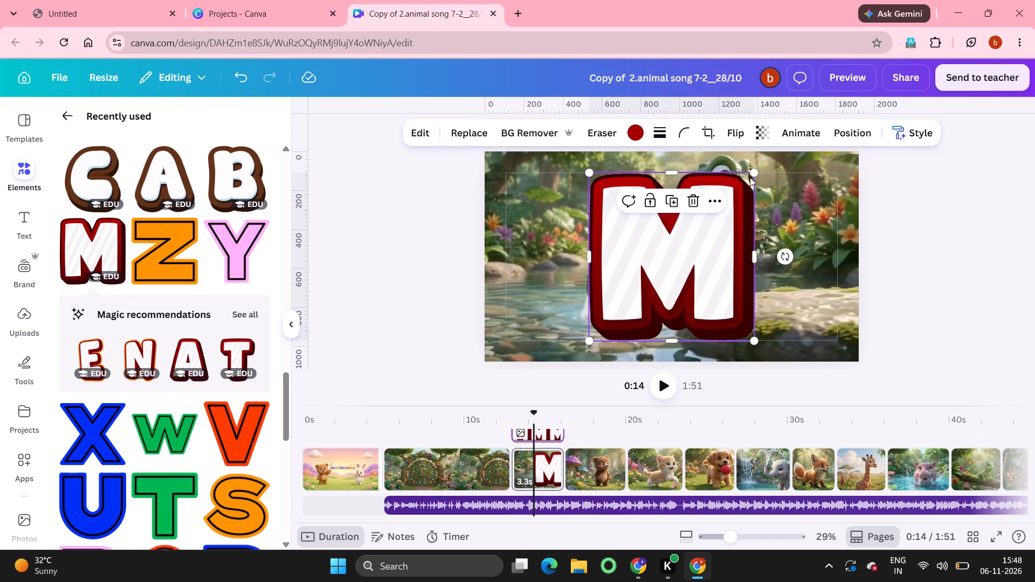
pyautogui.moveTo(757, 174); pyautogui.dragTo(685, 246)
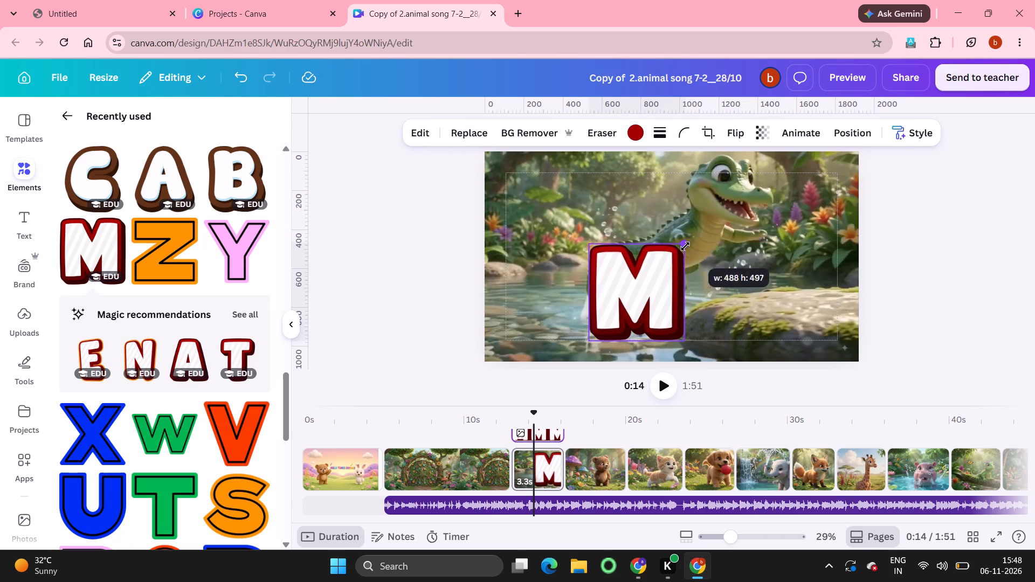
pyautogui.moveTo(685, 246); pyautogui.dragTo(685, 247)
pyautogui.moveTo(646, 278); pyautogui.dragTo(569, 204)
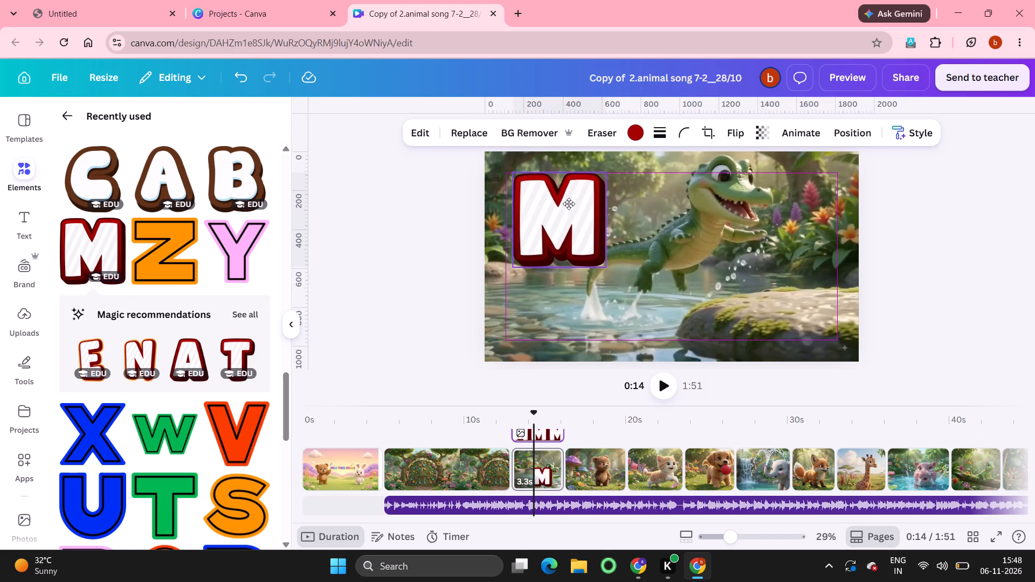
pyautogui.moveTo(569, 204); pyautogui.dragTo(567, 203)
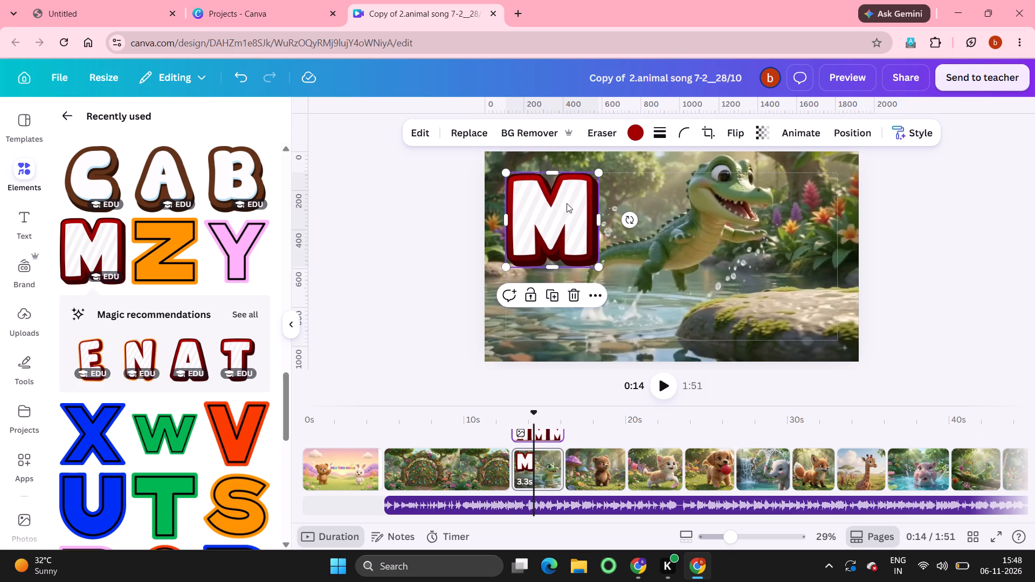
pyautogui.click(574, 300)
# Look further through the recently used letter graphics and bring up more like the Letter E, Chocolate Cake Alphabet graphic.
pyautogui.scroll(-4, 146, 429)
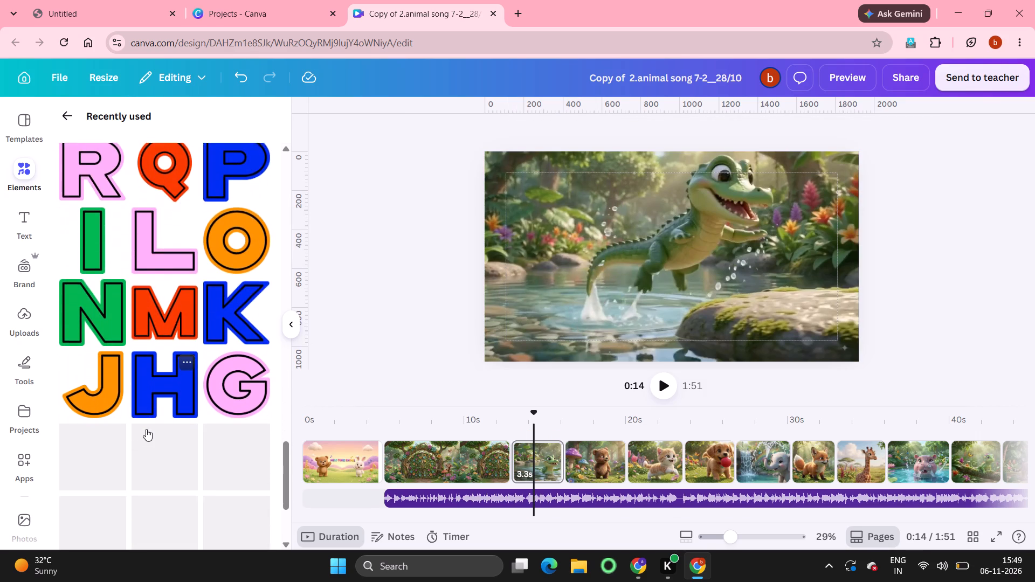
pyautogui.scroll(-8, 146, 429)
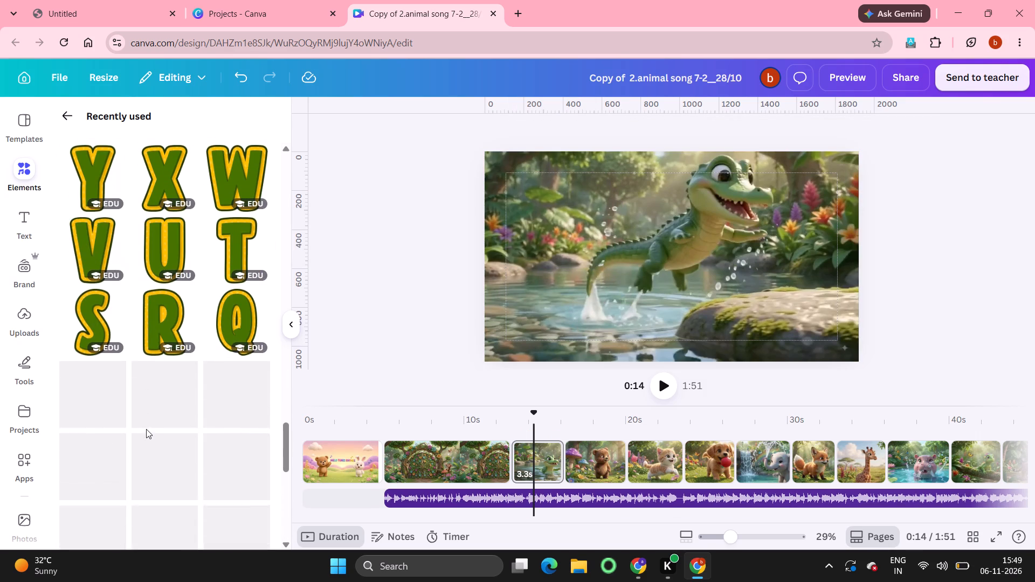
pyautogui.scroll(-4, 146, 429)
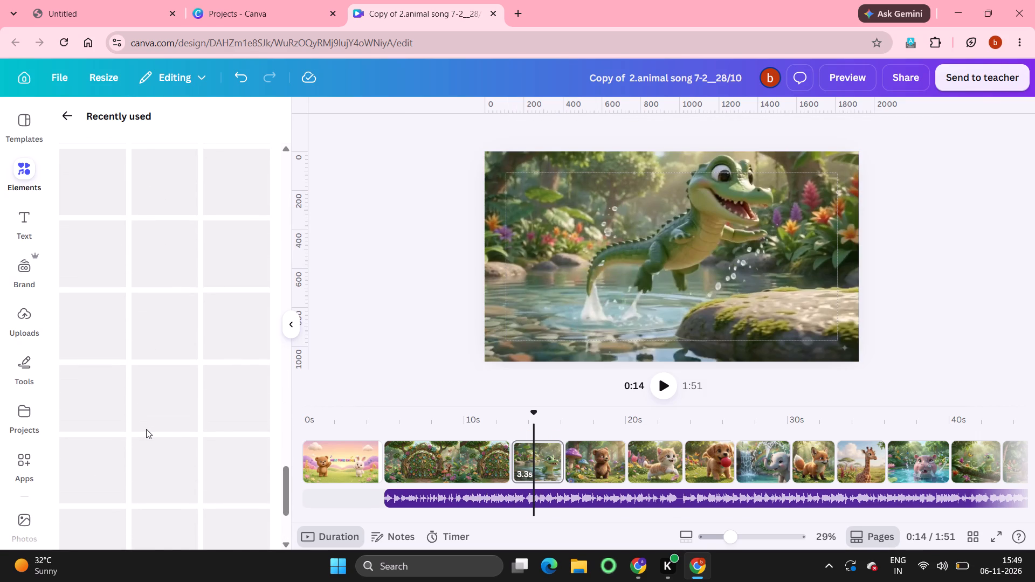
pyautogui.scroll(-6, 146, 429)
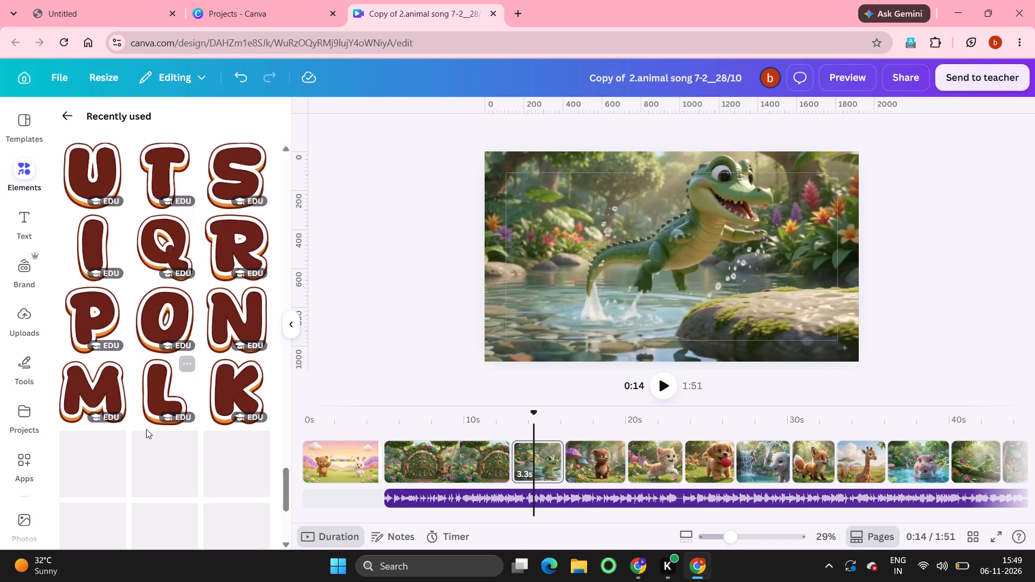
pyautogui.scroll(-2, 146, 429)
pyautogui.scroll(2, 146, 429)
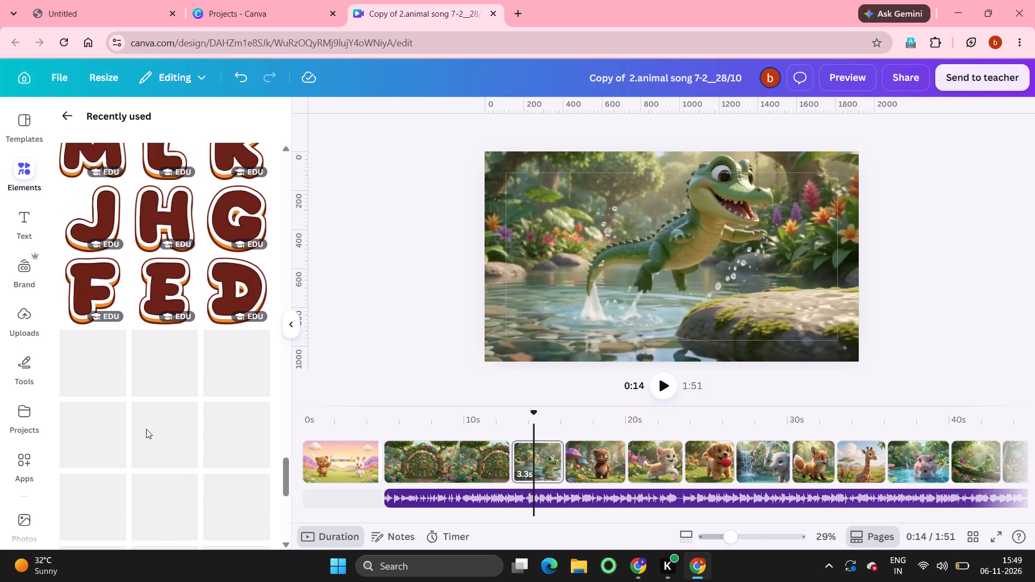
pyautogui.click(191, 268)
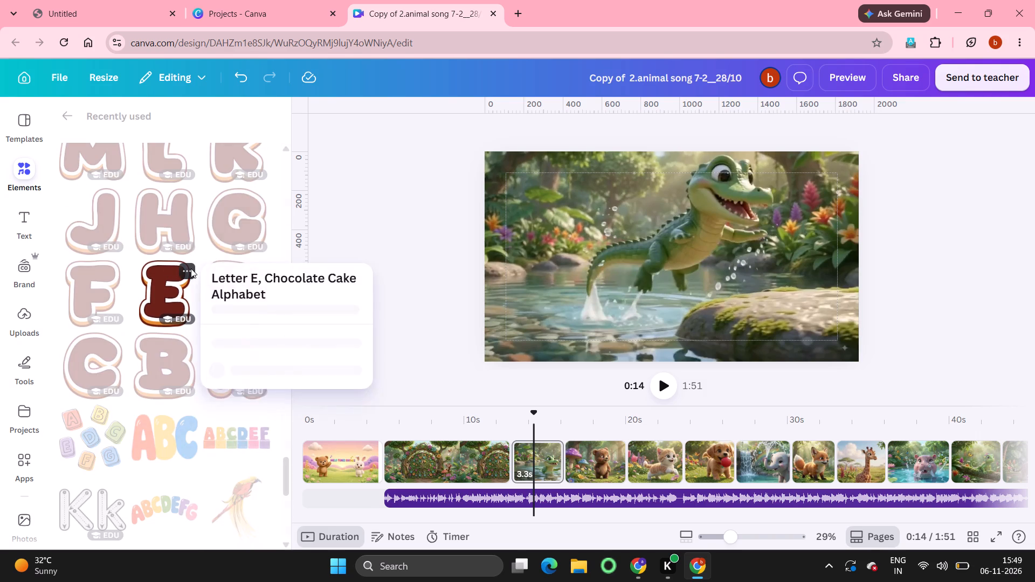
pyautogui.click(270, 448)
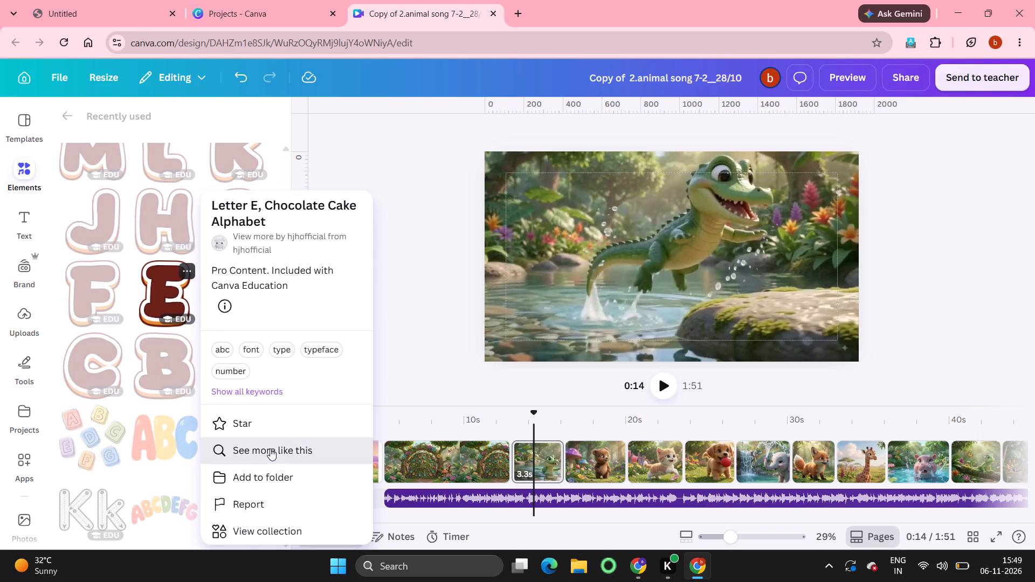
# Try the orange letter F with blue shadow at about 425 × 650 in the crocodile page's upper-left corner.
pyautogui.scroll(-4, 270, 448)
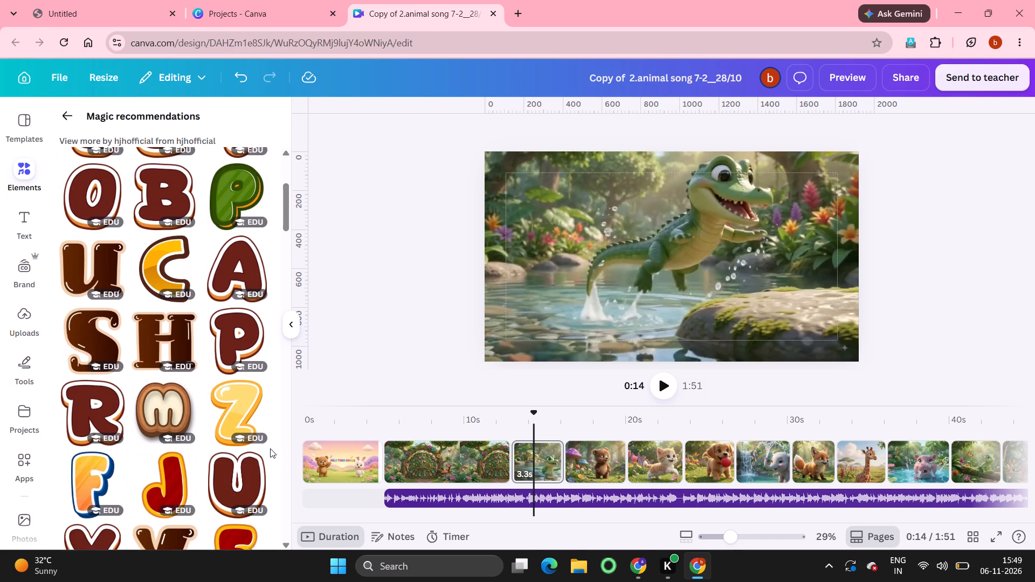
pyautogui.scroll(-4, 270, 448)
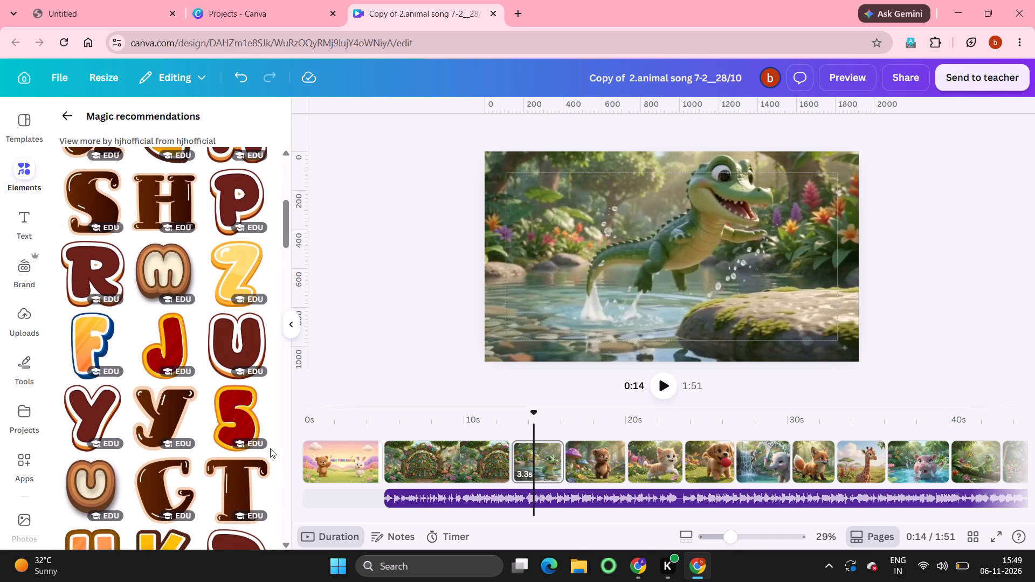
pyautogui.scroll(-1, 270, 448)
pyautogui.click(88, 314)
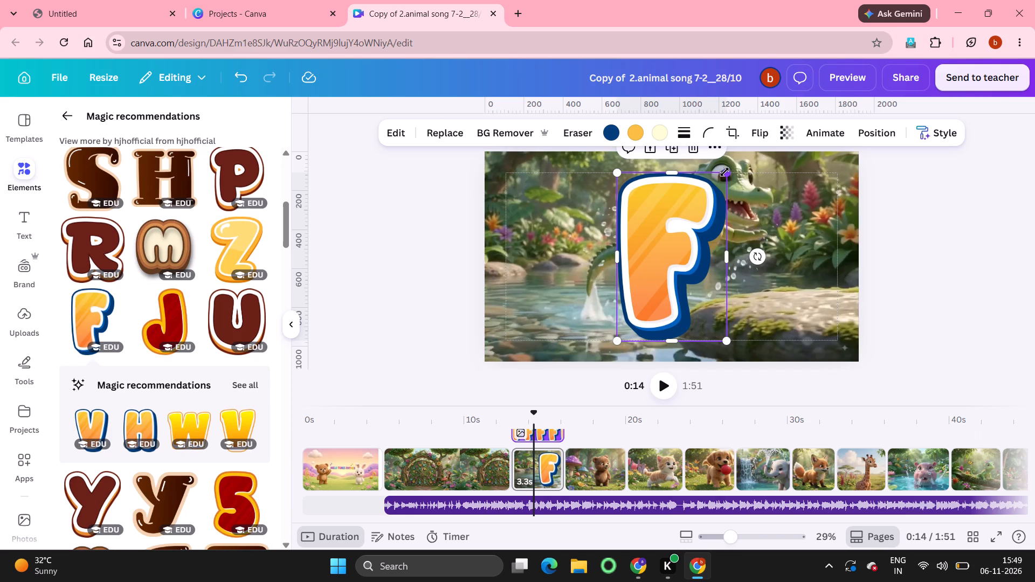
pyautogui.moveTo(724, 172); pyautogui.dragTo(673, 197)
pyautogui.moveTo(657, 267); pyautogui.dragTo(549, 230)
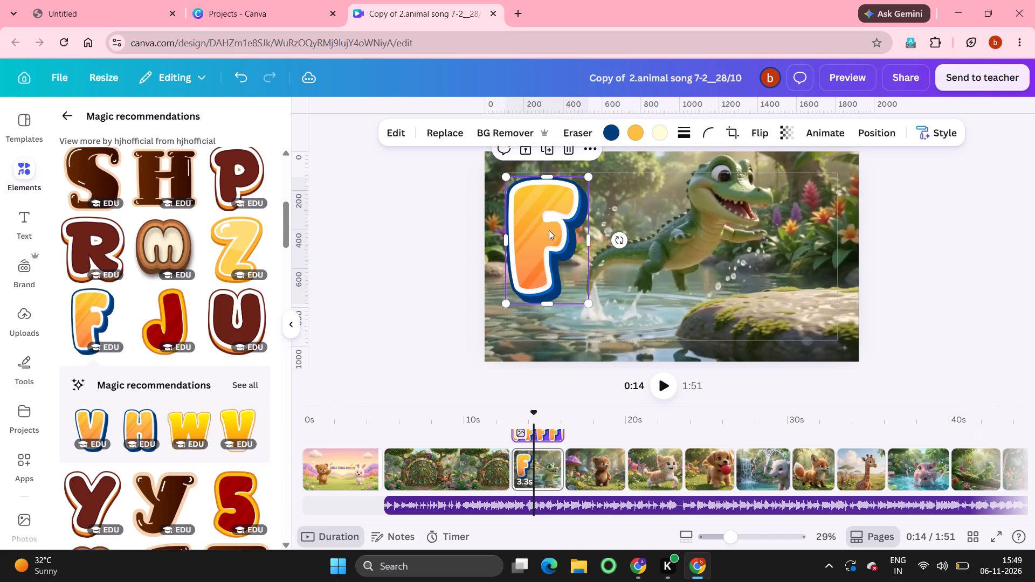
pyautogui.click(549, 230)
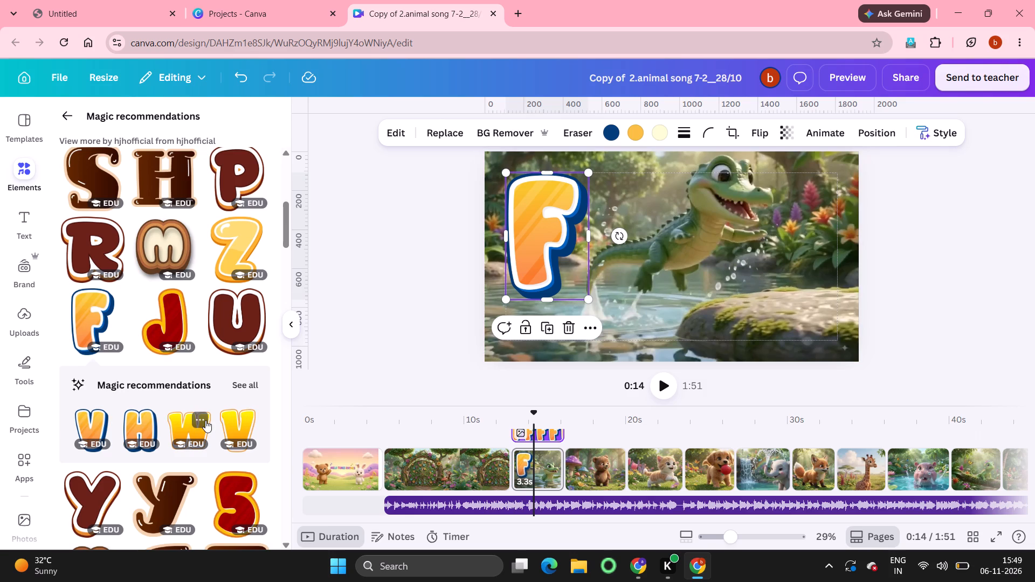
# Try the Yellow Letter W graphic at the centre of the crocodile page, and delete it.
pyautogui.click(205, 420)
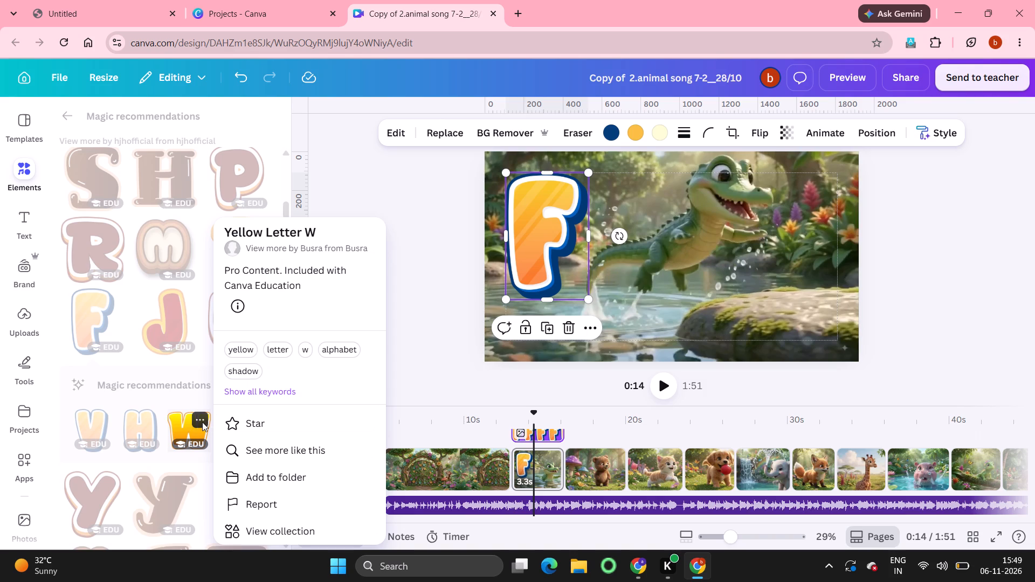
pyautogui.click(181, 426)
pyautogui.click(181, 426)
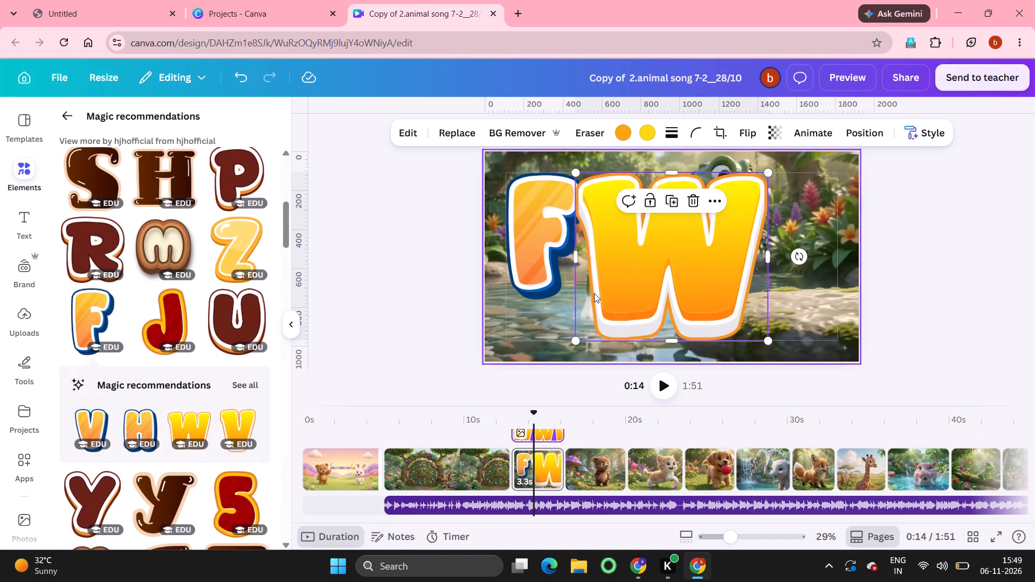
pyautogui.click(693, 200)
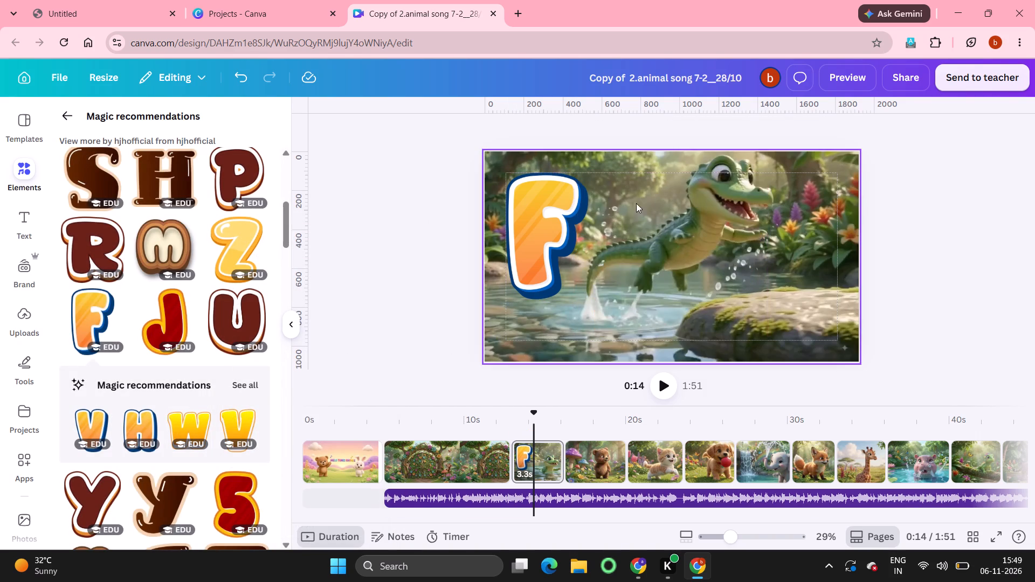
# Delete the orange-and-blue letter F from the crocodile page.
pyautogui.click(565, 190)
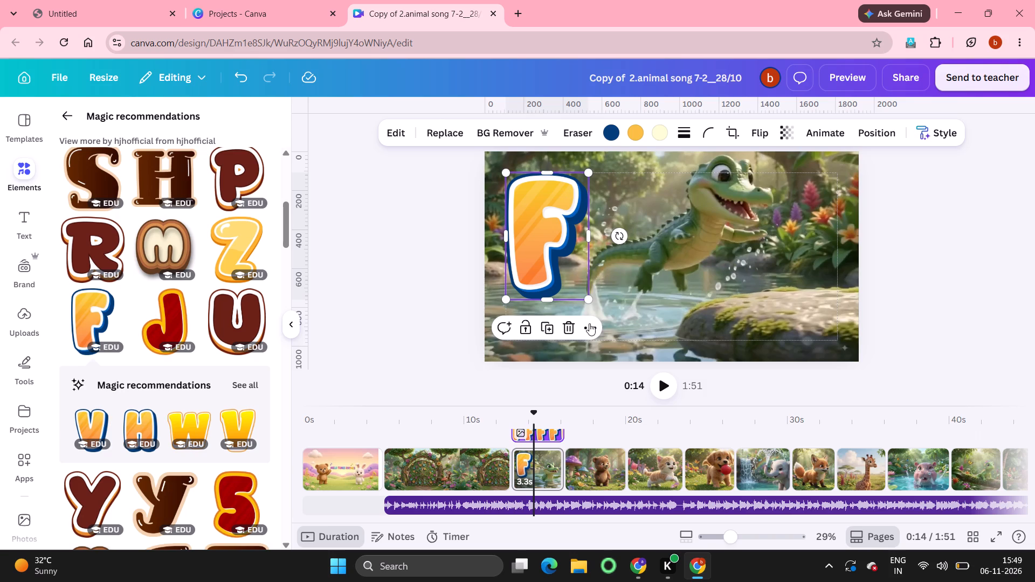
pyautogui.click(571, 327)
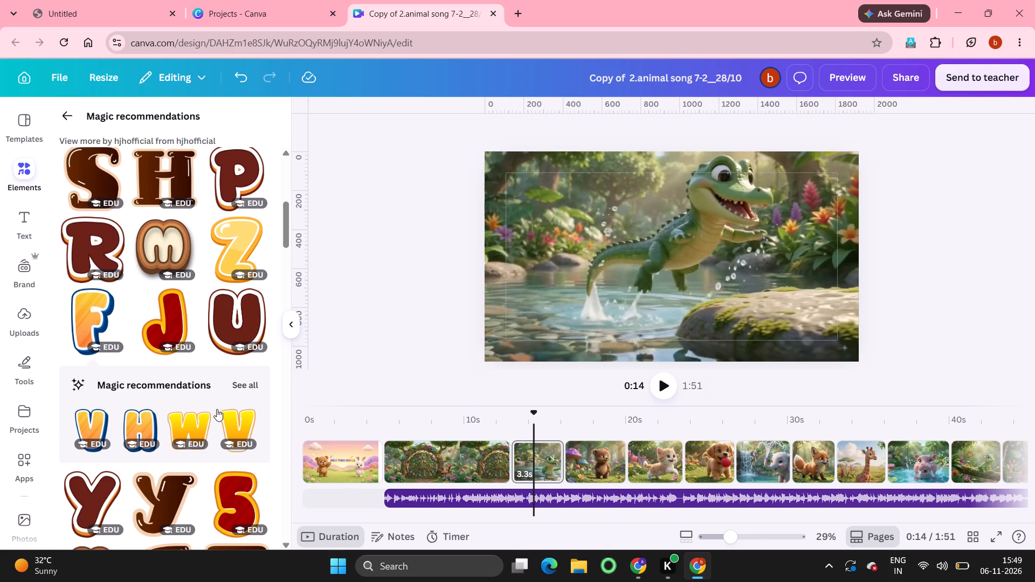
# View the collection of the Yellow Letter W graphic and add its letter A to the centre of the crocodile page.
pyautogui.click(201, 419)
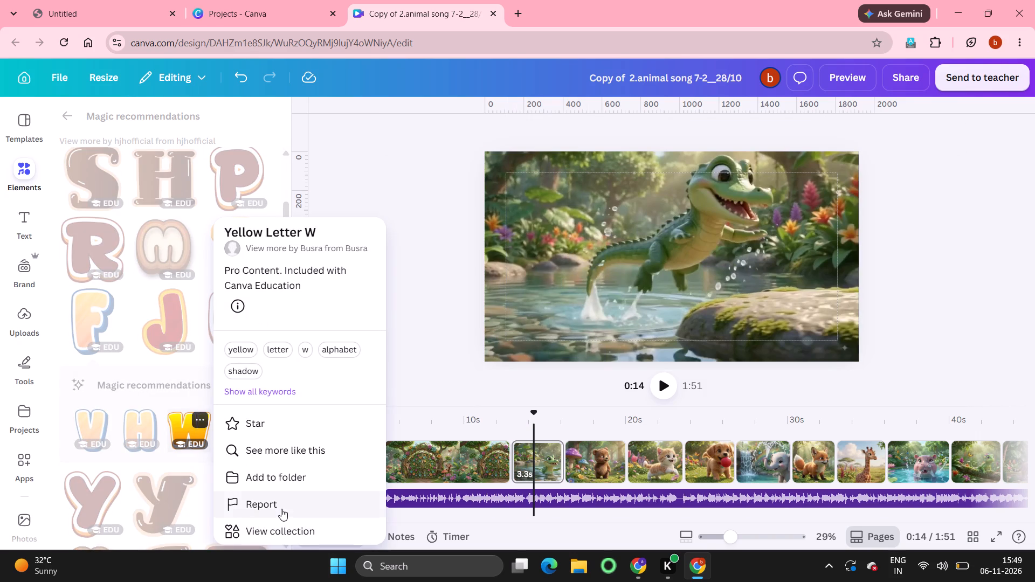
pyautogui.click(286, 531)
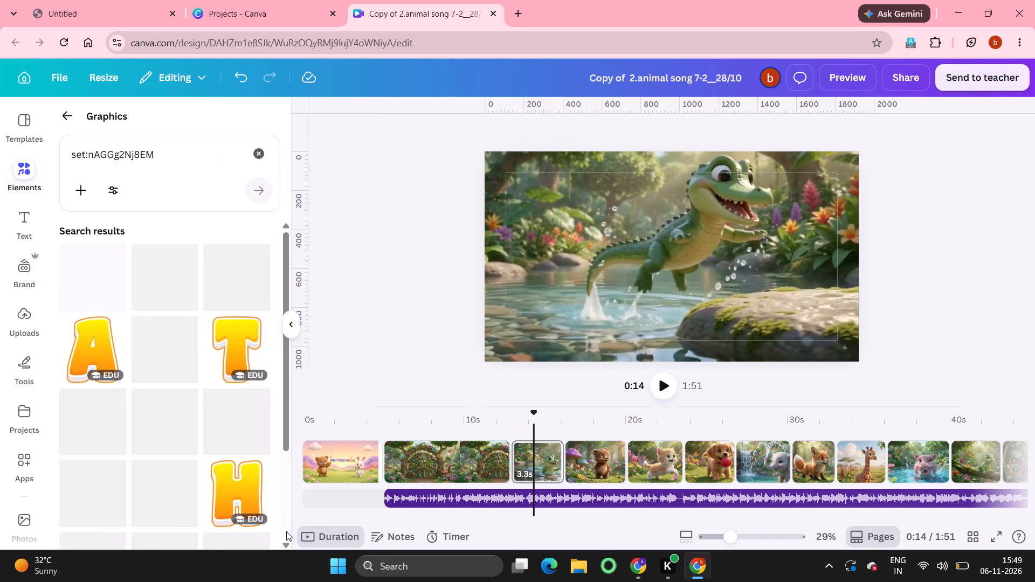
pyautogui.click(90, 340)
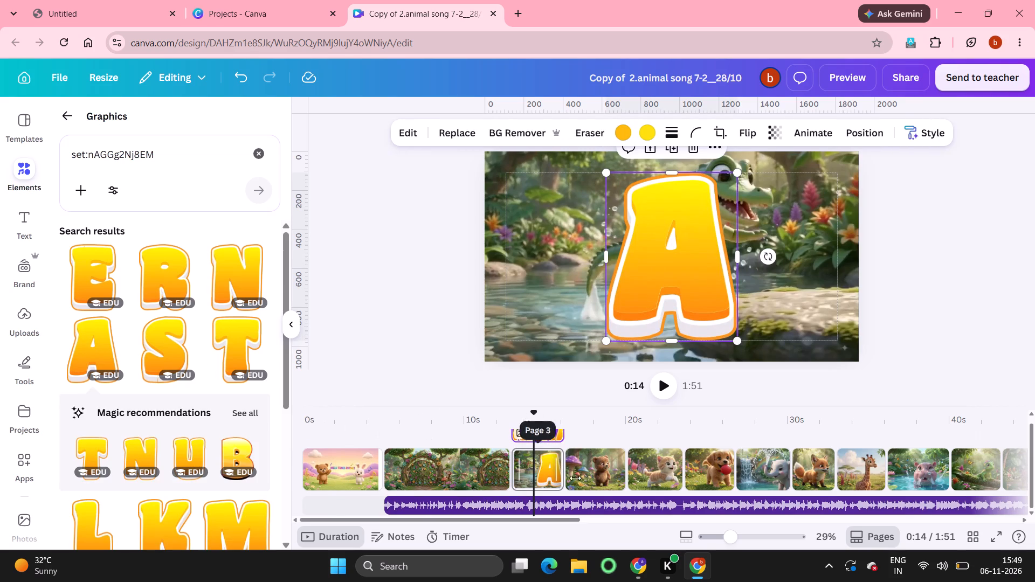
# Add the yellow letter B from the same collection to the centre of the bear page.
pyautogui.click(605, 473)
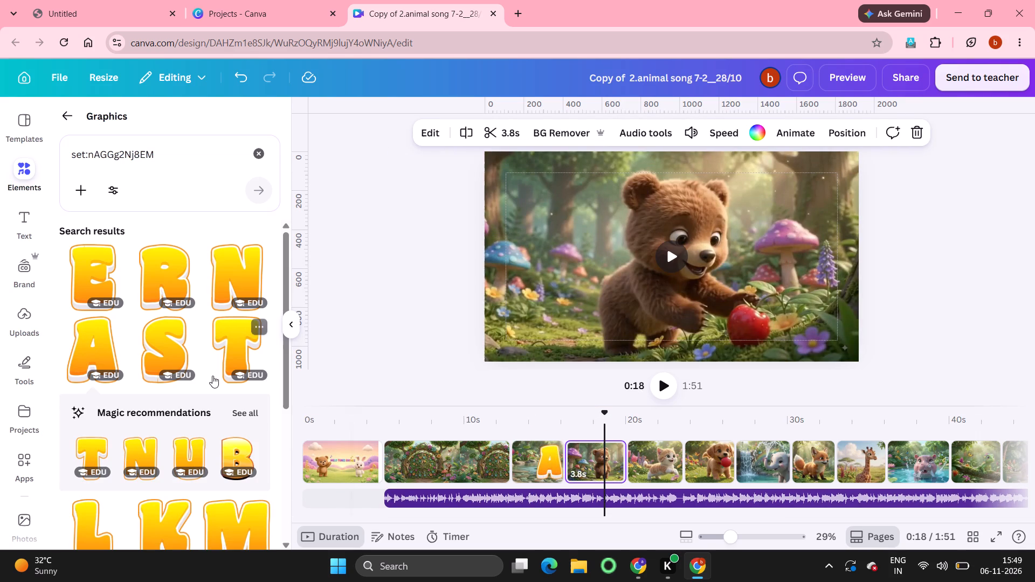
pyautogui.scroll(-3, 212, 376)
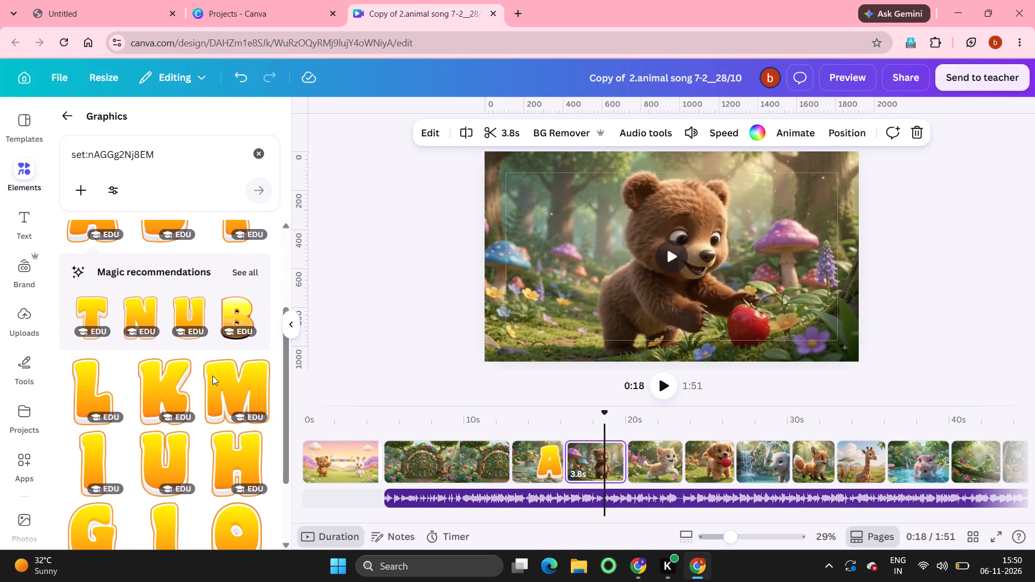
pyautogui.scroll(-4, 212, 376)
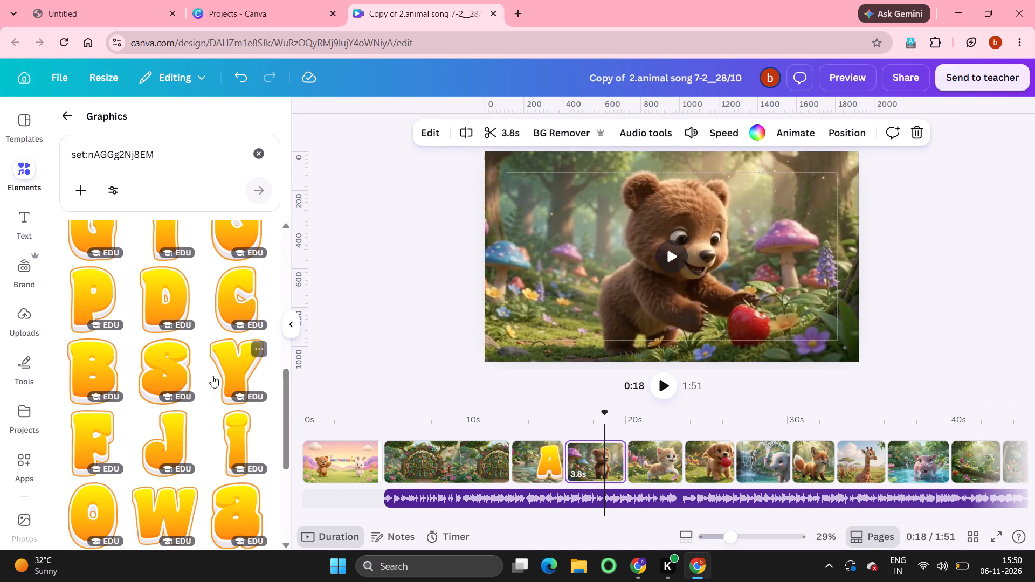
pyautogui.click(93, 370)
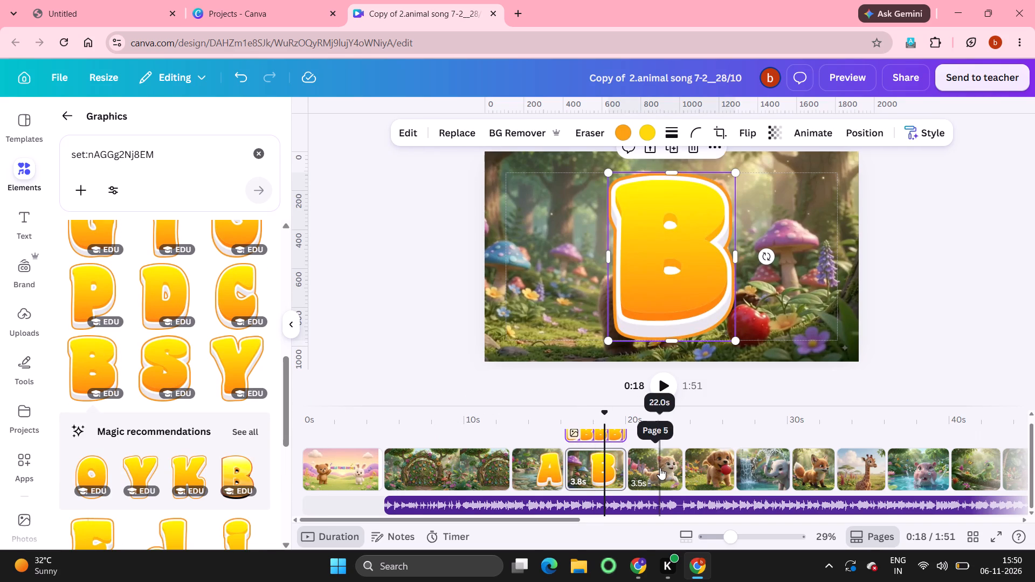
# Add the yellow letter C to the centre of the kitten page and the letter D to the centre of the puppy page.
pyautogui.click(660, 468)
pyautogui.click(235, 297)
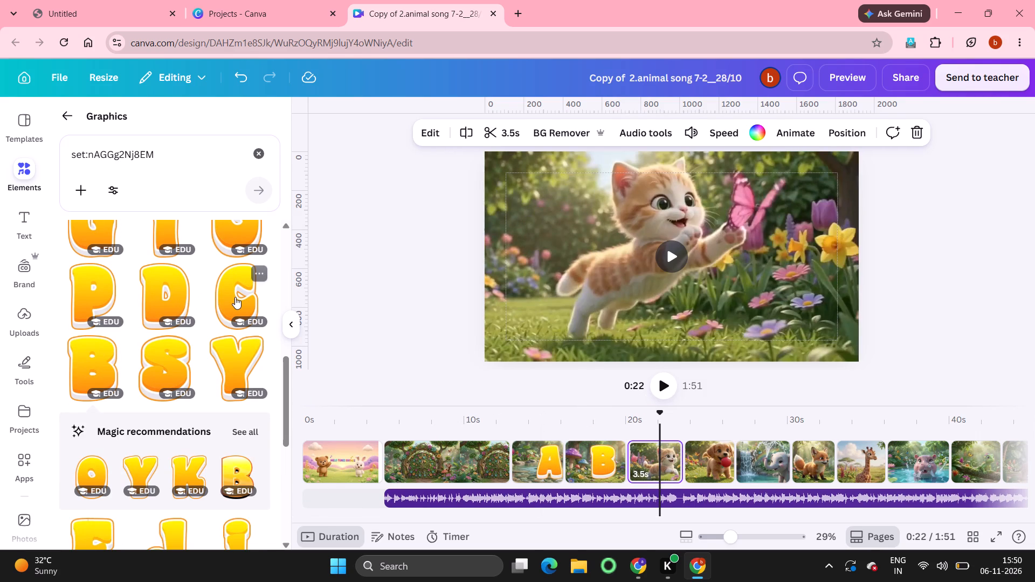
pyautogui.click(701, 469)
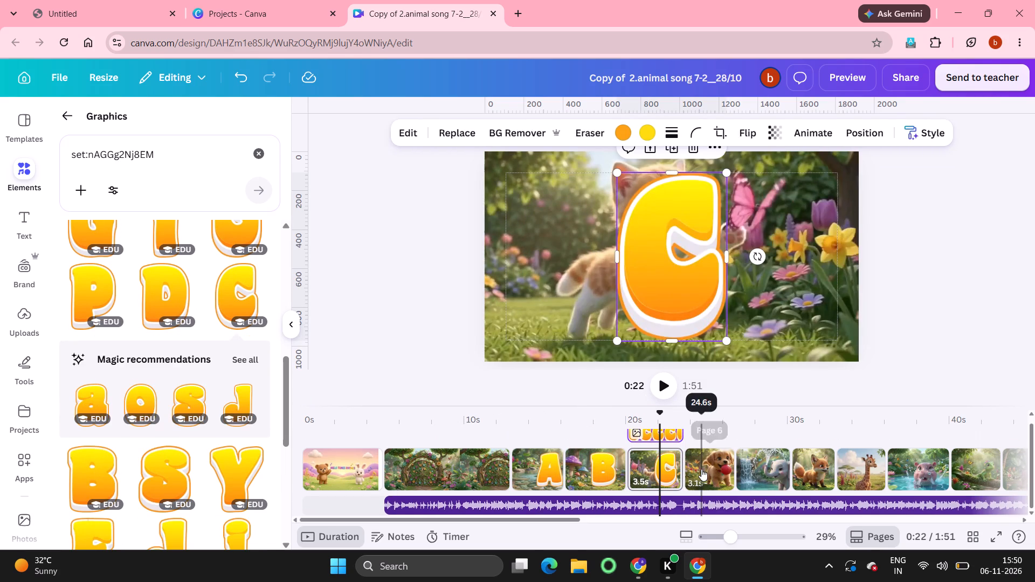
pyautogui.click(172, 276)
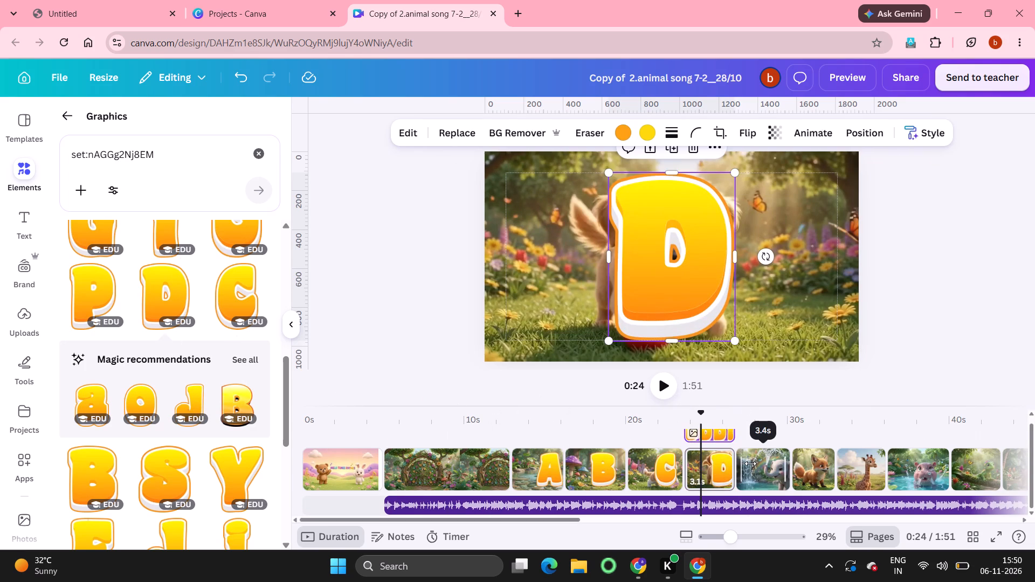
# Add the yellow letter E from the same collection to the centre of the elephant page.
pyautogui.click(750, 463)
pyautogui.scroll(1, 174, 458)
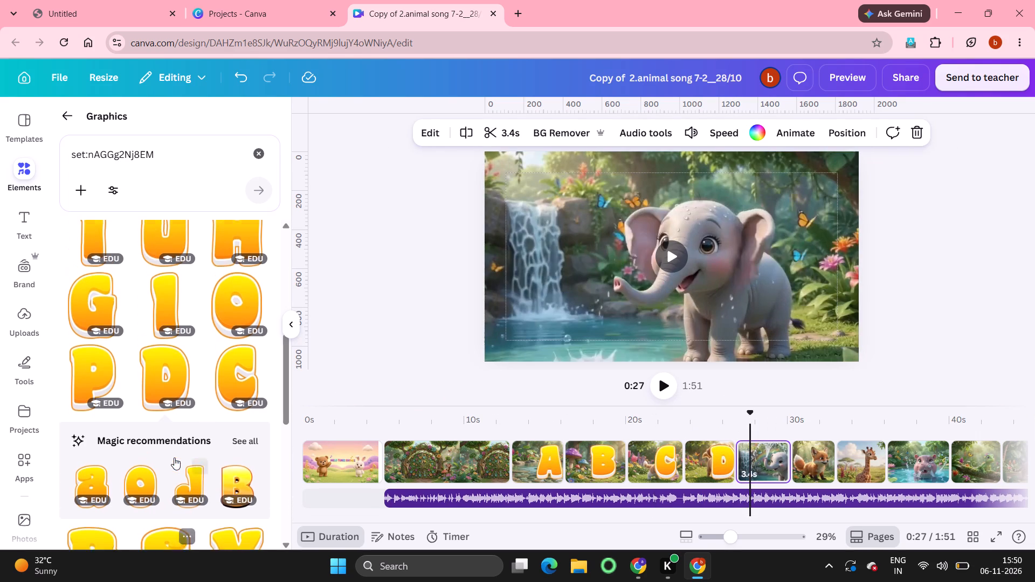
pyautogui.scroll(4, 174, 458)
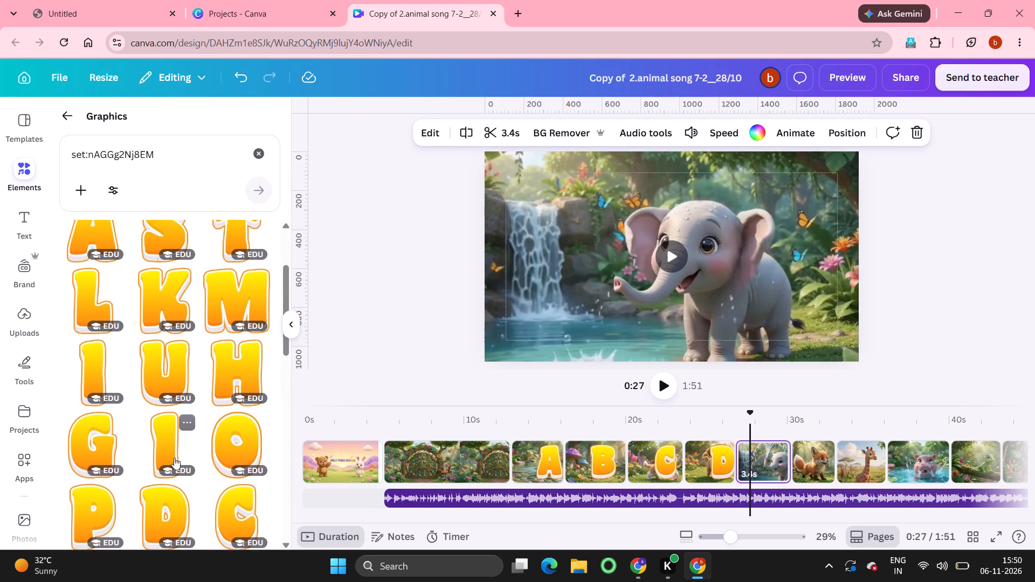
pyautogui.scroll(1, 174, 458)
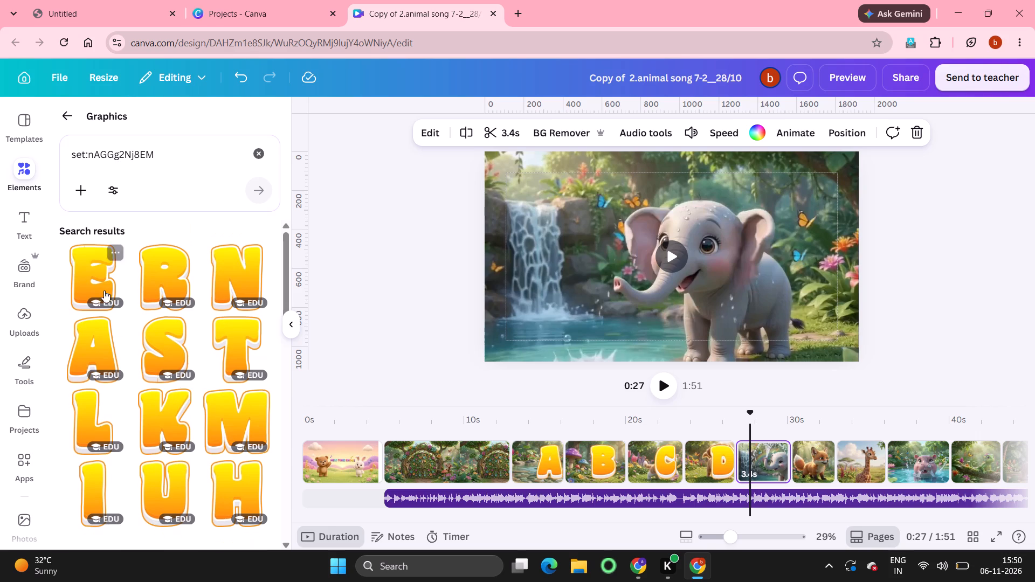
pyautogui.click(94, 280)
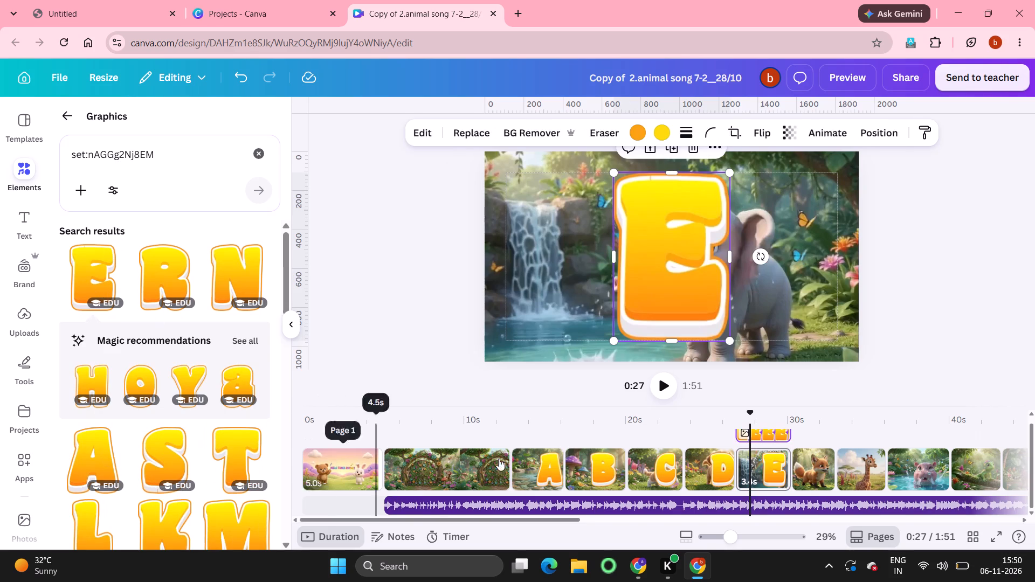
# Add the yellow letter F from the same collection to the centre of the fox page.
pyautogui.click(818, 473)
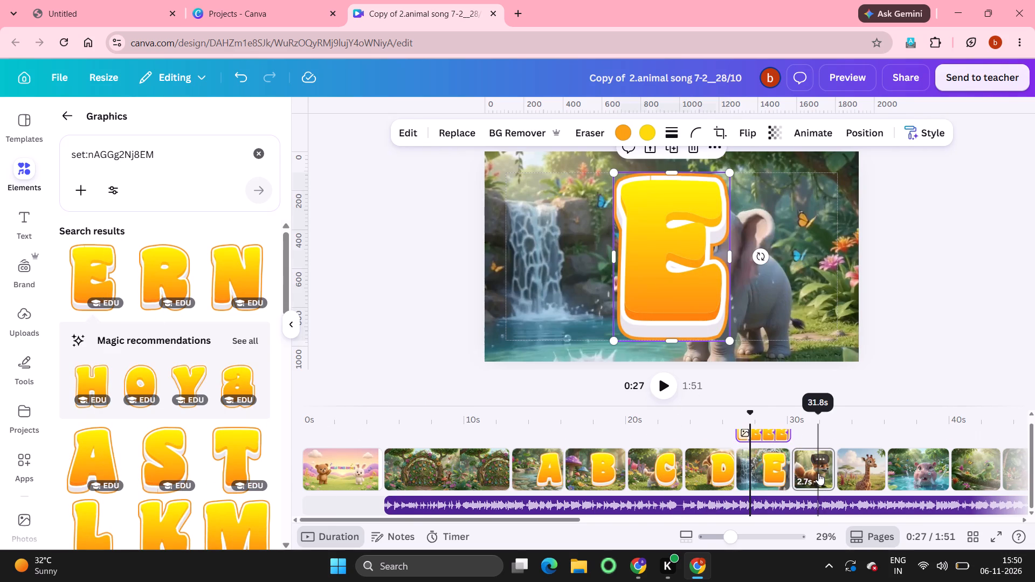
pyautogui.scroll(-2, 240, 481)
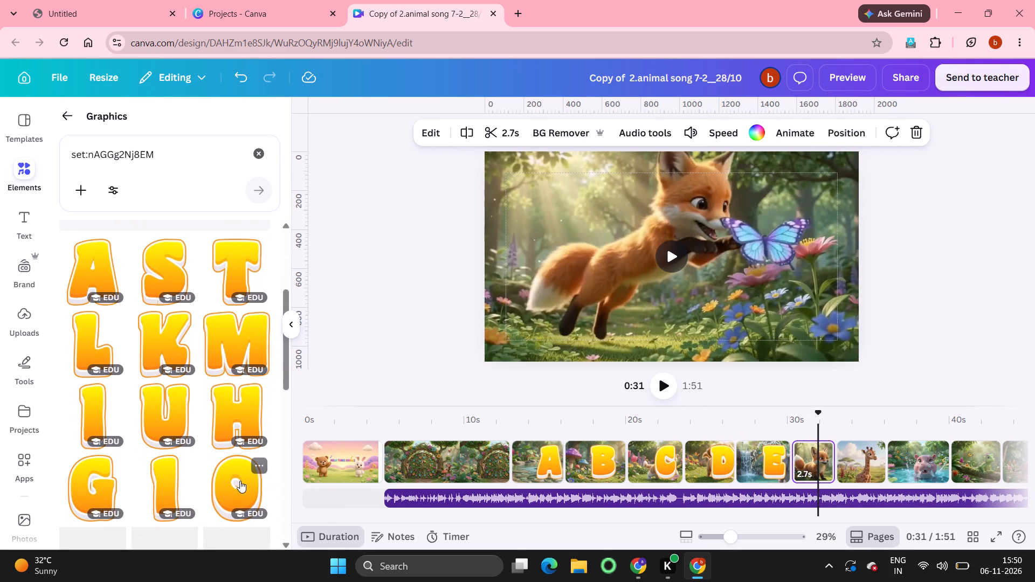
pyautogui.scroll(-5, 240, 481)
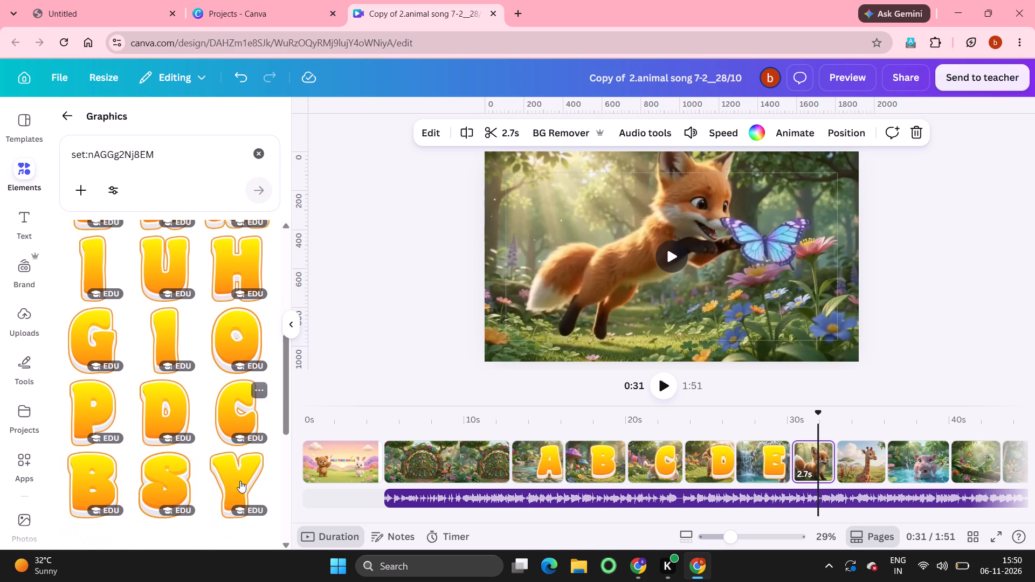
pyautogui.scroll(-3, 240, 481)
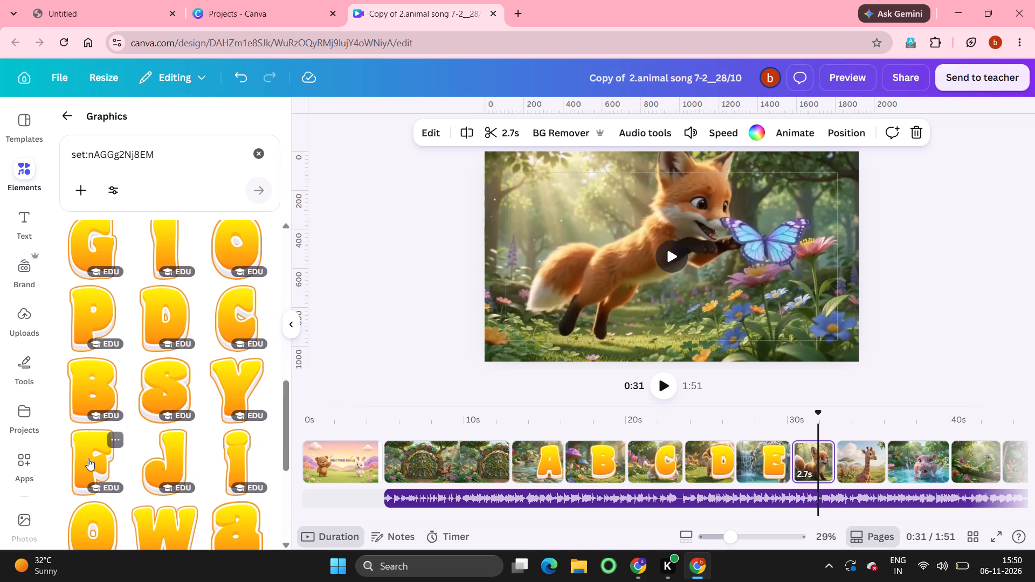
pyautogui.click(86, 458)
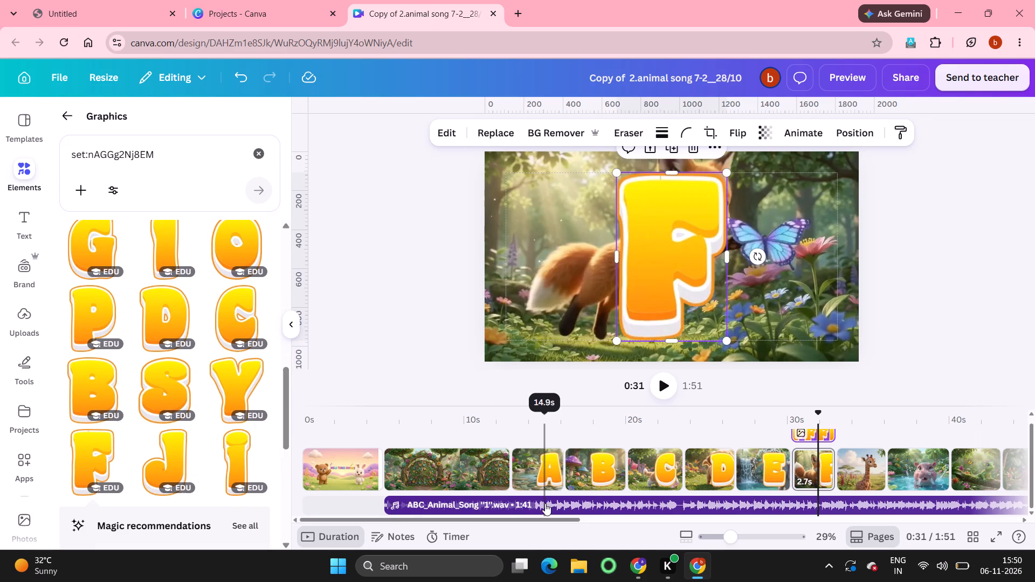
# Add the yellow letter G to the centre of the giraffe page and the letter H to the centre of the hippo page.
pyautogui.hscroll(-6, 608, 486)
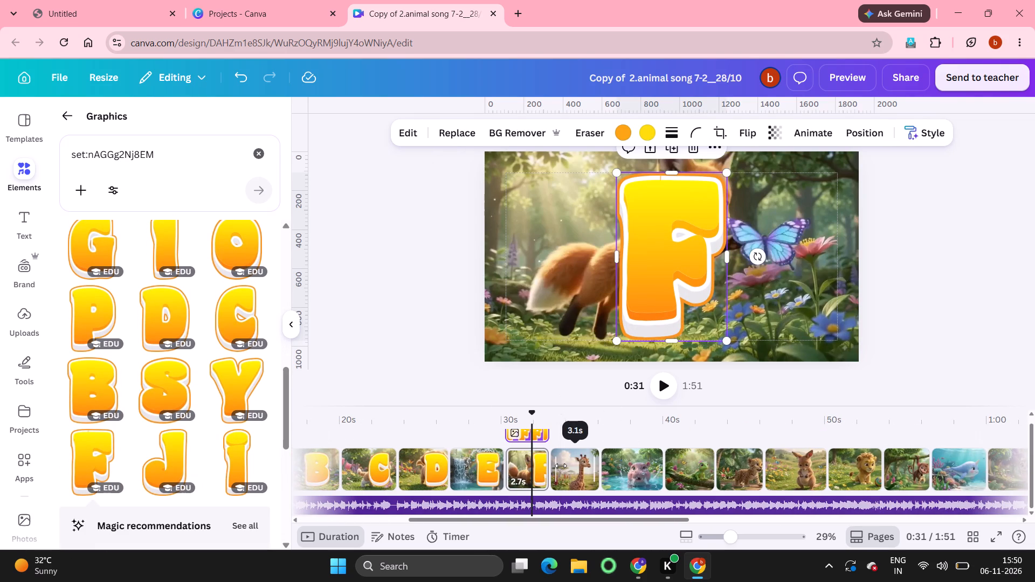
pyautogui.click(561, 466)
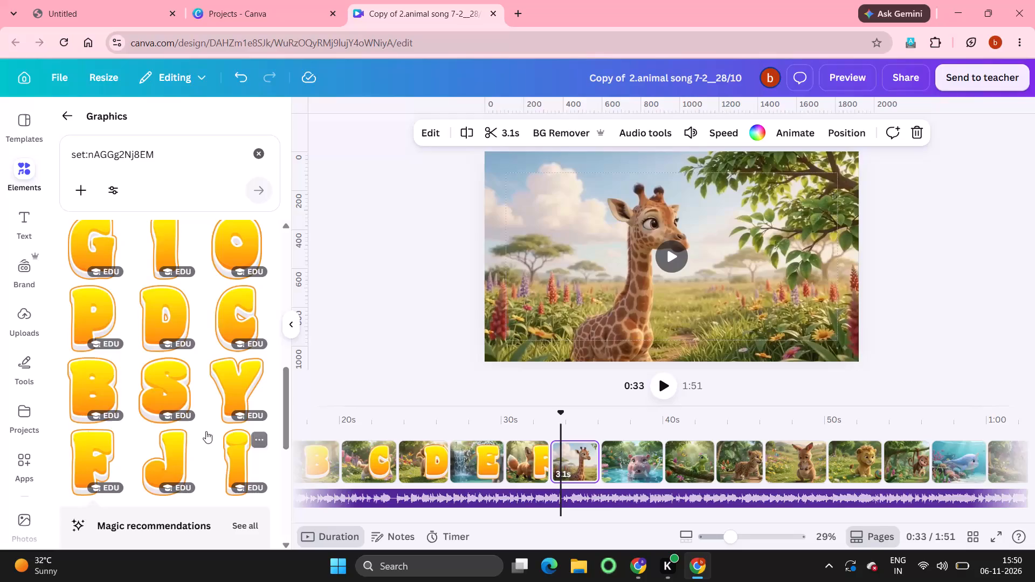
pyautogui.scroll(1, 187, 330)
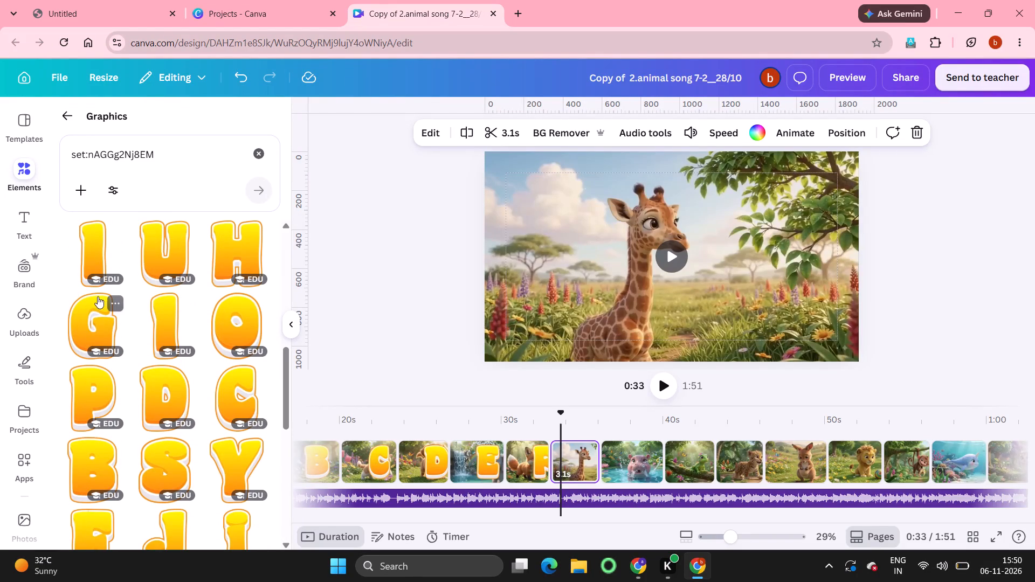
pyautogui.click(95, 317)
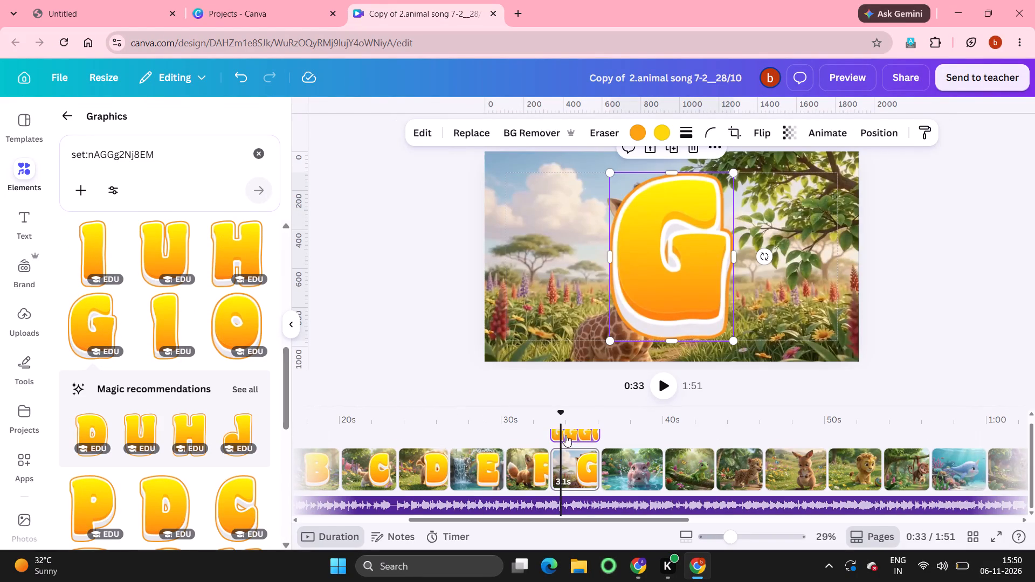
pyautogui.click(632, 469)
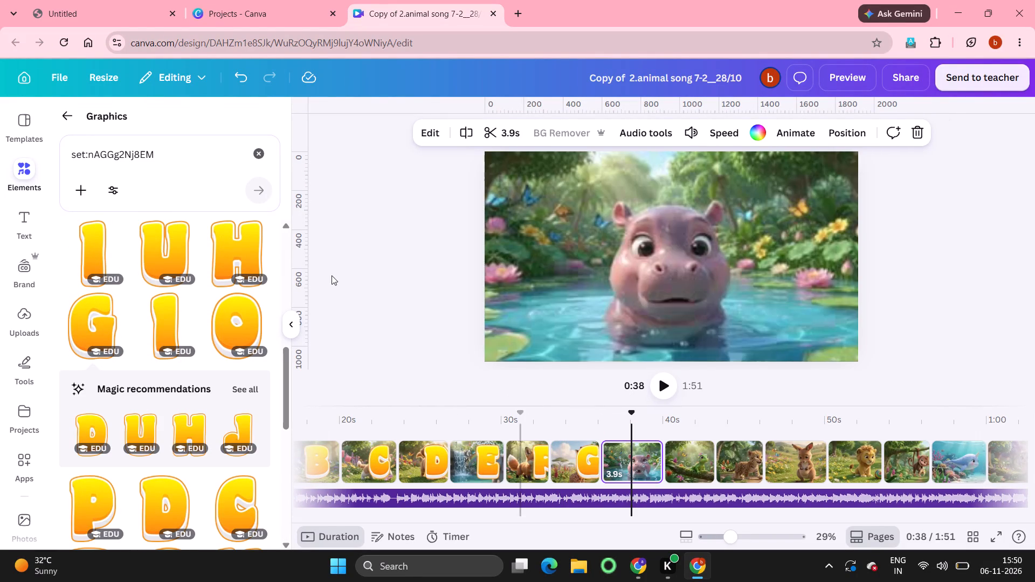
pyautogui.click(243, 255)
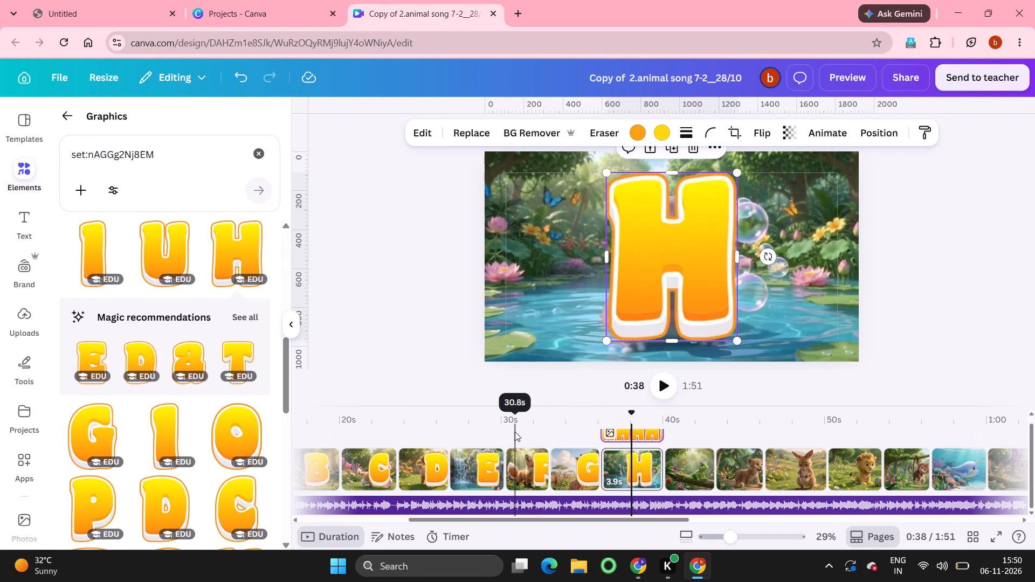
# Add the yellow letter I to the centre of the iguana page and the letter J to the centre of the jaguar page.
pyautogui.click(686, 466)
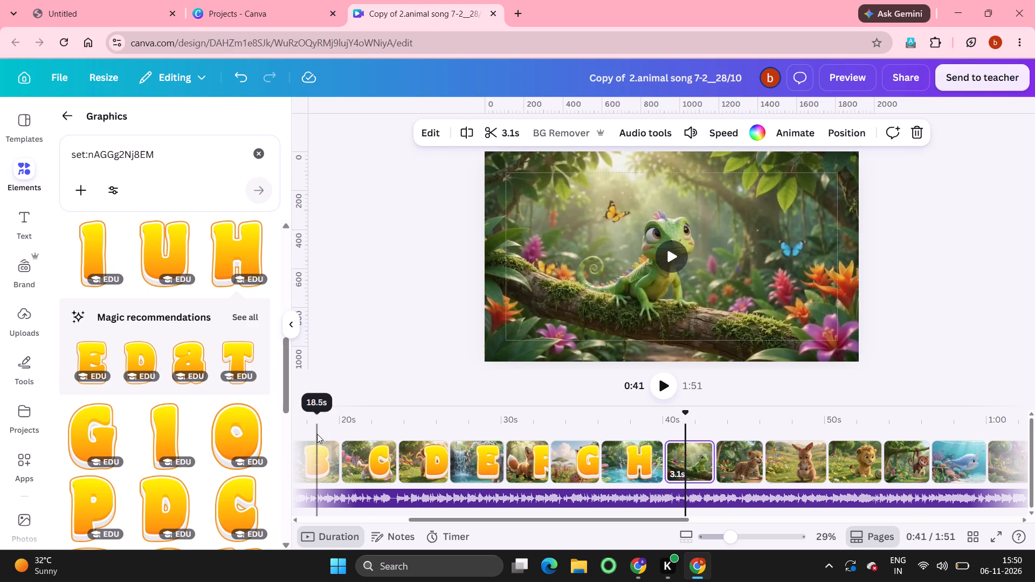
pyautogui.click(164, 432)
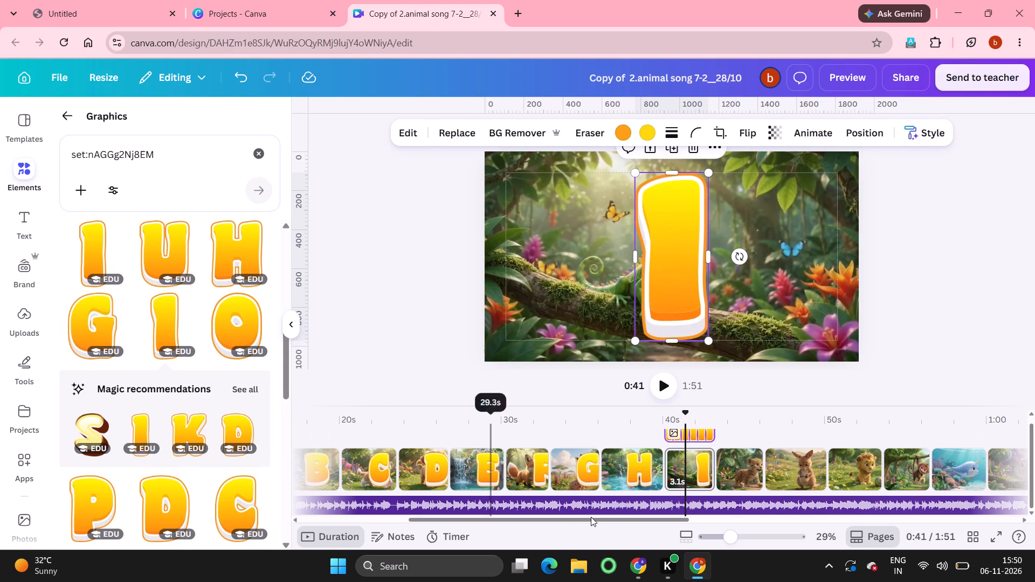
pyautogui.click(742, 463)
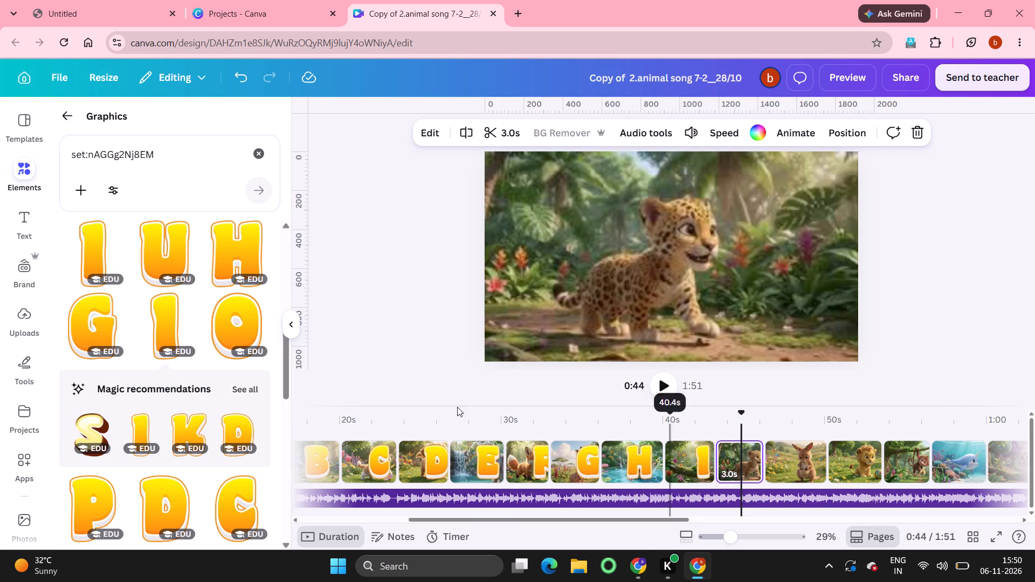
pyautogui.scroll(-3, 199, 439)
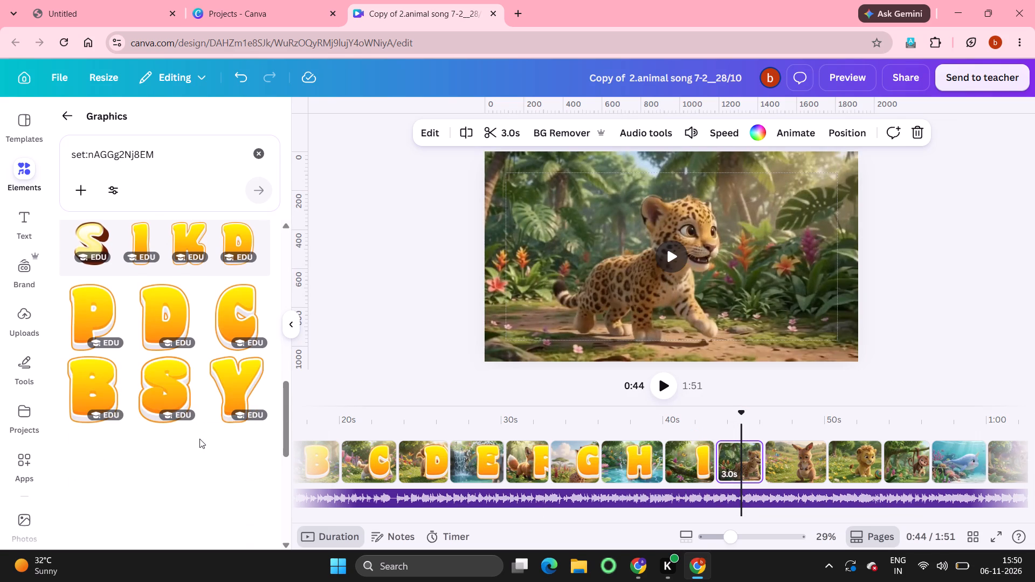
pyautogui.scroll(-3, 199, 439)
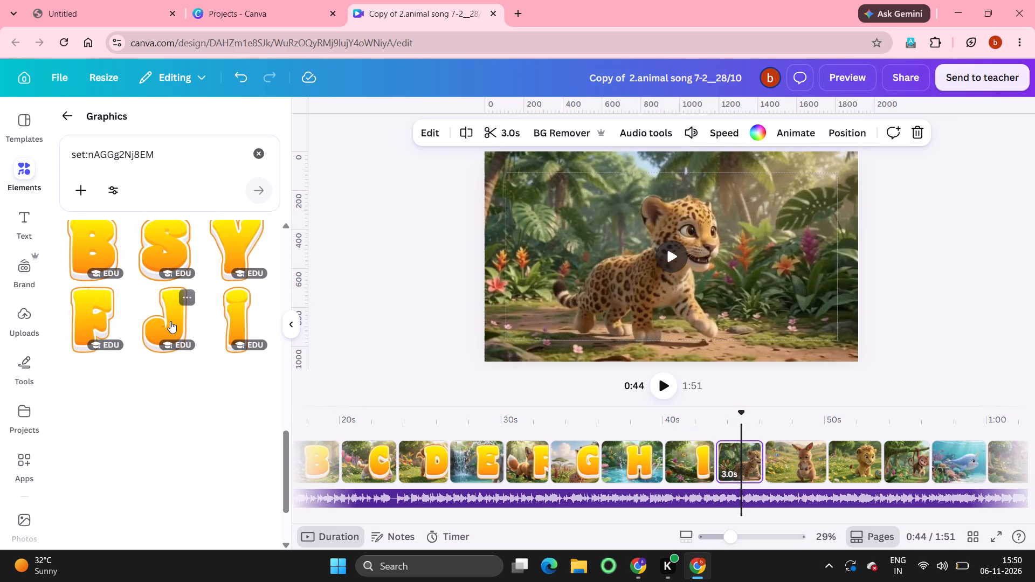
pyautogui.click(170, 321)
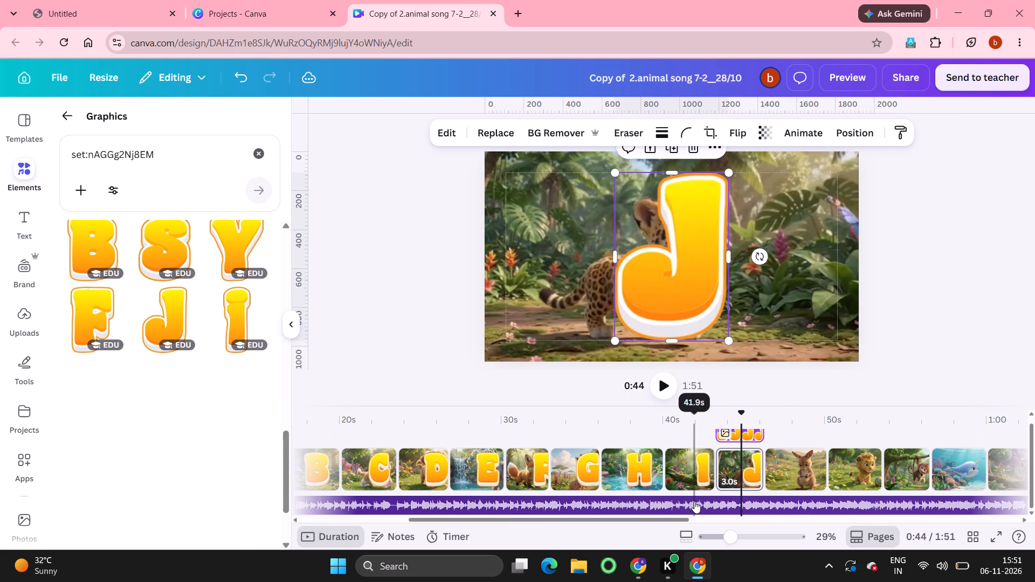
# Add the yellow letter K from the same collection to the centre of the kangaroo page.
pyautogui.click(802, 477)
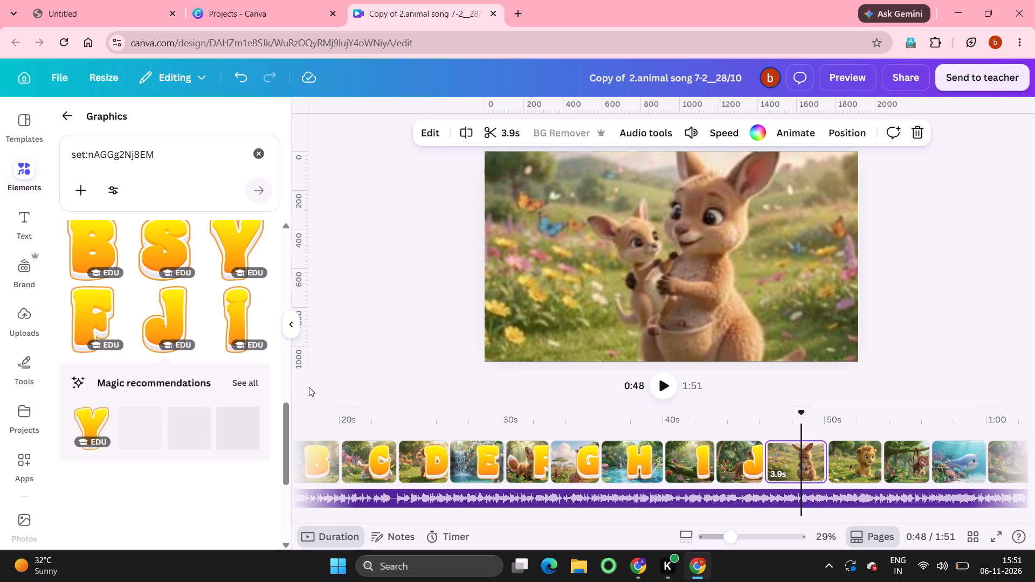
pyautogui.scroll(-2, 167, 396)
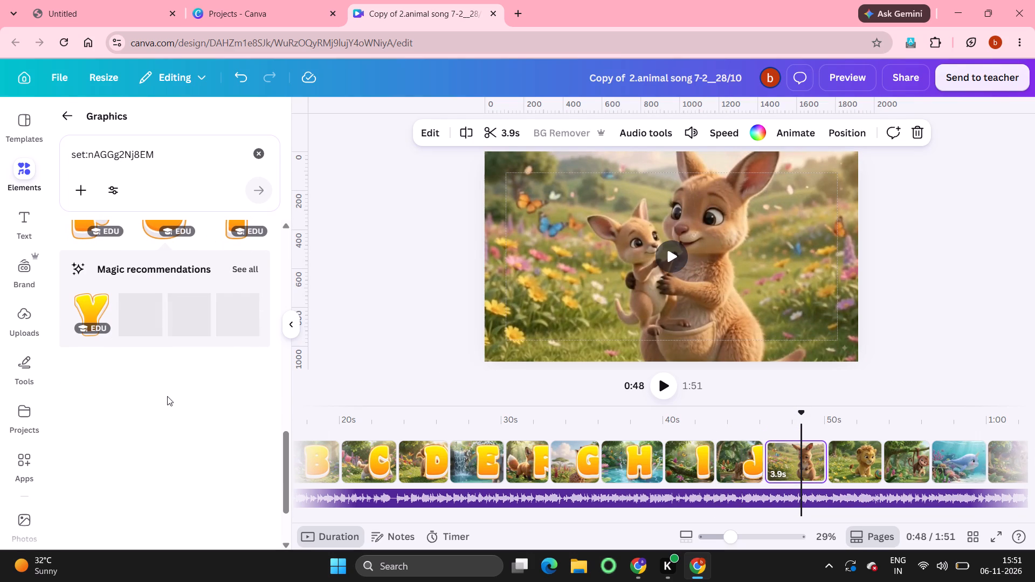
pyautogui.scroll(2, 167, 396)
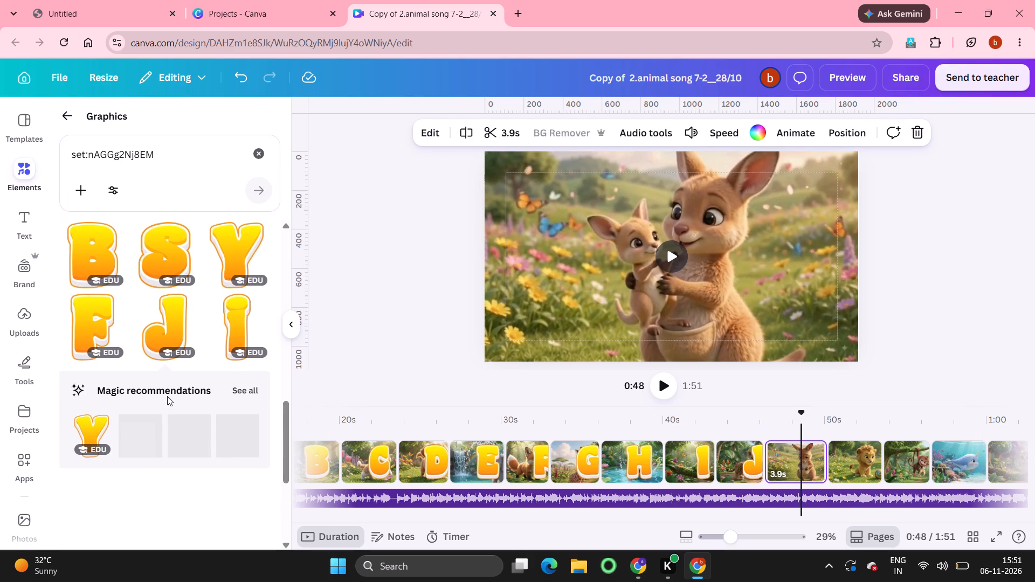
pyautogui.scroll(3, 167, 396)
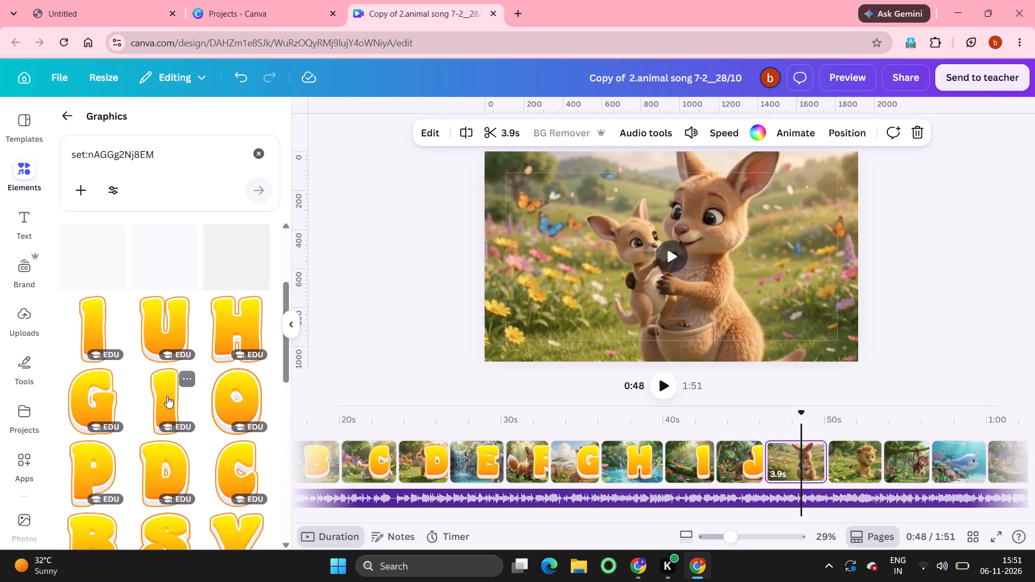
pyautogui.scroll(1, 167, 396)
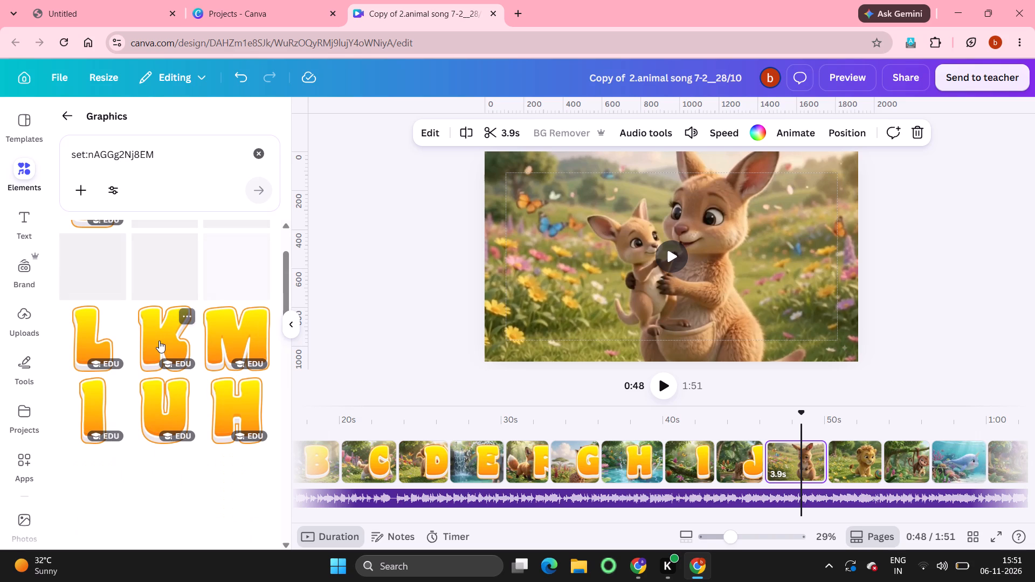
pyautogui.click(159, 341)
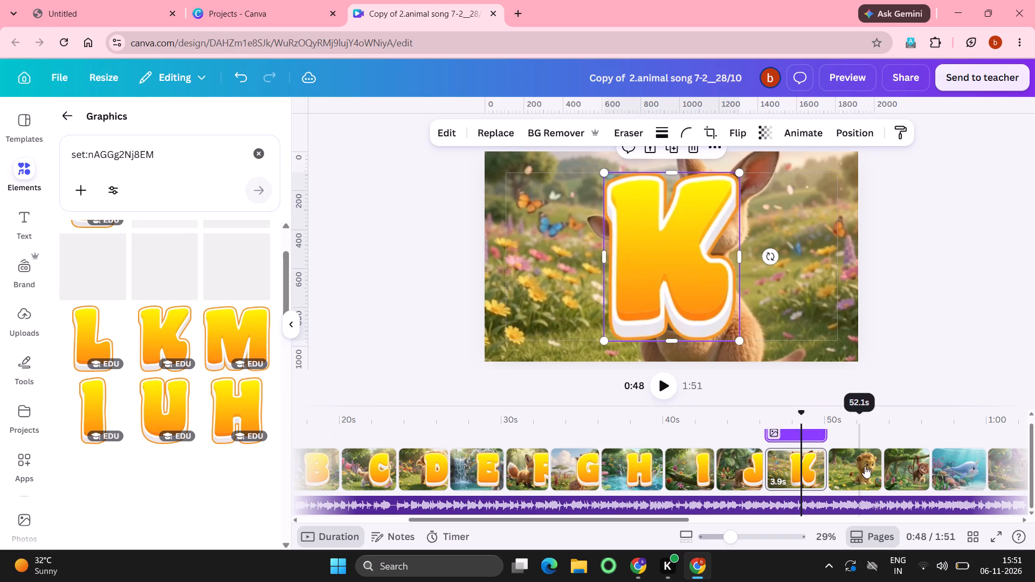
# Add the yellow letter L to the centre of the lion page and the letter M to the centre of the monkey page.
pyautogui.click(854, 472)
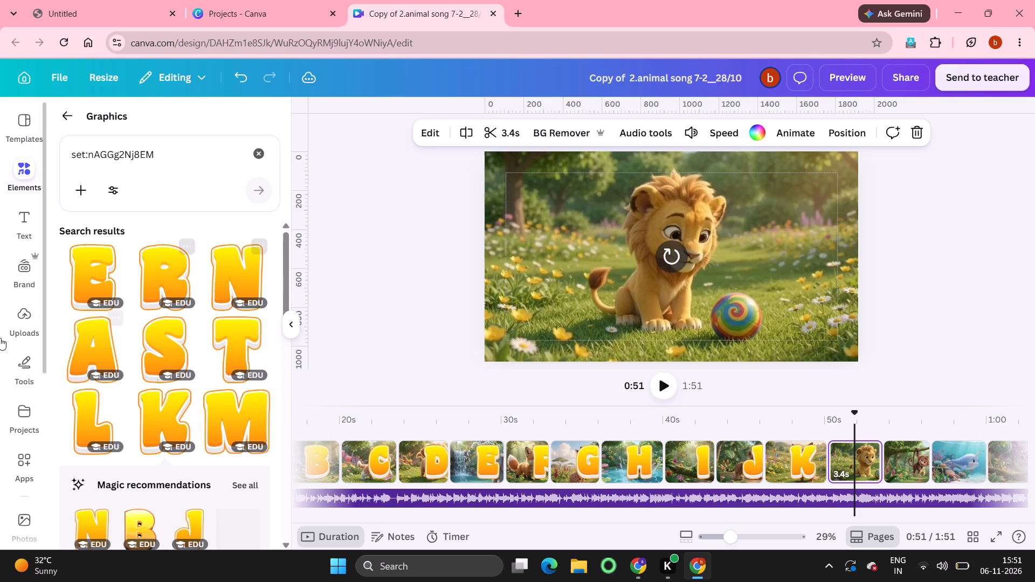
pyautogui.click(98, 409)
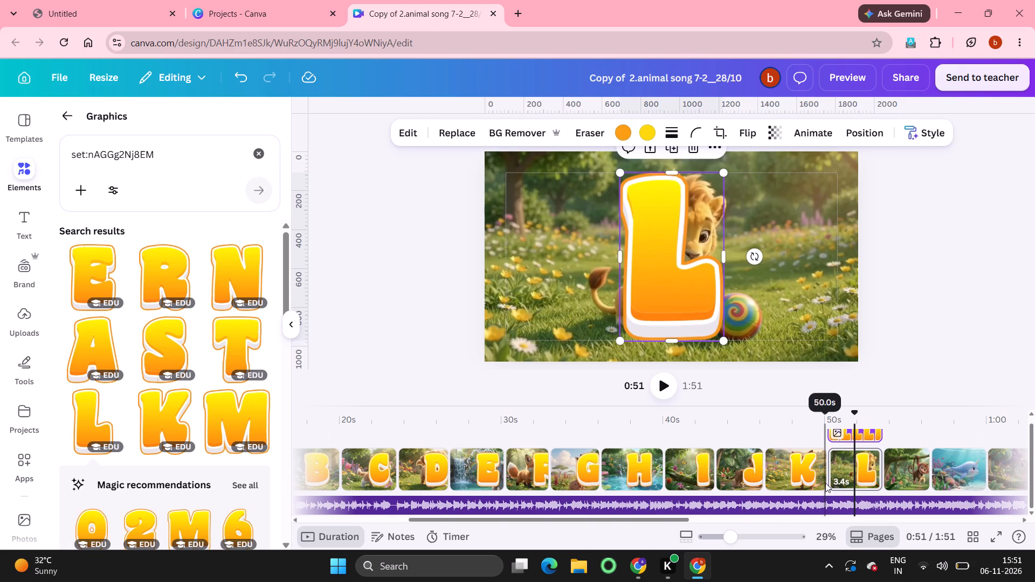
pyautogui.click(909, 473)
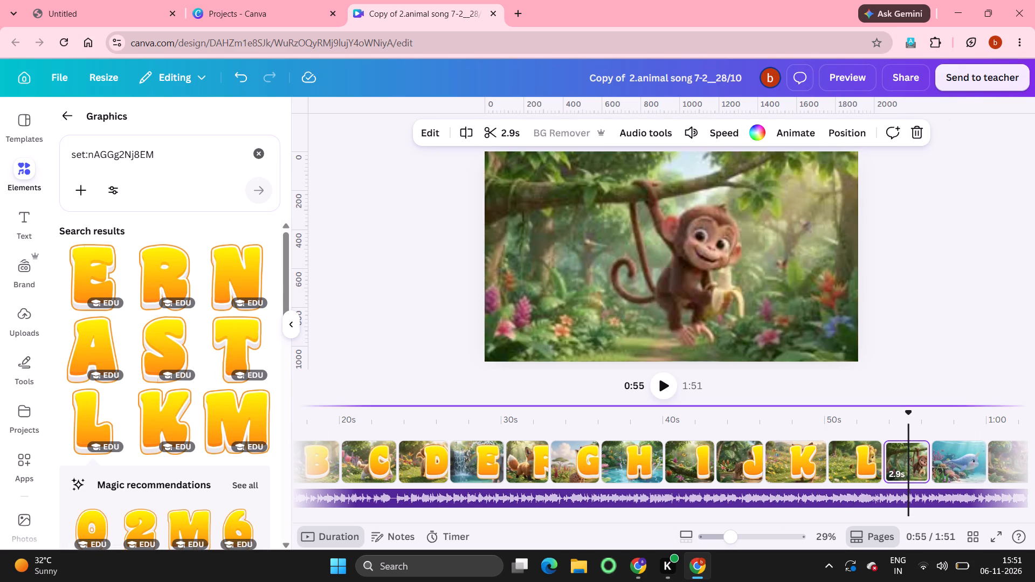
pyautogui.click(241, 412)
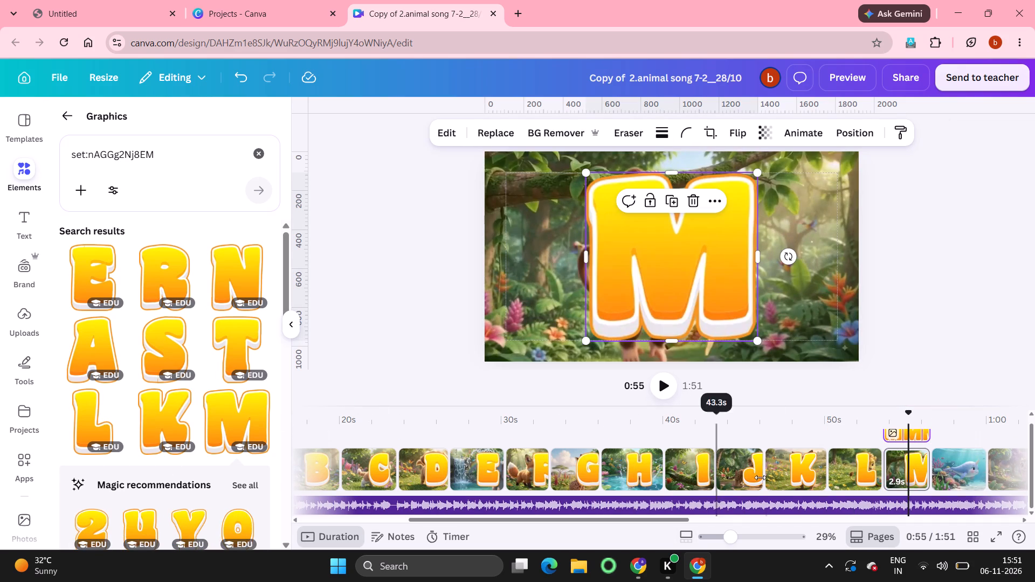
# Add the yellow letter N to the centre of the narwhal page and the letter O to the centre of the owl page.
pyautogui.hscroll(-4, 795, 466)
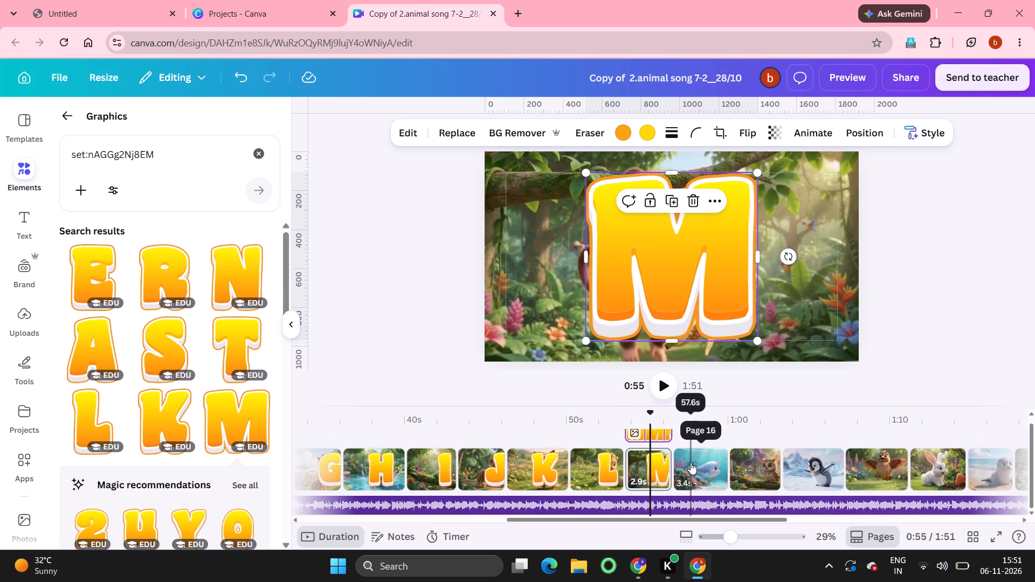
pyautogui.click(691, 462)
pyautogui.click(232, 278)
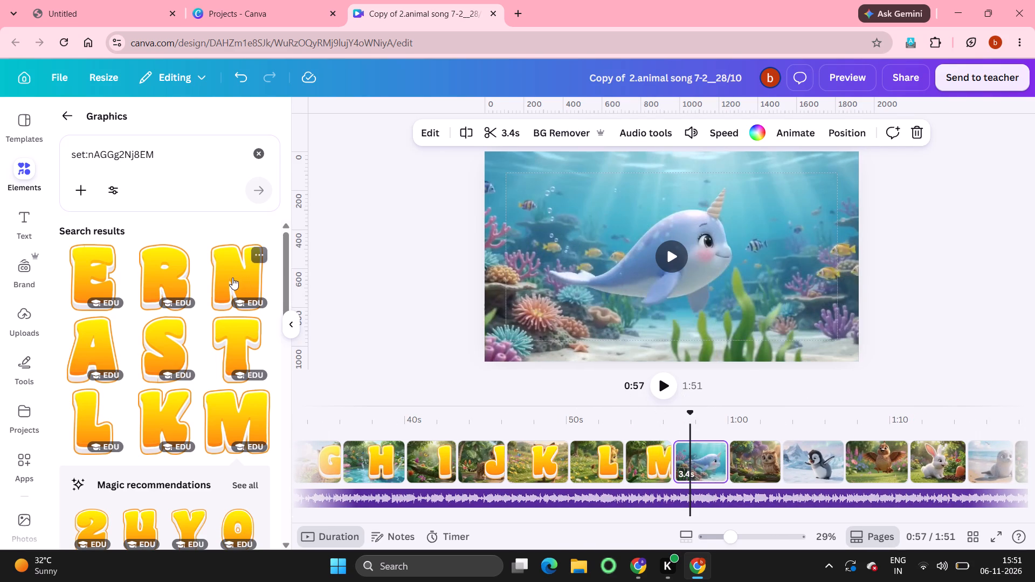
pyautogui.click(747, 470)
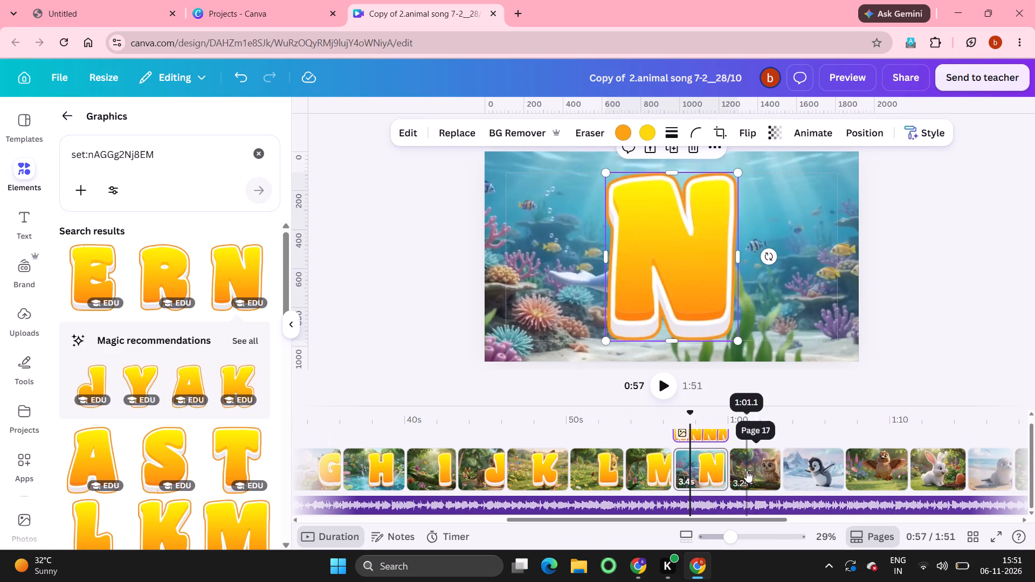
pyautogui.scroll(-3, 130, 403)
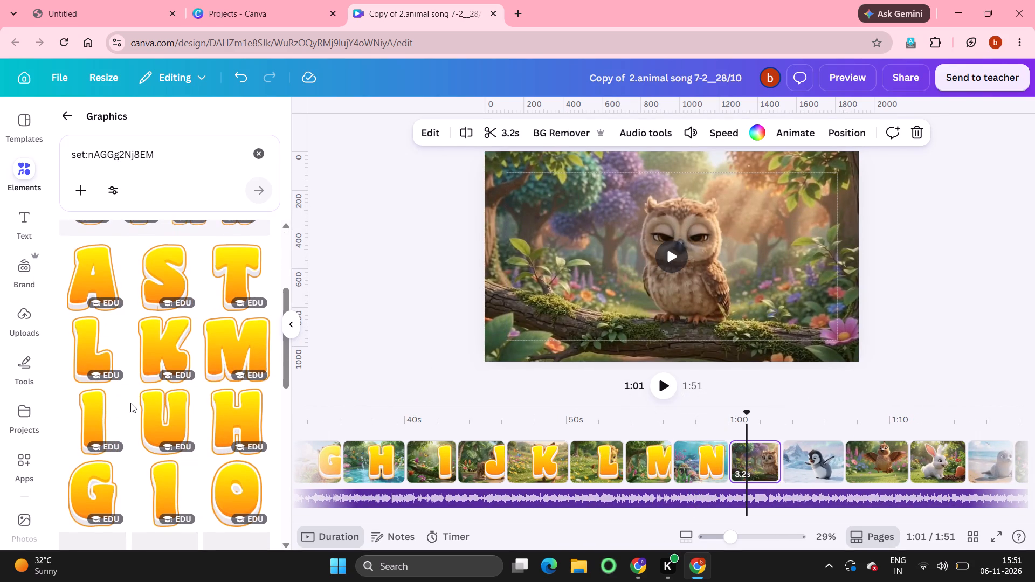
pyautogui.click(244, 493)
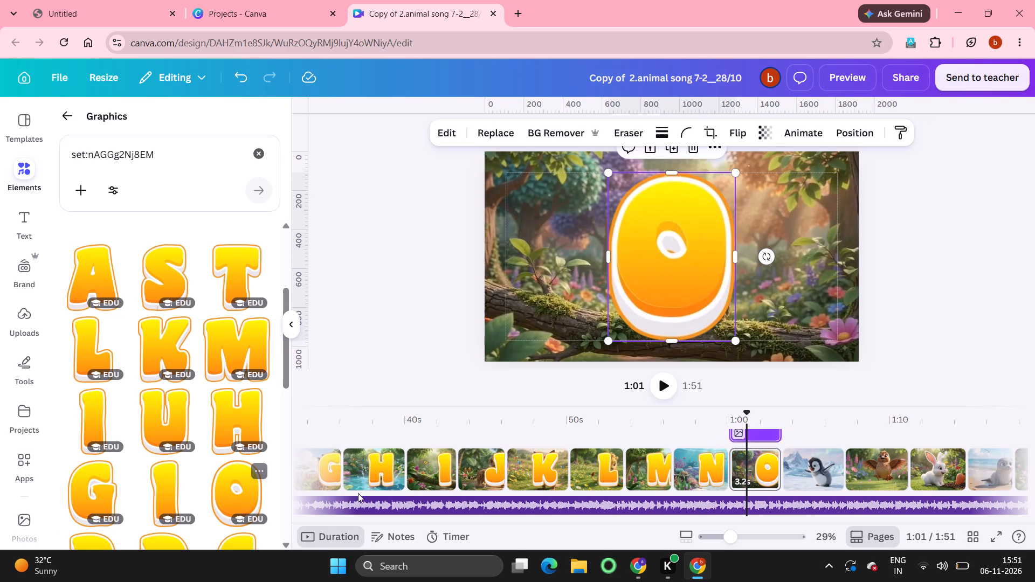
# Add the yellow letter P from the same collection to the centre of the penguin page.
pyautogui.click(804, 465)
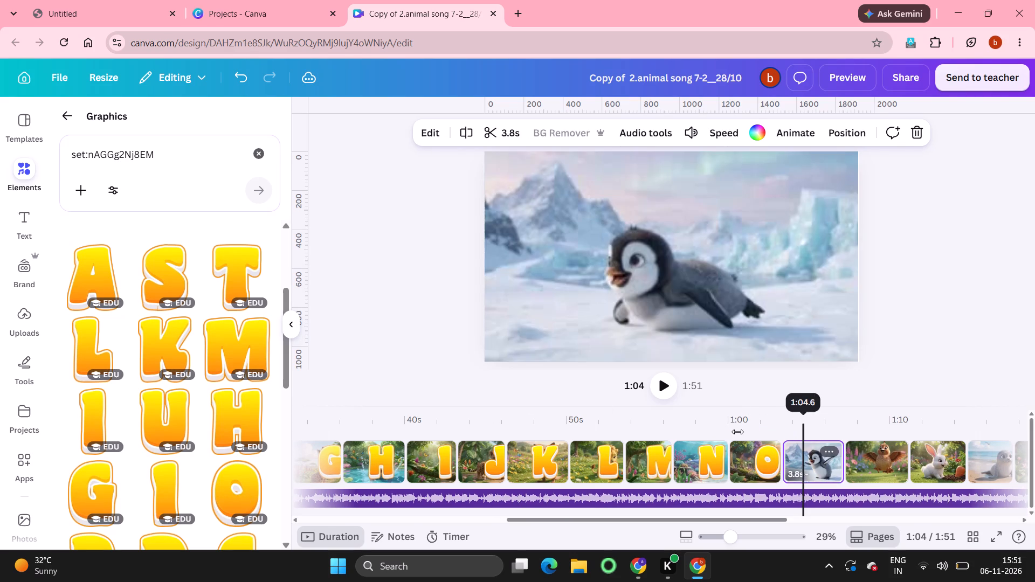
pyautogui.scroll(3, 144, 411)
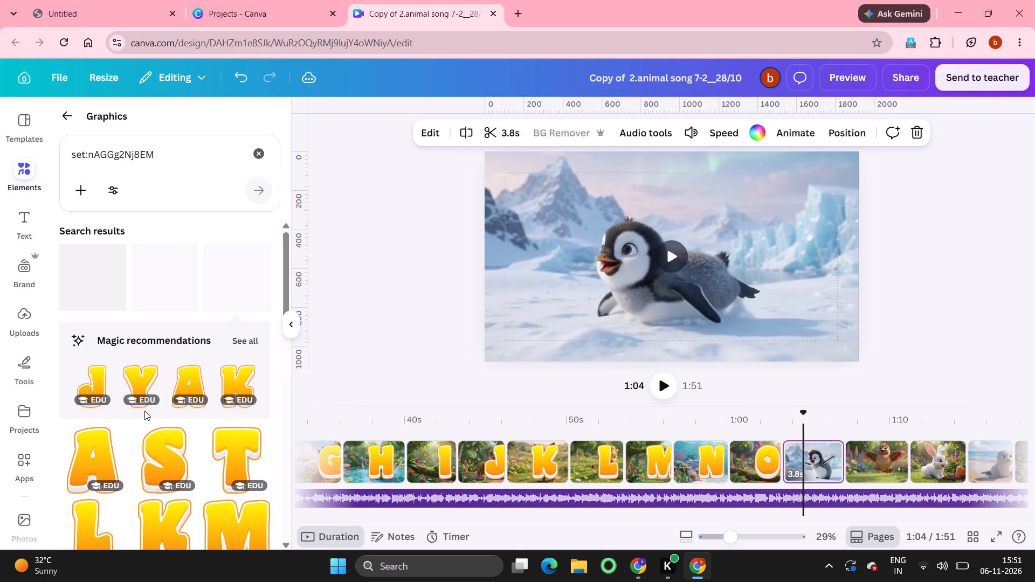
pyautogui.scroll(-6, 144, 411)
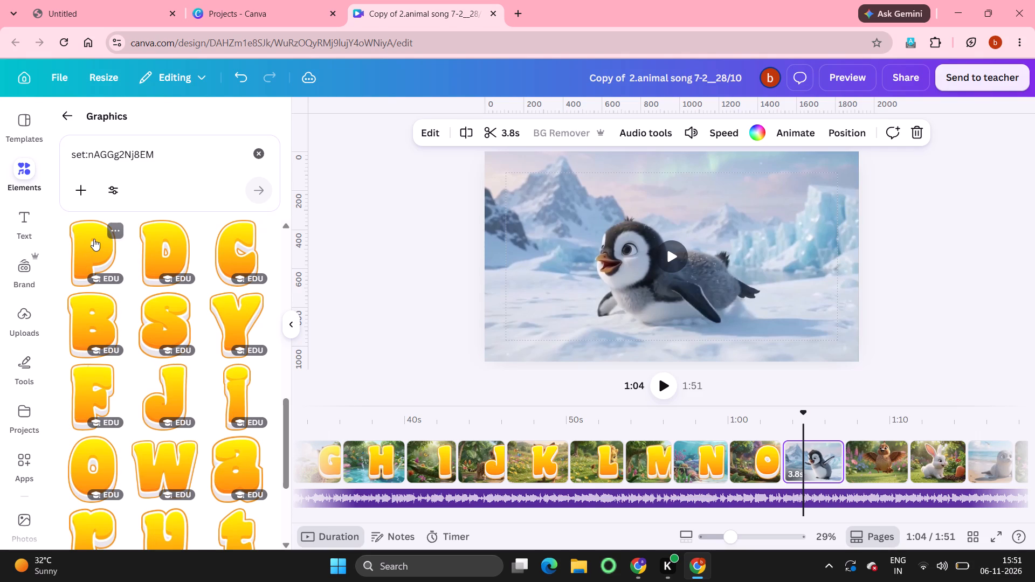
pyautogui.click(94, 239)
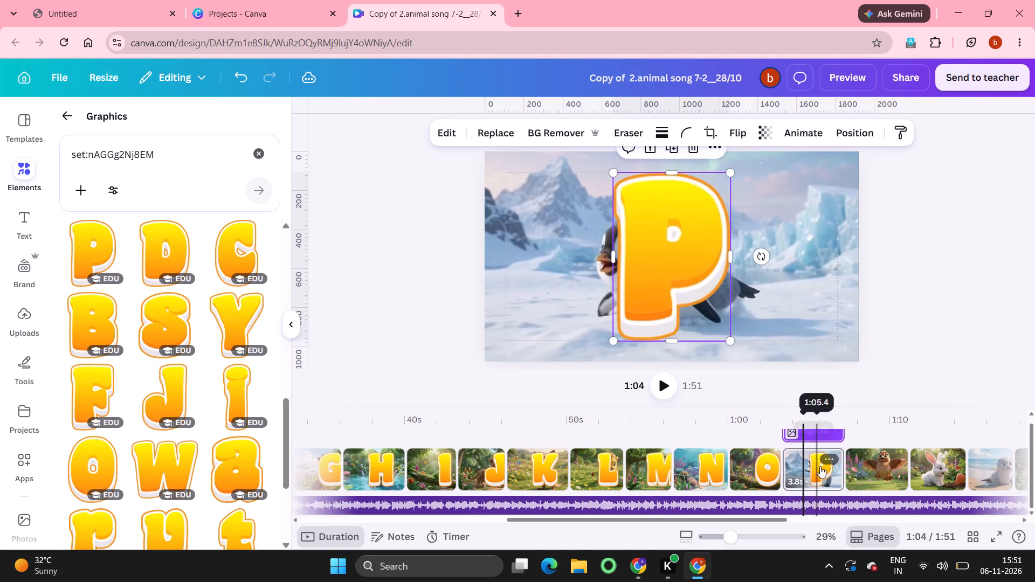
# Look through the yellow letter collection for a matching capital Q for the quail page.
pyautogui.click(878, 468)
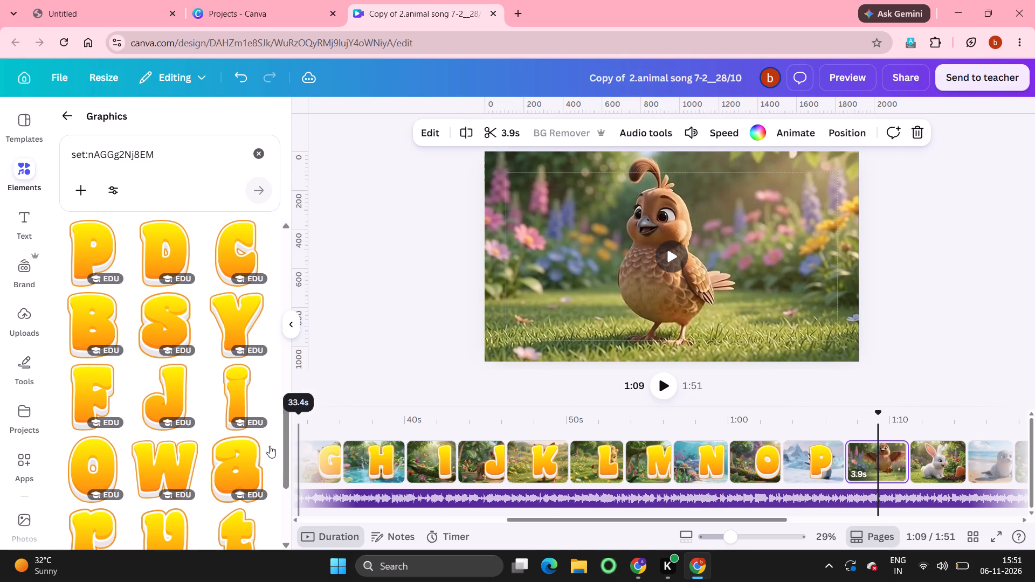
pyautogui.scroll(2, 190, 392)
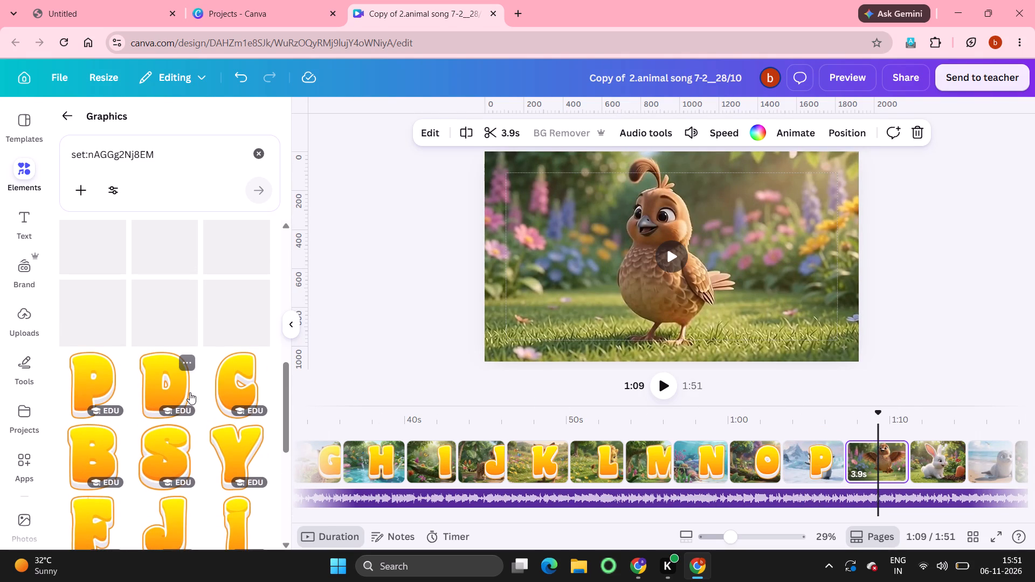
pyautogui.scroll(4, 190, 392)
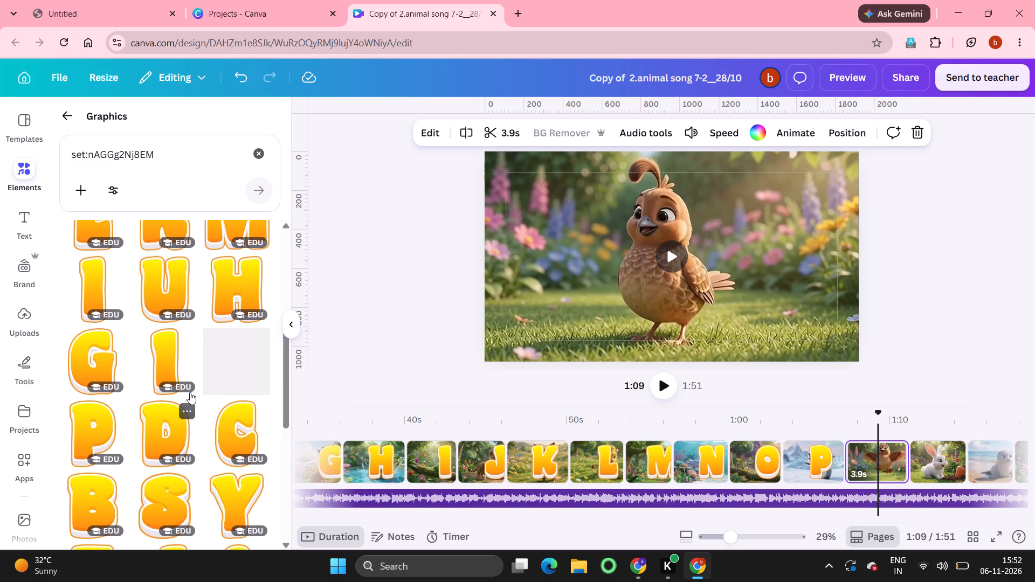
pyautogui.scroll(2, 190, 392)
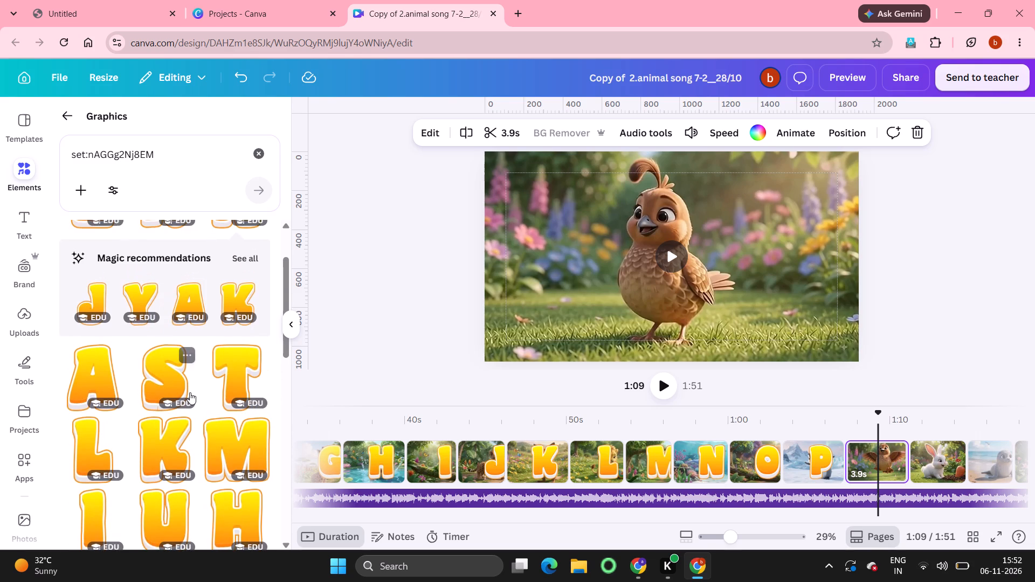
pyautogui.scroll(3, 190, 392)
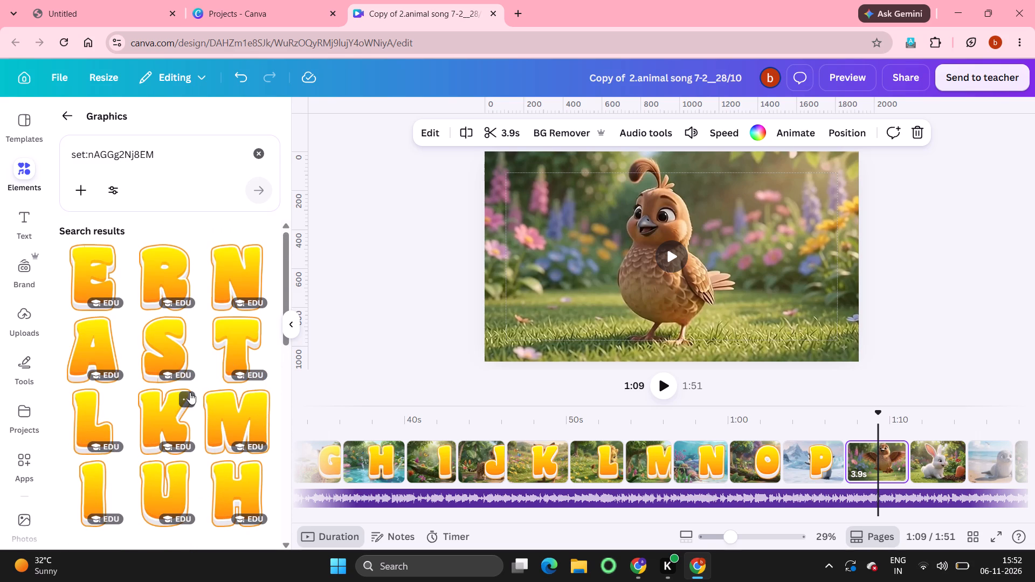
pyautogui.scroll(-6, 190, 392)
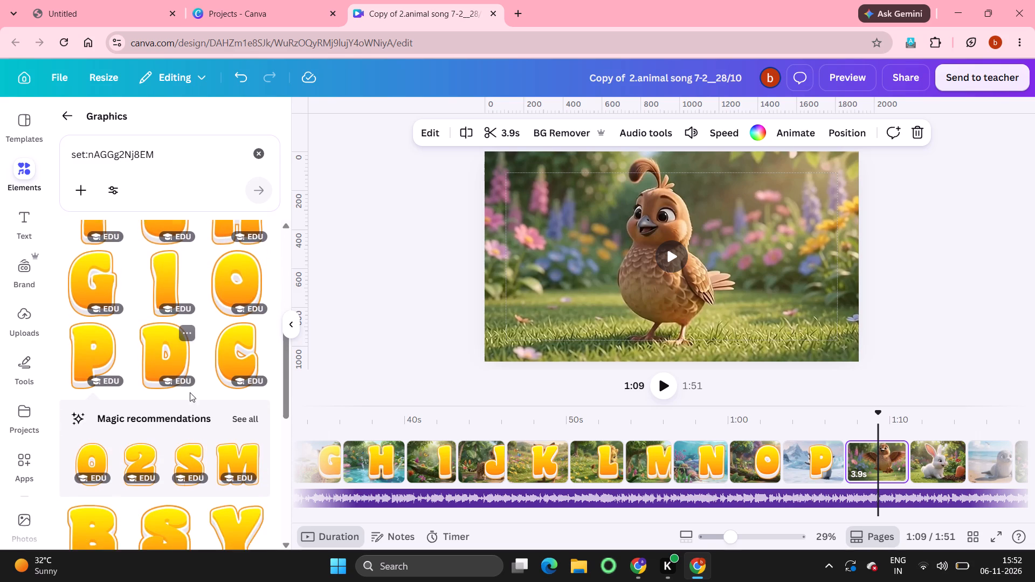
pyautogui.scroll(-6, 190, 392)
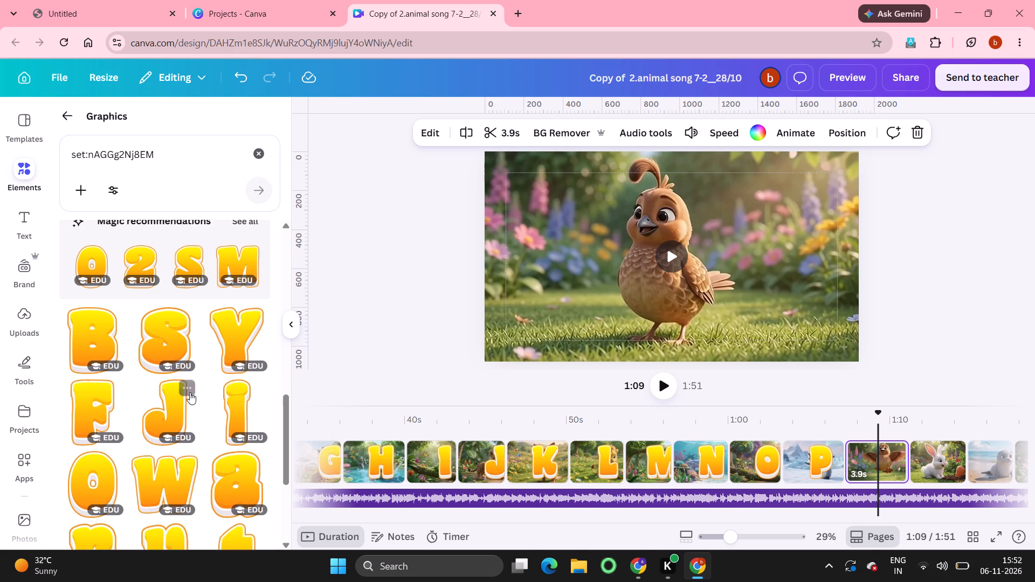
pyautogui.scroll(-4, 190, 392)
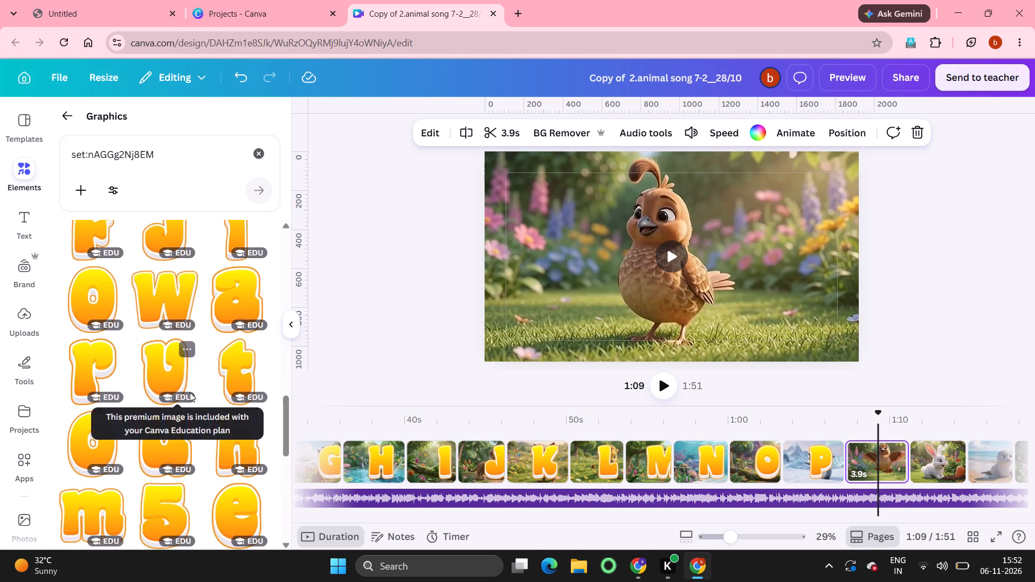
pyautogui.scroll(-3, 190, 392)
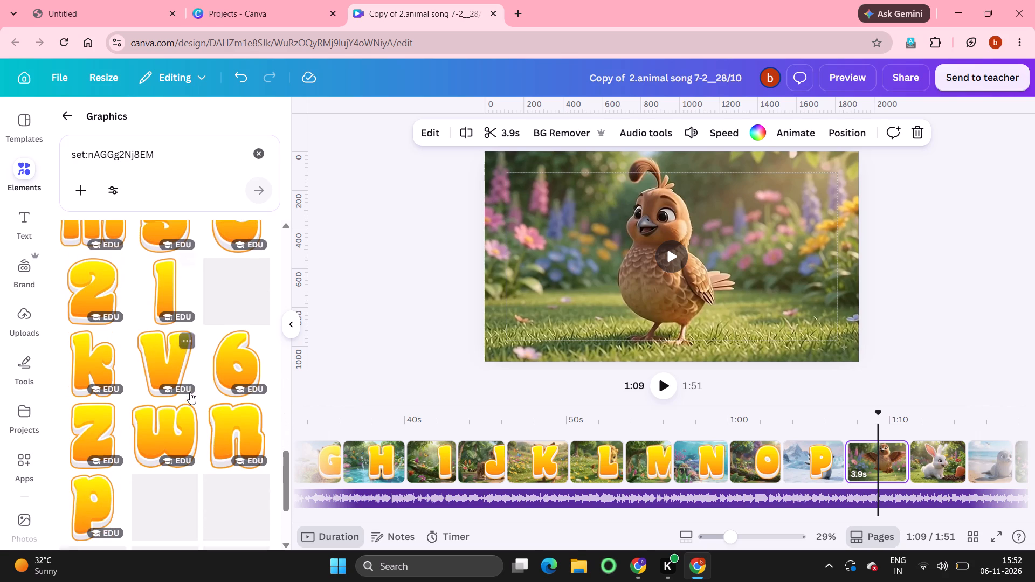
pyautogui.scroll(-4, 190, 392)
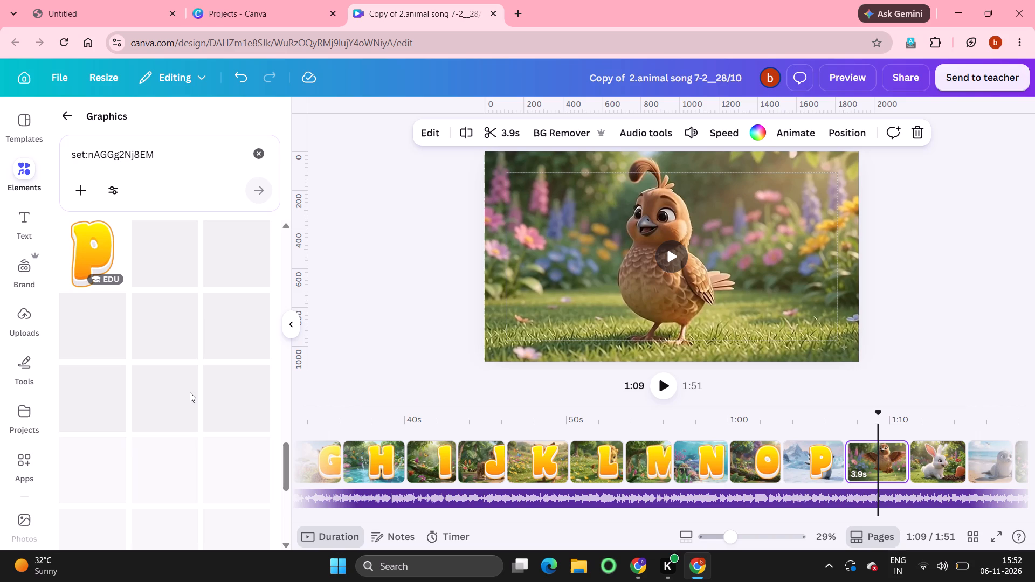
pyautogui.scroll(1, 190, 392)
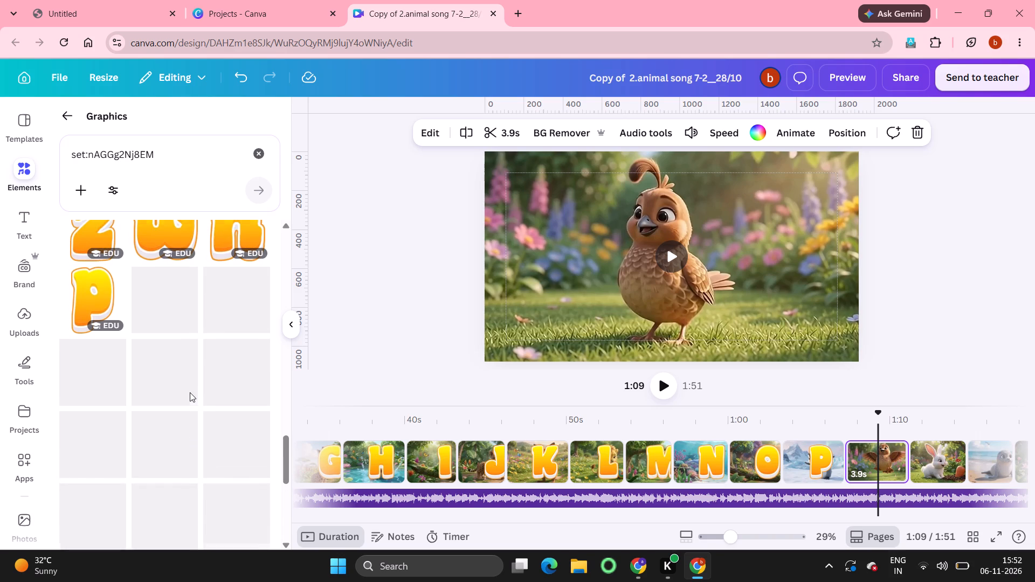
pyautogui.scroll(1, 190, 392)
pyautogui.scroll(-2, 190, 392)
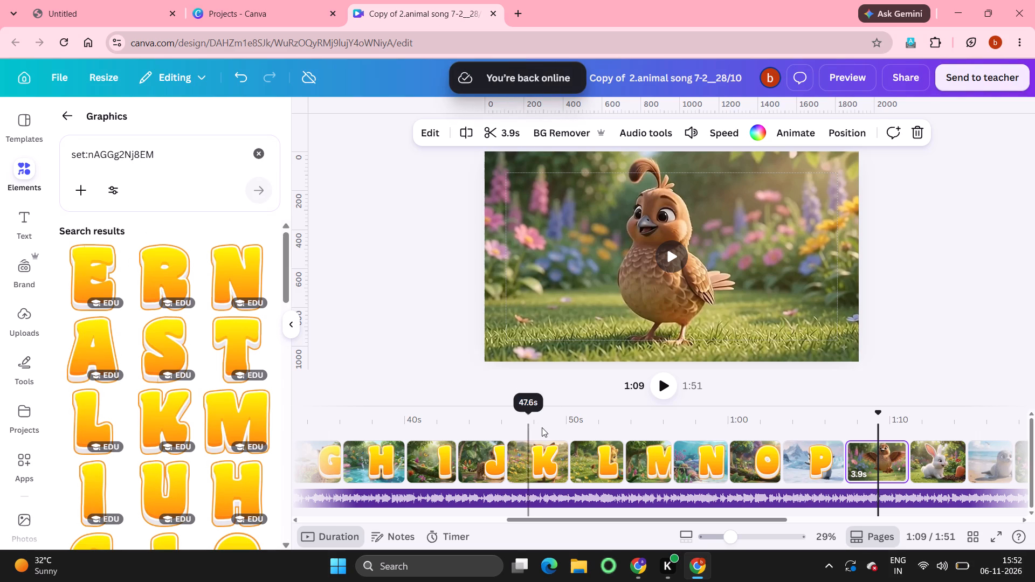
pyautogui.scroll(-3, 206, 433)
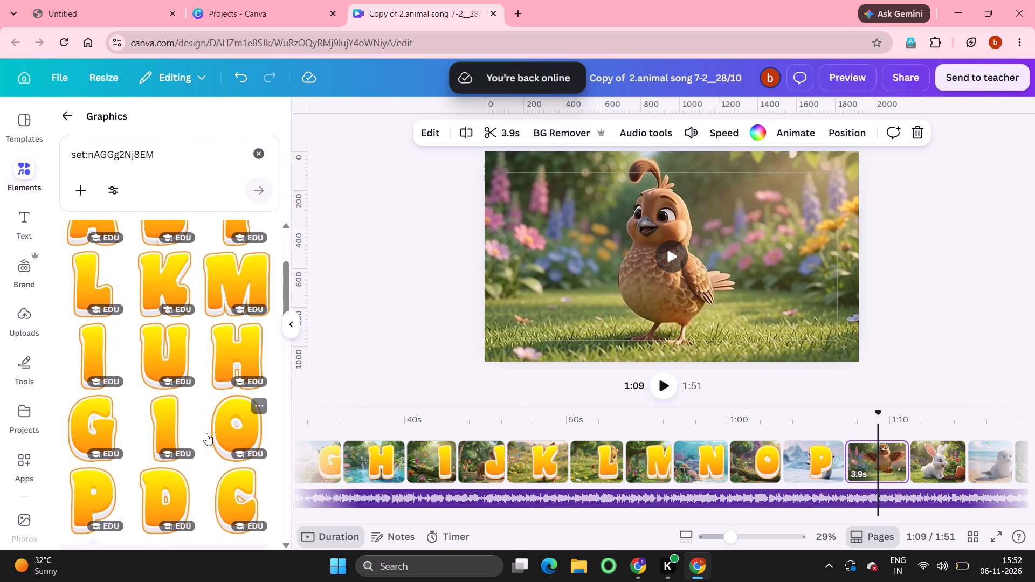
pyautogui.scroll(-5, 206, 433)
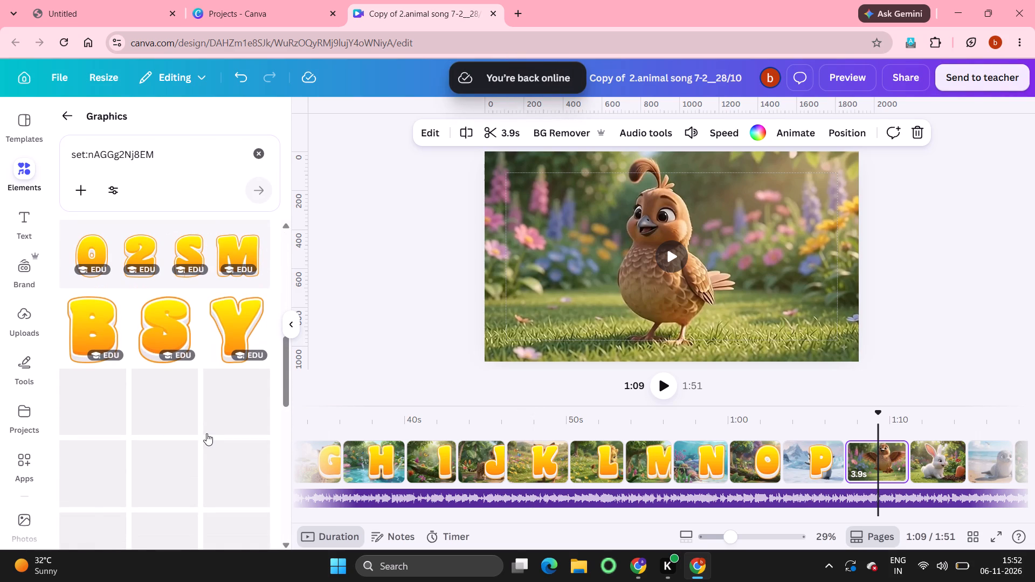
pyautogui.scroll(-5, 206, 433)
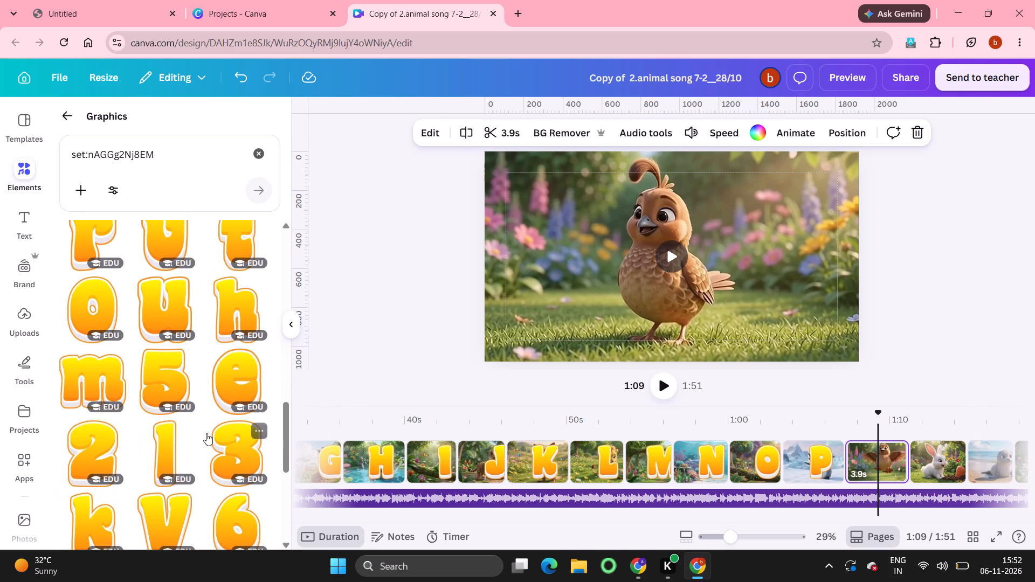
pyautogui.scroll(-5, 206, 433)
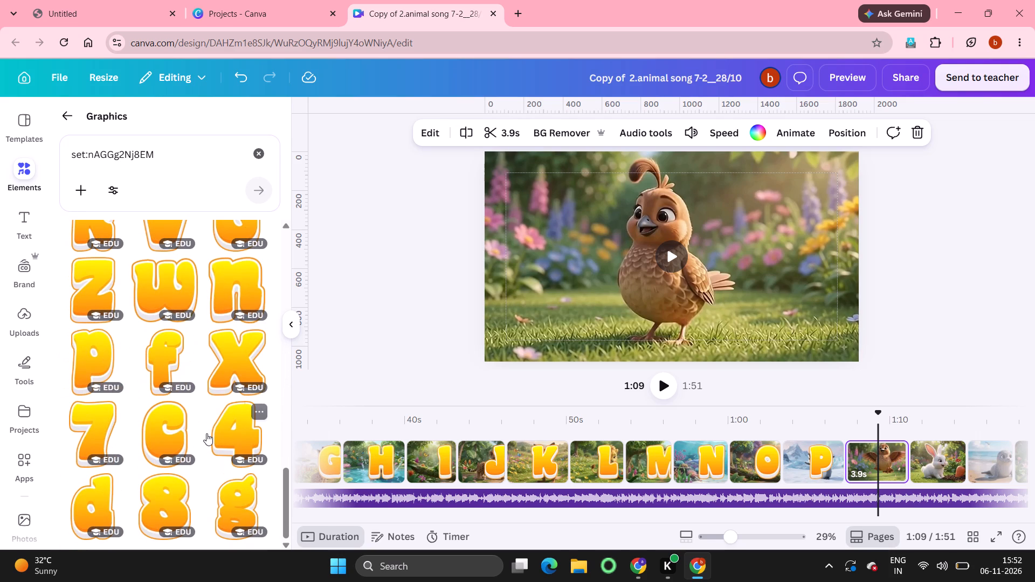
pyautogui.scroll(-2, 206, 433)
pyautogui.scroll(5, 206, 433)
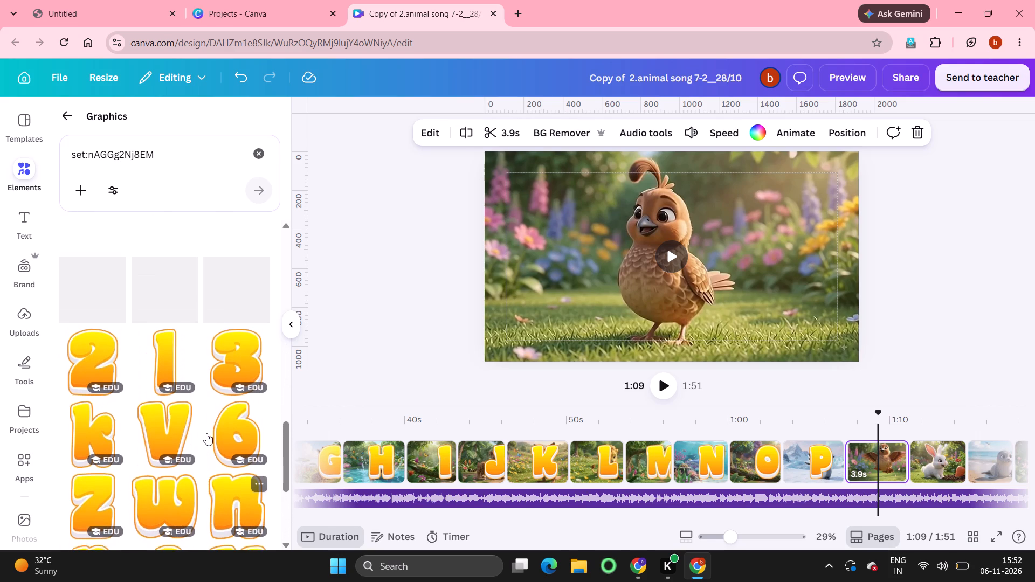
pyautogui.scroll(1, 206, 433)
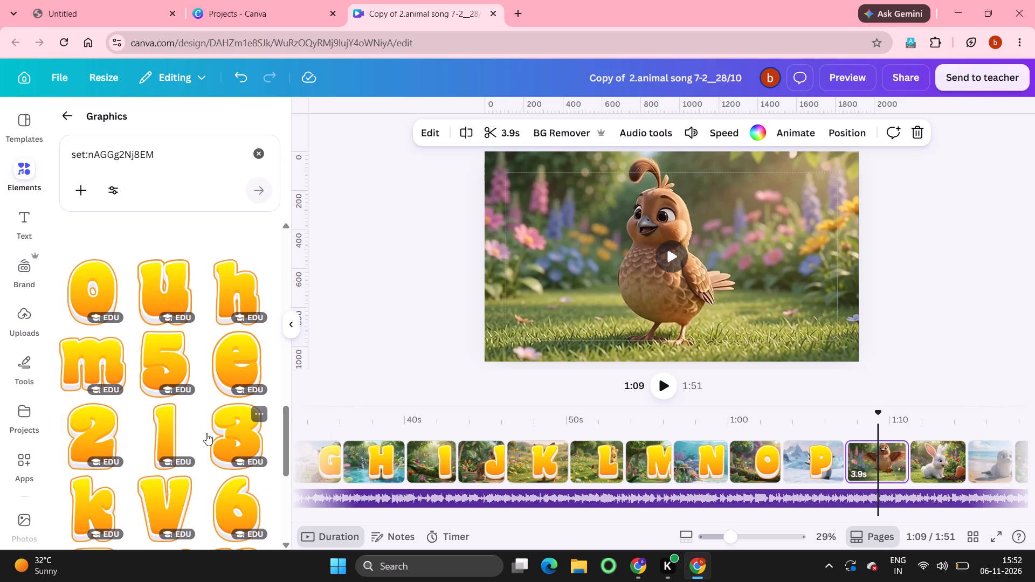
pyautogui.scroll(2, 206, 433)
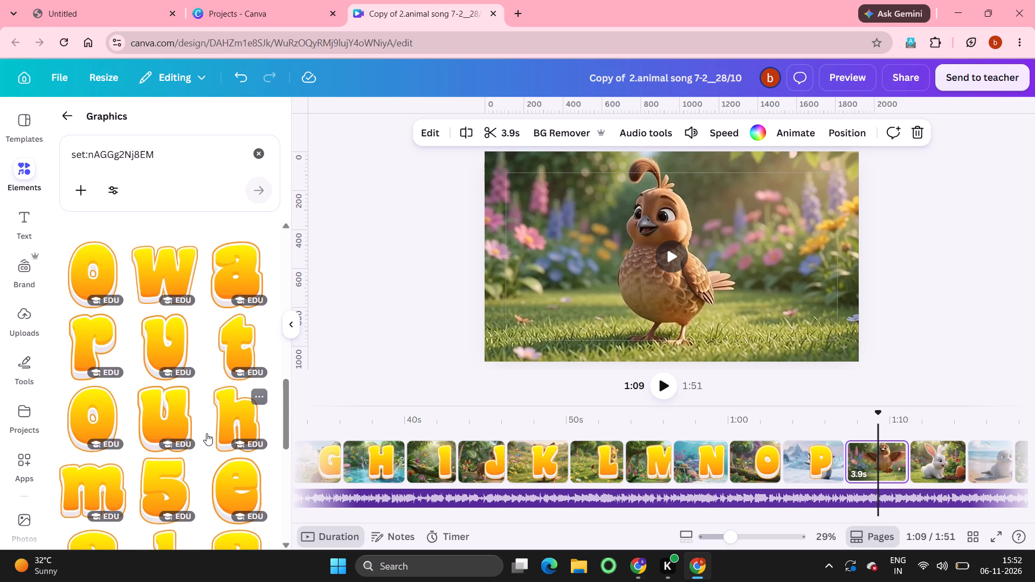
pyautogui.scroll(5, 206, 433)
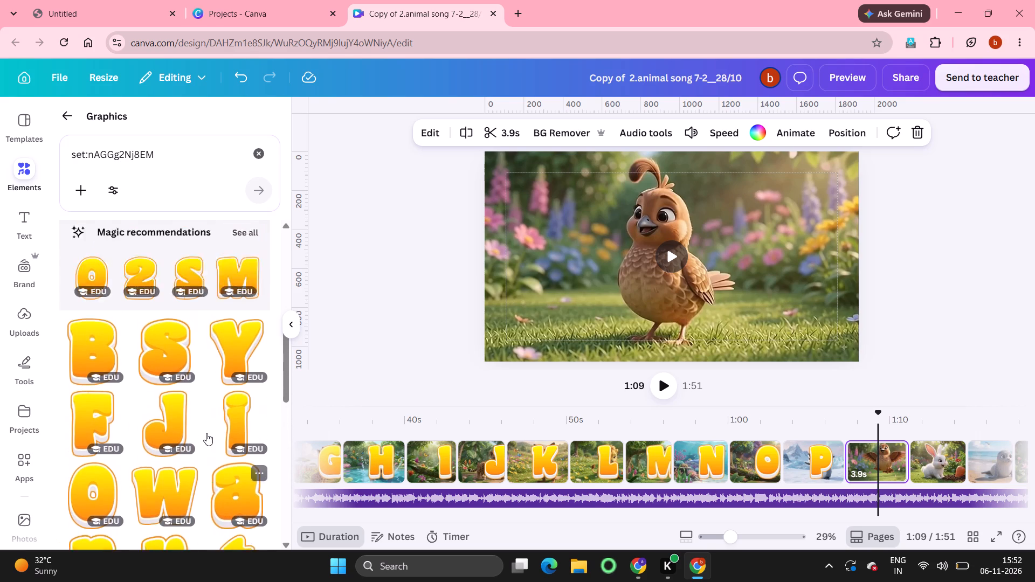
pyautogui.scroll(1, 206, 433)
# Show all the magic recommendations and add the matching yellow letter Q to the centre of the quail page.
pyautogui.click(250, 409)
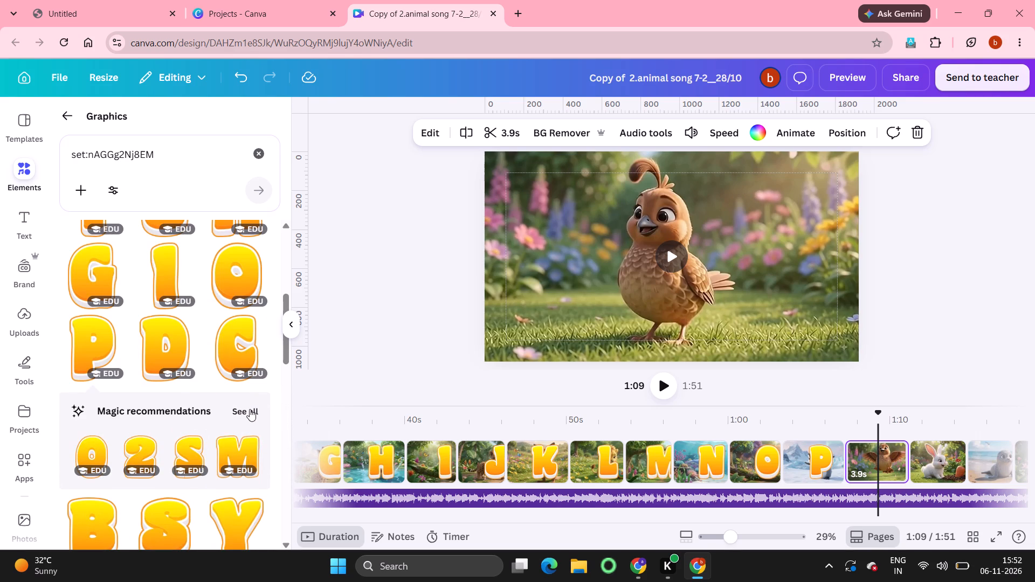
pyautogui.scroll(-3, 185, 367)
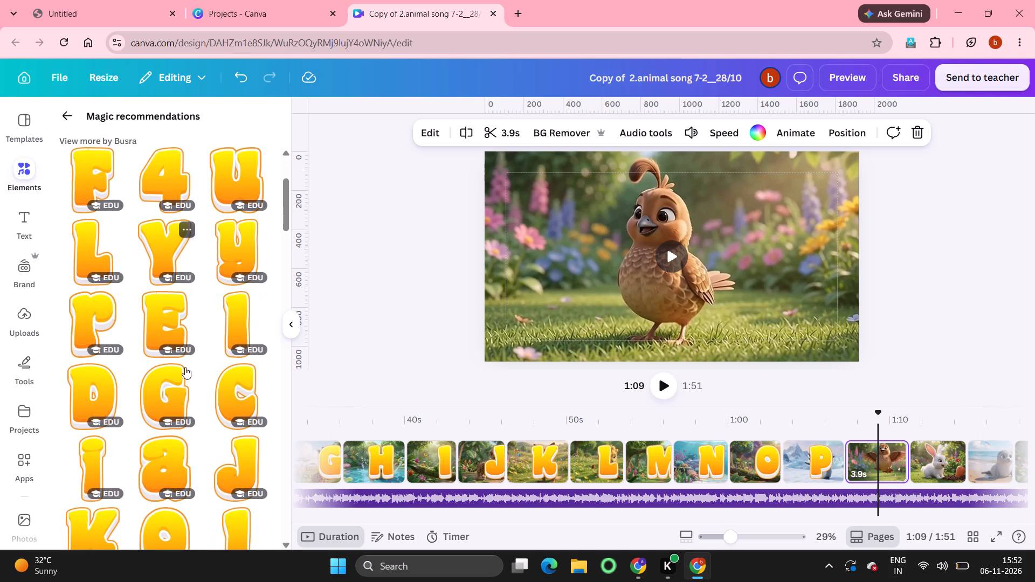
pyautogui.scroll(-6, 185, 367)
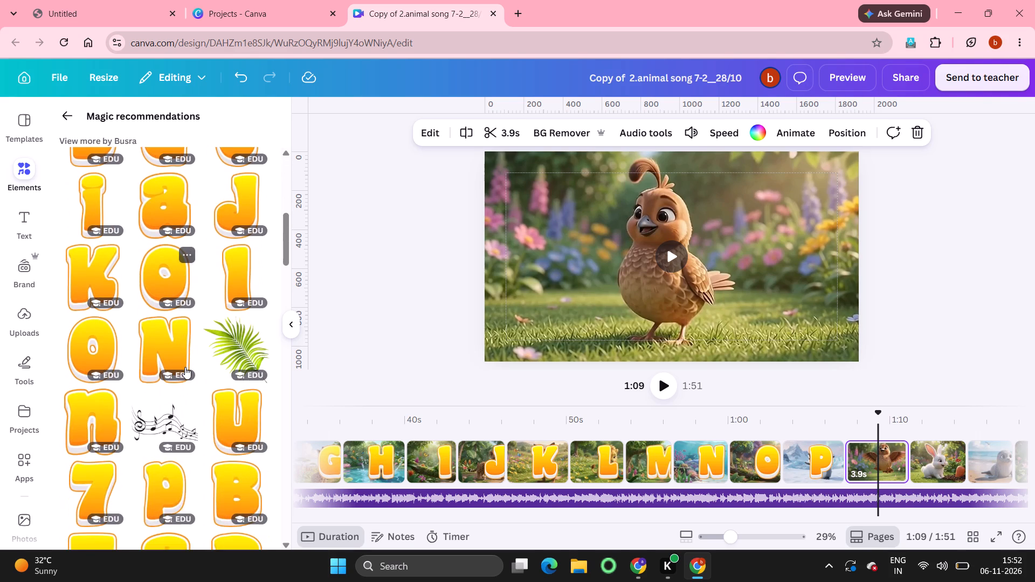
pyautogui.scroll(-6, 185, 367)
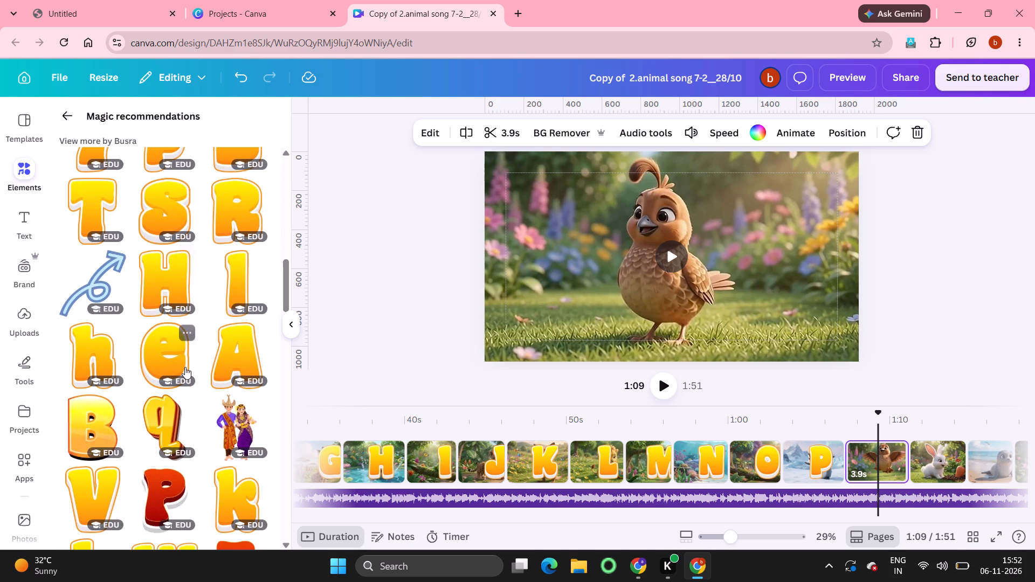
pyautogui.scroll(-3, 185, 367)
pyautogui.click(242, 378)
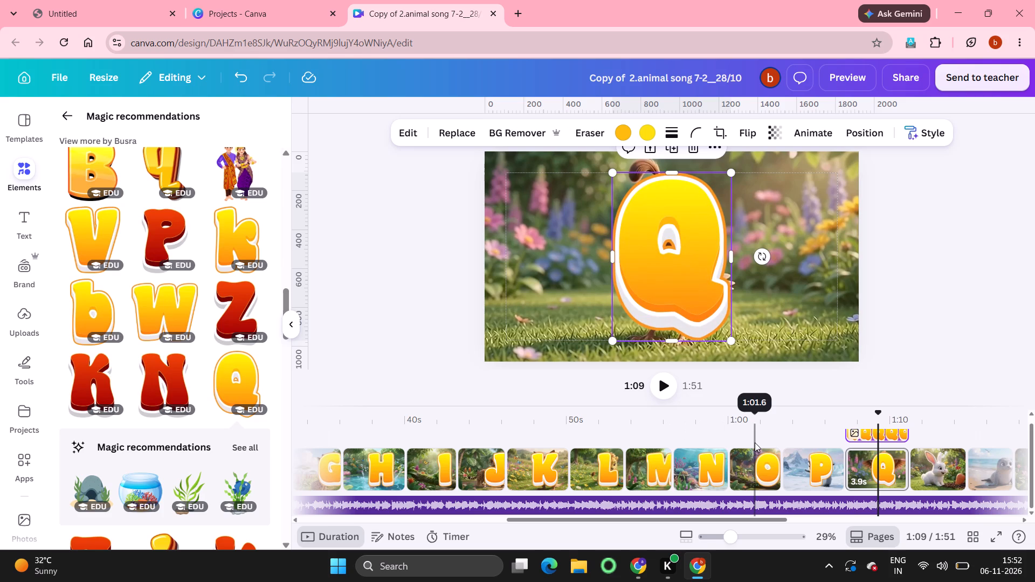
# Add the yellow letter R to the centre of the rabbit page and the letter S to the centre of the seal page.
pyautogui.hscroll(-4, 804, 461)
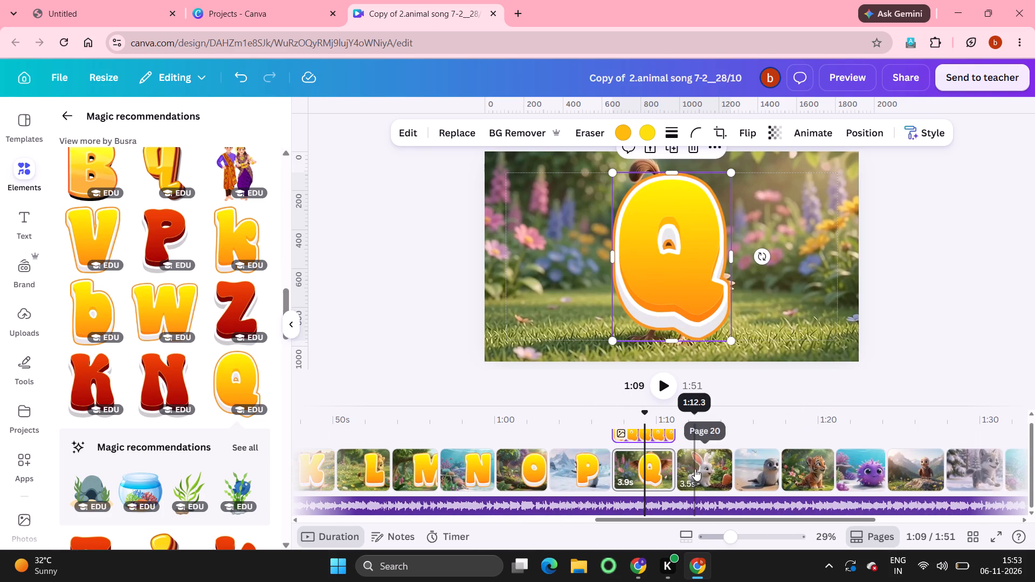
pyautogui.click(695, 469)
pyautogui.scroll(2, 193, 292)
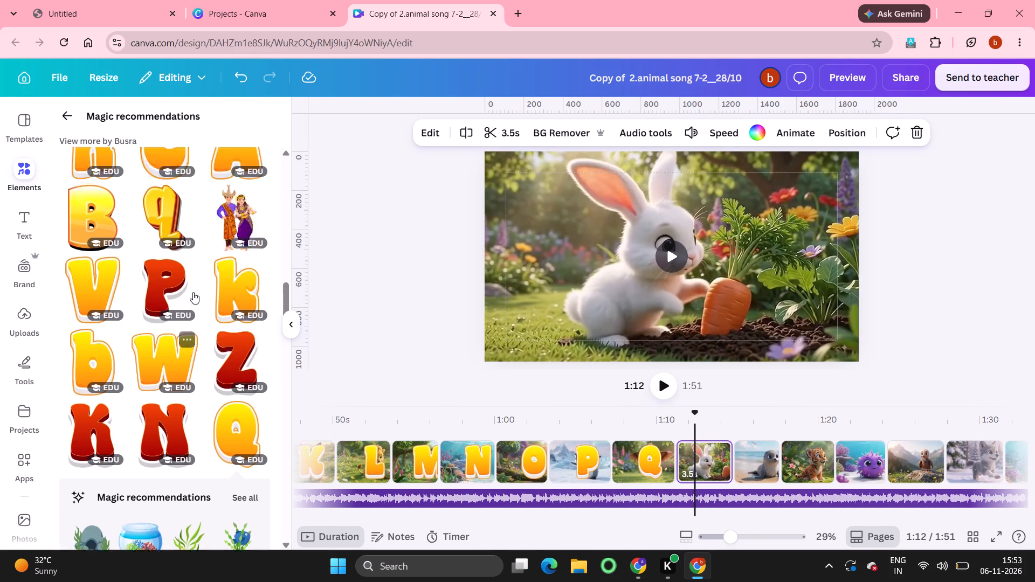
pyautogui.scroll(2, 193, 292)
pyautogui.click(238, 269)
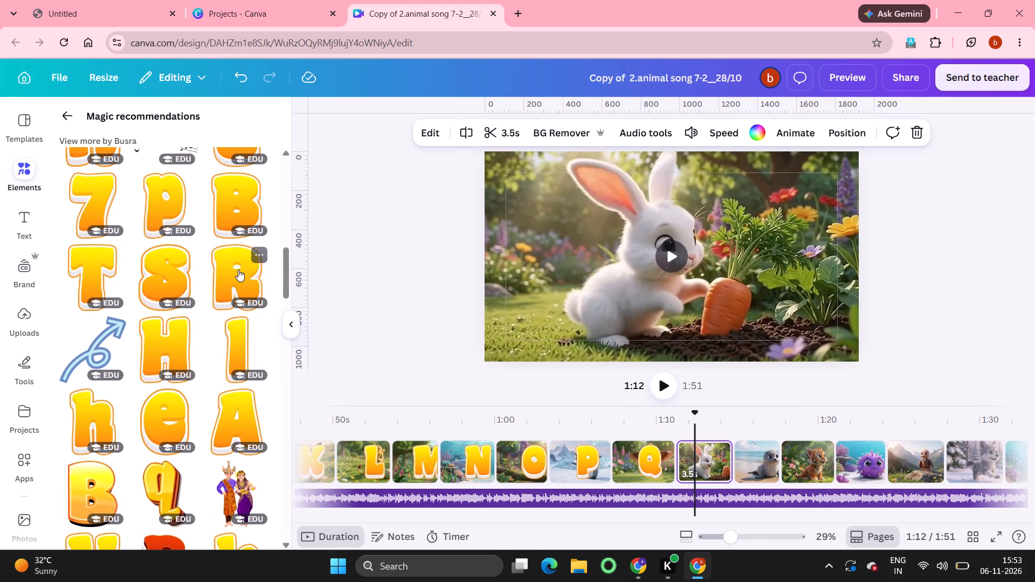
pyautogui.click(765, 470)
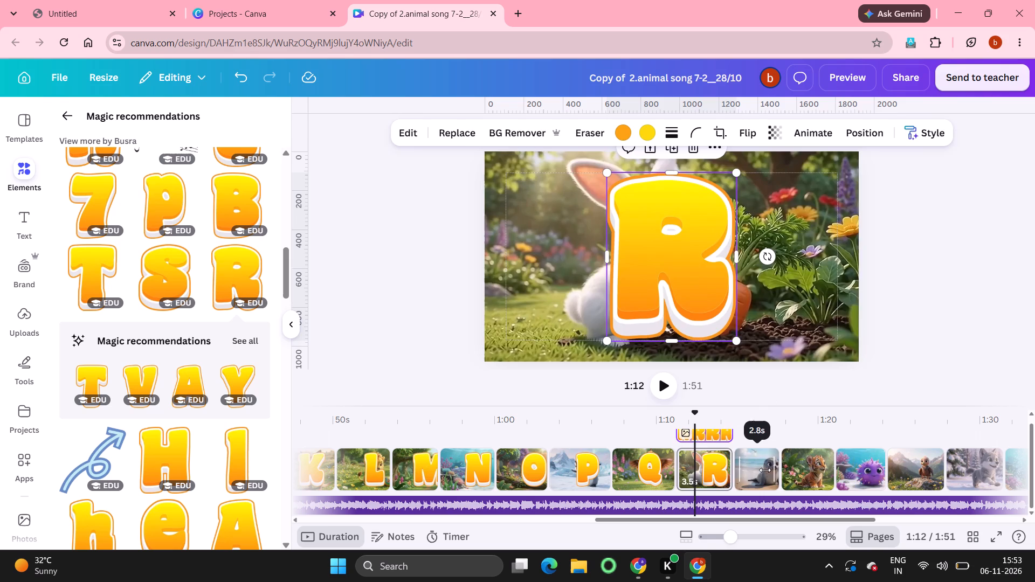
pyautogui.click(149, 262)
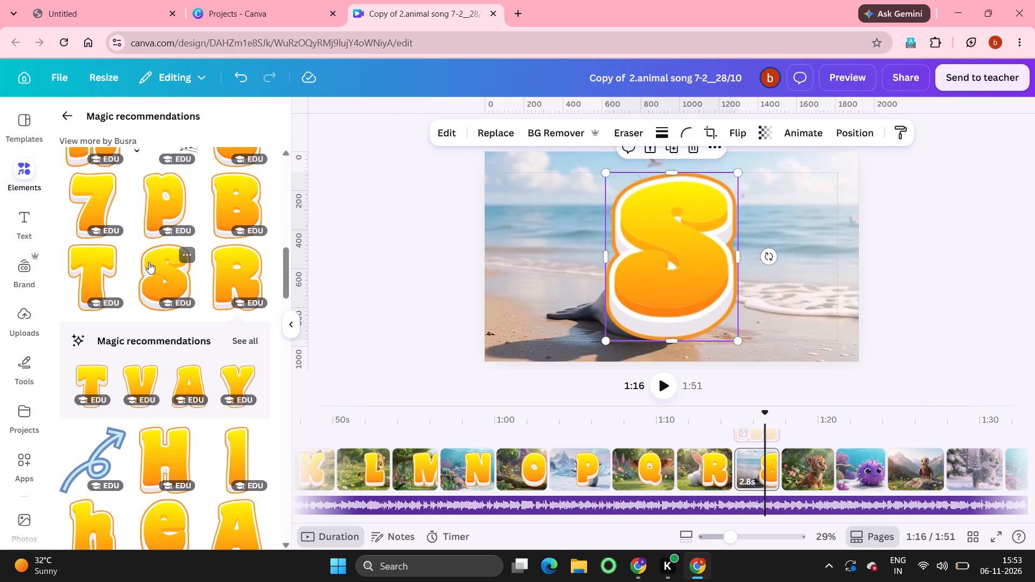
# Add the yellow letter T to the centre of the tiger page and the letter U to the centre of the sea urchin page.
pyautogui.click(810, 467)
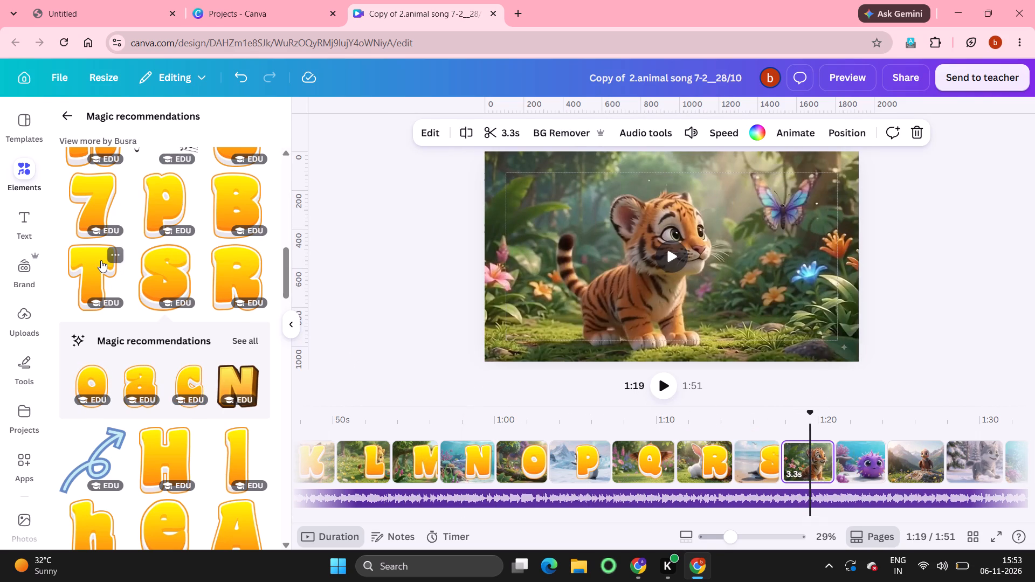
pyautogui.click(101, 260)
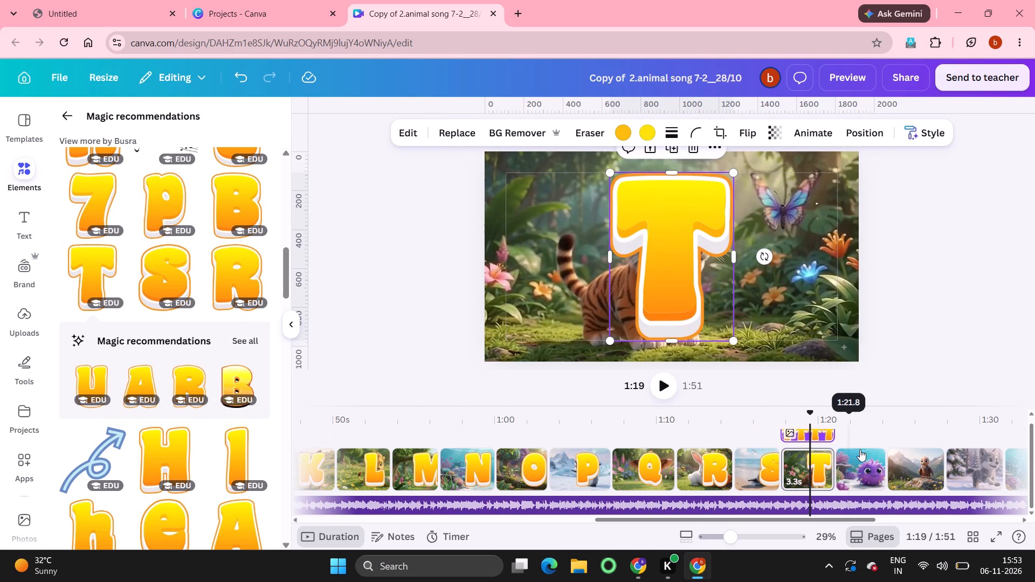
pyautogui.click(862, 472)
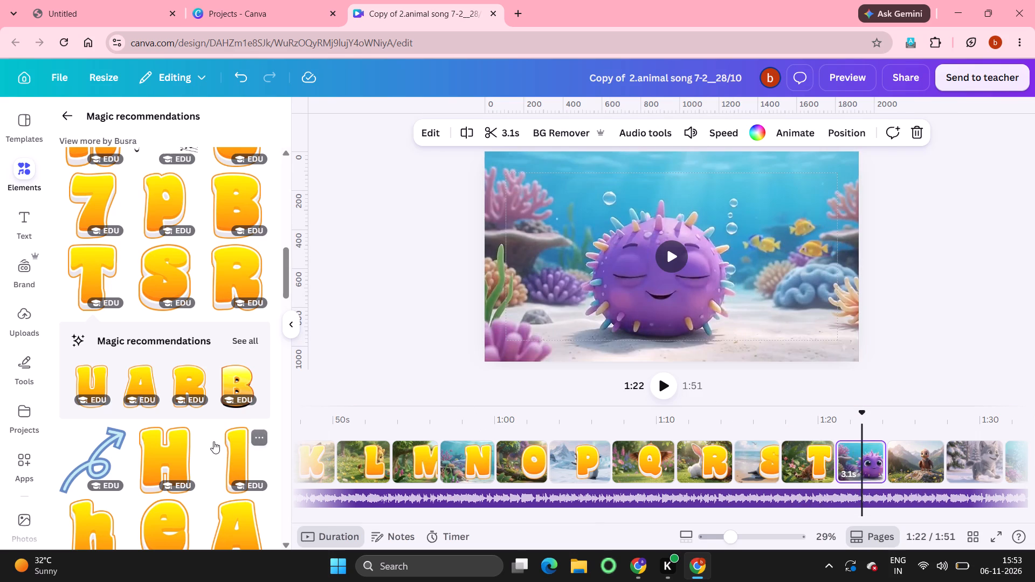
pyautogui.scroll(-1, 173, 440)
pyautogui.click(91, 357)
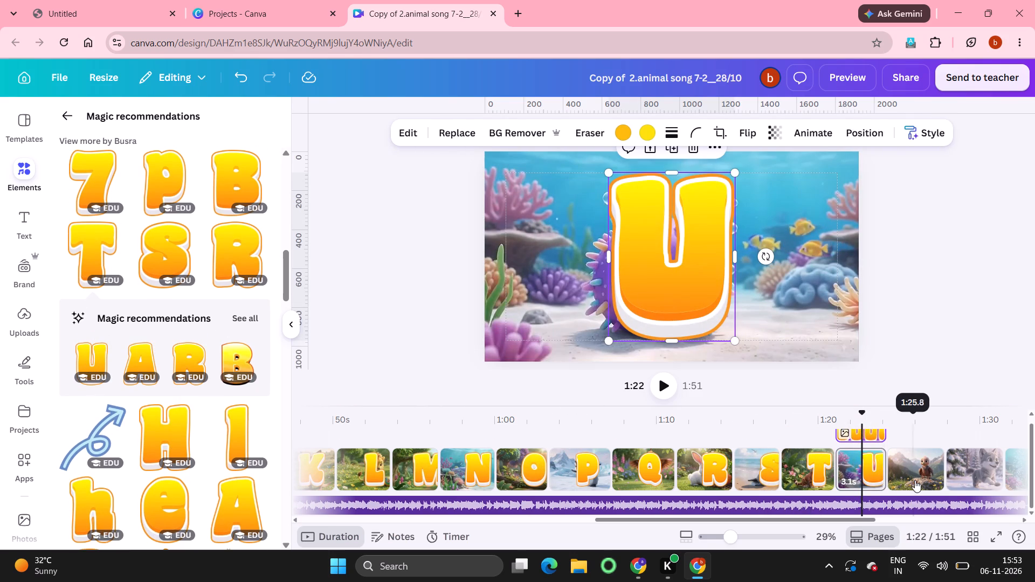
# Add the yellow capital letter V from the recommended letters to the centre of the vulture page.
pyautogui.click(915, 480)
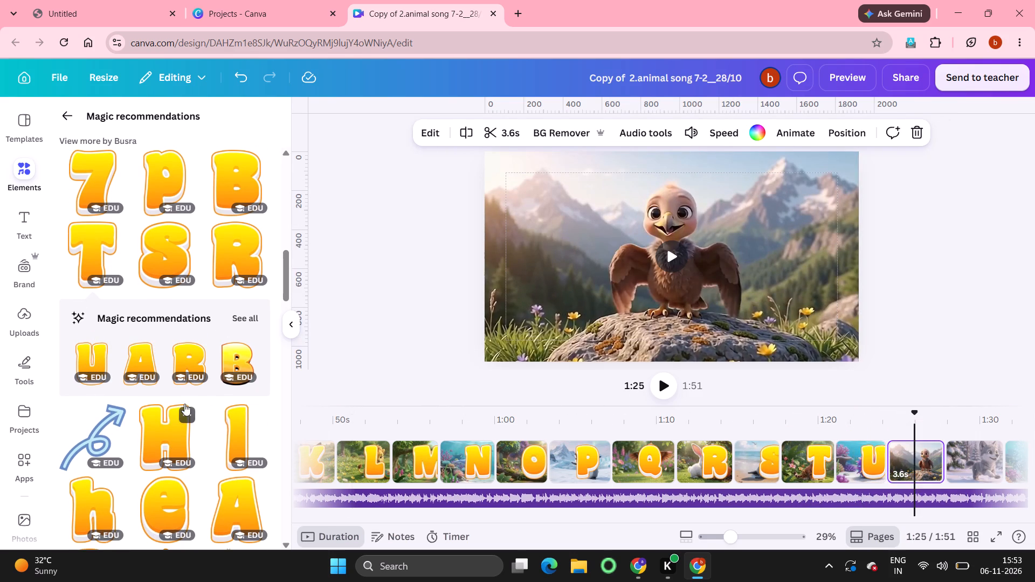
pyautogui.scroll(-4, 184, 404)
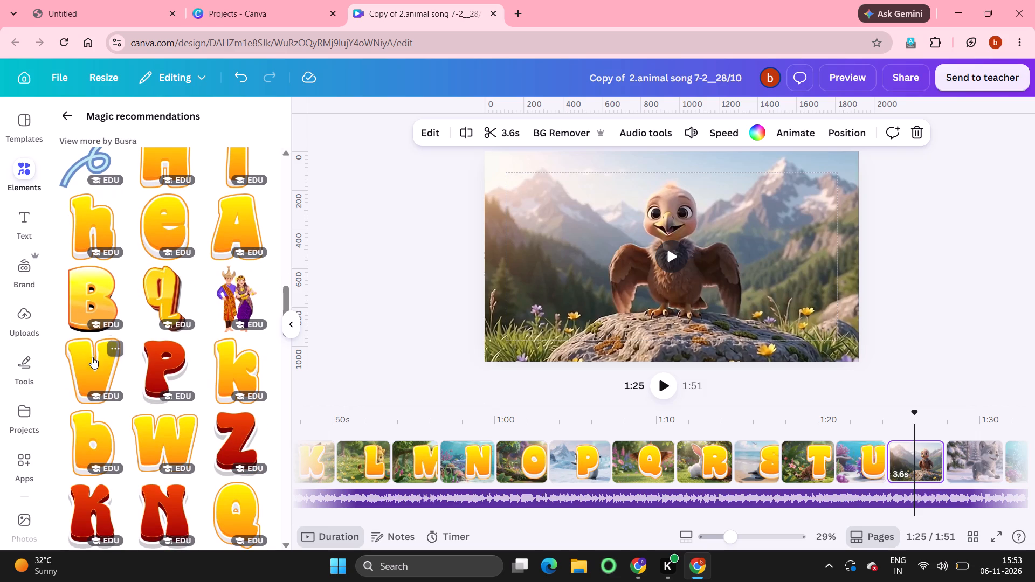
pyautogui.click(91, 358)
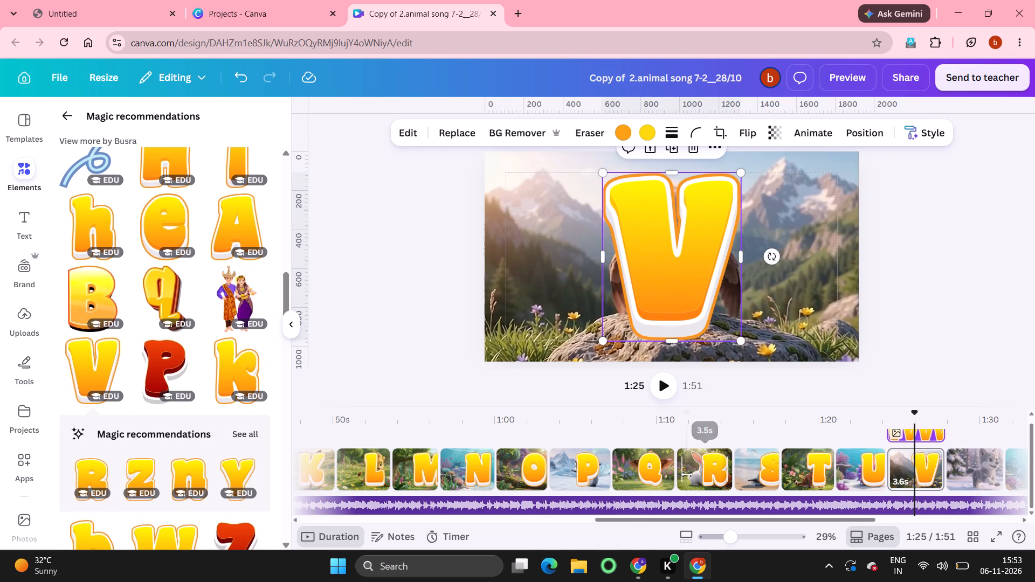
# Add the yellow capital letter W to the centre of the snowy wolf page, keeping only the V on the vulture page.
pyautogui.hscroll(-5, 687, 474)
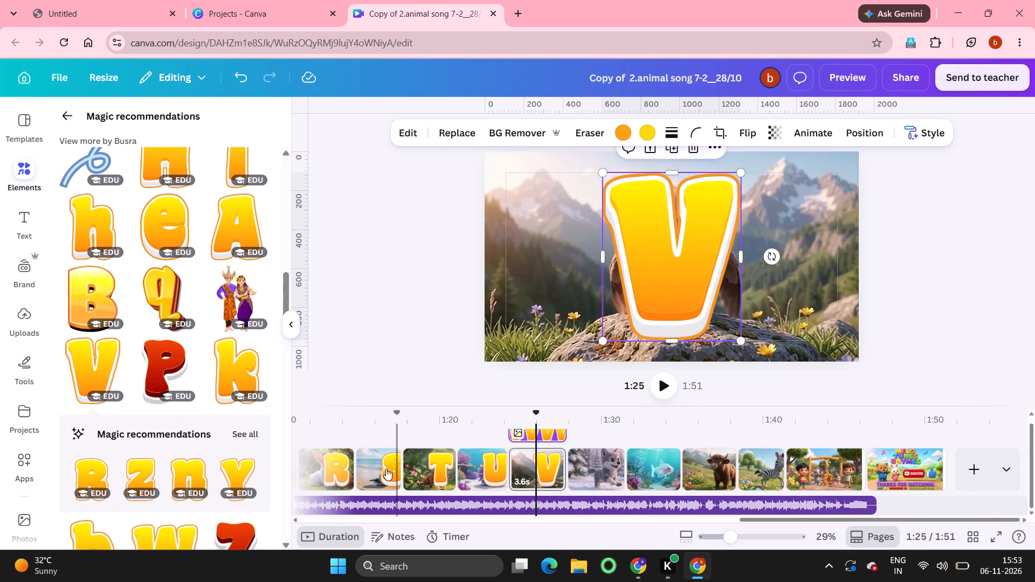
pyautogui.scroll(-2, 220, 477)
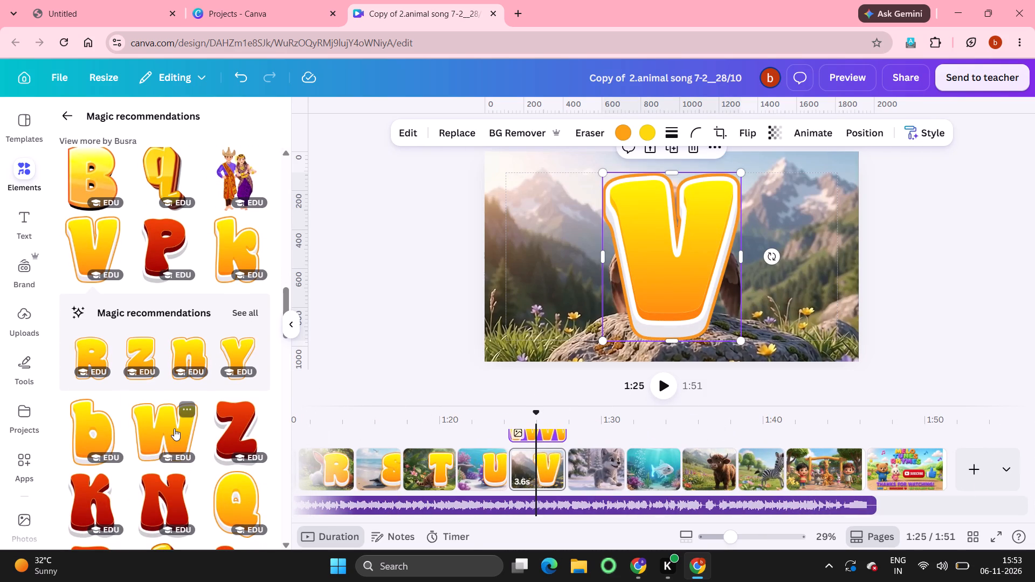
pyautogui.click(174, 428)
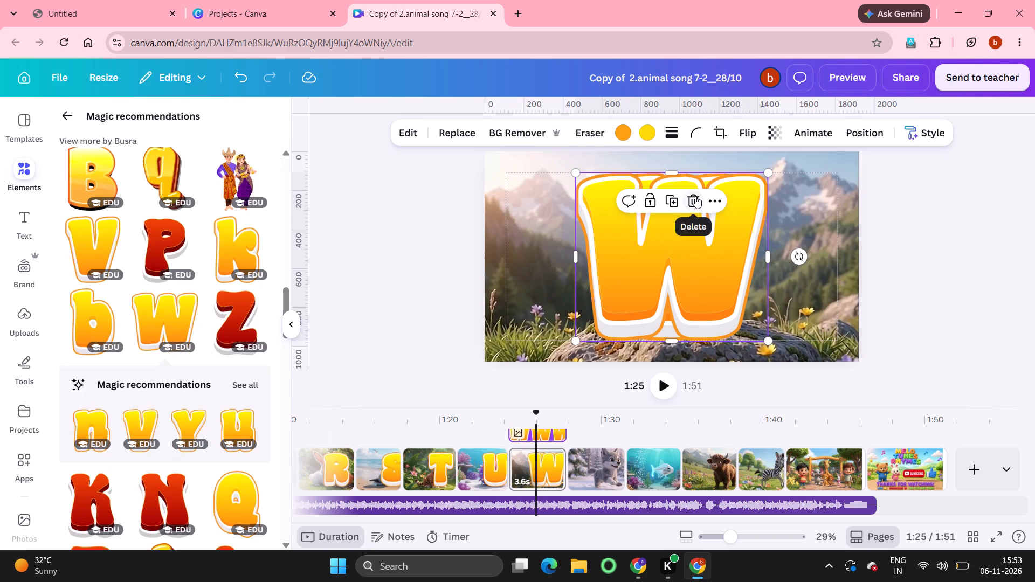
pyautogui.click(695, 196)
pyautogui.click(595, 459)
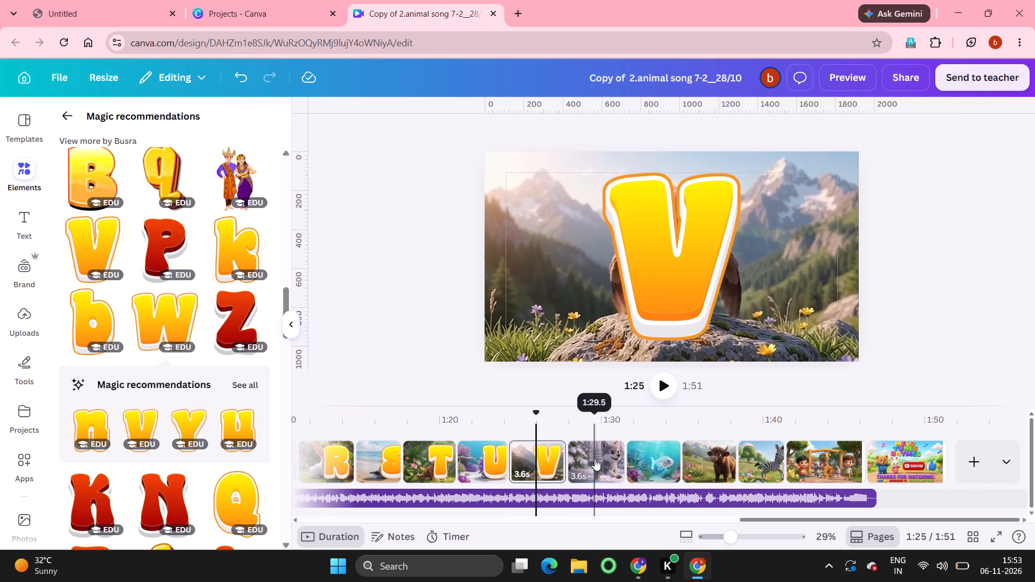
pyautogui.click(157, 313)
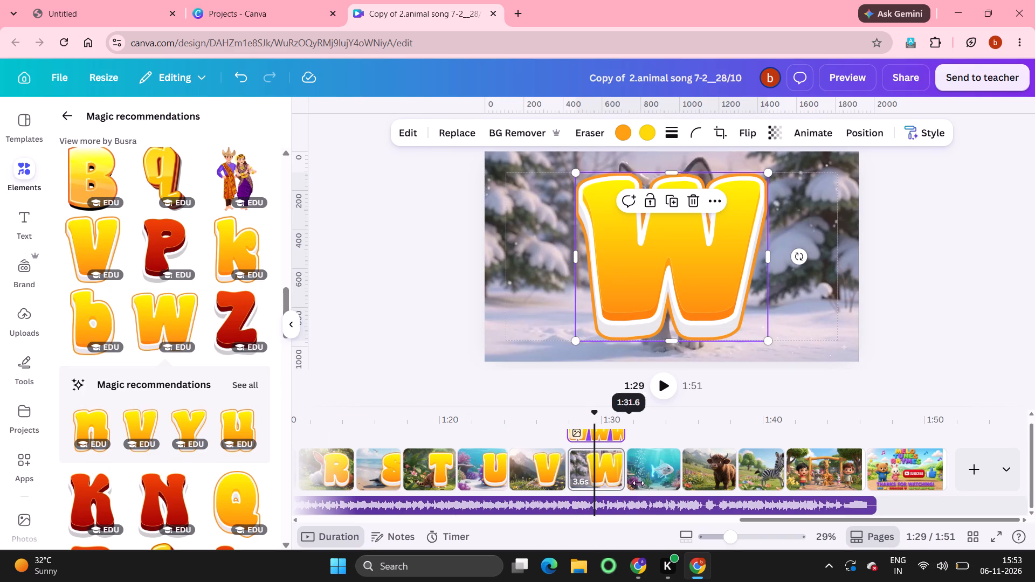
# Show all the magic recommendations for the W and add the matching yellow letter X to the centre of the x-ray fish page.
pyautogui.click(658, 465)
pyautogui.scroll(-1, 206, 423)
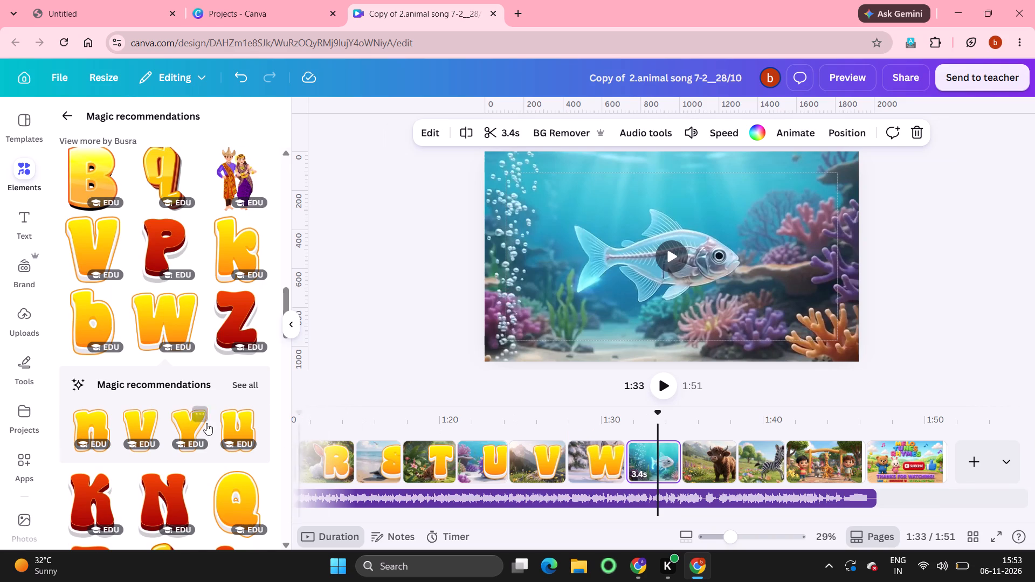
pyautogui.scroll(-1, 206, 423)
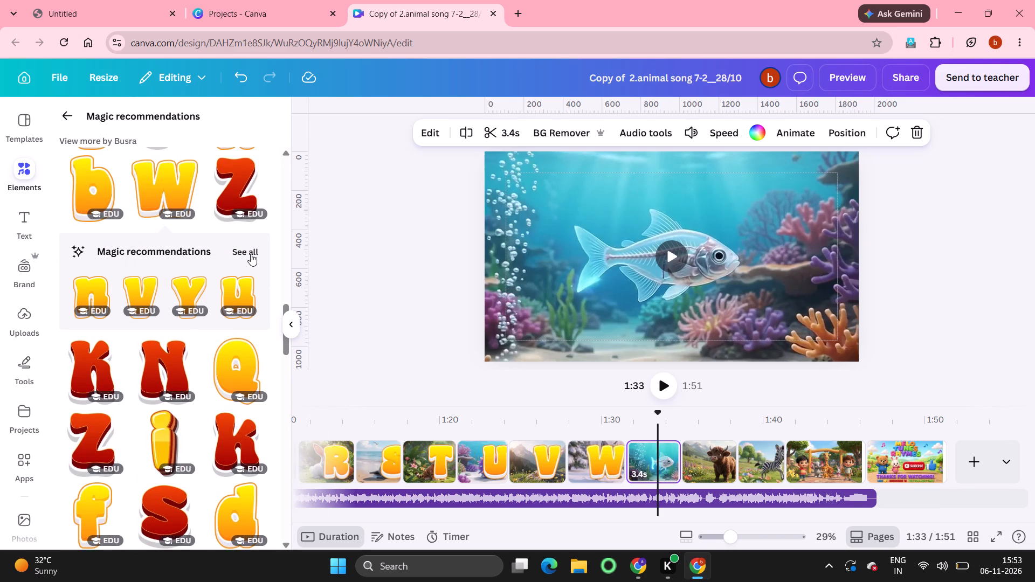
pyautogui.click(251, 254)
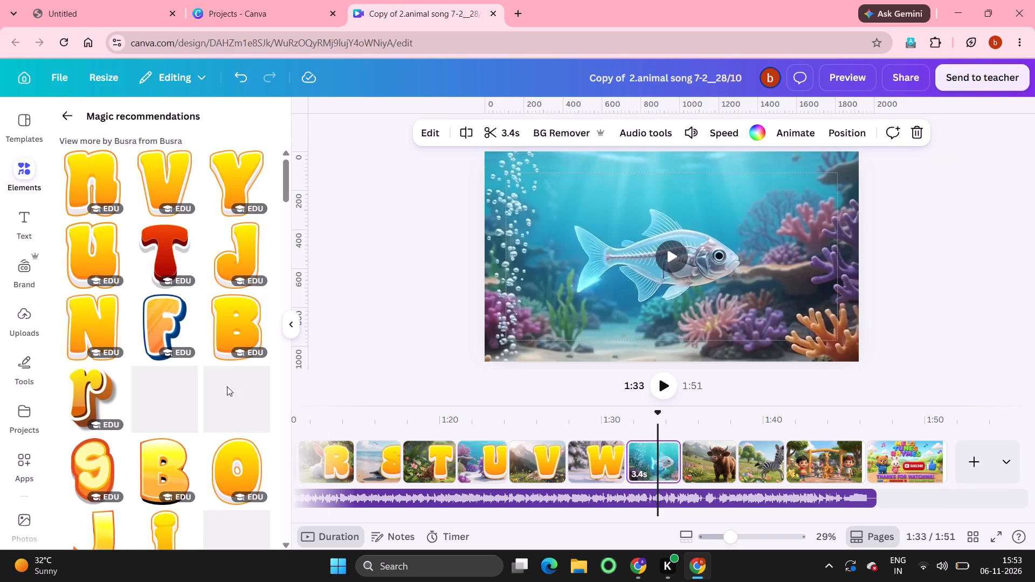
pyautogui.scroll(-6, 227, 386)
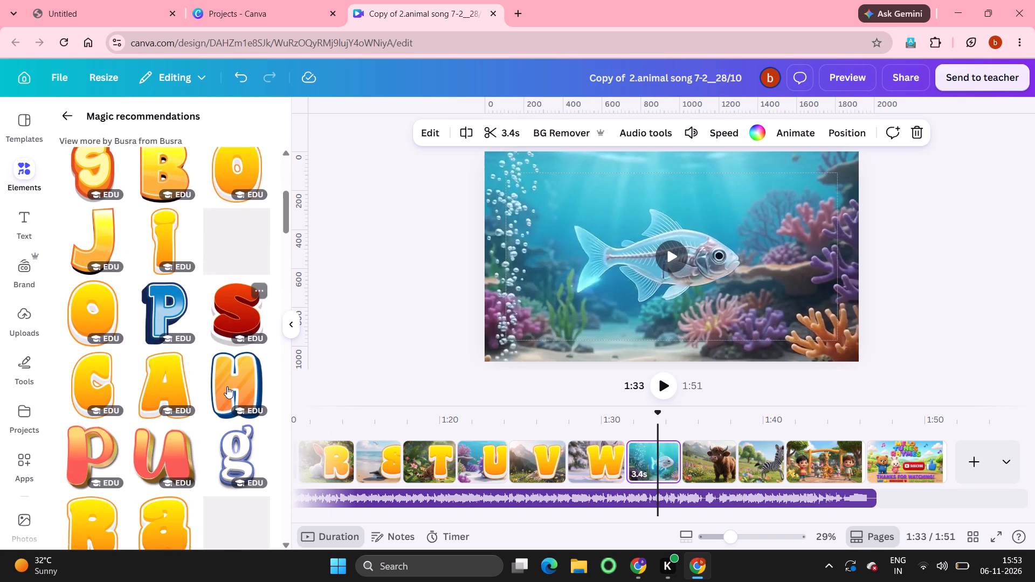
pyautogui.scroll(-4, 227, 386)
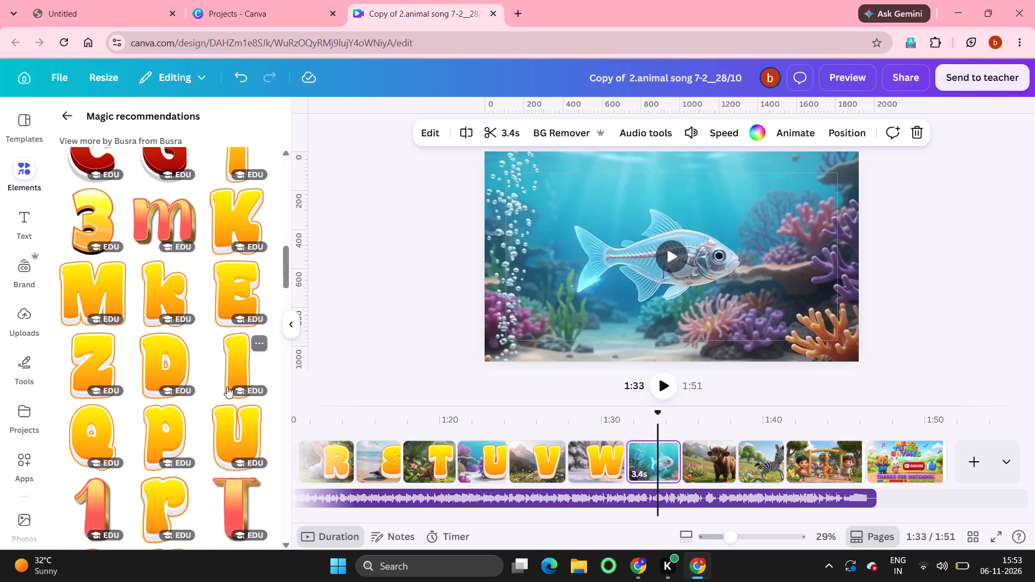
pyautogui.scroll(-4, 227, 386)
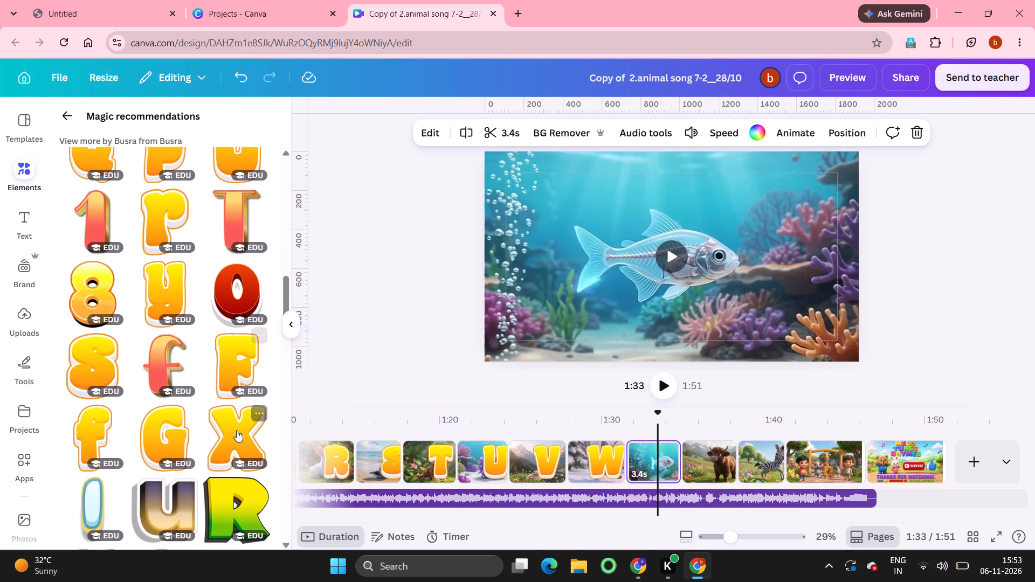
pyautogui.click(238, 438)
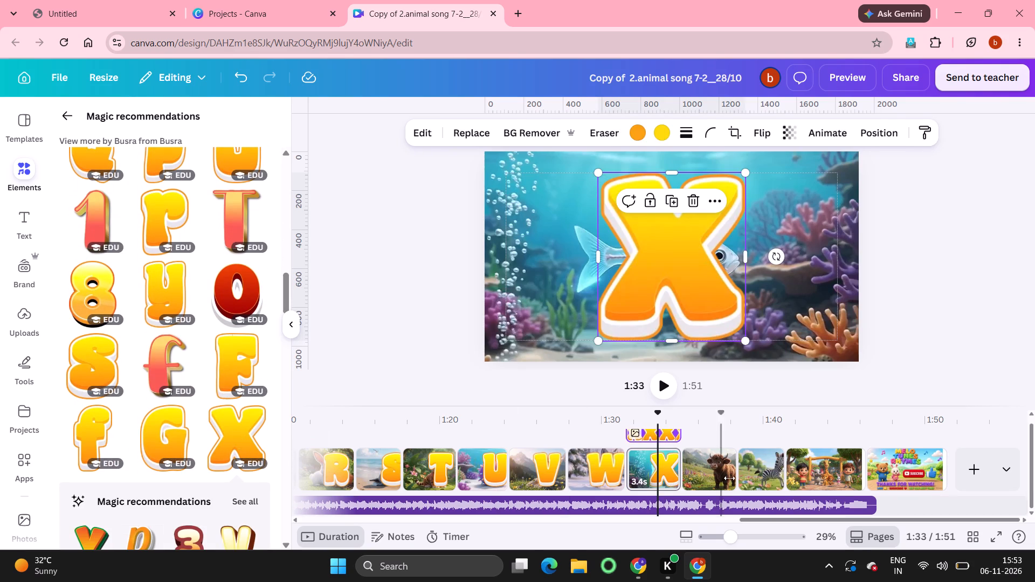
# Add the yellow capital letter Y from the same recommendations to the centre of the yak page.
pyautogui.click(707, 474)
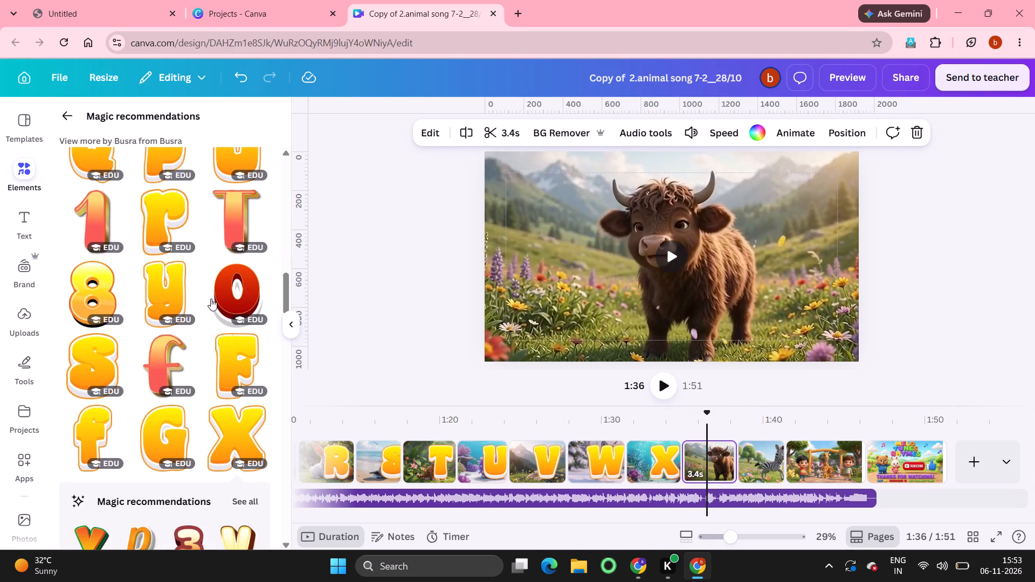
pyautogui.scroll(4, 211, 299)
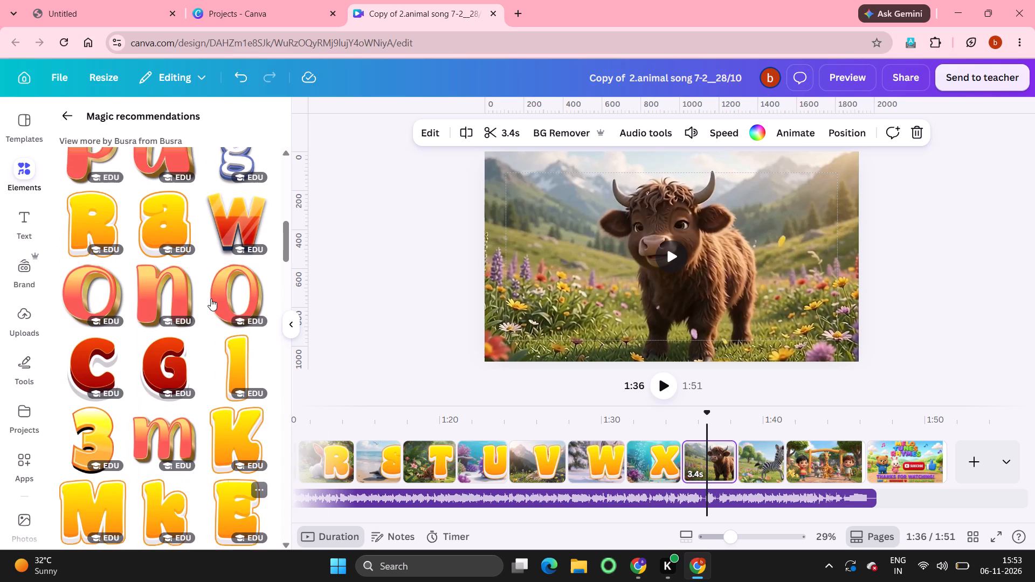
pyautogui.scroll(5, 211, 299)
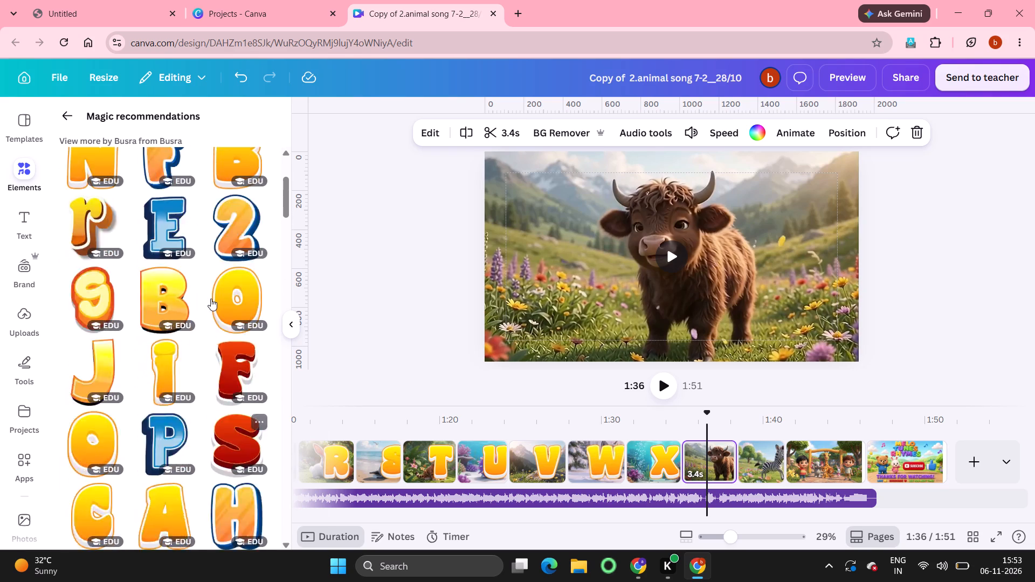
pyautogui.scroll(3, 211, 299)
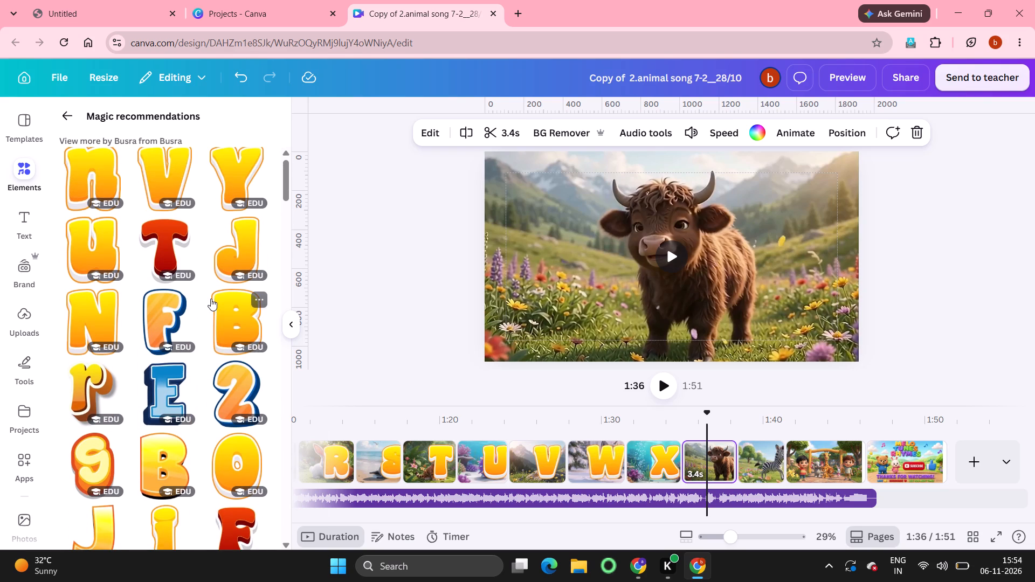
pyautogui.click(241, 171)
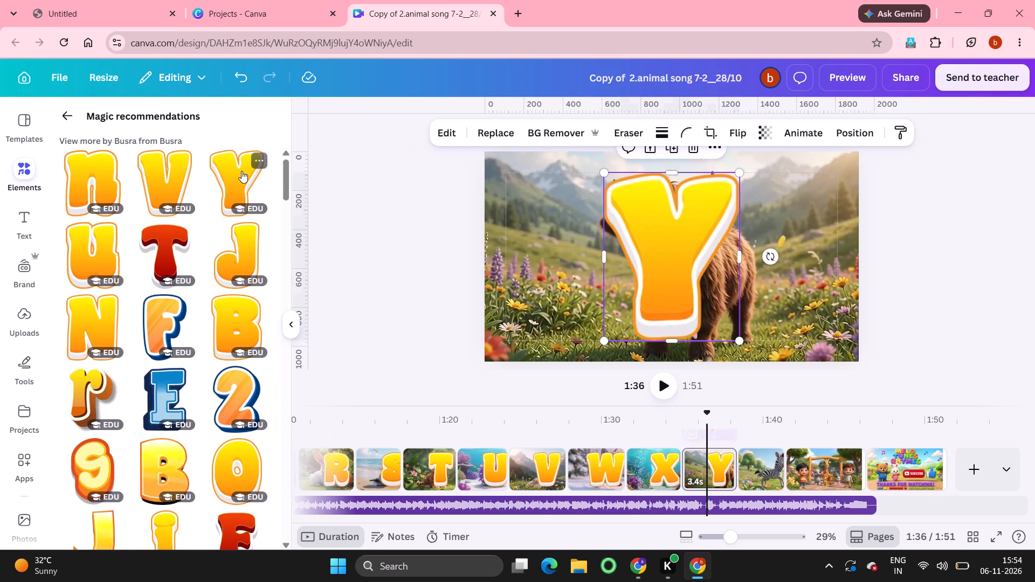
# Look through the magic recommendations for a matching yellow capital Z for the zebra page.
pyautogui.click(760, 474)
pyautogui.scroll(-5, 229, 418)
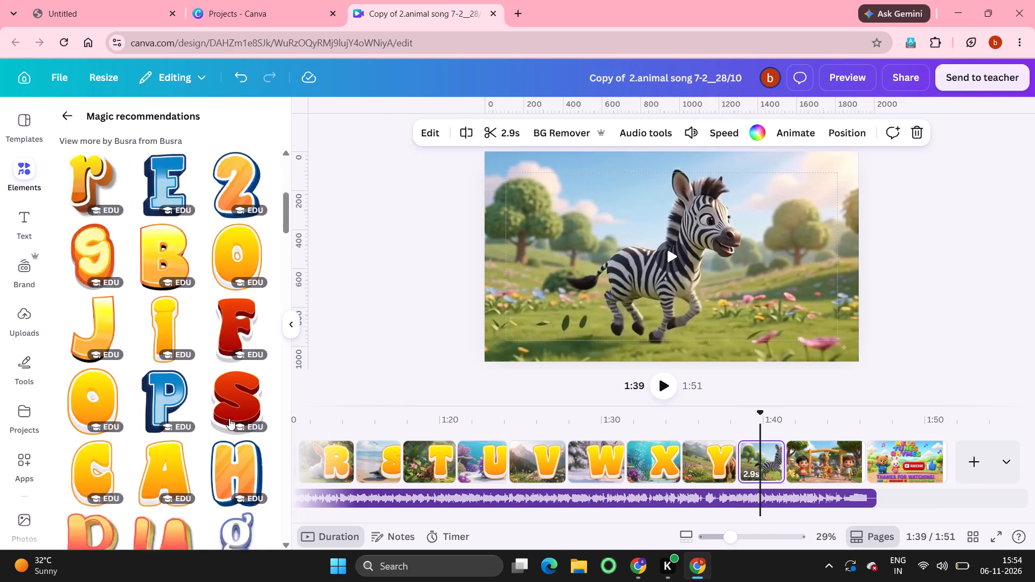
pyautogui.scroll(-5, 229, 418)
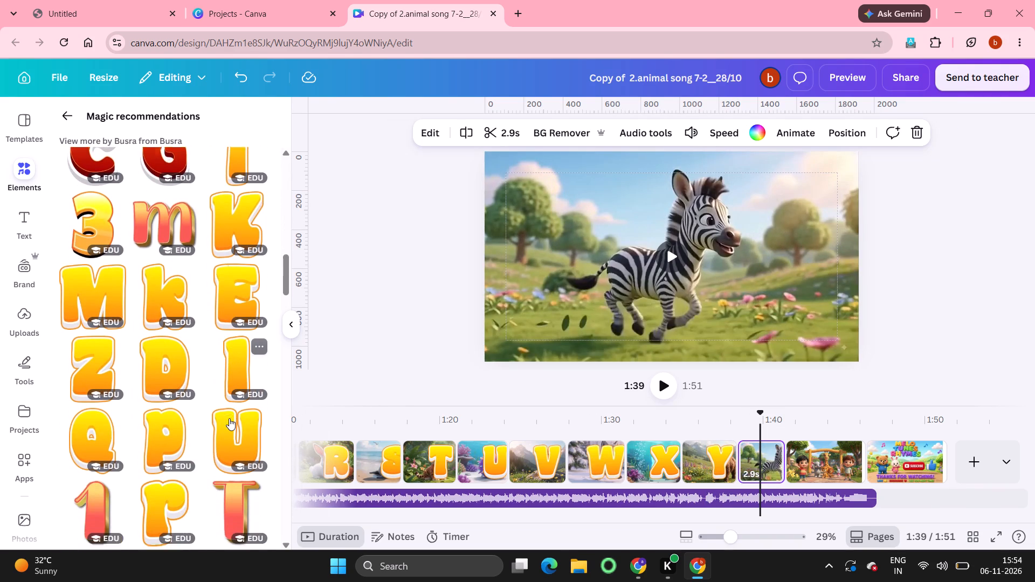
pyautogui.scroll(-2, 229, 418)
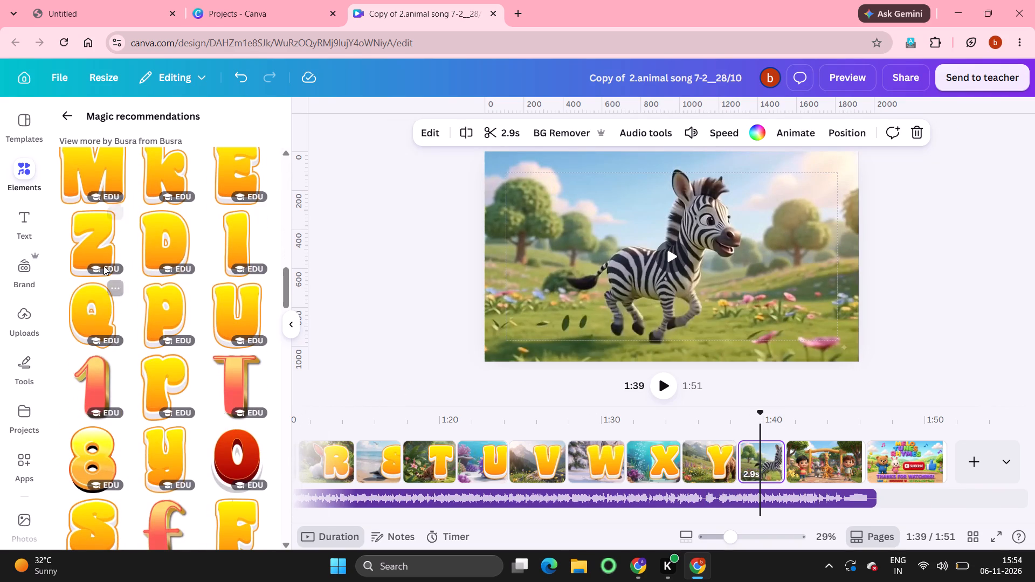
pyautogui.scroll(-7, 164, 470)
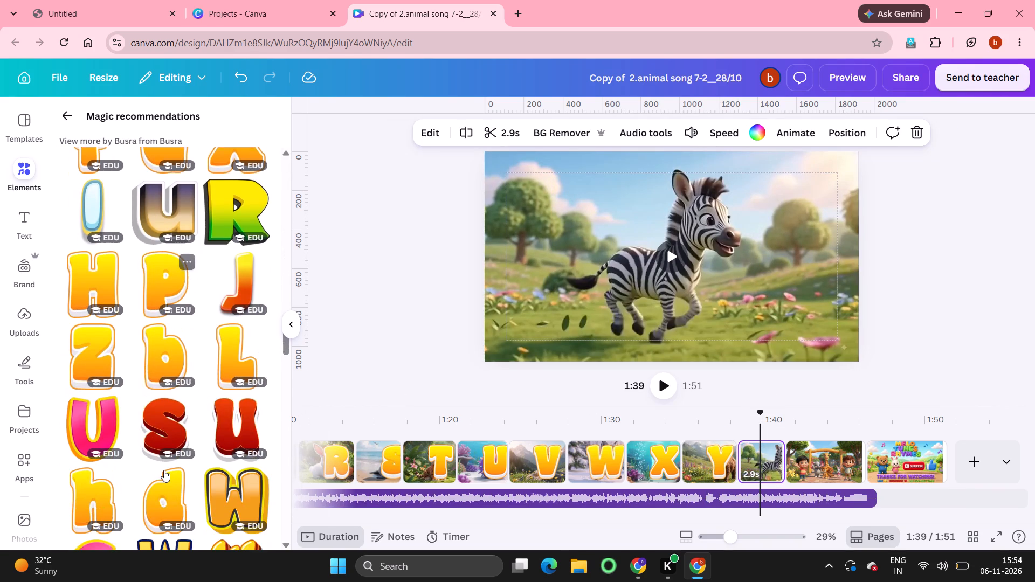
pyautogui.scroll(-5, 164, 470)
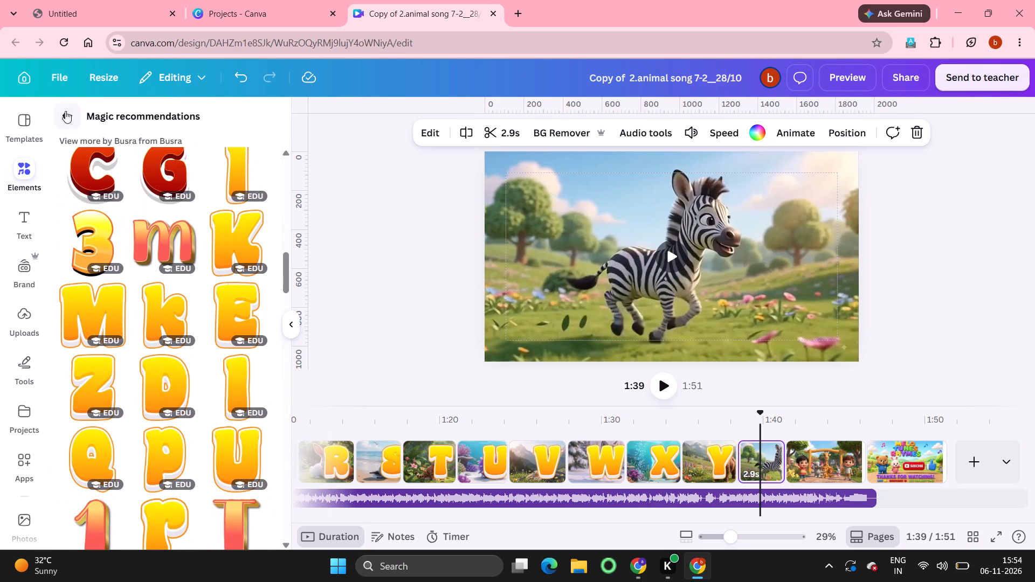
# Return from the magic recommendations to the yellow letter set and add its letter Z to the centre of the zebra page.
pyautogui.click(65, 111)
pyautogui.scroll(-5, 195, 357)
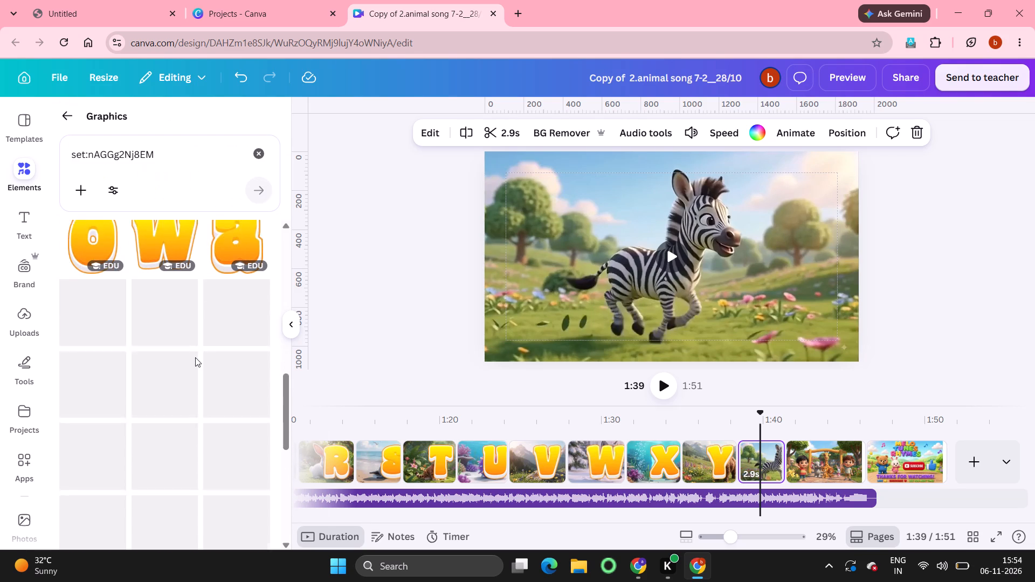
pyautogui.scroll(-2, 195, 357)
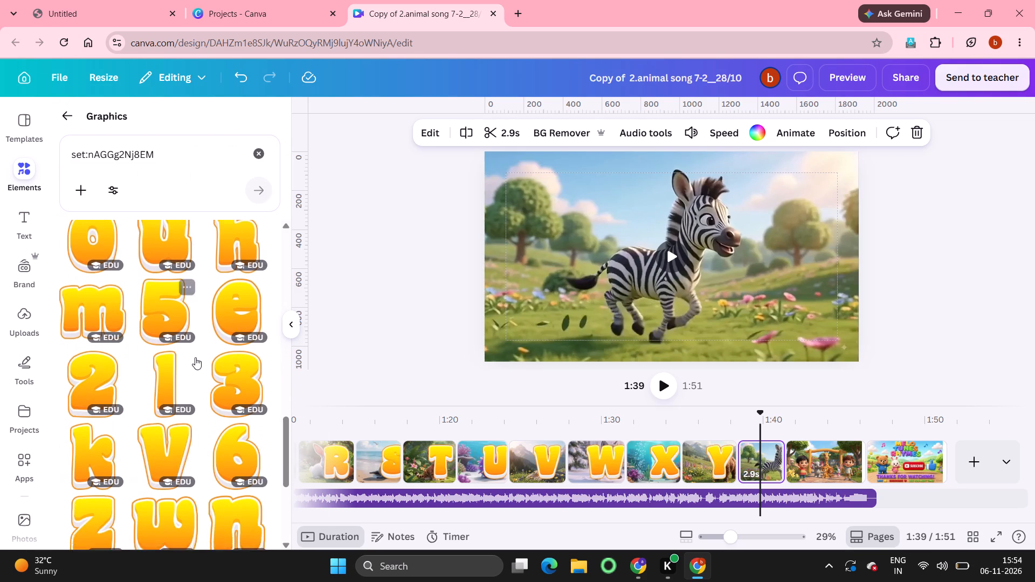
pyautogui.scroll(-5, 195, 357)
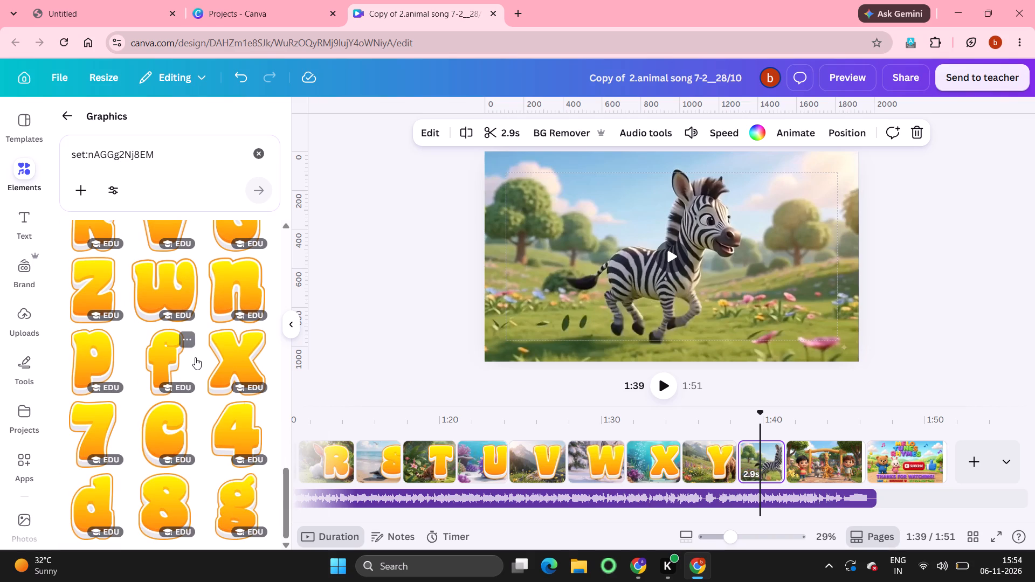
pyautogui.scroll(-4, 195, 357)
pyautogui.scroll(12, 195, 357)
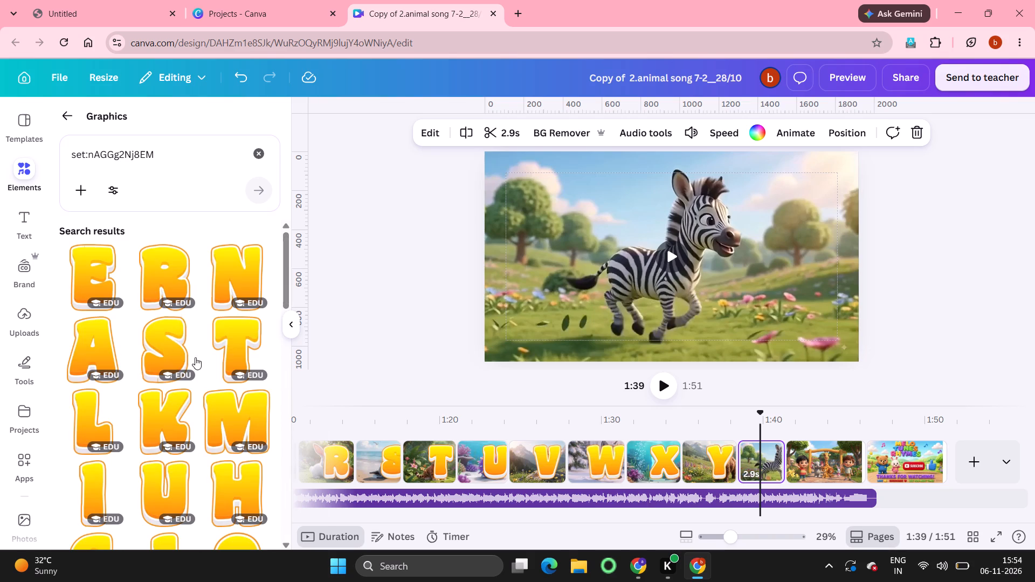
pyautogui.scroll(-5, 195, 357)
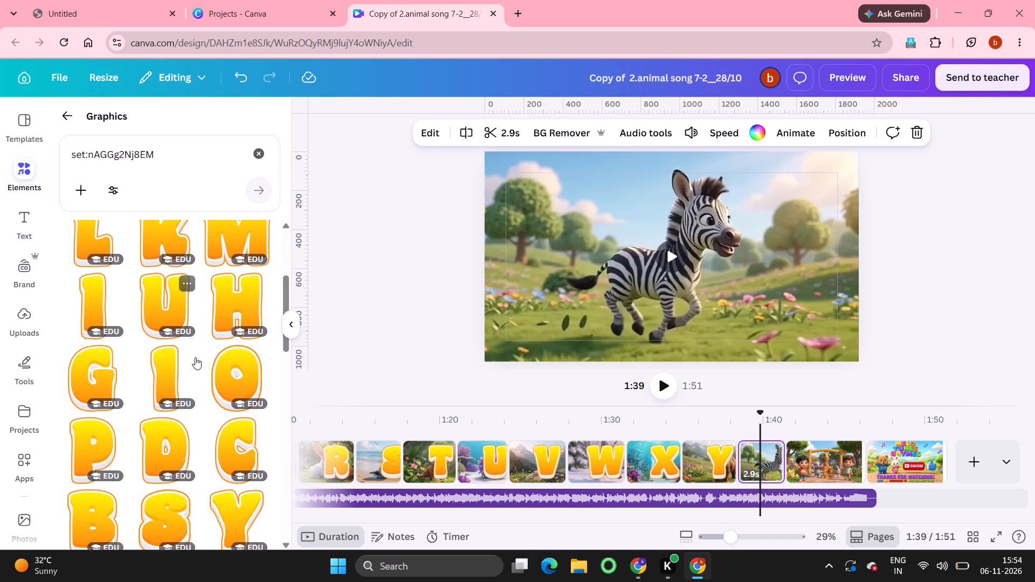
pyautogui.scroll(-4, 195, 357)
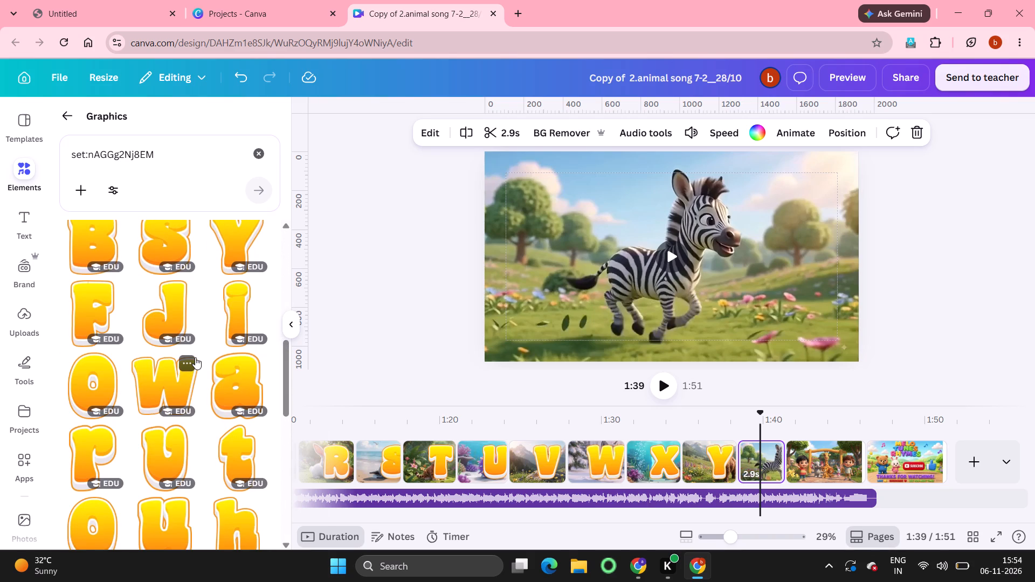
pyautogui.scroll(-5, 195, 357)
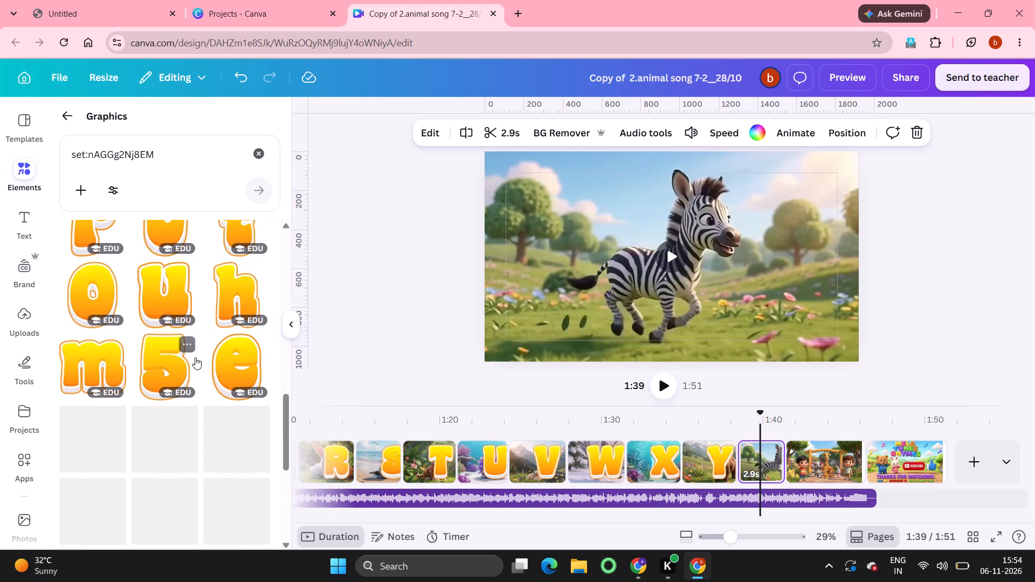
pyautogui.scroll(-5, 195, 357)
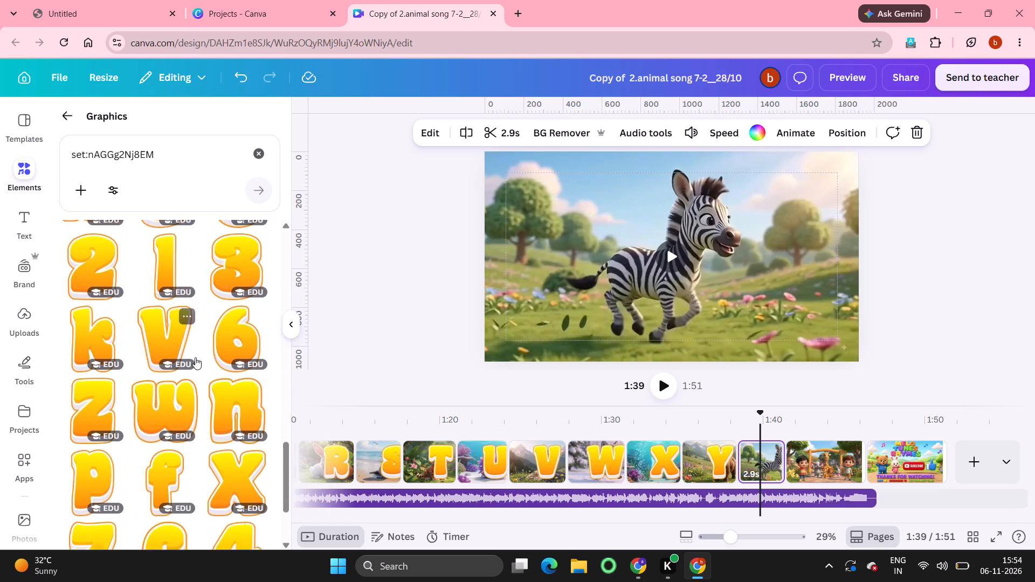
pyautogui.scroll(-1, 195, 357)
pyautogui.click(92, 378)
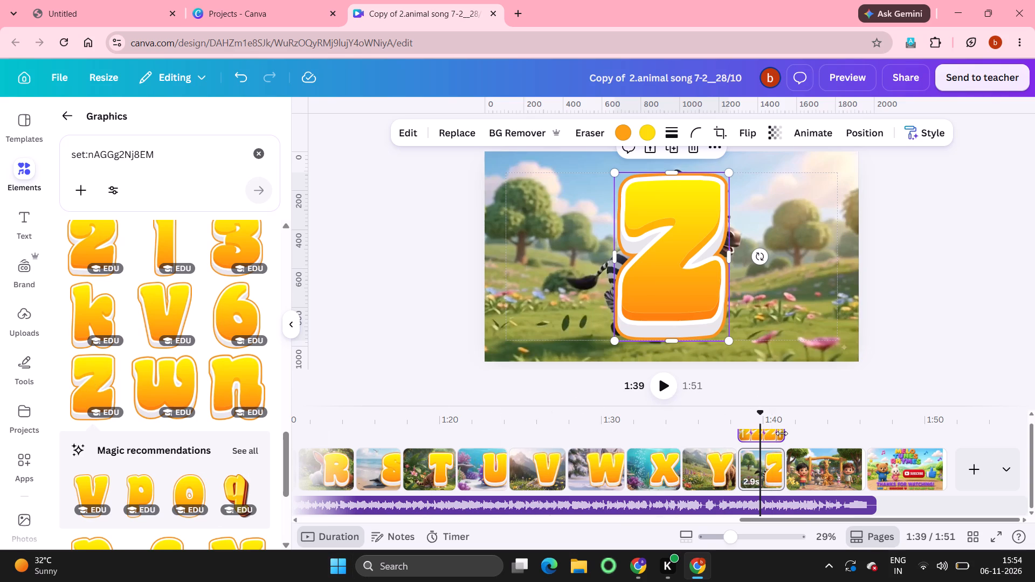
# Shorten the Z graphic's timing on the zebra page so it shows only for the first 0.9 s or so.
pyautogui.moveTo(782, 433); pyautogui.dragTo(751, 436)
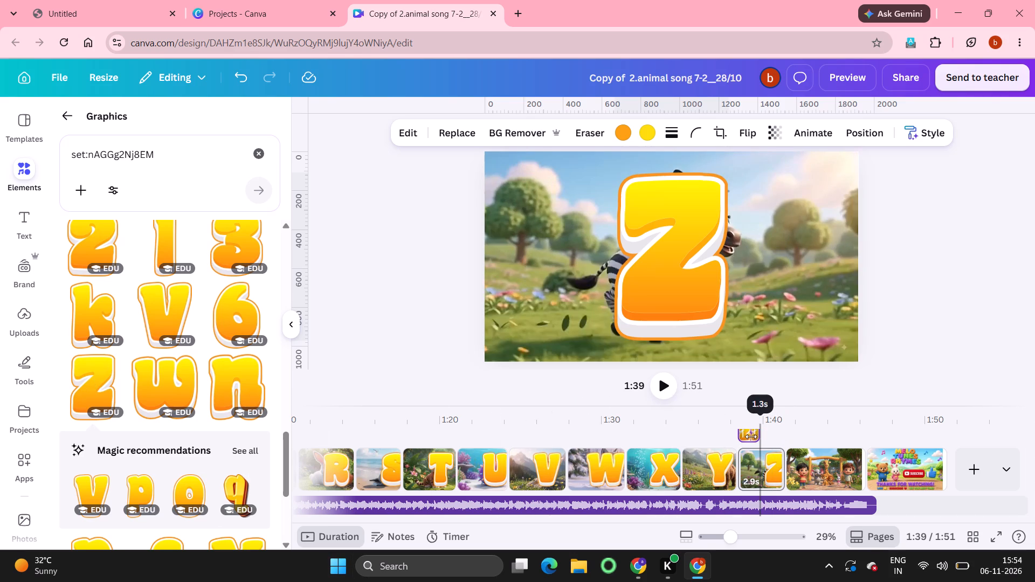
pyautogui.moveTo(751, 436); pyautogui.dragTo(750, 436)
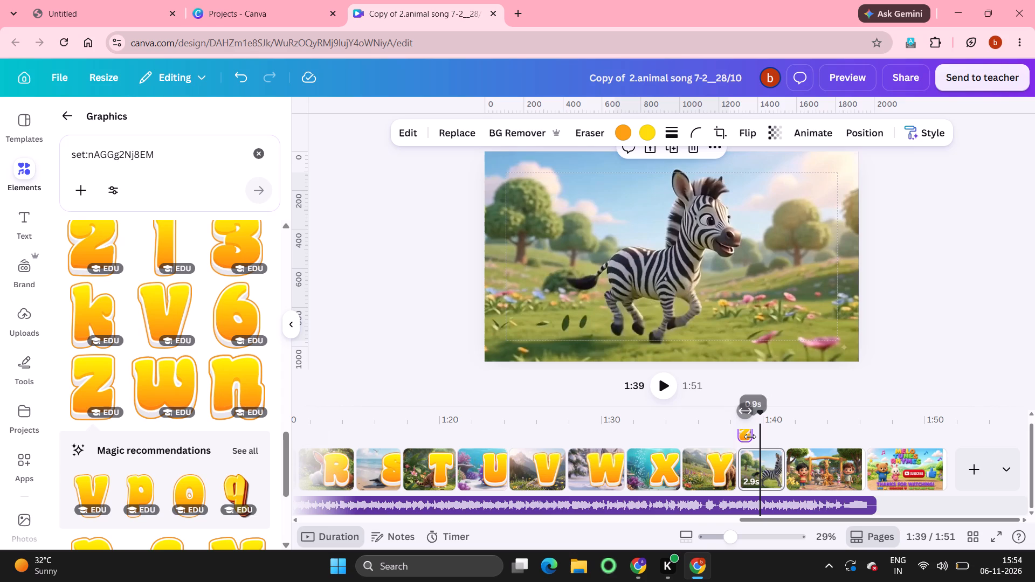
# Play the video from the yak page through the ending to check the letter timing, closing the low-battery notice.
pyautogui.click(721, 462)
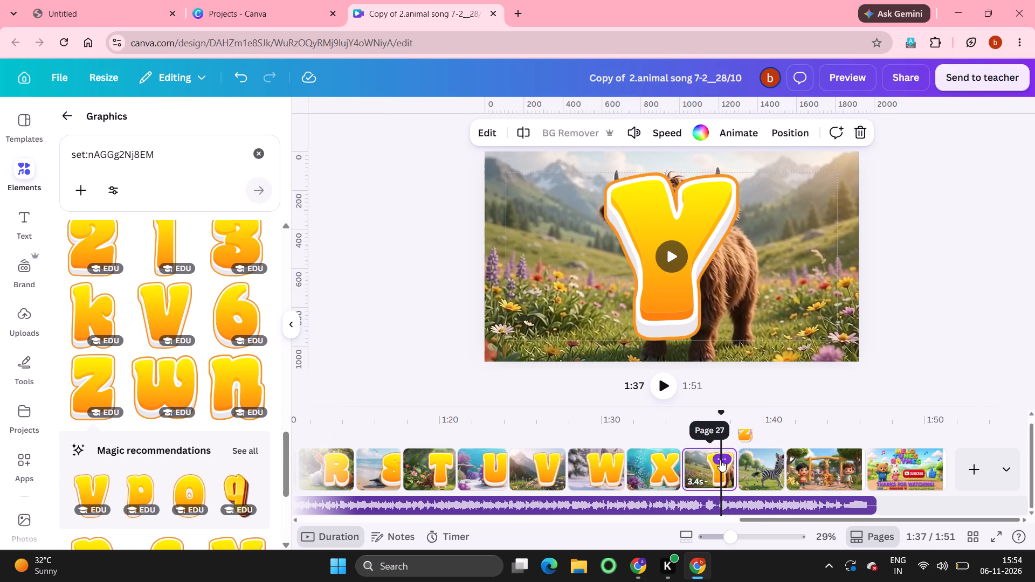
pyautogui.click(661, 388)
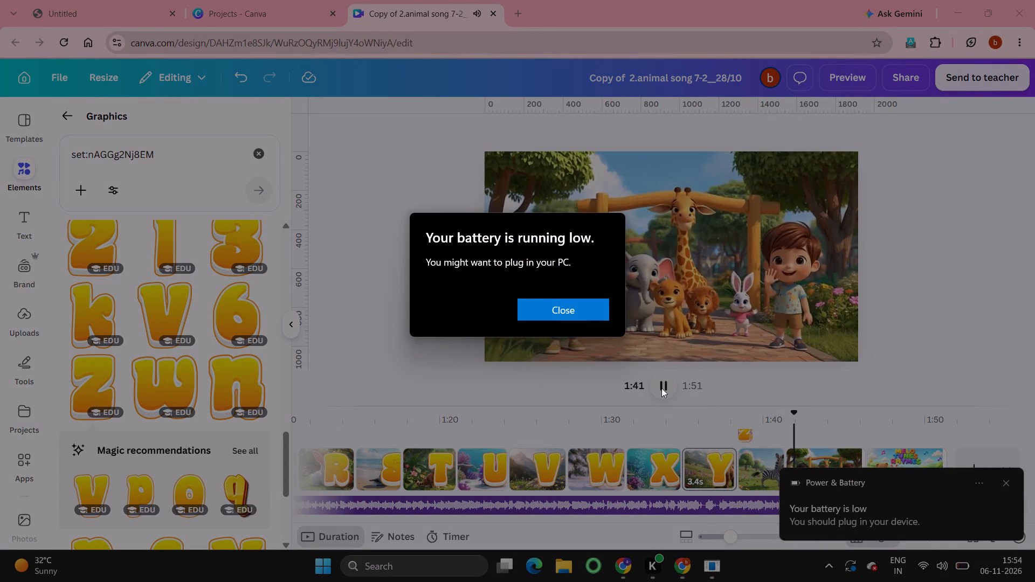
pyautogui.click(661, 388)
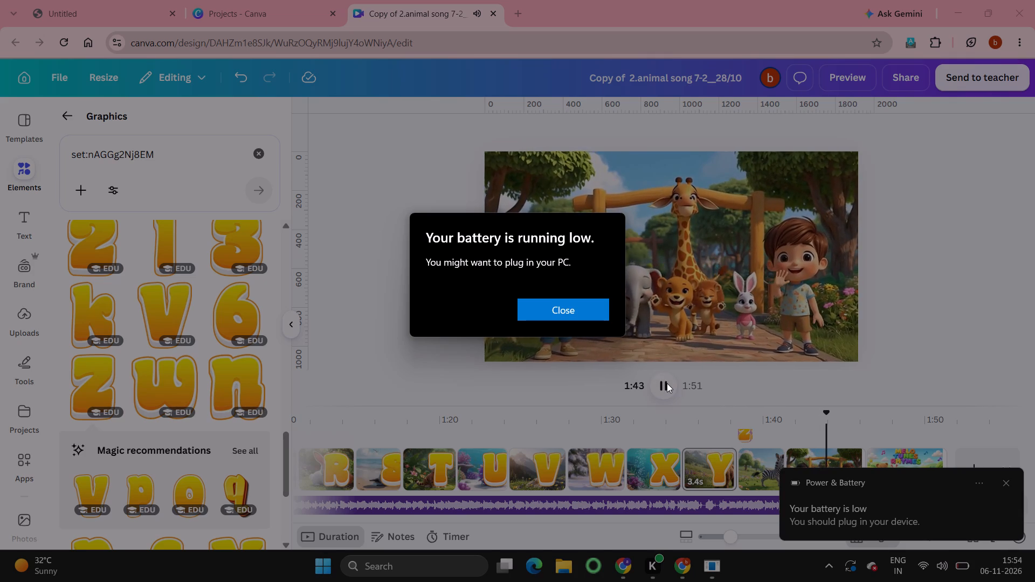
pyautogui.click(667, 383)
pyautogui.click(583, 315)
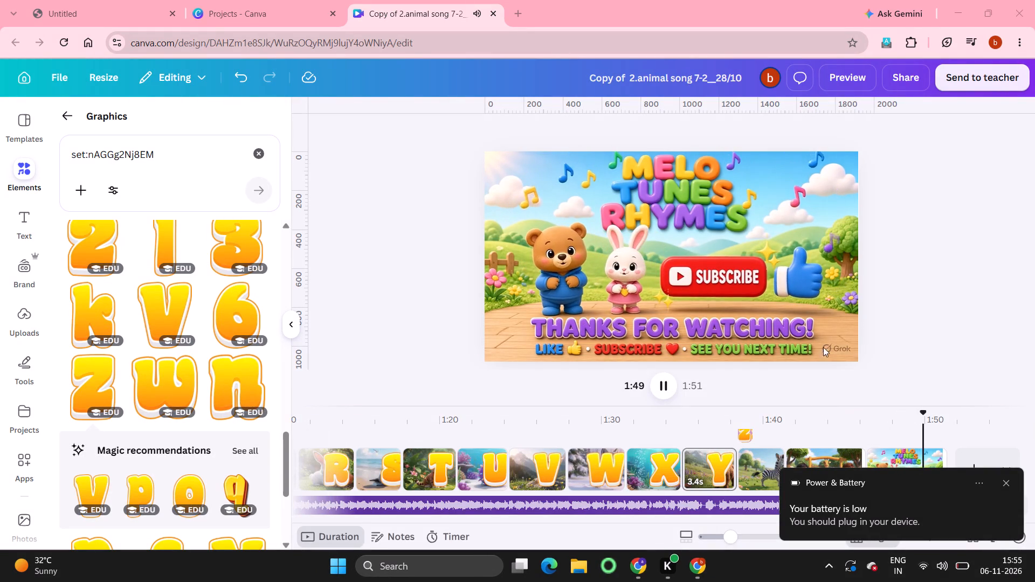
pyautogui.click(663, 384)
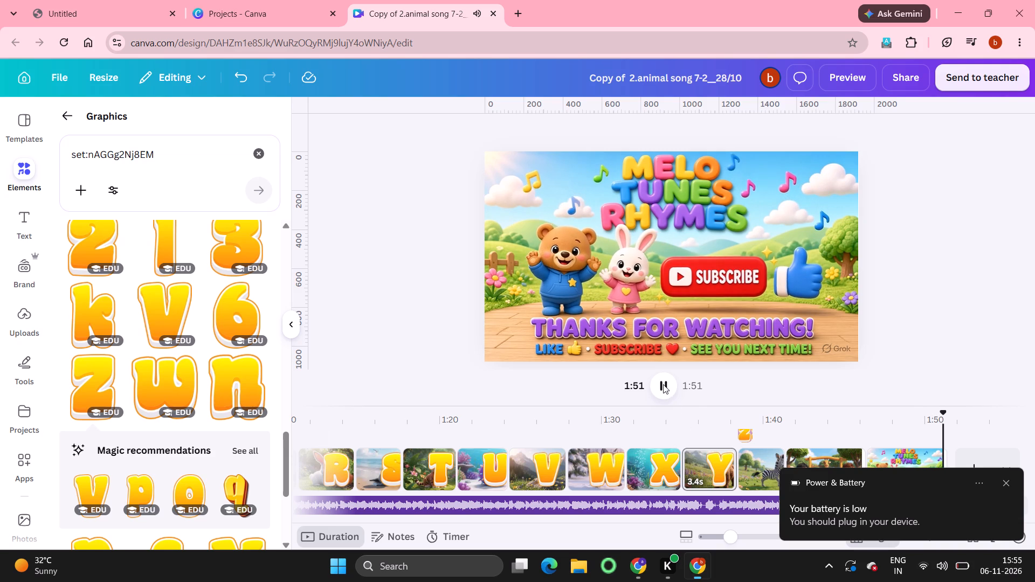
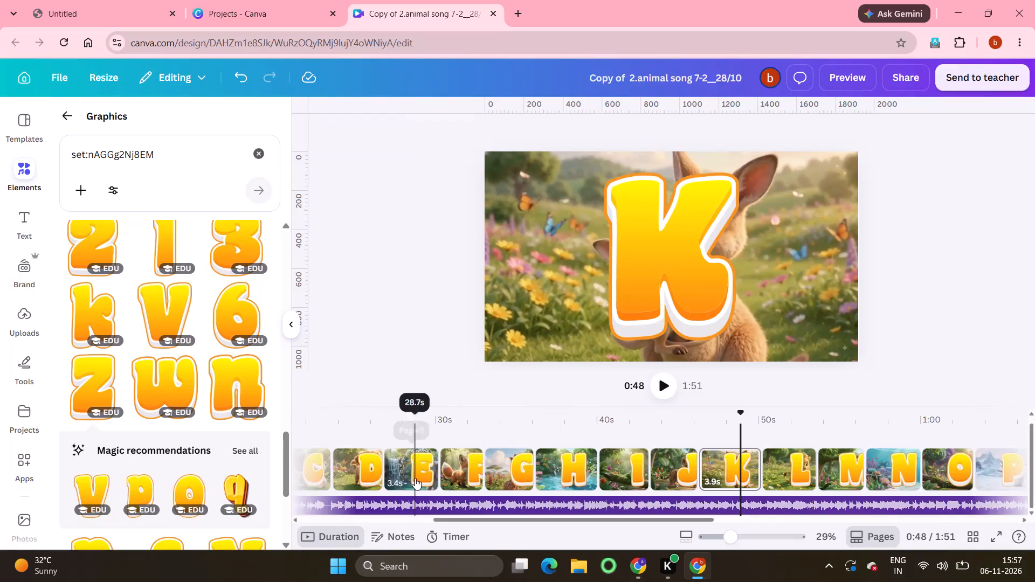
# Shorten the A graphic's timing on the alligator page so it shows only for about the first 1 s.
pyautogui.hscroll(4, 415, 478)
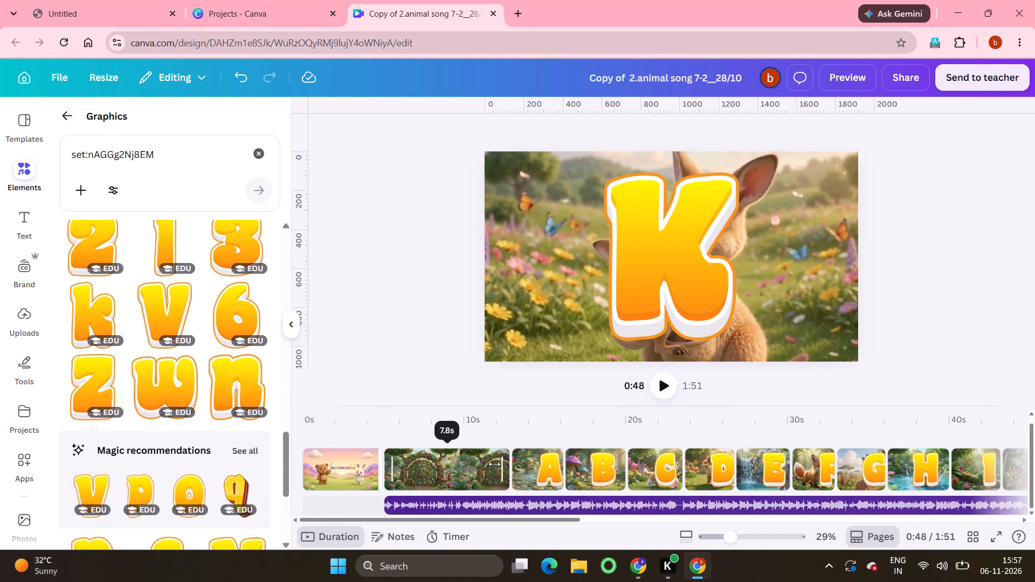
pyautogui.click(528, 467)
pyautogui.click(548, 471)
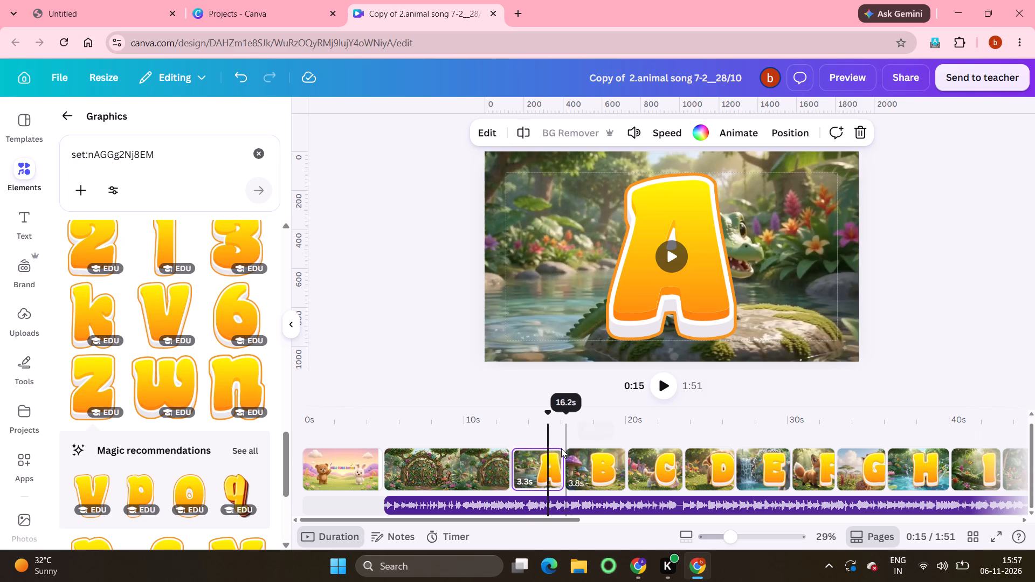
pyautogui.click(549, 479)
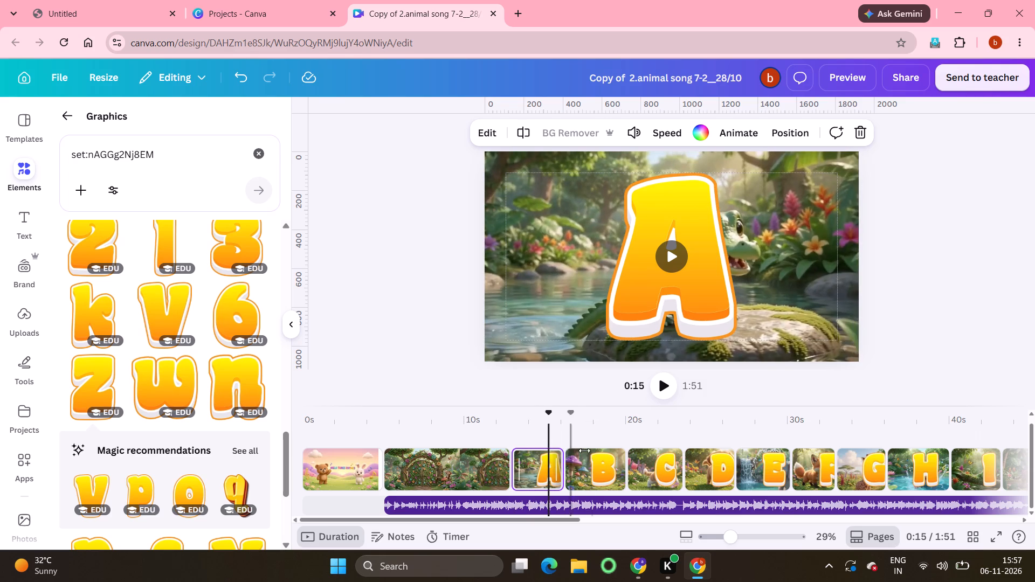
pyautogui.scroll(-1, 568, 440)
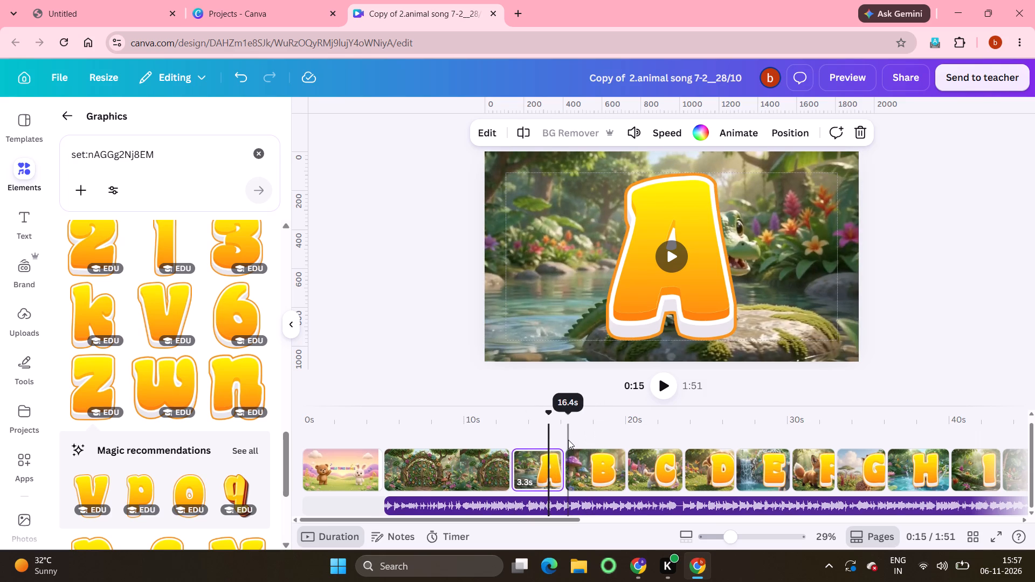
pyautogui.scroll(1, 664, 470)
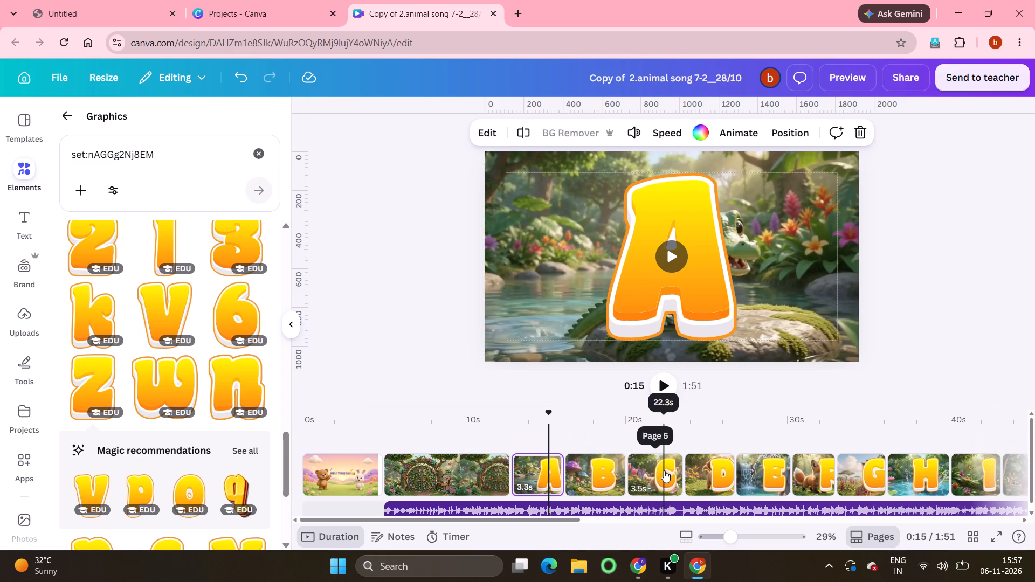
pyautogui.scroll(1, 664, 470)
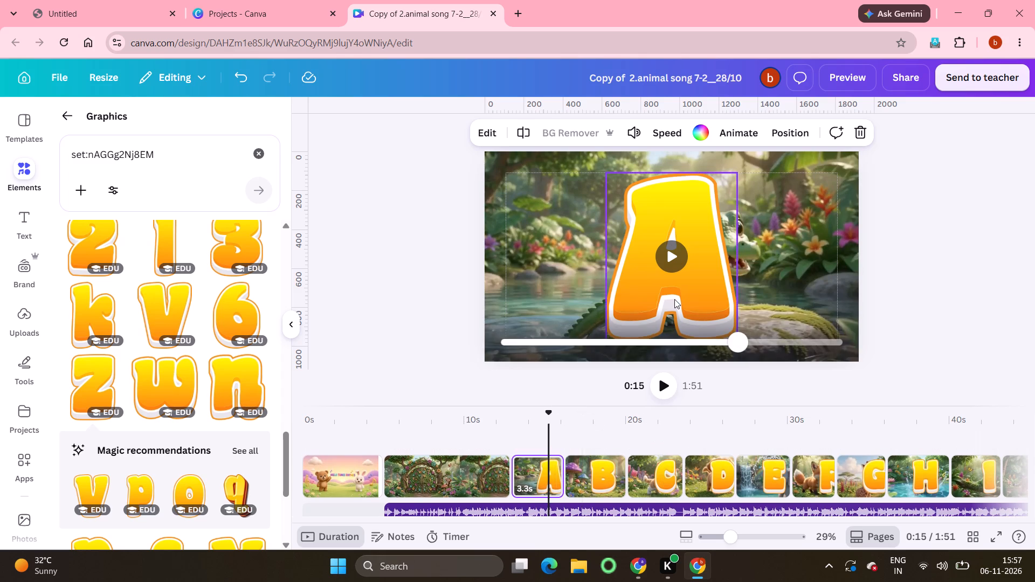
pyautogui.click(683, 293)
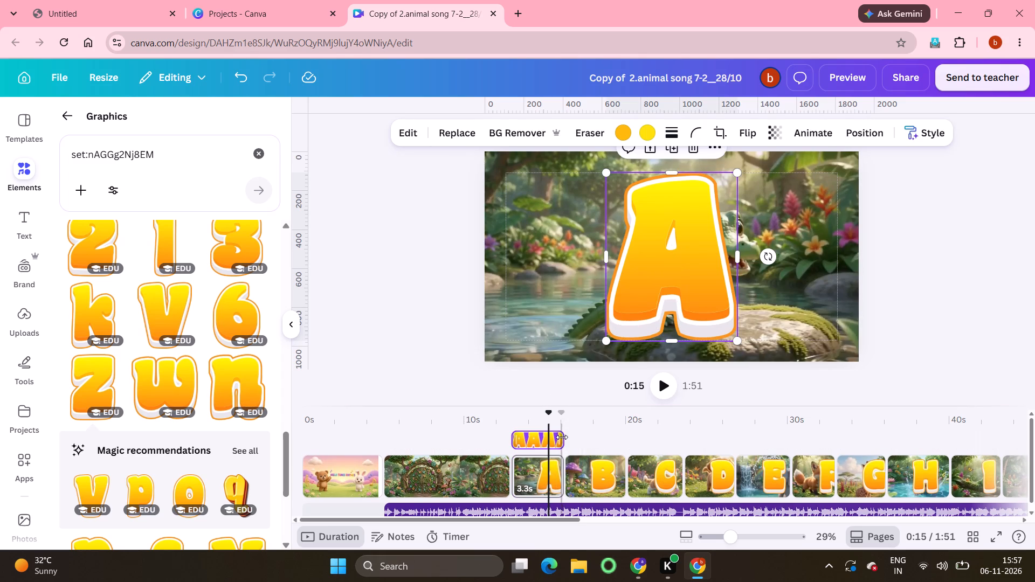
pyautogui.moveTo(558, 441); pyautogui.dragTo(554, 441)
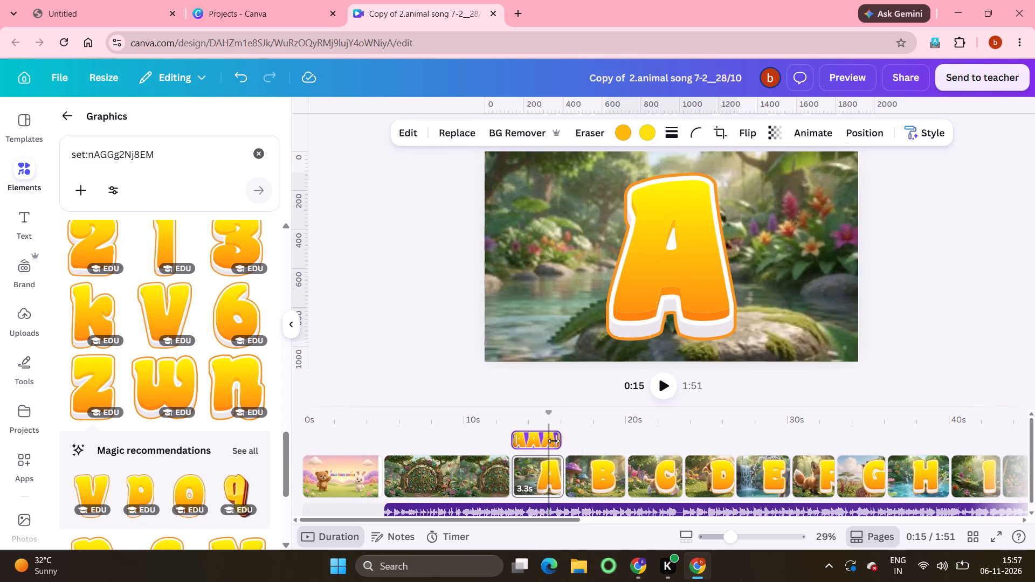
pyautogui.moveTo(554, 441); pyautogui.dragTo(525, 442)
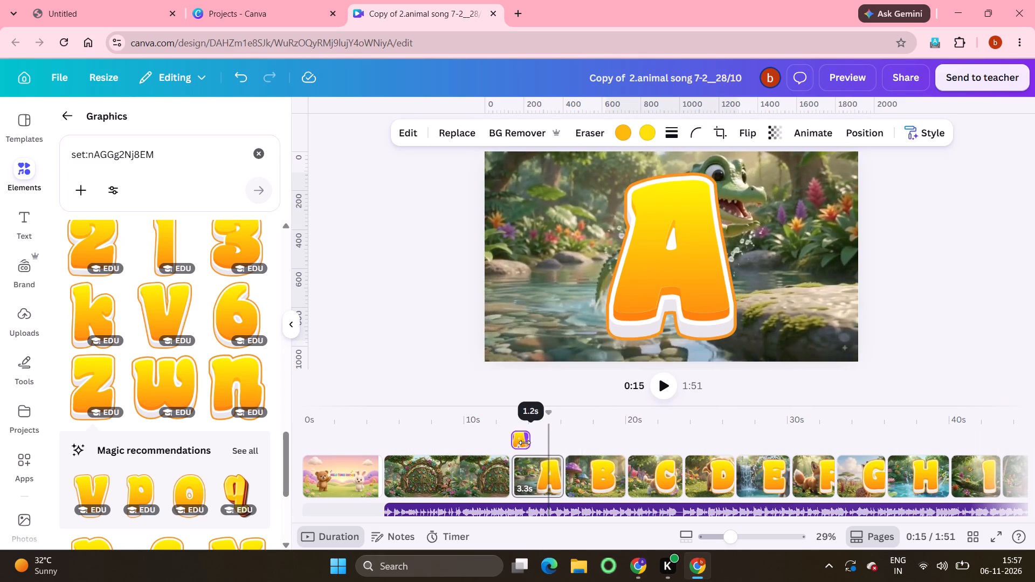
pyautogui.moveTo(525, 442); pyautogui.dragTo(522, 441)
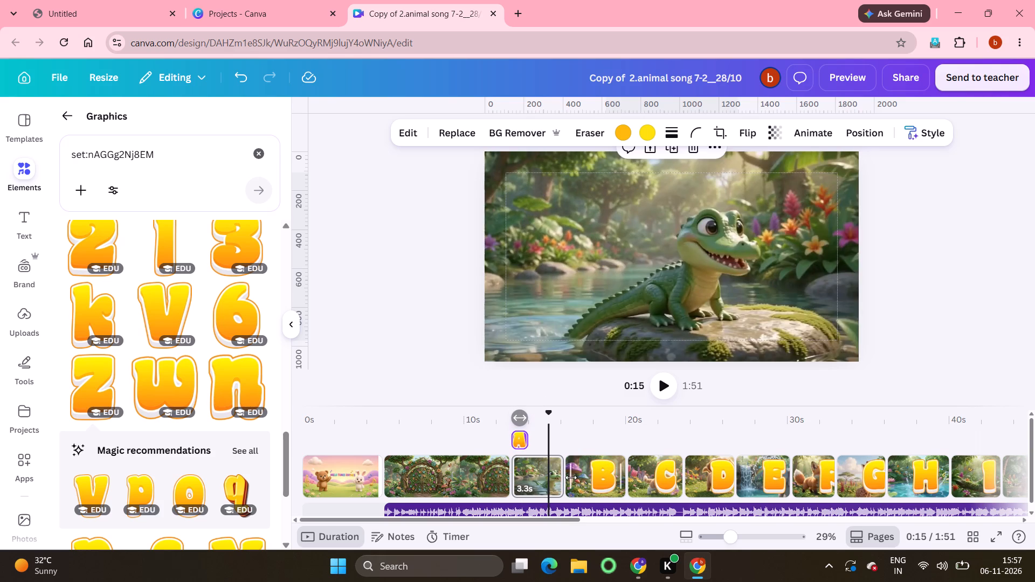
# Shorten the B graphic's timing on the bear page so it shows only for about the first 1 s.
pyautogui.click(602, 476)
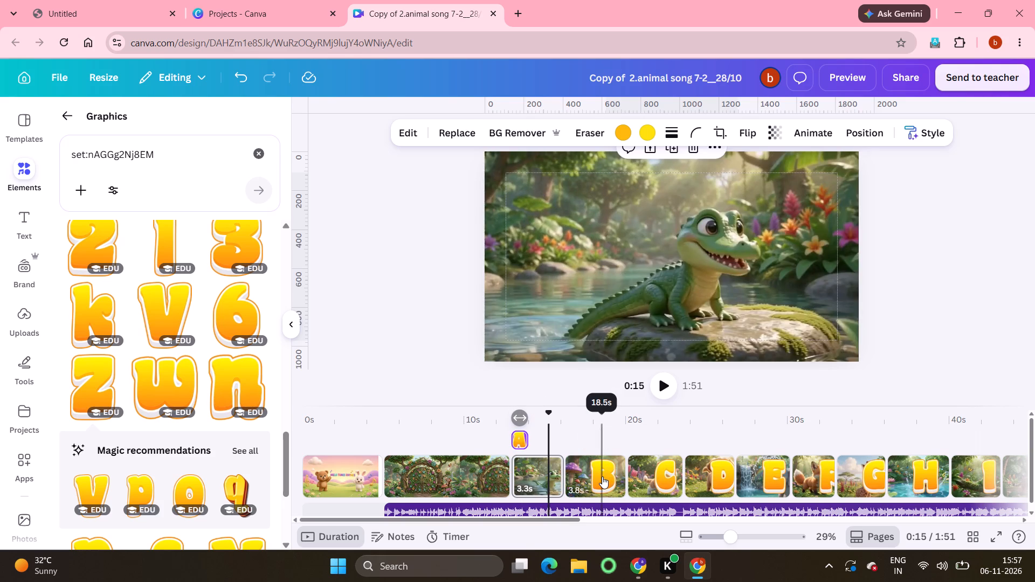
pyautogui.click(678, 304)
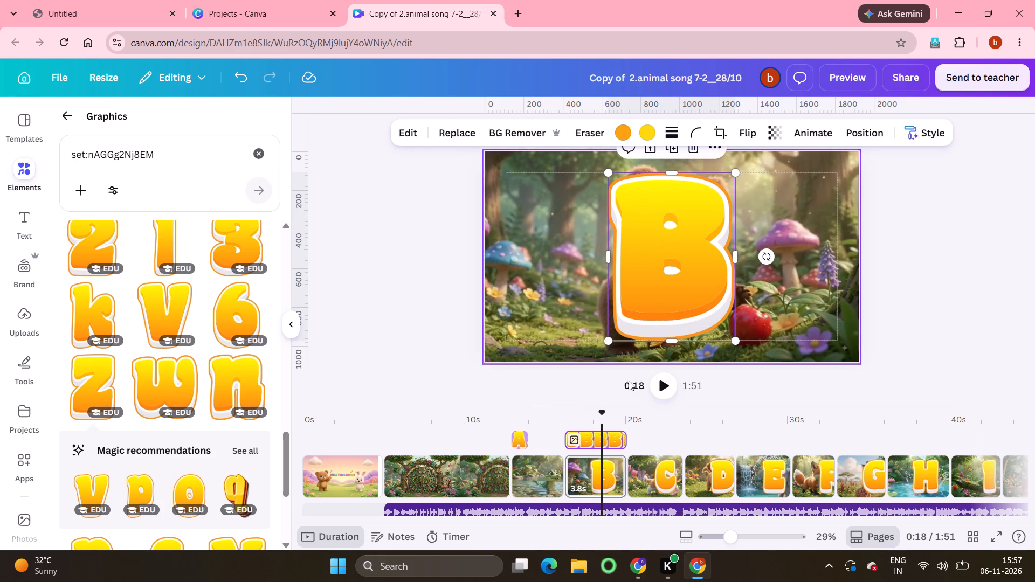
pyautogui.moveTo(624, 441); pyautogui.dragTo(622, 441)
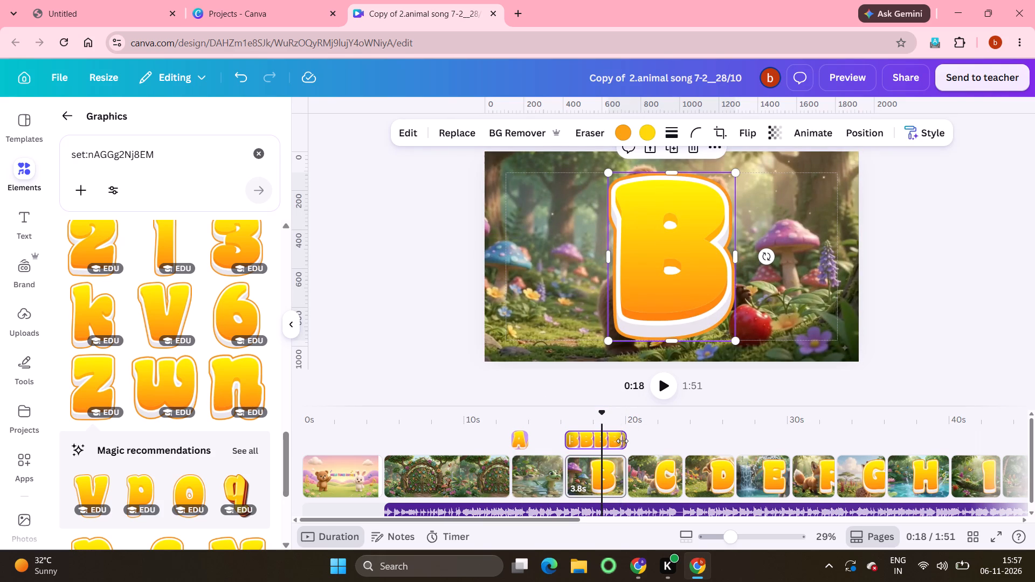
pyautogui.moveTo(622, 441); pyautogui.dragTo(583, 439)
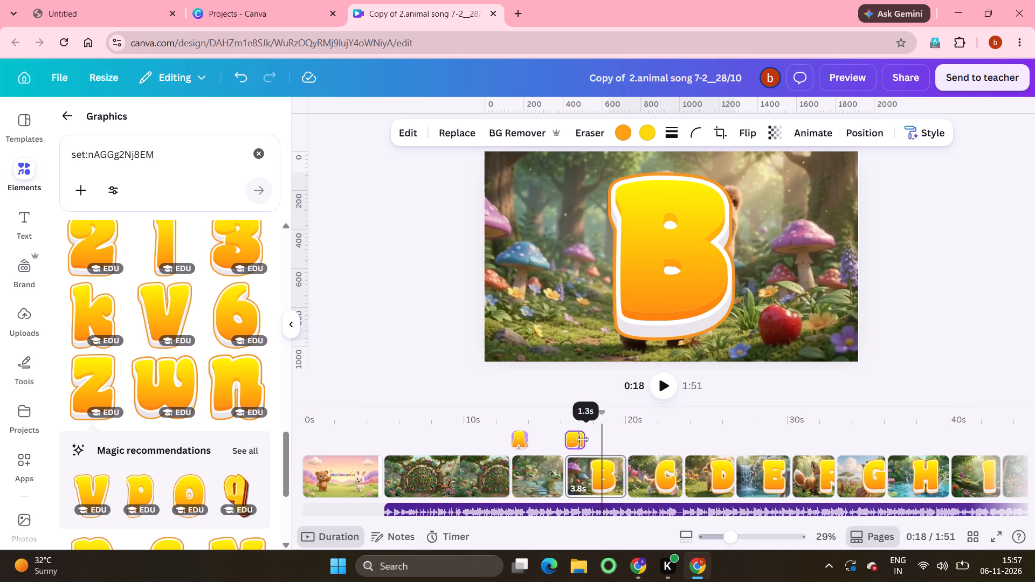
pyautogui.moveTo(583, 439); pyautogui.dragTo(580, 439)
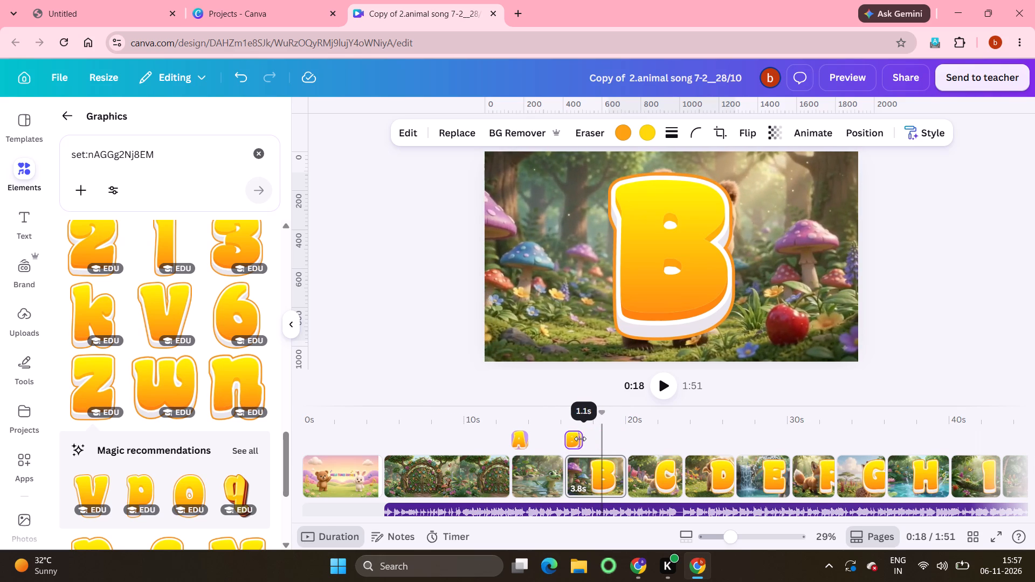
pyautogui.moveTo(580, 439); pyautogui.dragTo(577, 438)
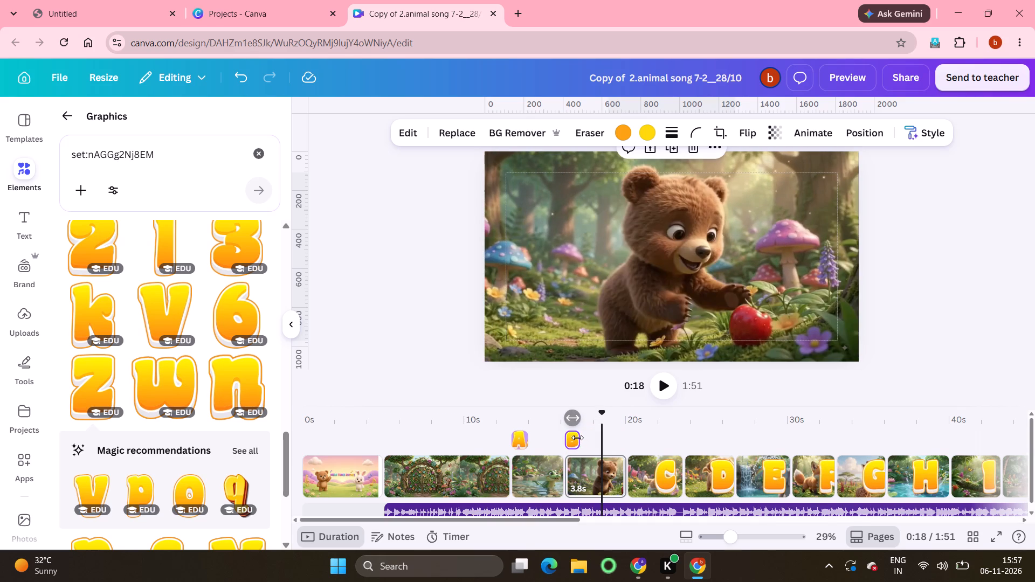
# Shorten the C graphic's timing on the kitten page so it shows only for about the first 1 s.
pyautogui.click(663, 475)
pyautogui.click(687, 289)
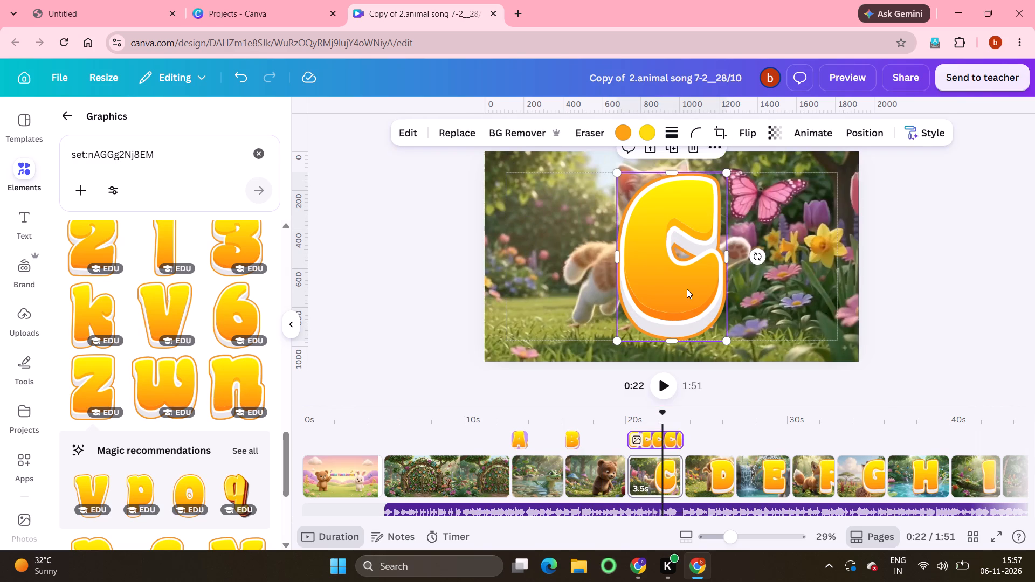
pyautogui.moveTo(680, 441); pyautogui.dragTo(643, 441)
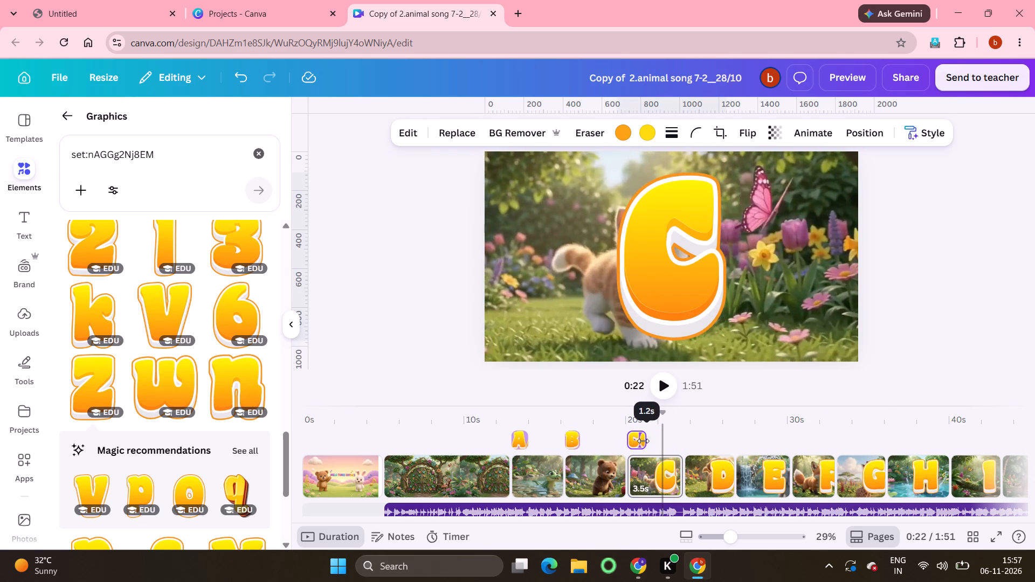
pyautogui.moveTo(643, 441); pyautogui.dragTo(640, 441)
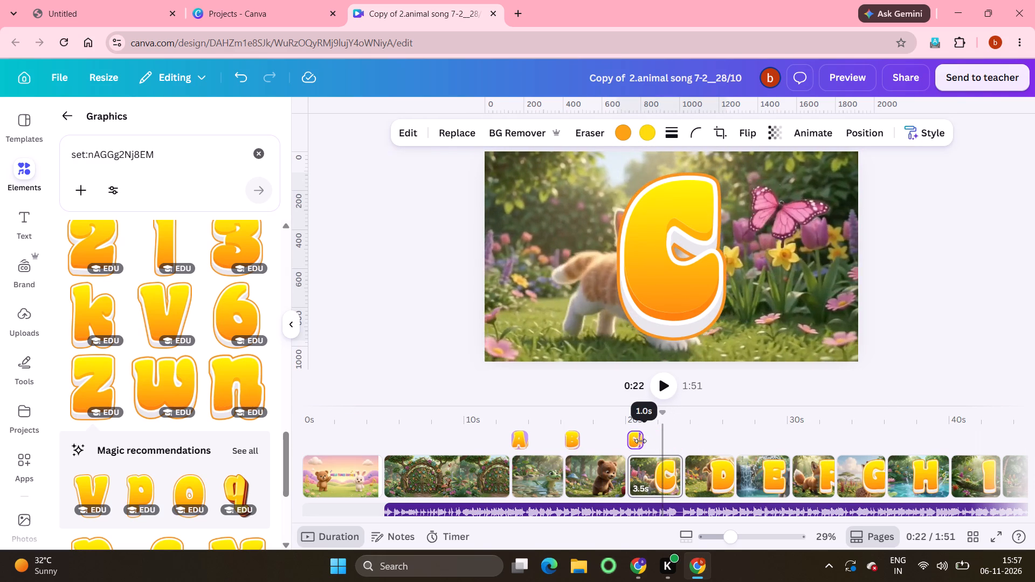
pyautogui.moveTo(640, 441); pyautogui.dragTo(638, 440)
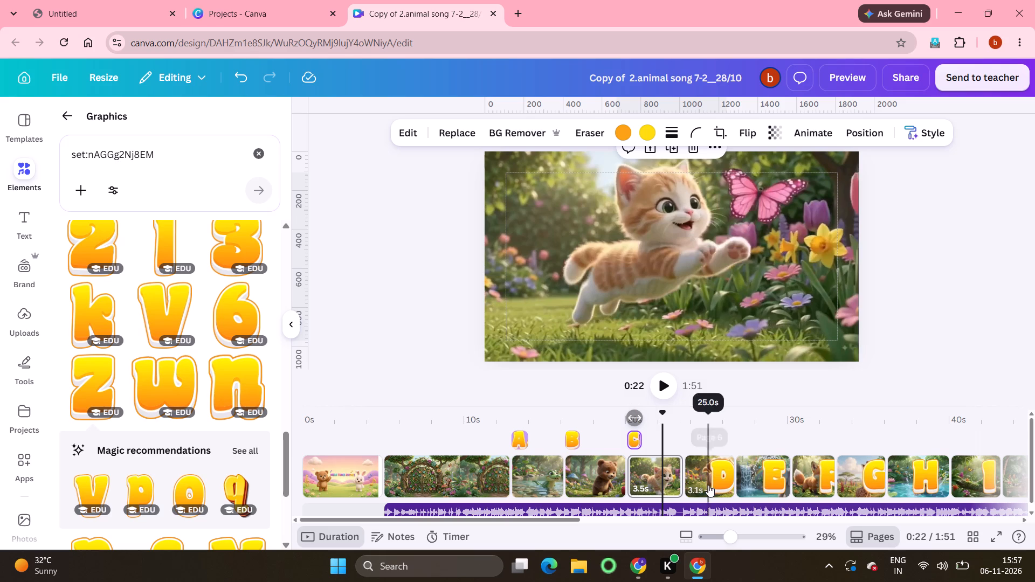
# Shorten the D graphic's timing on the puppy page so it shows only for about the first 1 s.
pyautogui.click(722, 474)
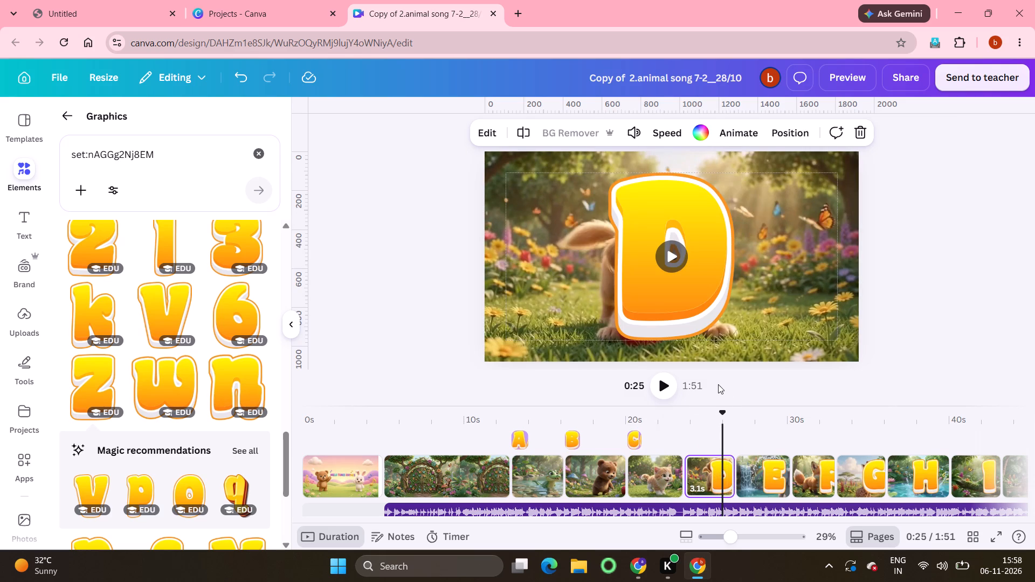
pyautogui.click(704, 307)
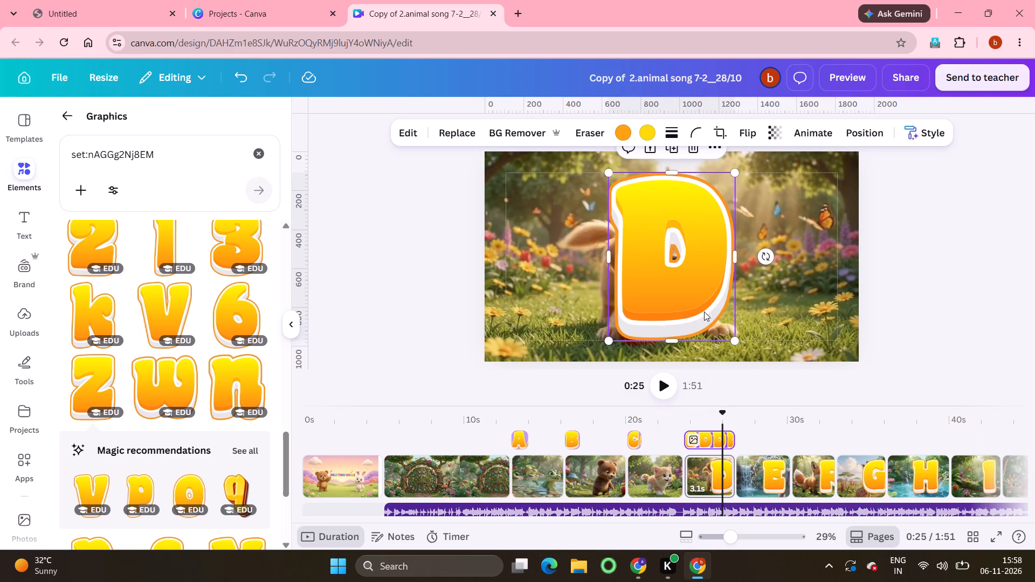
pyautogui.moveTo(730, 441); pyautogui.dragTo(727, 441)
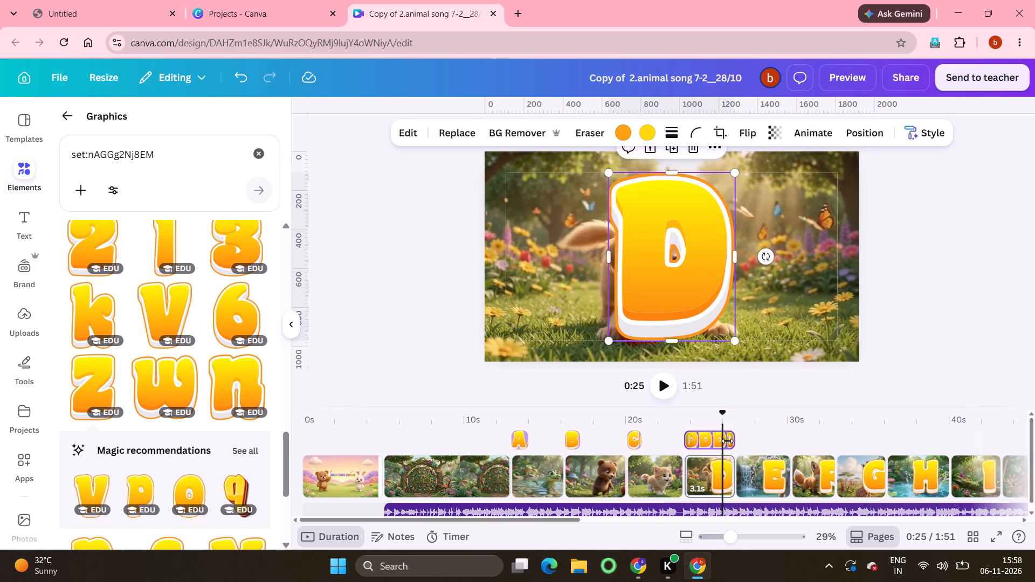
pyautogui.moveTo(727, 441); pyautogui.dragTo(694, 439)
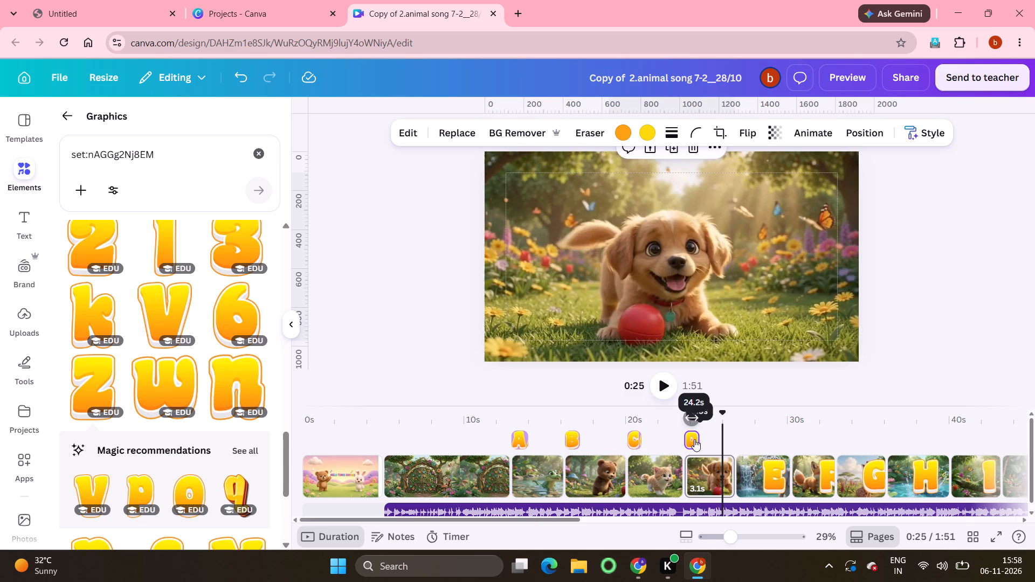
# Select the page with the letter E in the timeline.
pyautogui.click(763, 482)
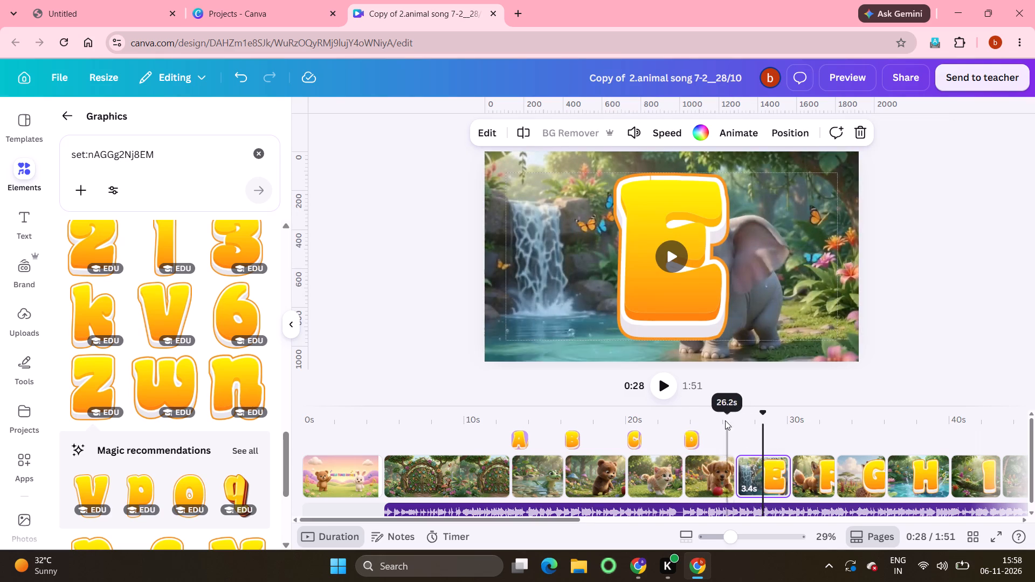
# Shorten the E graphic's timing on the elephant page so it shows only for about the first 1 s.
pyautogui.click(691, 283)
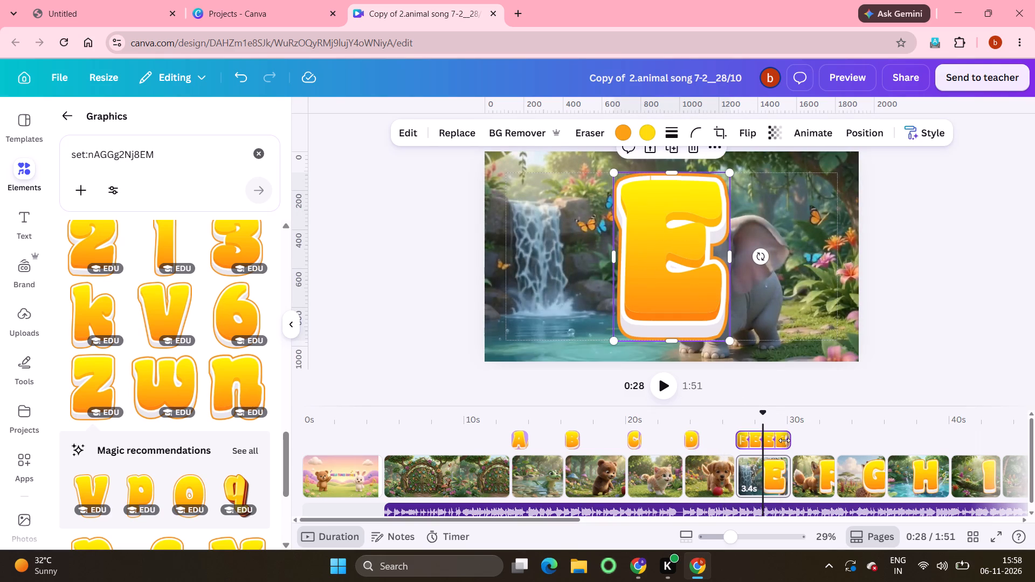
pyautogui.moveTo(785, 441); pyautogui.dragTo(755, 441)
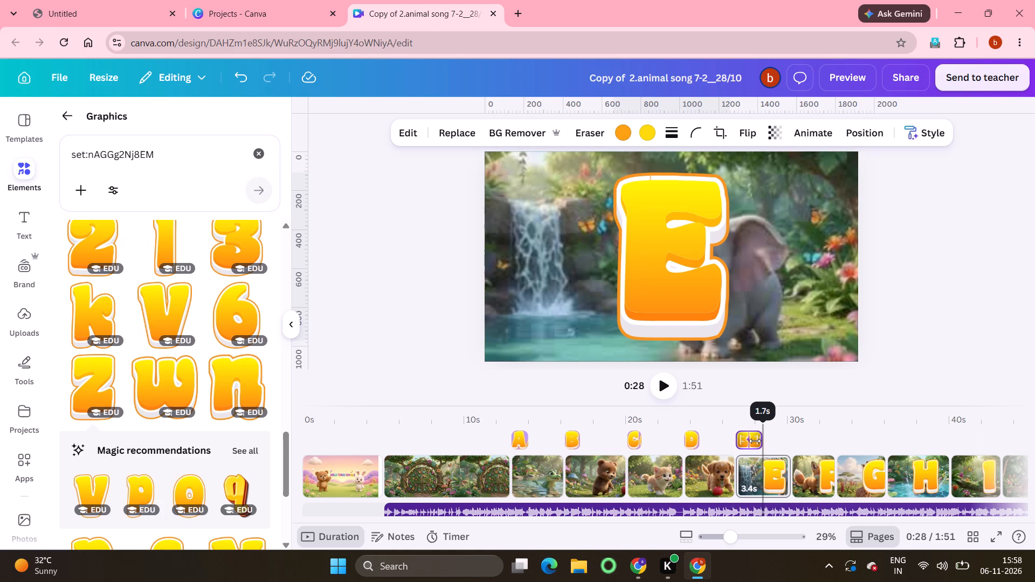
pyautogui.moveTo(755, 441); pyautogui.dragTo(744, 438)
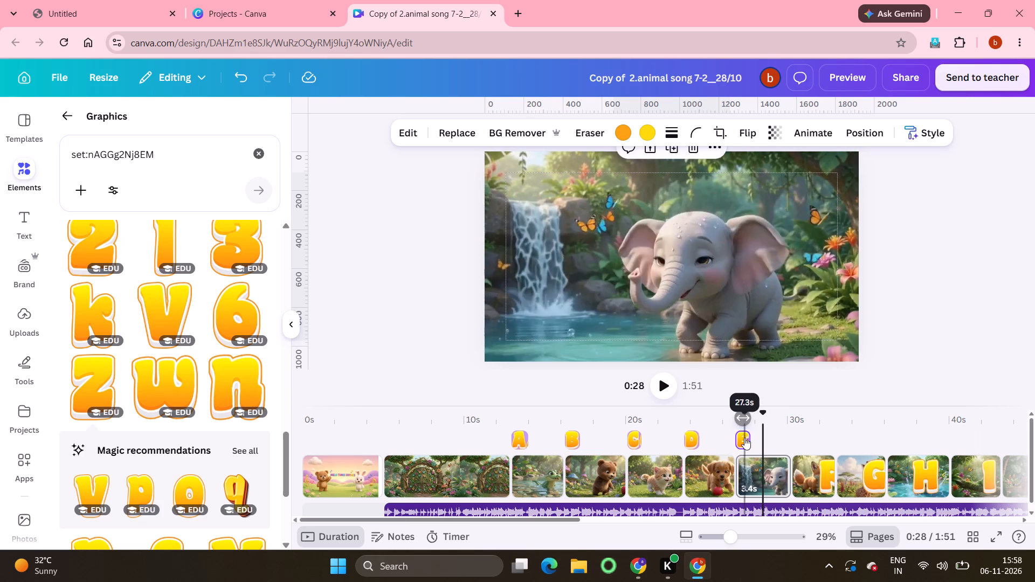
# Shorten the F graphic's timing on the fox page so it shows only for about the first 1 s.
pyautogui.click(822, 477)
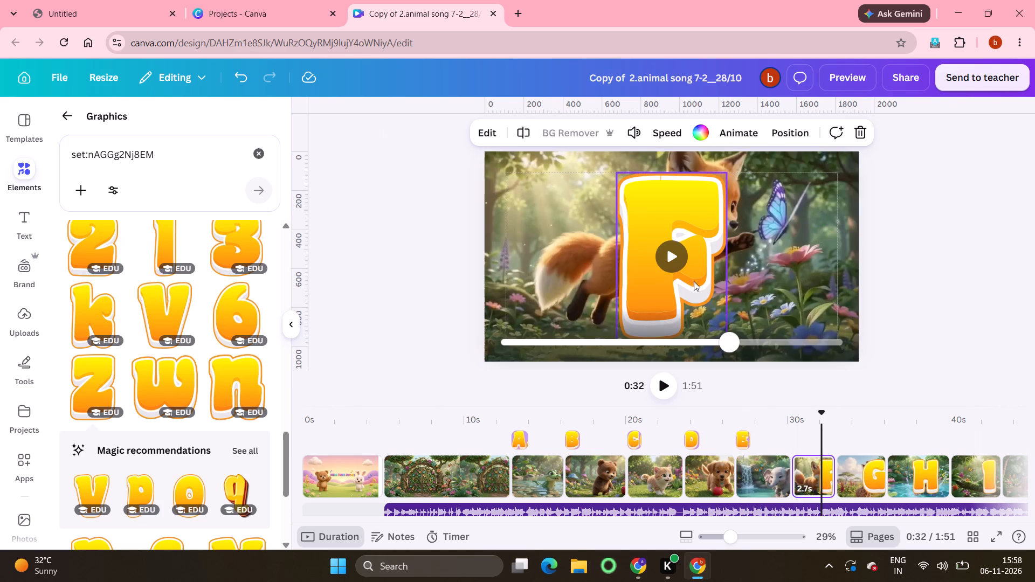
pyautogui.click(678, 280)
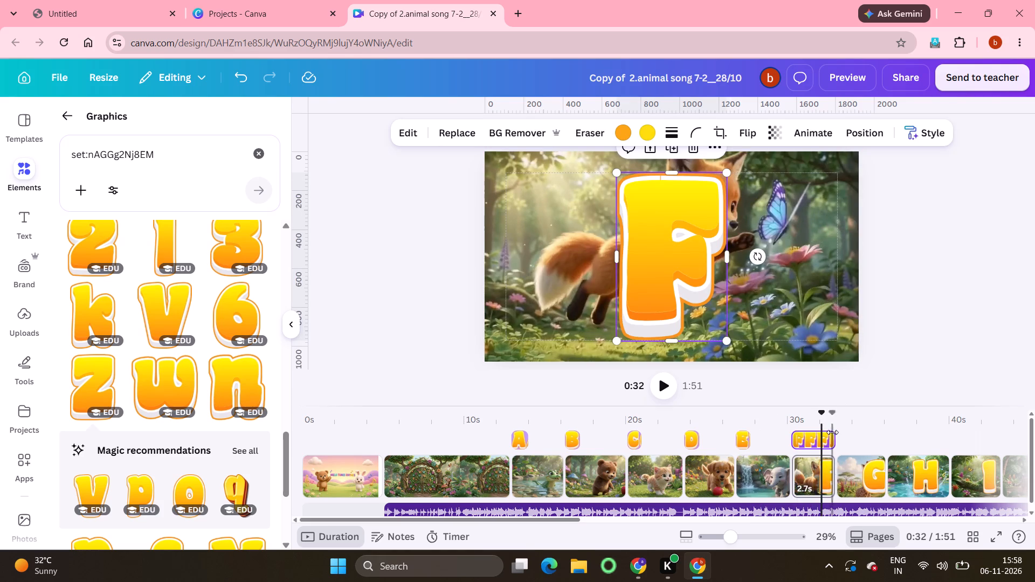
pyautogui.moveTo(831, 439); pyautogui.dragTo(803, 440)
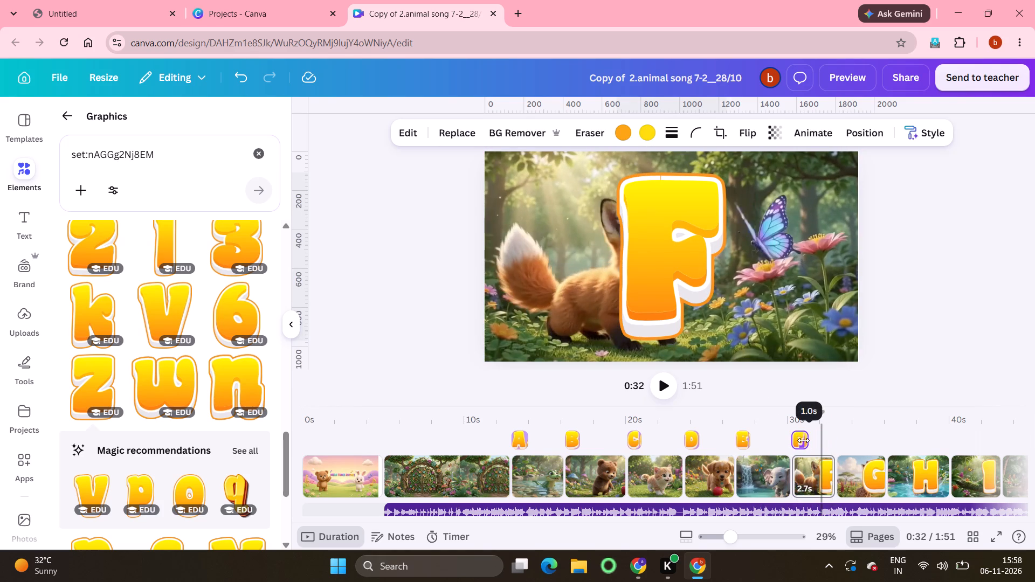
pyautogui.moveTo(803, 440); pyautogui.dragTo(802, 440)
# Shorten the G graphic's timing on the giraffe page so it shows only for about the first 1 s.
pyautogui.click(868, 479)
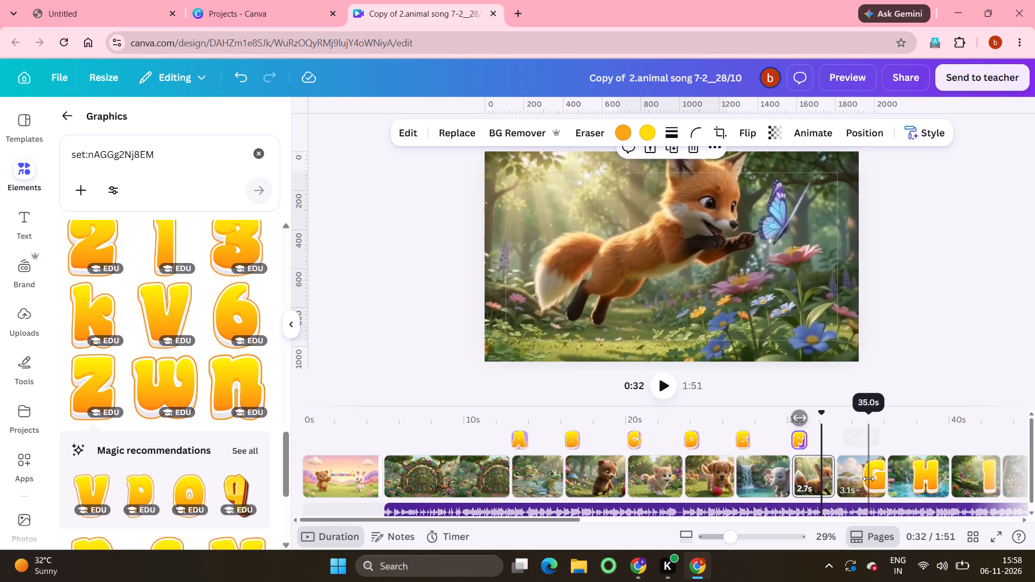
pyautogui.click(699, 262)
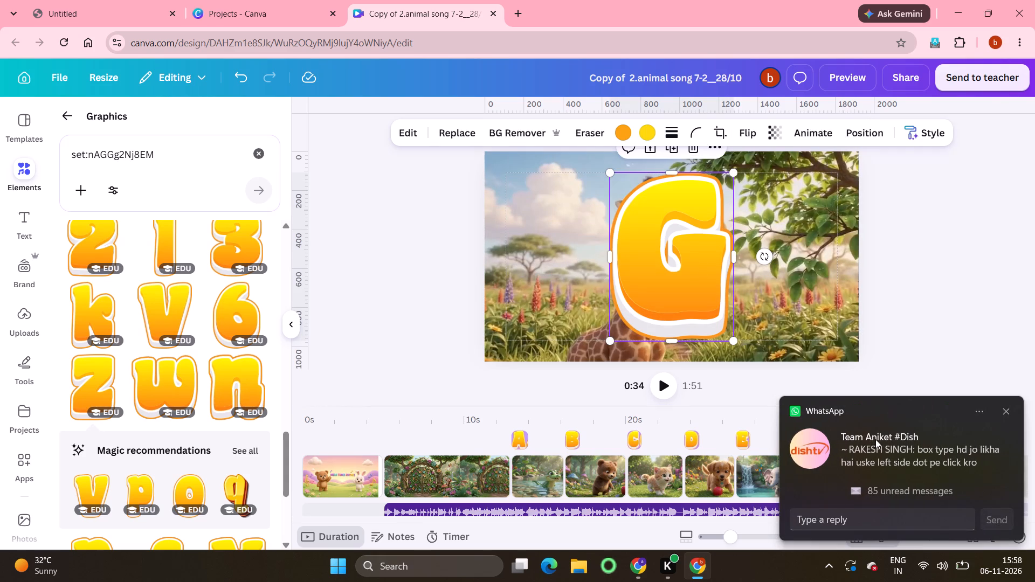
pyautogui.click(1006, 414)
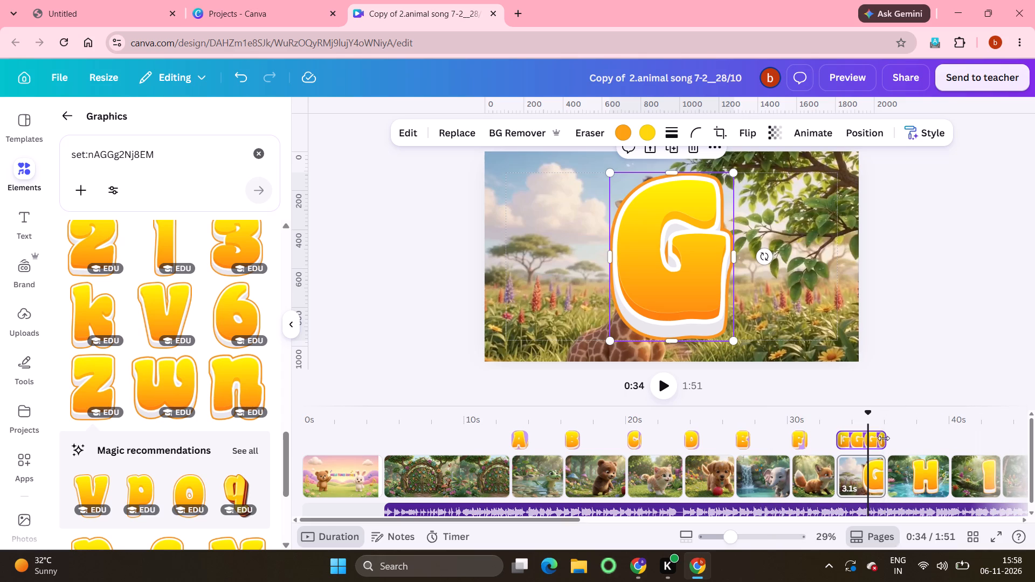
pyautogui.moveTo(884, 438); pyautogui.dragTo(853, 440)
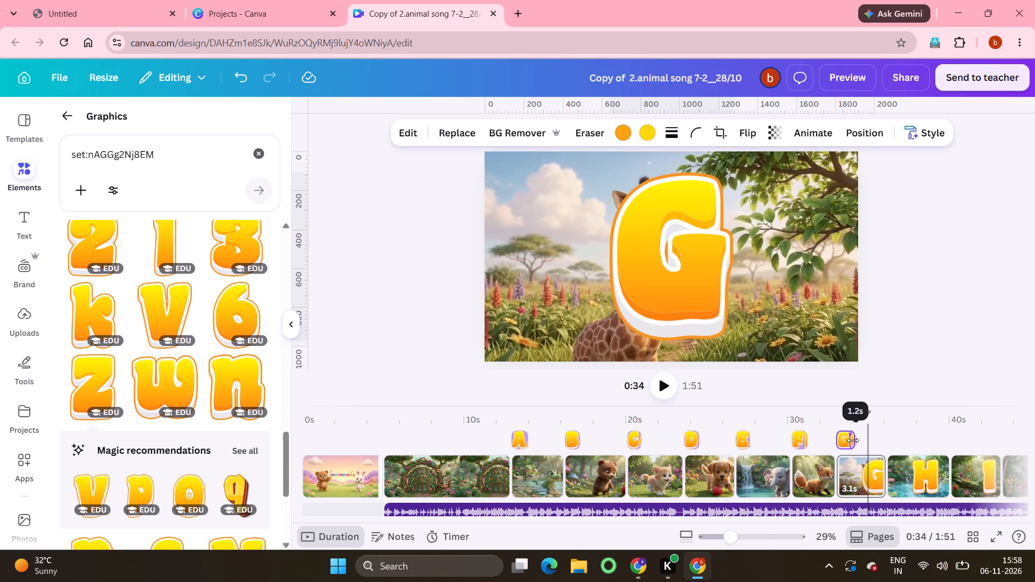
pyautogui.moveTo(853, 440); pyautogui.dragTo(850, 440)
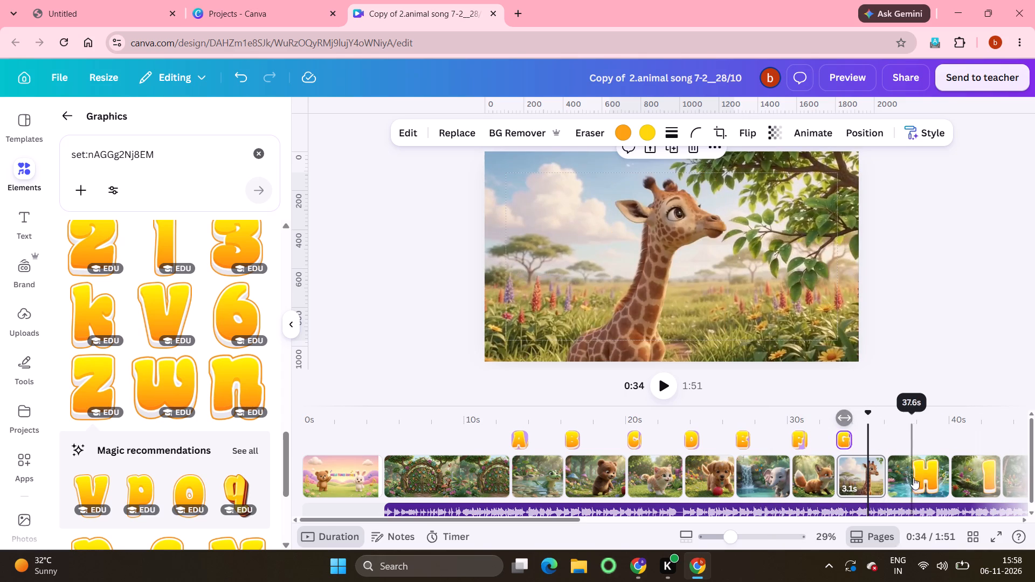
# Shorten the H graphic's timing on the hippo page so it shows only for about the first 1 s.
pyautogui.click(927, 477)
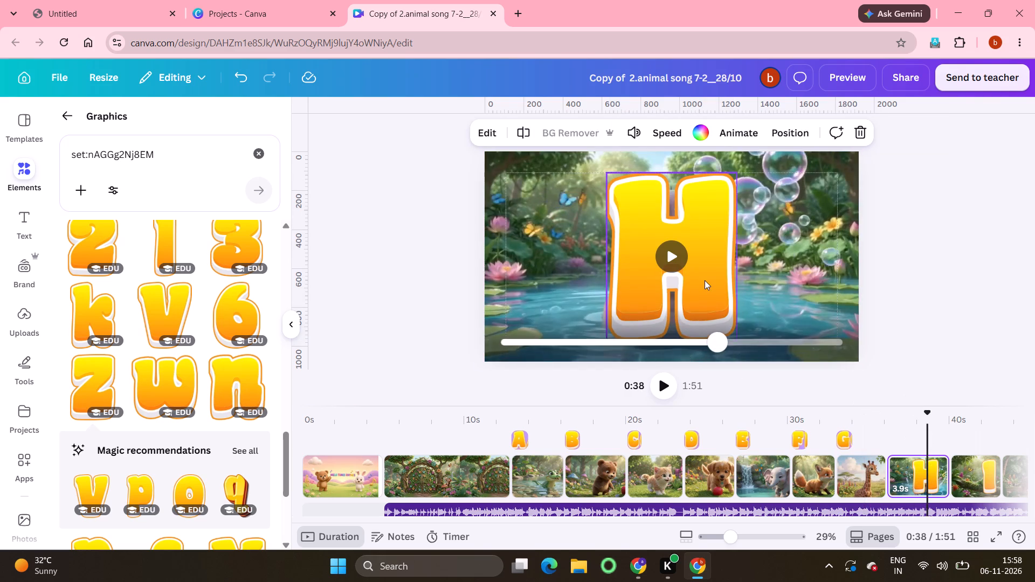
pyautogui.click(705, 280)
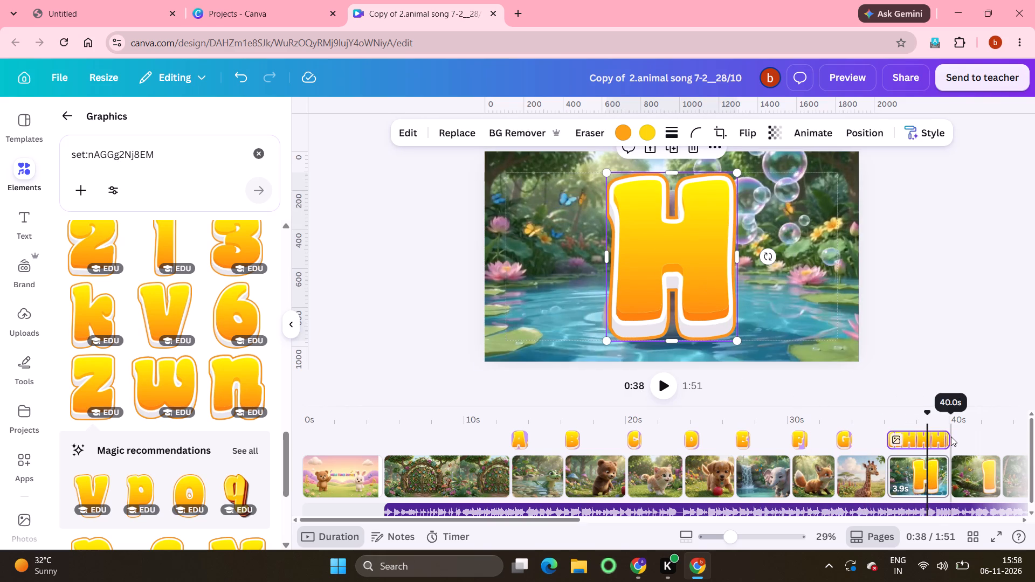
pyautogui.moveTo(947, 441); pyautogui.dragTo(927, 441)
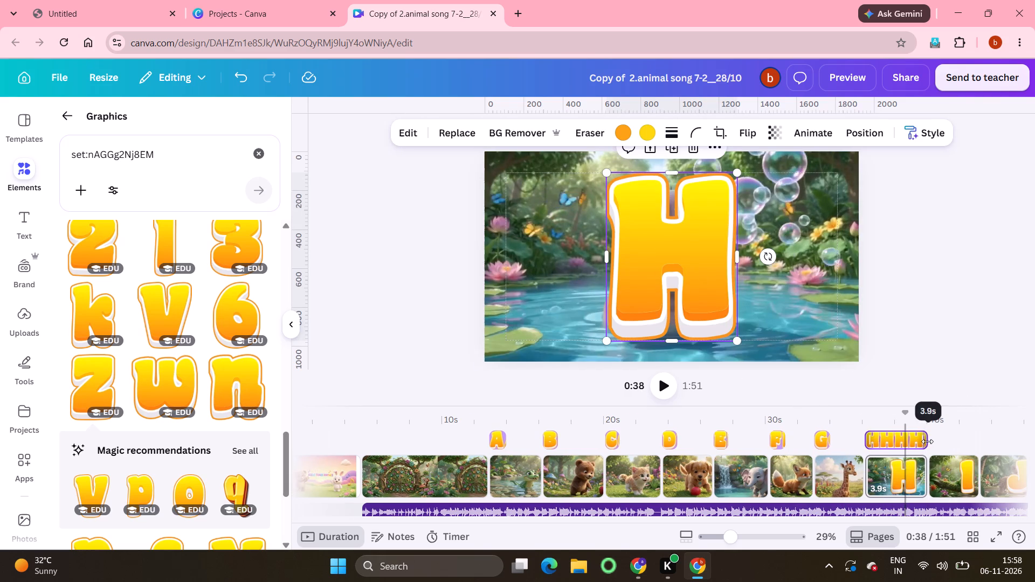
pyautogui.moveTo(927, 441); pyautogui.dragTo(864, 442)
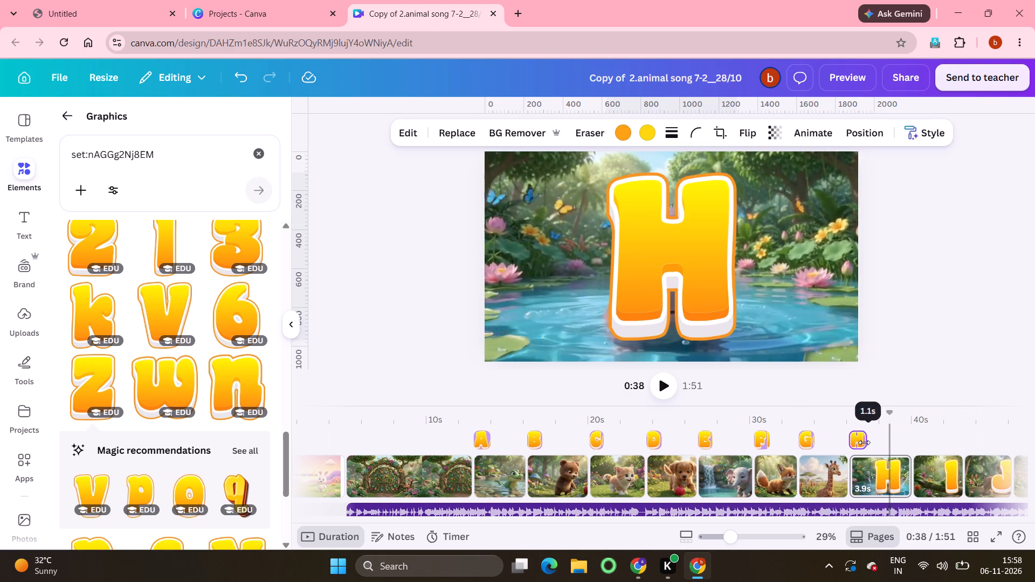
pyautogui.moveTo(864, 442); pyautogui.dragTo(861, 444)
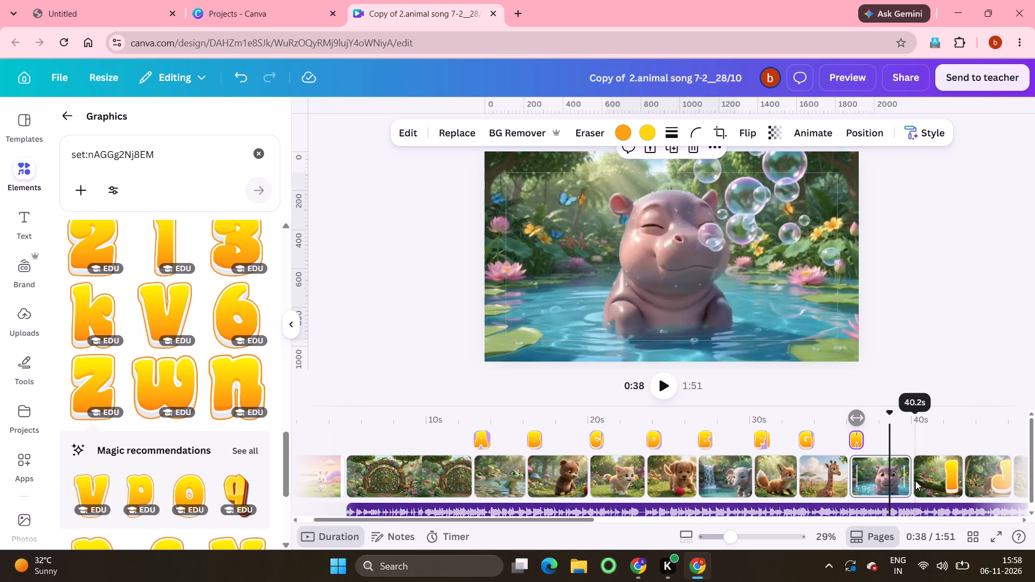
# Go to the pages from letter I onward in the timeline.
pyautogui.hscroll(-8, 915, 481)
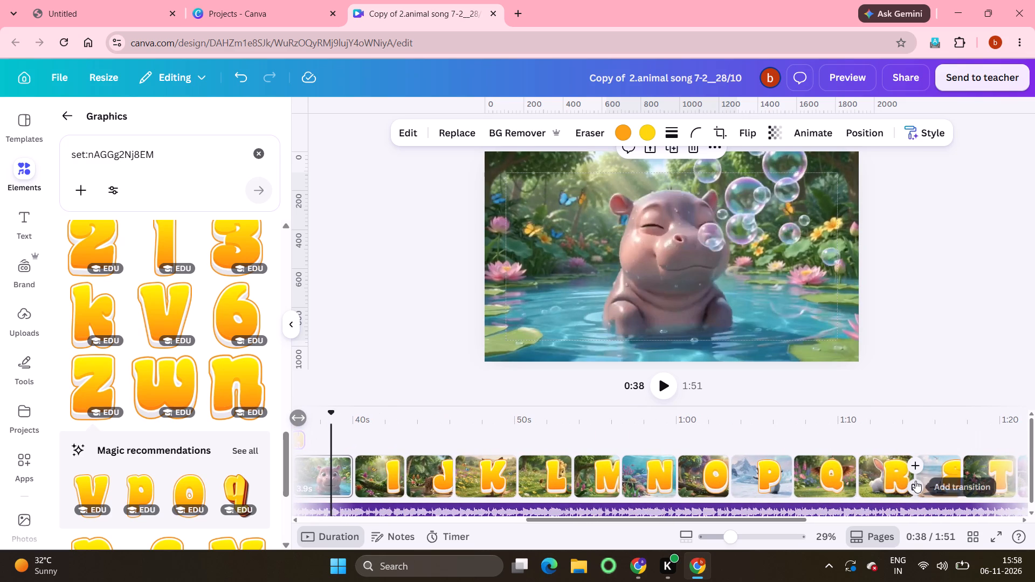
# Shorten the I graphic's timing on the iguana page so it shows only for about the first 1 s.
pyautogui.click(393, 472)
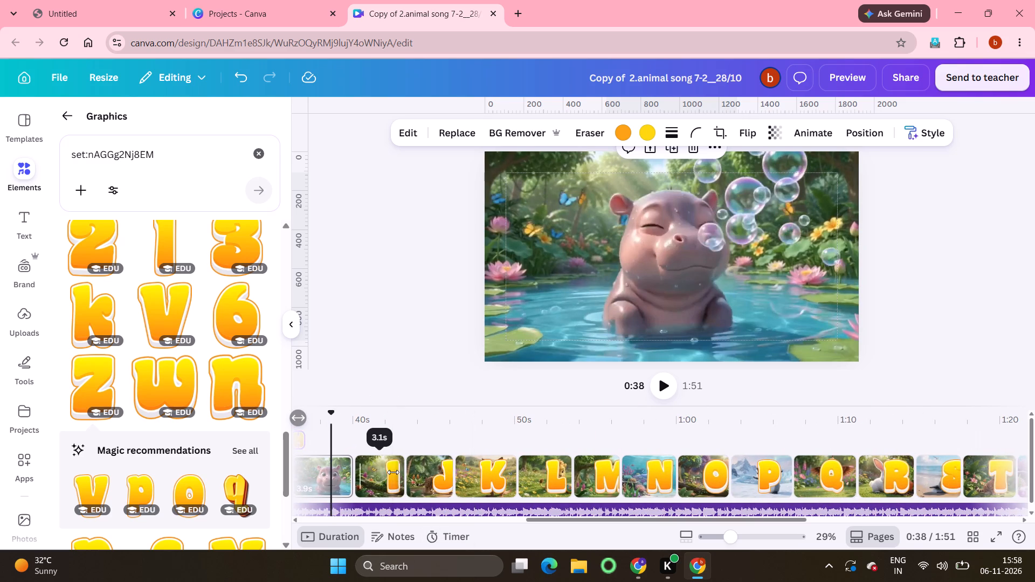
pyautogui.click(685, 288)
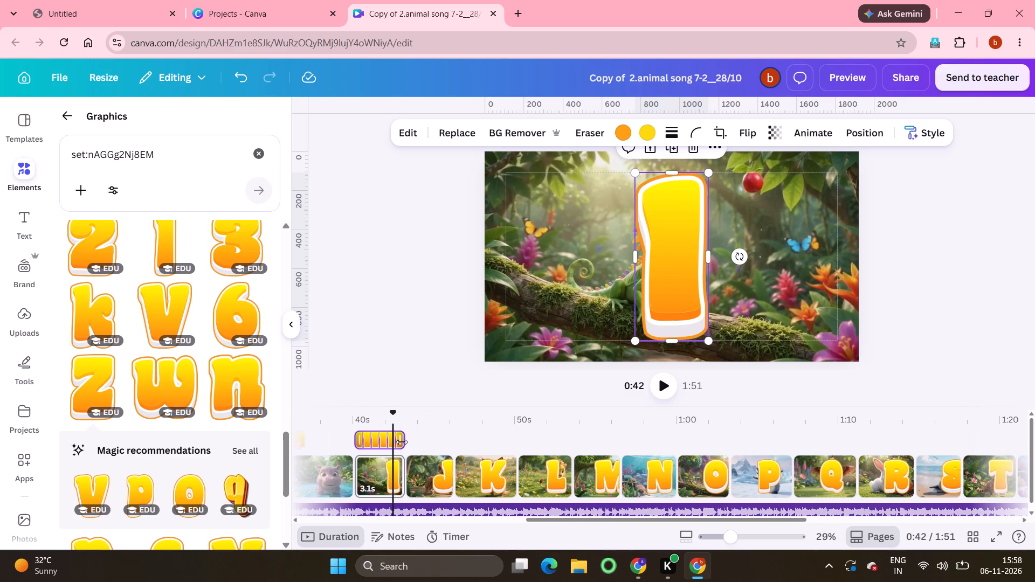
pyautogui.moveTo(402, 442); pyautogui.dragTo(420, 438)
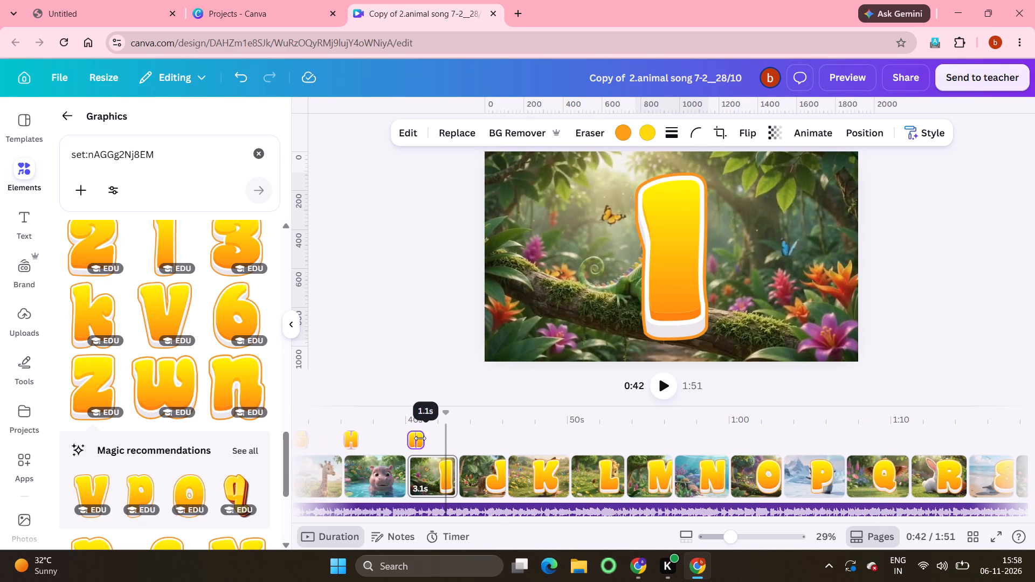
pyautogui.moveTo(420, 438); pyautogui.dragTo(418, 438)
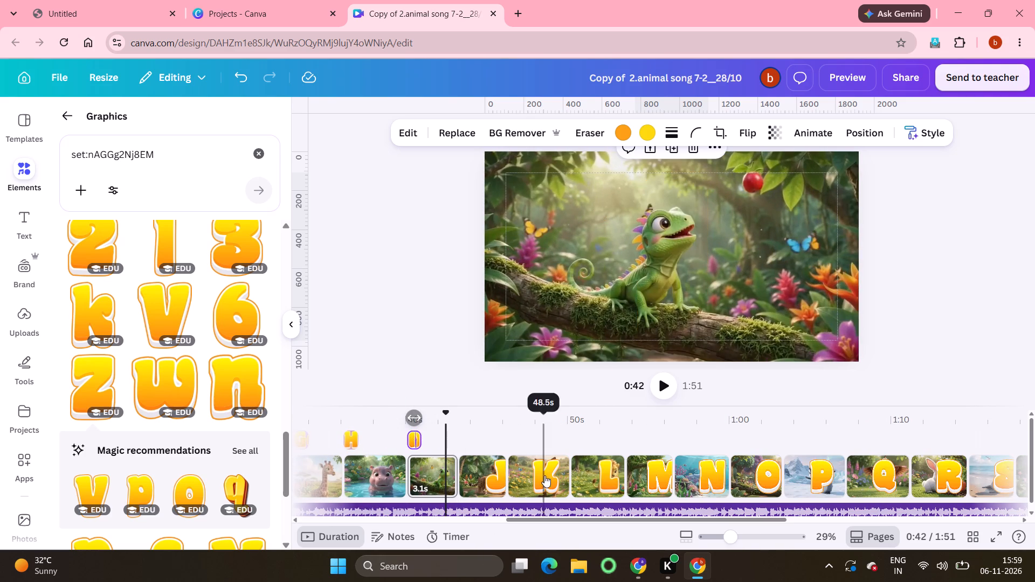
# Shorten the J graphic's timing on the jaguar page so it shows only for about the first 1 s.
pyautogui.click(495, 479)
pyautogui.click(684, 280)
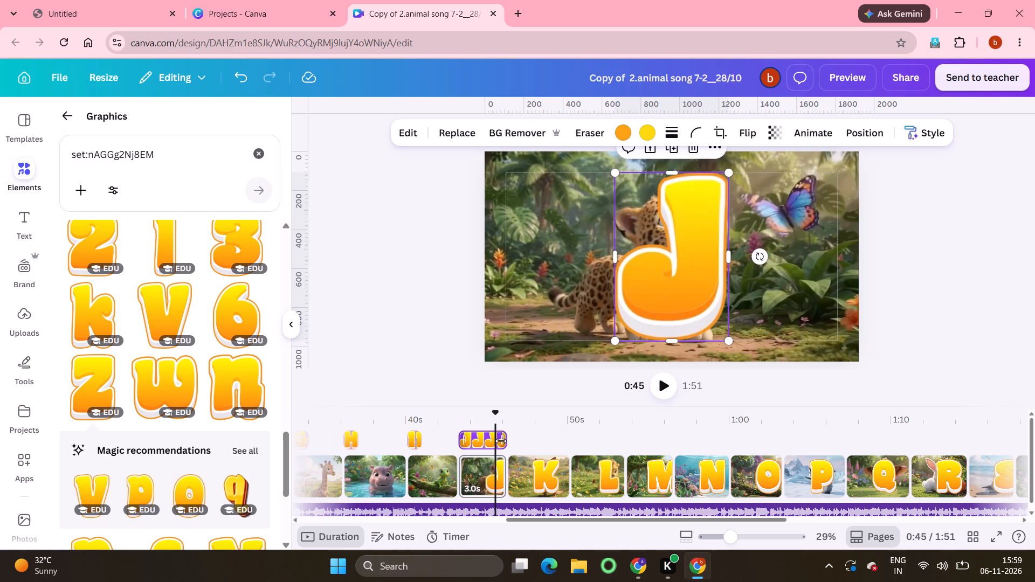
pyautogui.moveTo(501, 441); pyautogui.dragTo(472, 438)
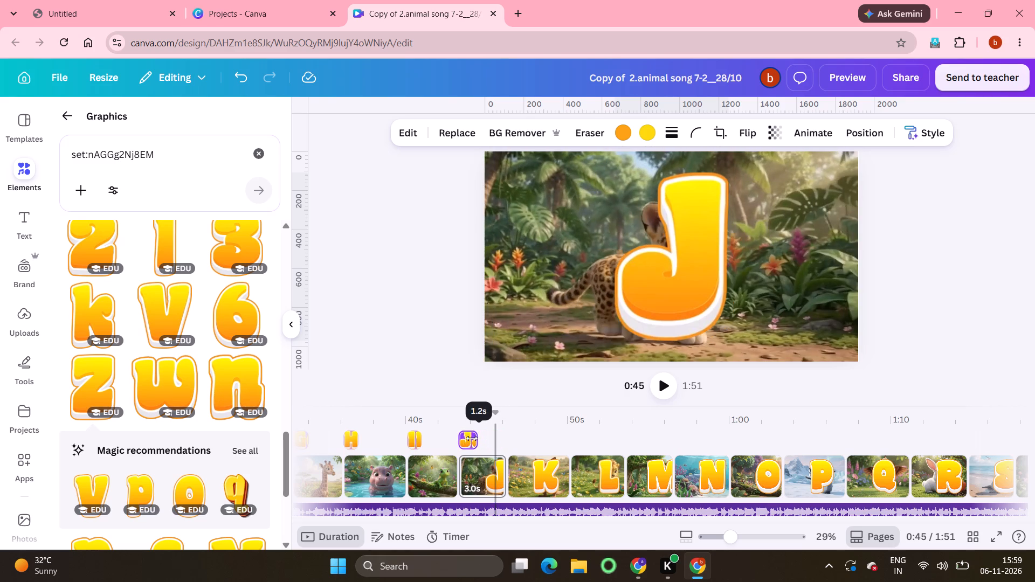
pyautogui.moveTo(472, 438); pyautogui.dragTo(468, 436)
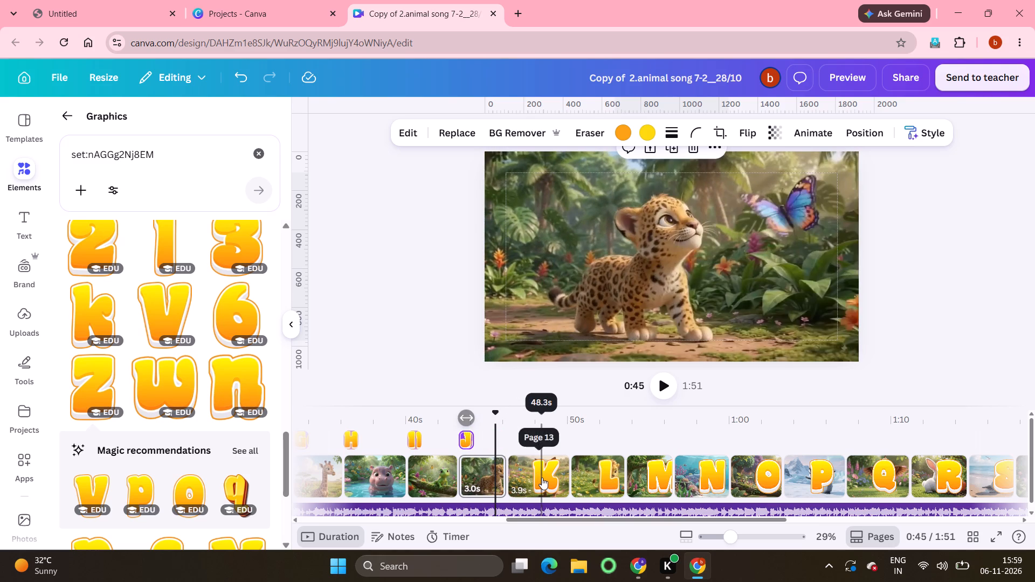
# Shorten the K graphic's timing on the kangaroo page so it shows only for about the first 1 s.
pyautogui.click(542, 477)
pyautogui.click(656, 276)
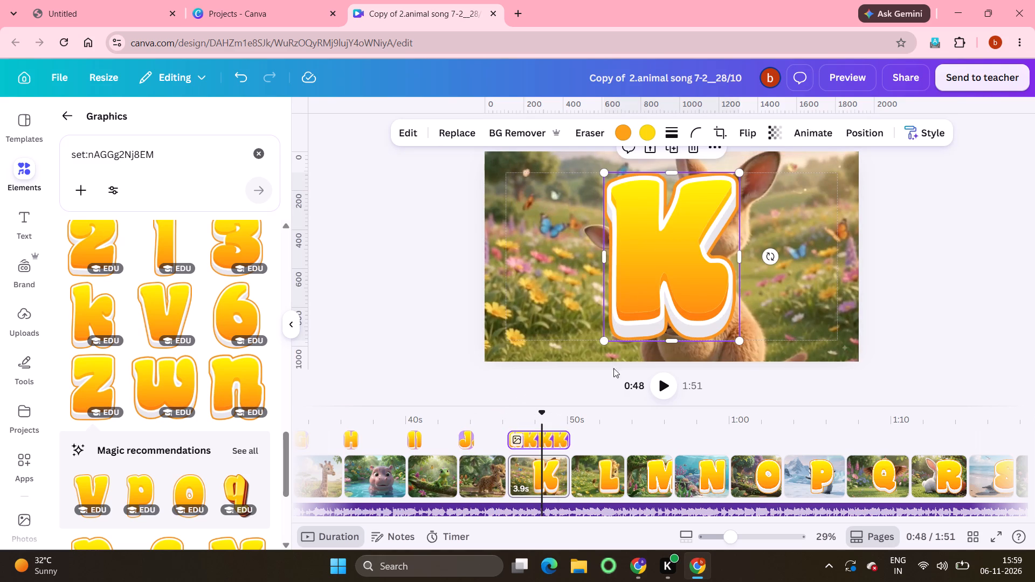
pyautogui.moveTo(565, 439); pyautogui.dragTo(549, 441)
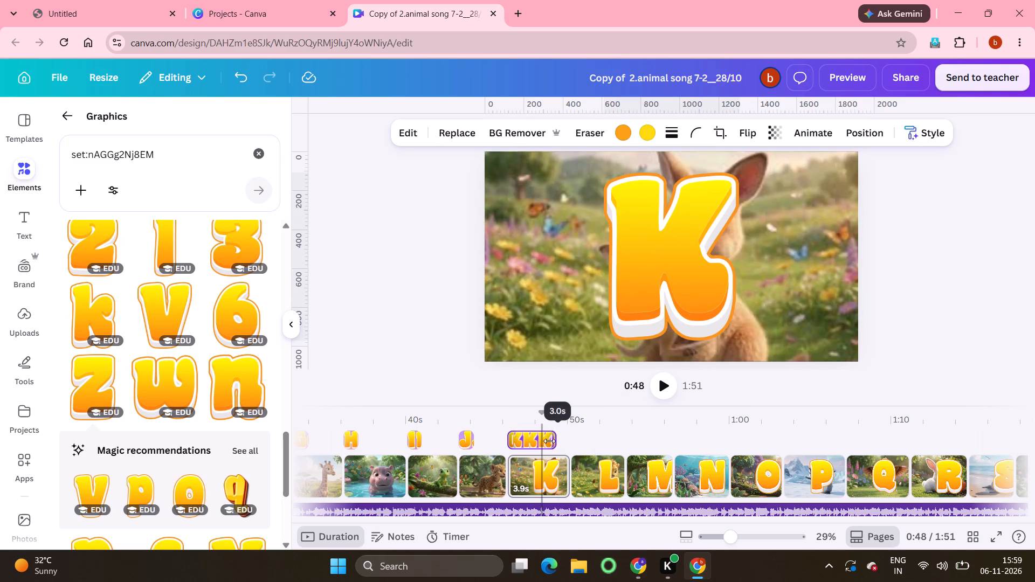
pyautogui.moveTo(549, 441); pyautogui.dragTo(525, 440)
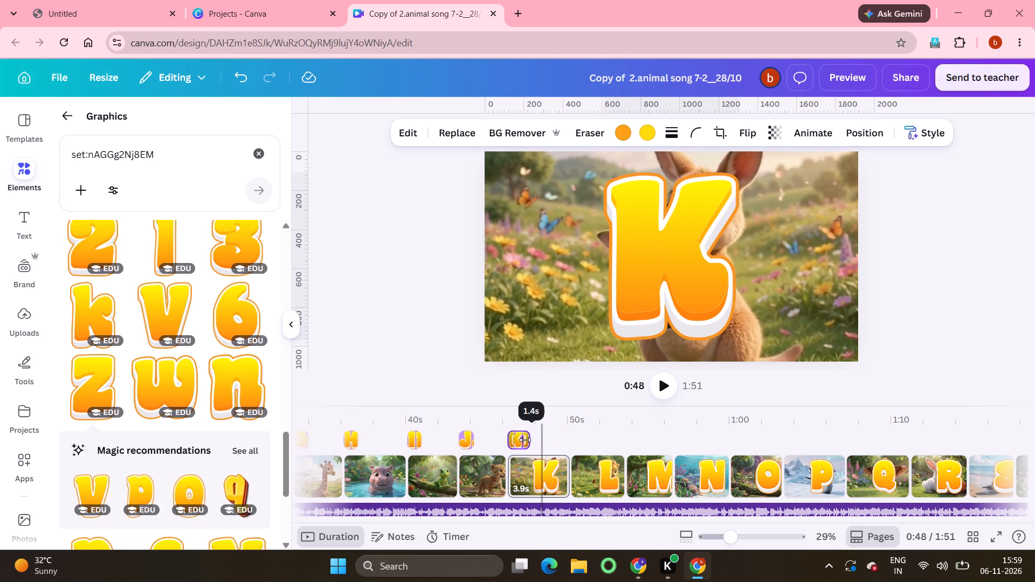
pyautogui.moveTo(525, 440); pyautogui.dragTo(519, 438)
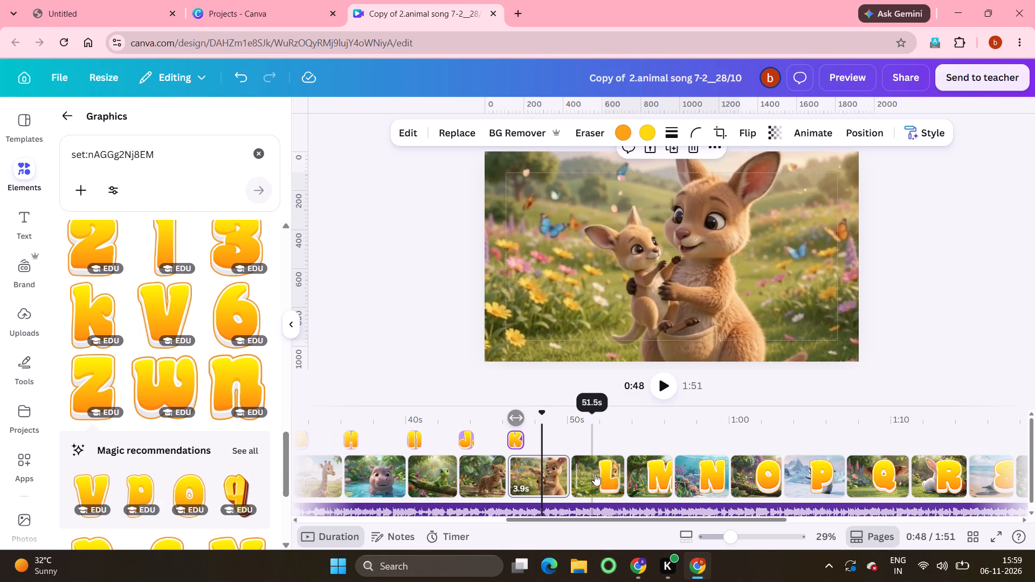
# Shorten the L graphic's timing on the lion page so it shows only for about the first 0.9 s.
pyautogui.click(602, 482)
pyautogui.click(671, 313)
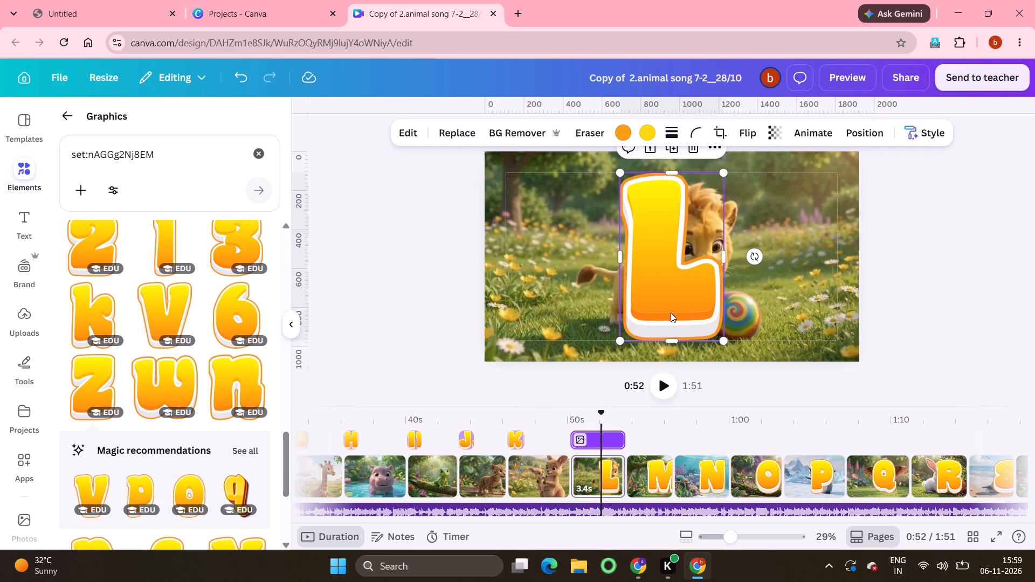
pyautogui.moveTo(622, 441); pyautogui.dragTo(619, 441)
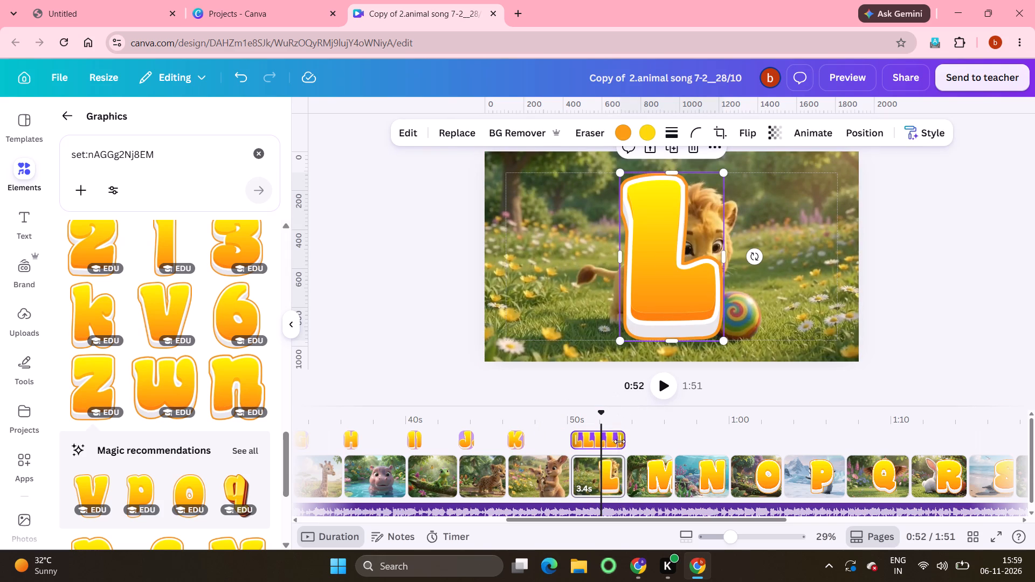
pyautogui.moveTo(619, 441); pyautogui.dragTo(581, 440)
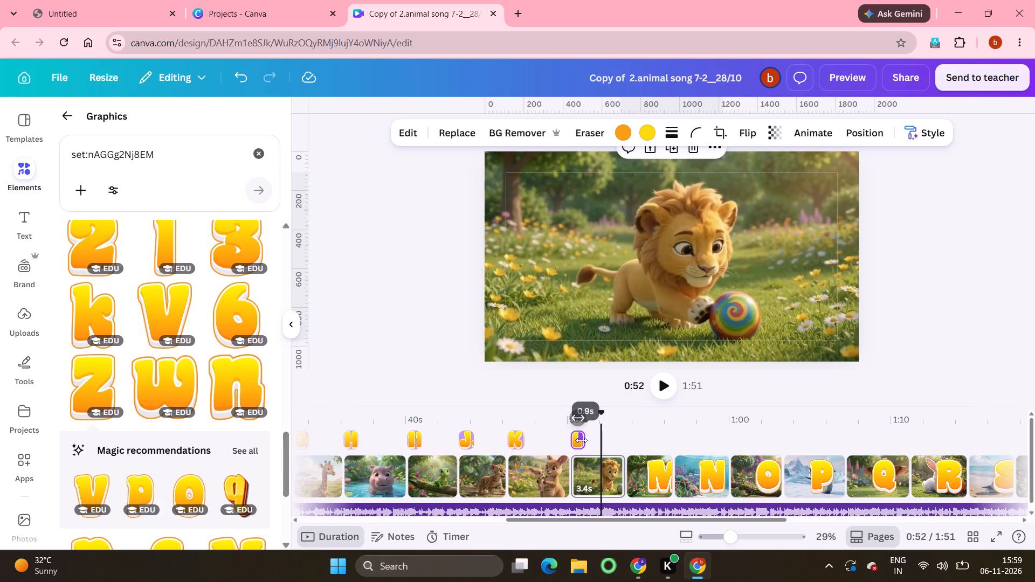
# Shorten the M graphic's timing on the monkey page so it shows only for about the first 1 s.
pyautogui.click(654, 478)
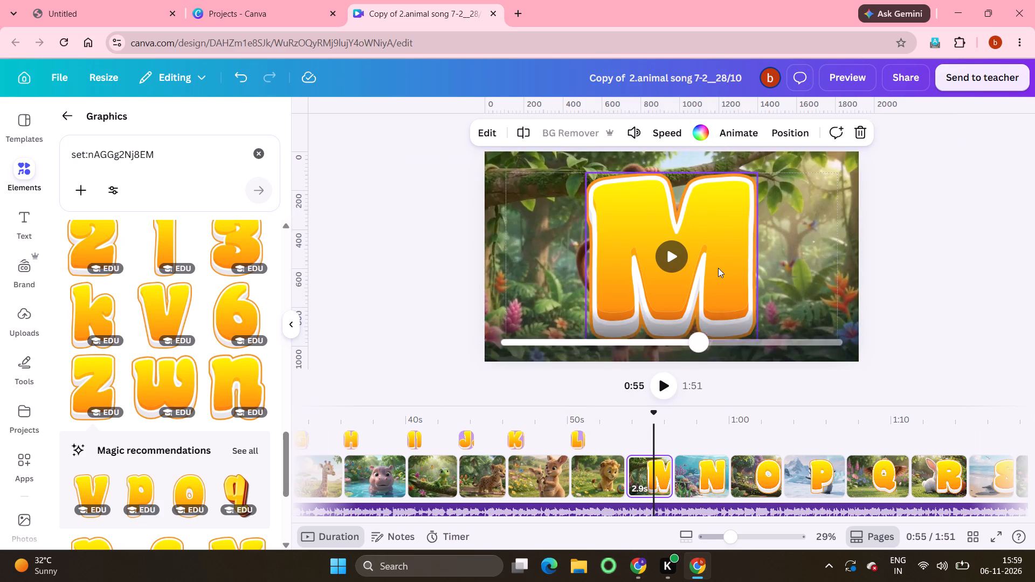
pyautogui.click(718, 268)
pyautogui.moveTo(667, 441); pyautogui.dragTo(637, 441)
# Shorten the N graphic's timing on the narwhal page so it shows only for about the first 1 s.
pyautogui.click(704, 482)
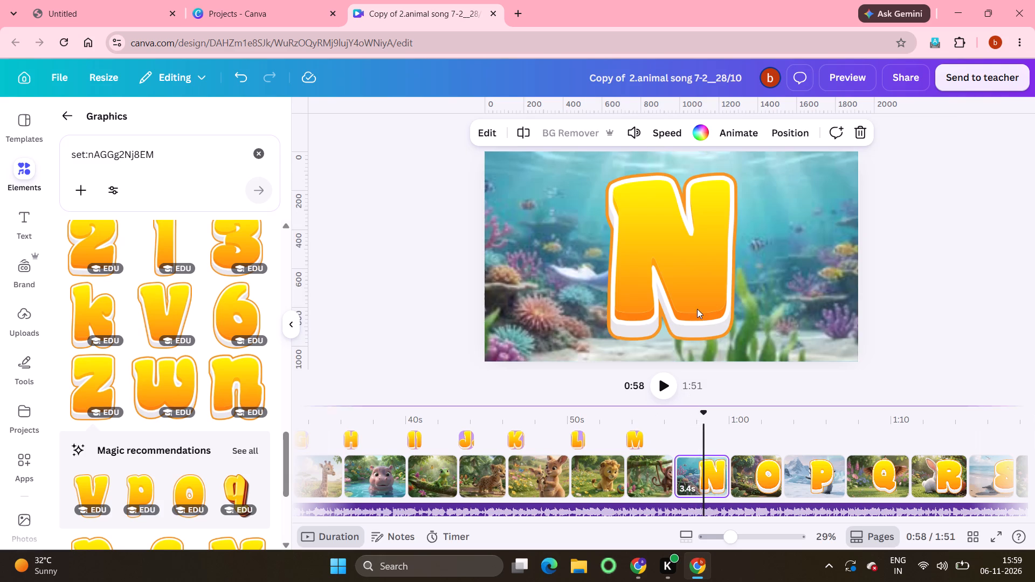
pyautogui.click(698, 307)
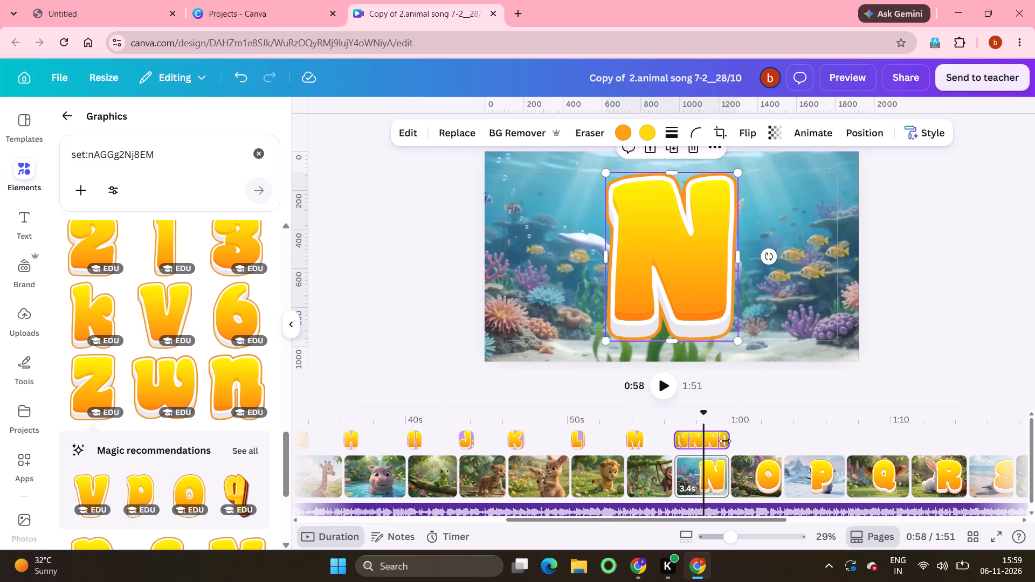
pyautogui.moveTo(725, 441); pyautogui.dragTo(690, 442)
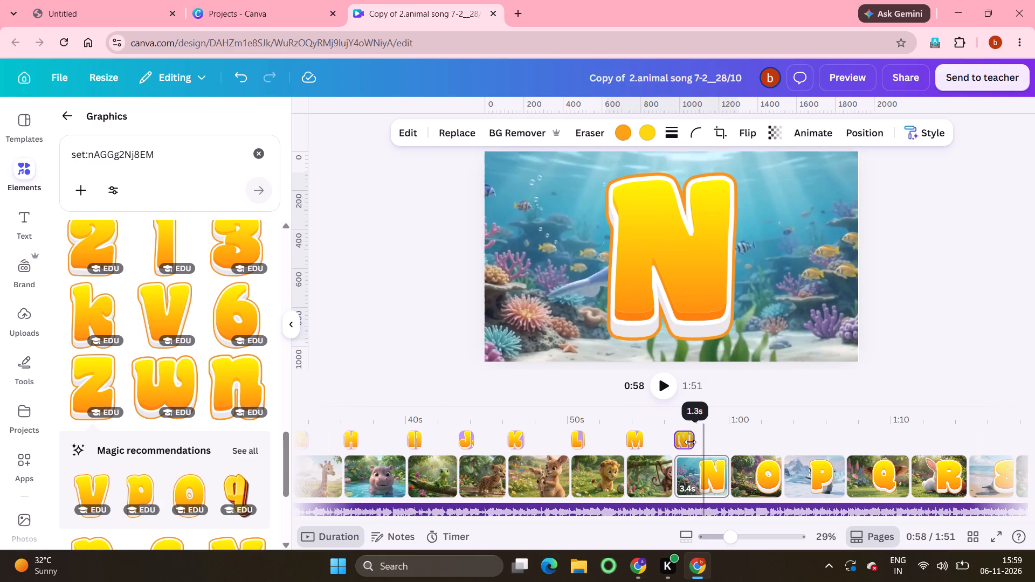
pyautogui.moveTo(690, 442); pyautogui.dragTo(686, 440)
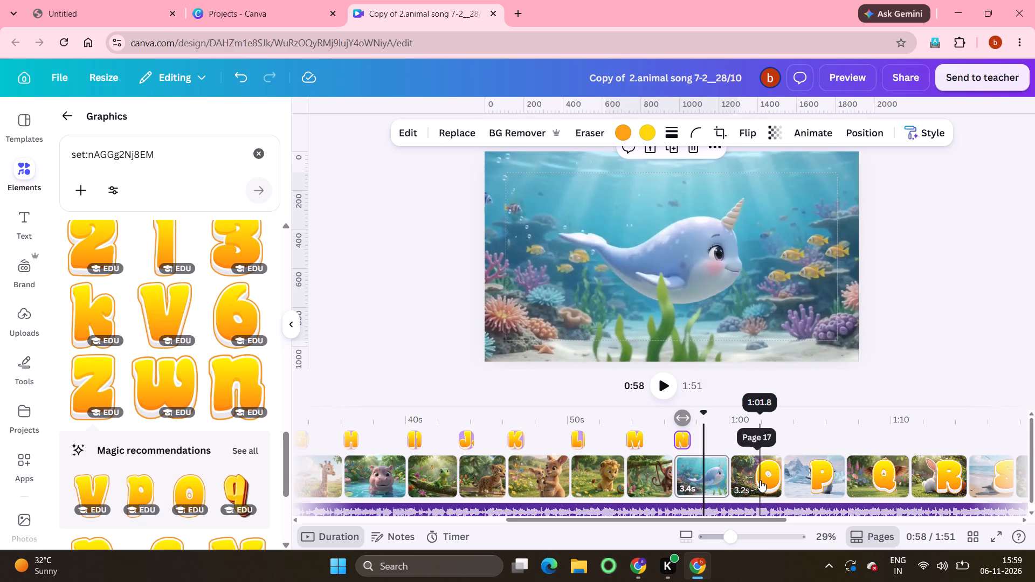
# Shorten the O graphic's timing on the owl page so it shows only for the first 1.0 s.
pyautogui.click(760, 480)
pyautogui.click(705, 300)
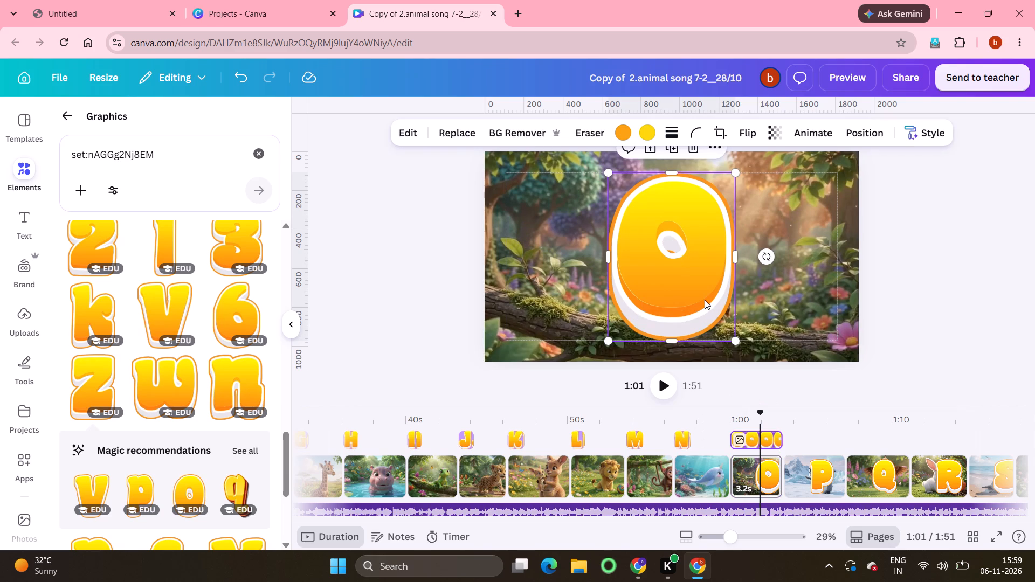
pyautogui.moveTo(777, 442); pyautogui.dragTo(744, 438)
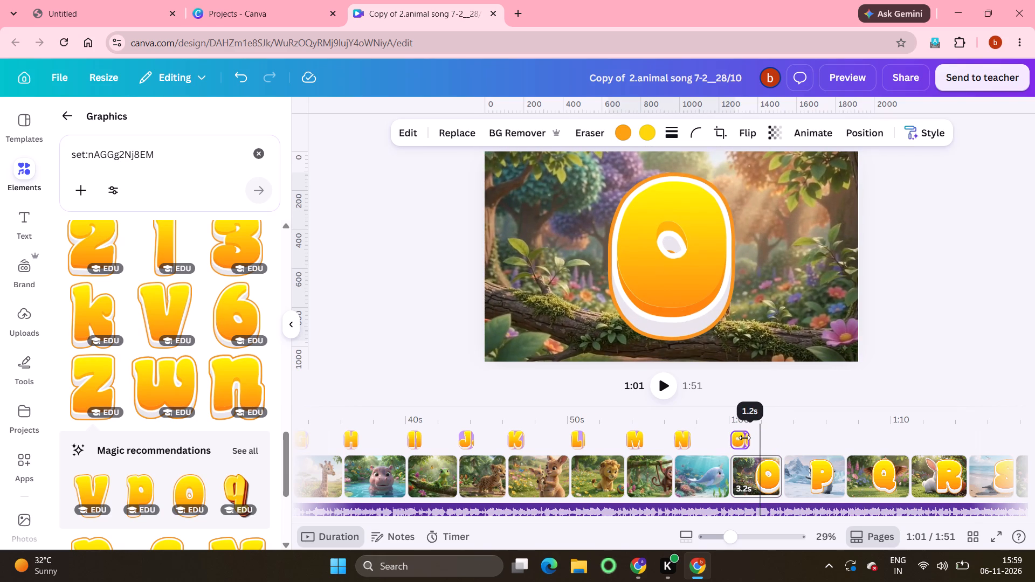
pyautogui.moveTo(744, 438); pyautogui.dragTo(742, 435)
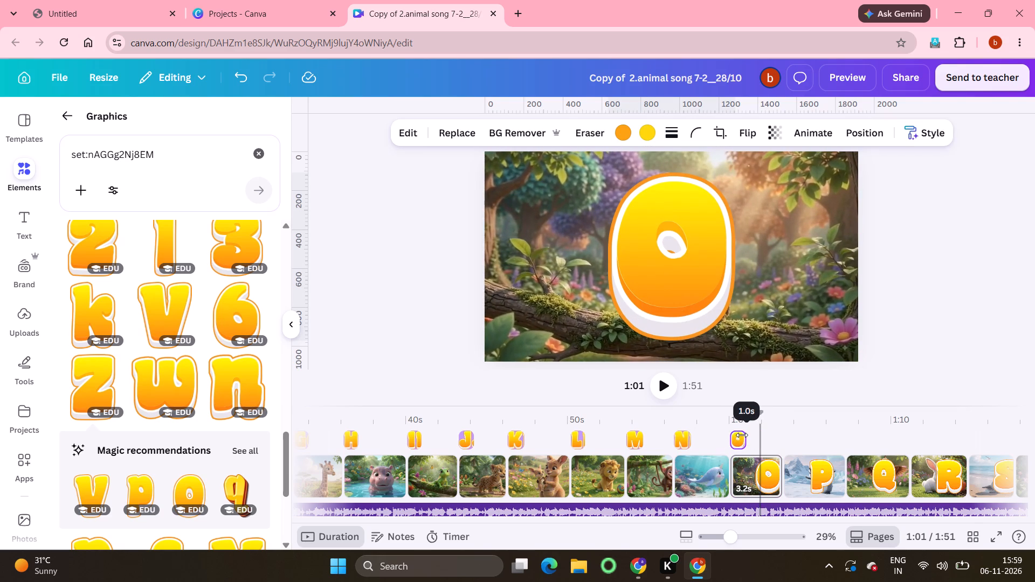
pyautogui.moveTo(742, 435); pyautogui.dragTo(742, 436)
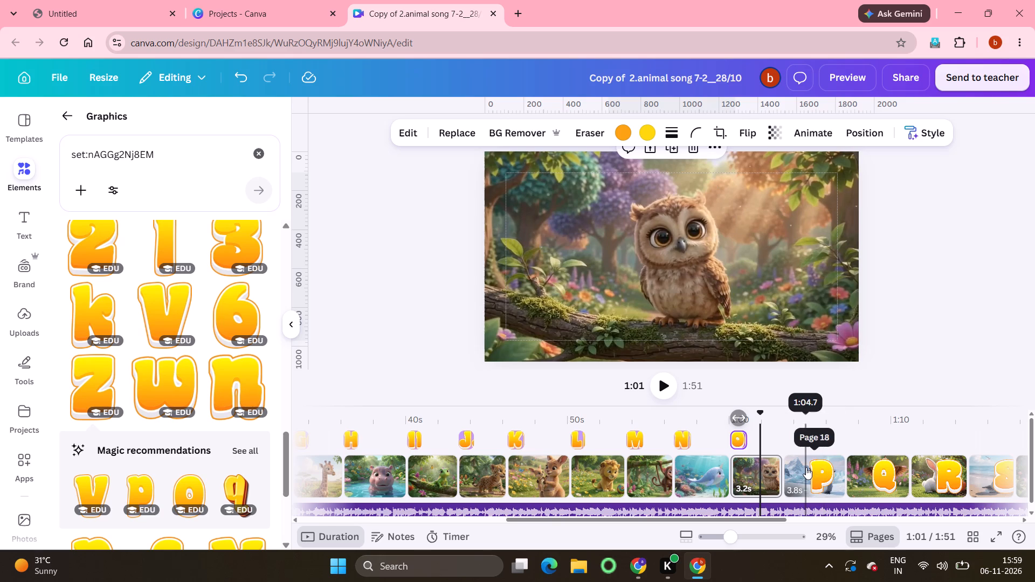
# Shorten the P graphic's timing on the penguin page so it shows only for about the first 1 s.
pyautogui.click(806, 467)
pyautogui.click(696, 232)
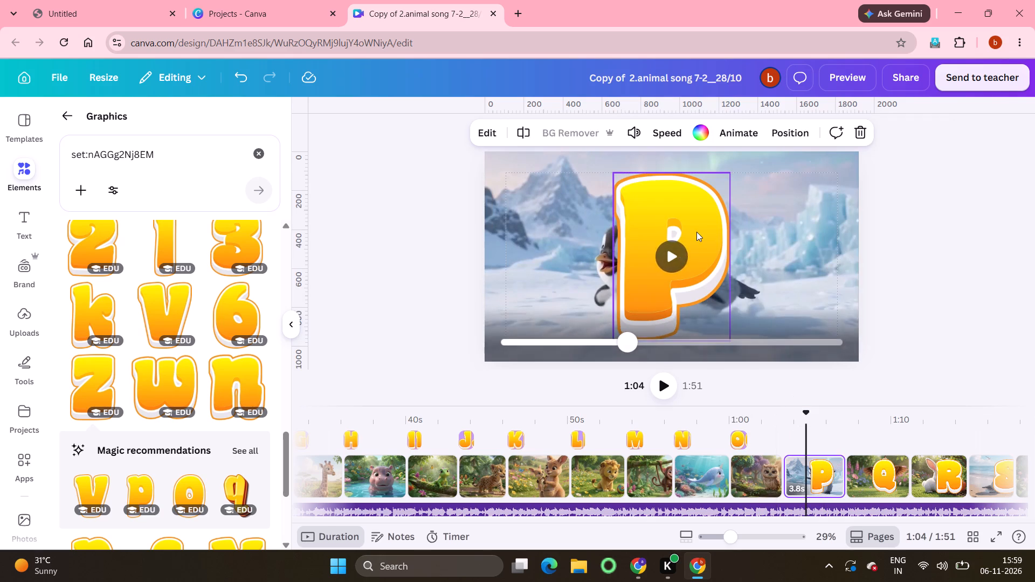
pyautogui.moveTo(842, 444); pyautogui.dragTo(797, 438)
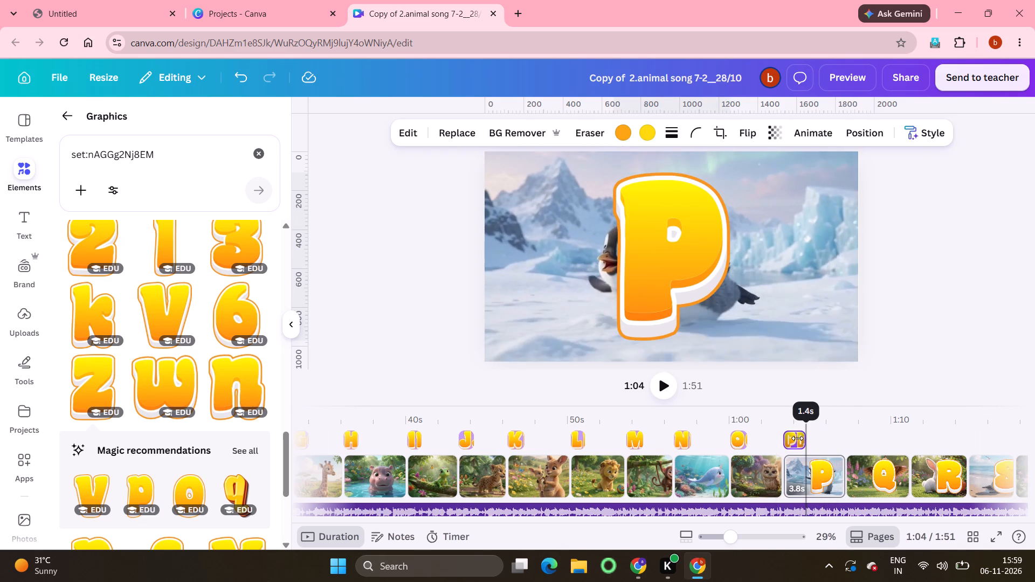
pyautogui.moveTo(797, 438); pyautogui.dragTo(795, 436)
# Shorten the Q graphic's timing on the quail page so it shows only for about the first 1 s.
pyautogui.click(885, 479)
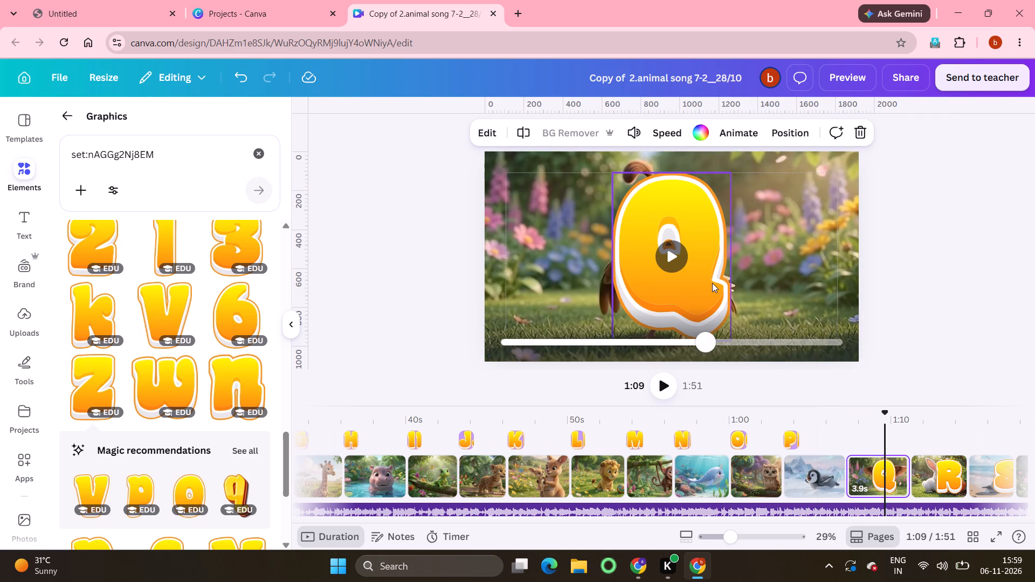
pyautogui.click(712, 283)
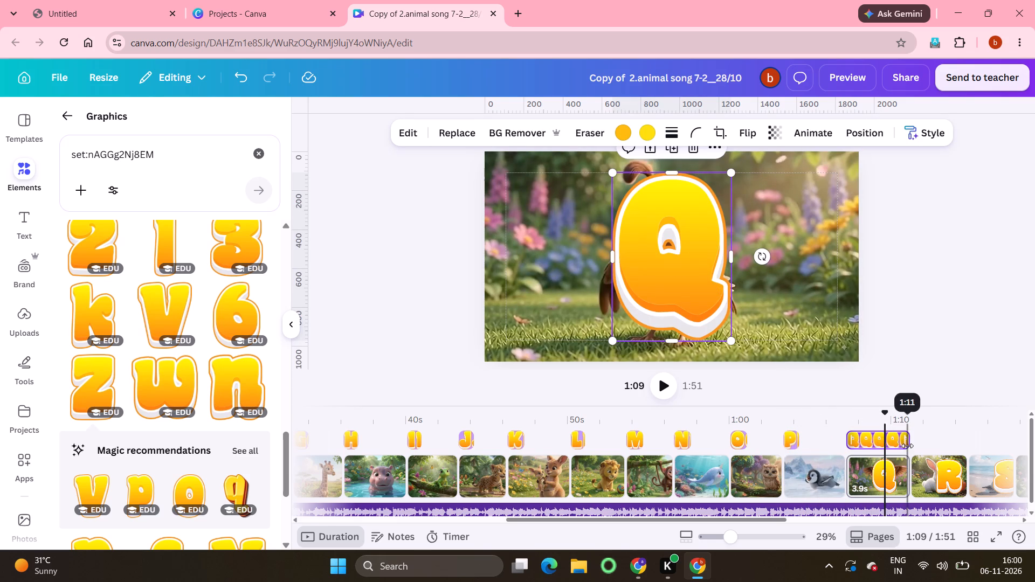
pyautogui.moveTo(906, 441); pyautogui.dragTo(861, 441)
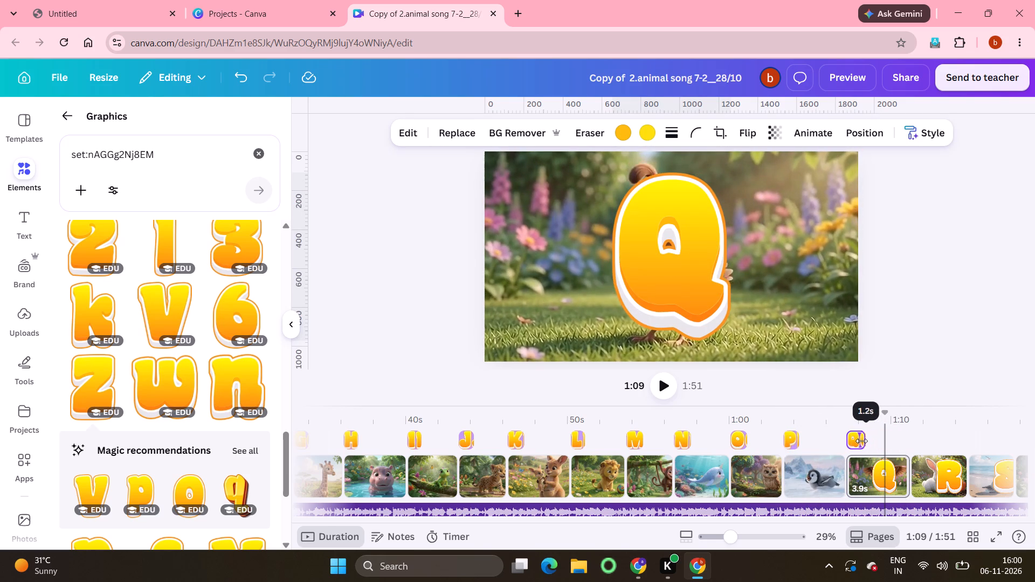
pyautogui.moveTo(861, 441); pyautogui.dragTo(858, 440)
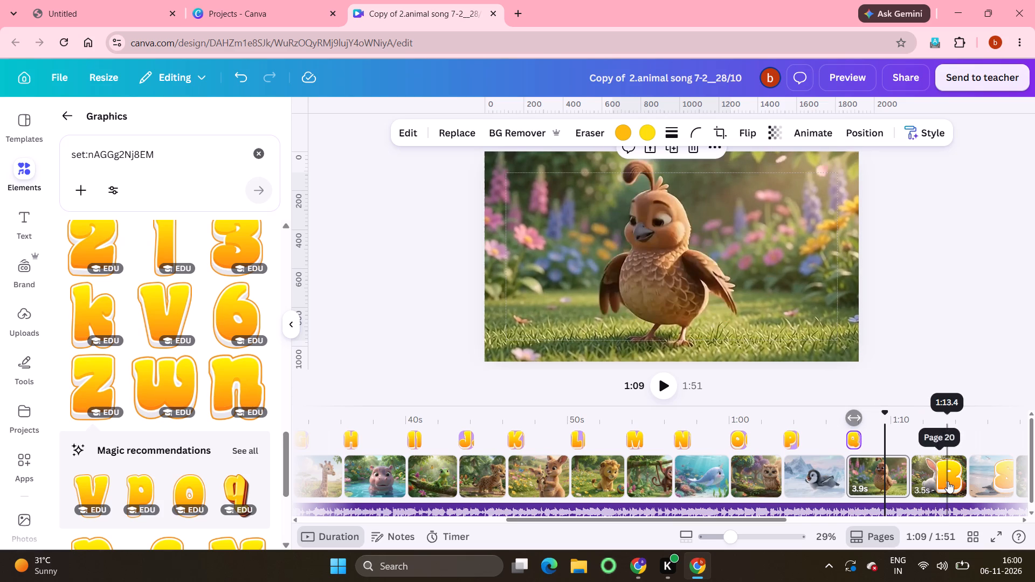
# Shorten the R graphic's timing on the rabbit page so it shows only for about the first 1 s.
pyautogui.click(948, 481)
pyautogui.click(719, 276)
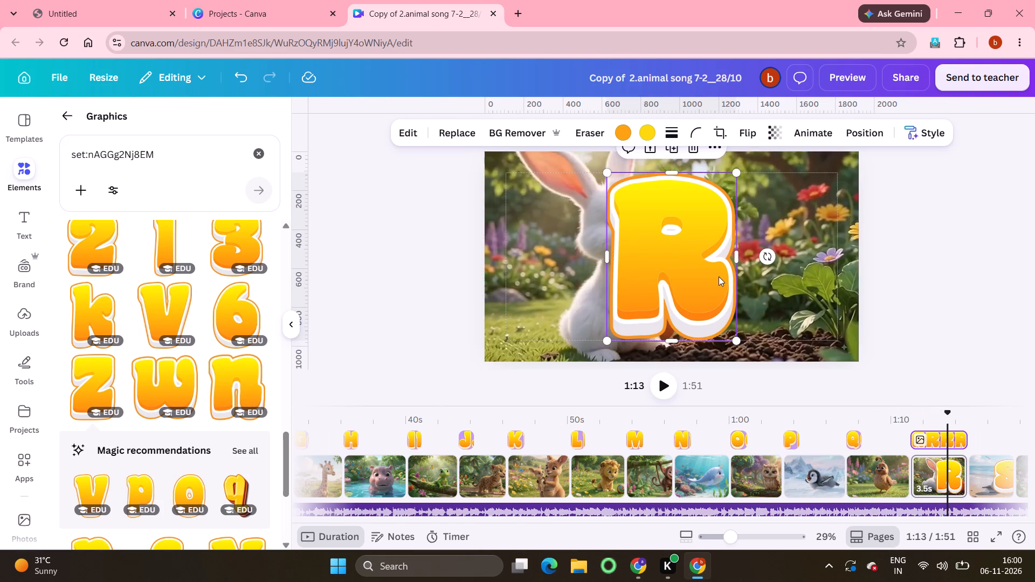
pyautogui.moveTo(960, 436); pyautogui.dragTo(875, 437)
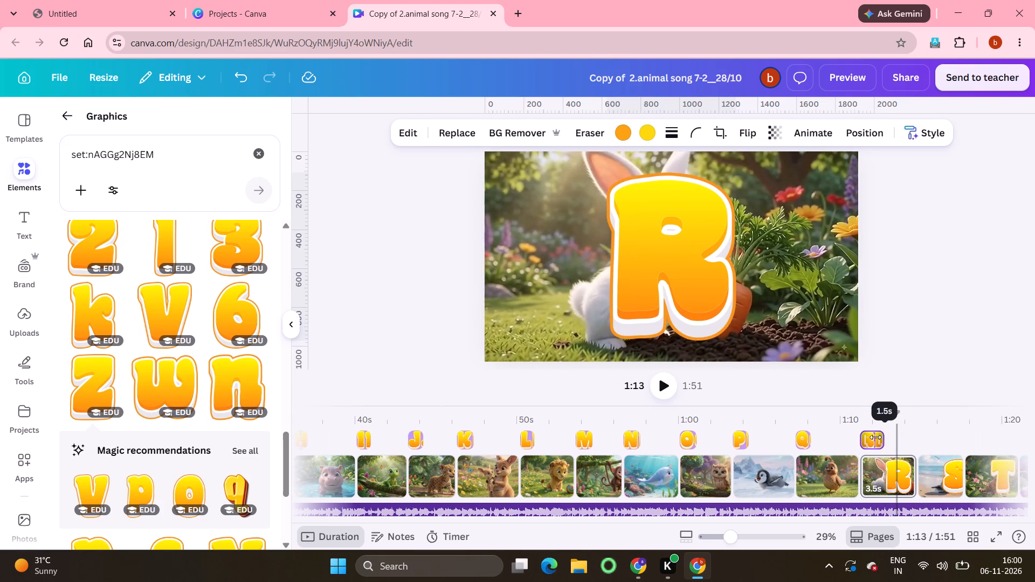
pyautogui.moveTo(875, 437); pyautogui.dragTo(868, 436)
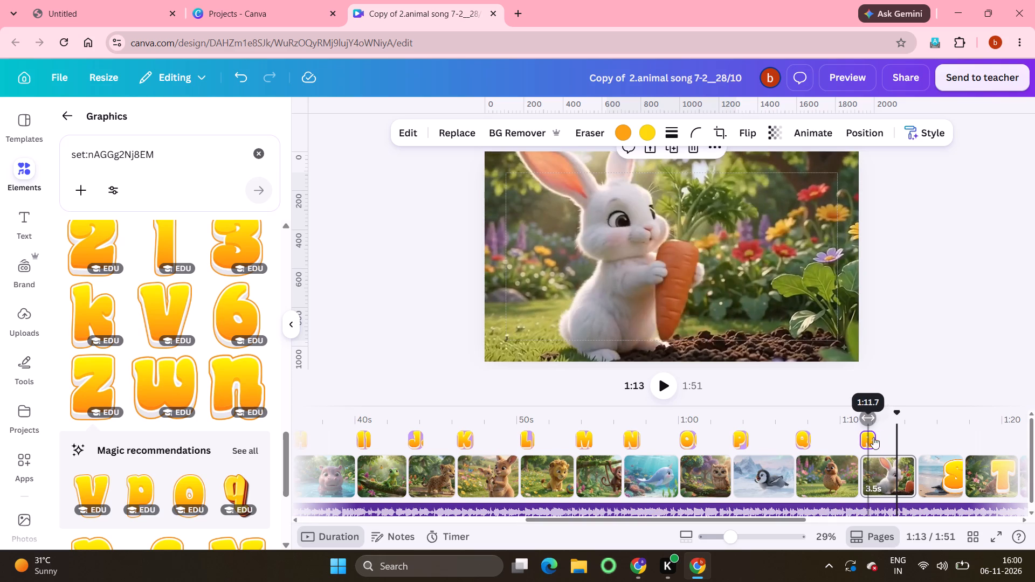
# Shorten the S graphic's timing on the seal page so it shows only for just under the first 1 s.
pyautogui.click(947, 480)
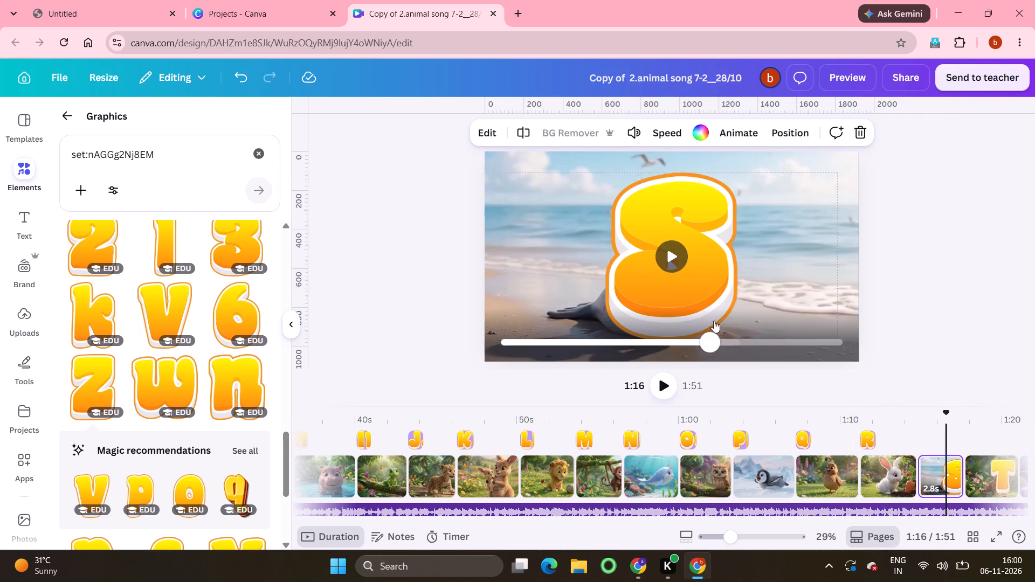
pyautogui.click(701, 303)
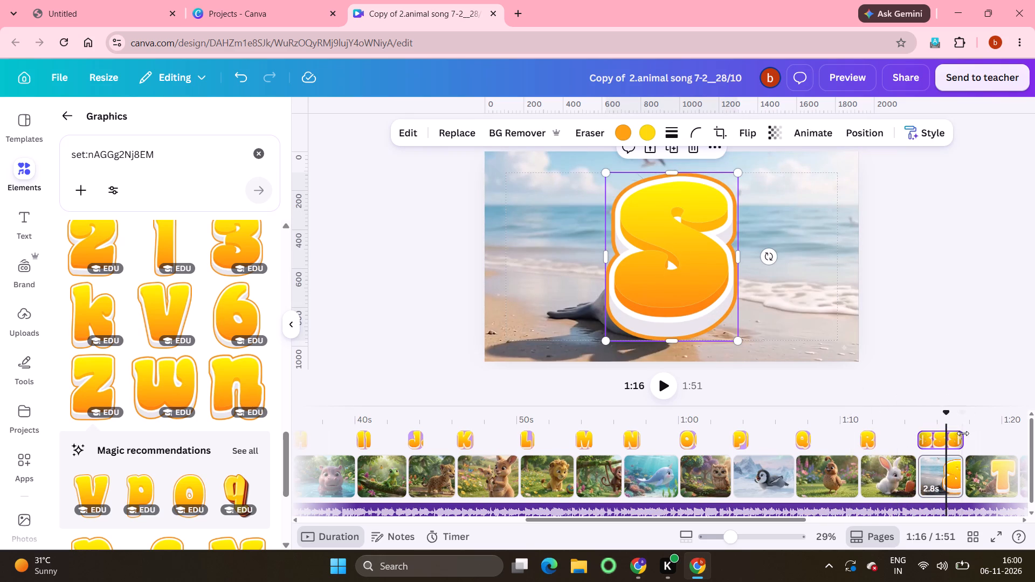
pyautogui.moveTo(959, 439); pyautogui.dragTo(908, 440)
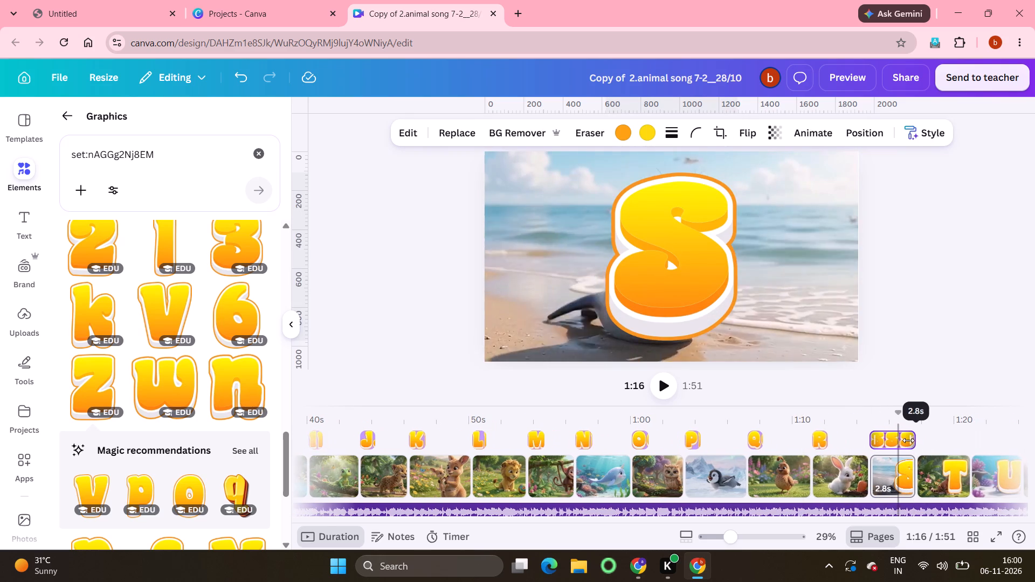
pyautogui.moveTo(908, 440); pyautogui.dragTo(879, 437)
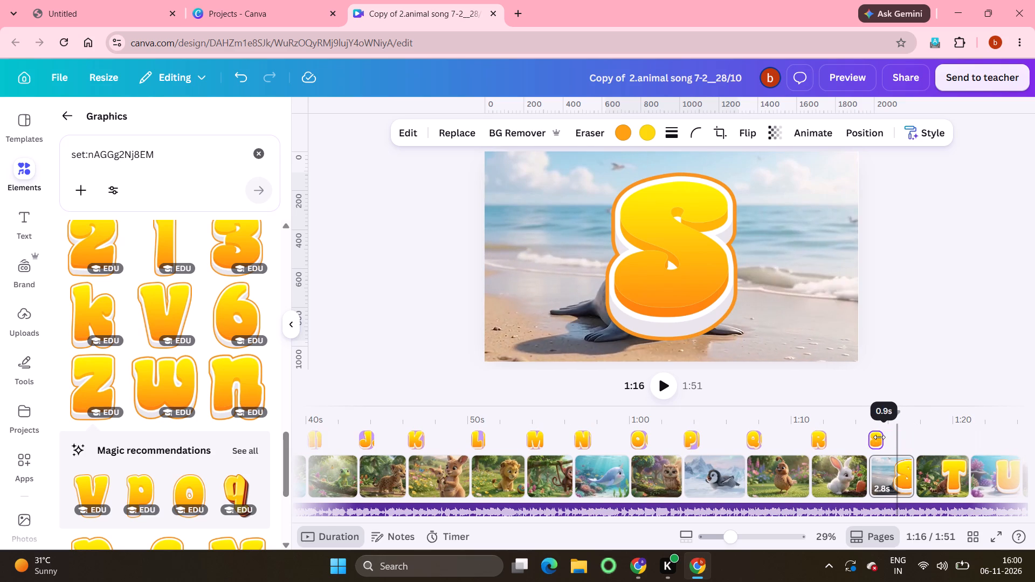
pyautogui.moveTo(879, 437); pyautogui.dragTo(878, 436)
# Shorten the T graphic's timing on the tiger page so it shows only for the first 1.0 s.
pyautogui.hscroll(-7, 923, 480)
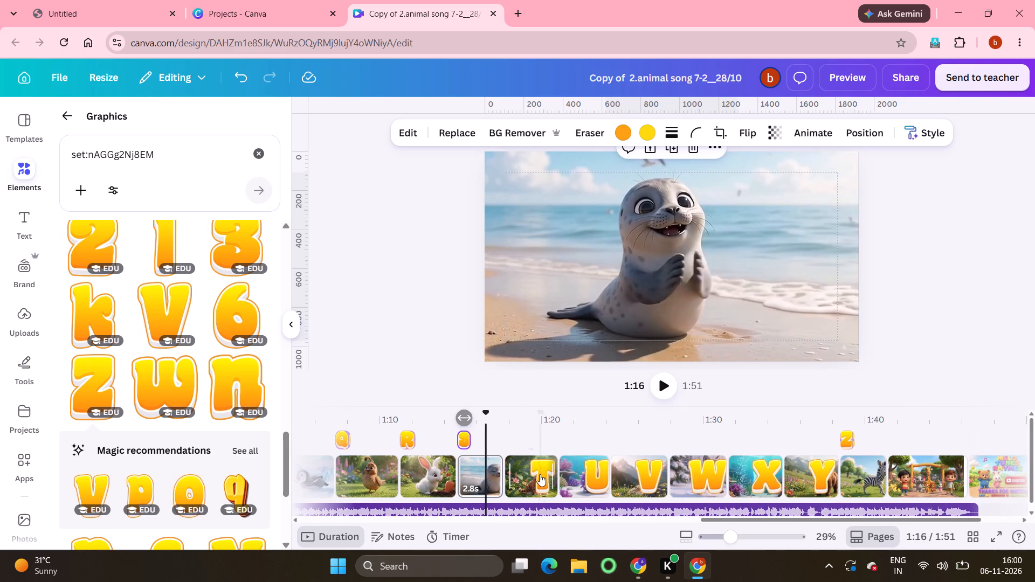
pyautogui.click(537, 474)
pyautogui.click(678, 303)
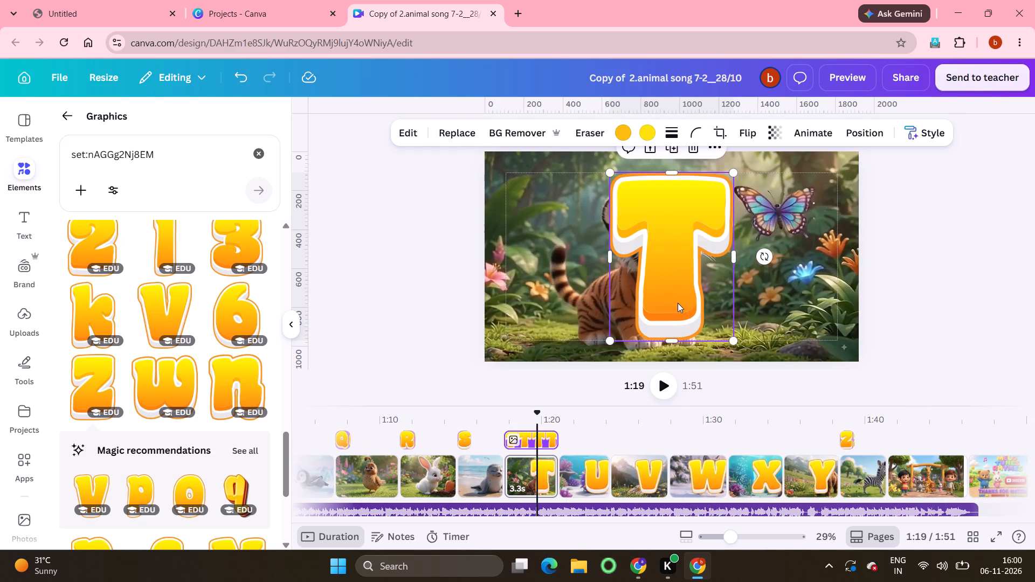
pyautogui.moveTo(553, 442); pyautogui.dragTo(539, 441)
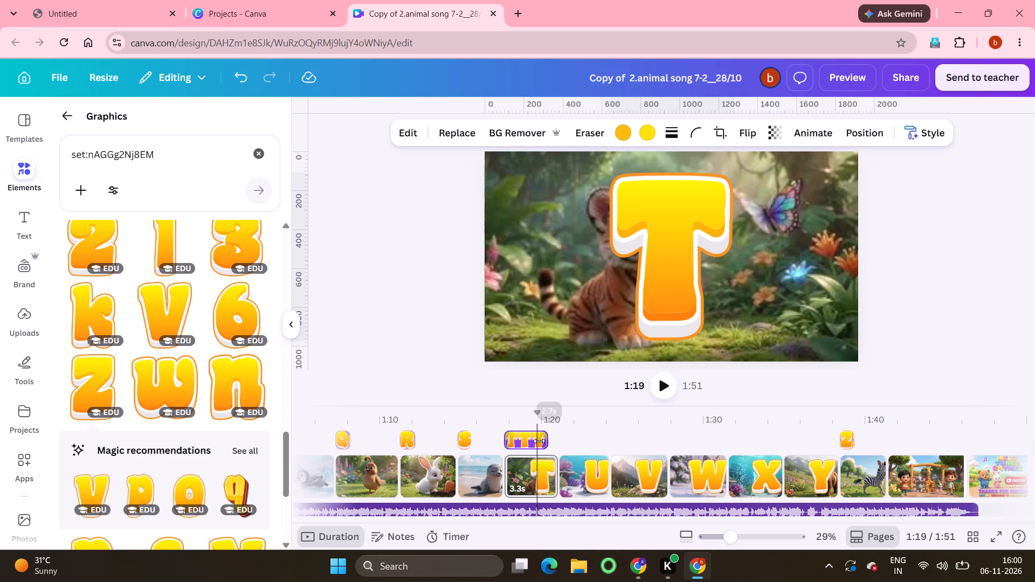
pyautogui.moveTo(539, 441); pyautogui.dragTo(516, 439)
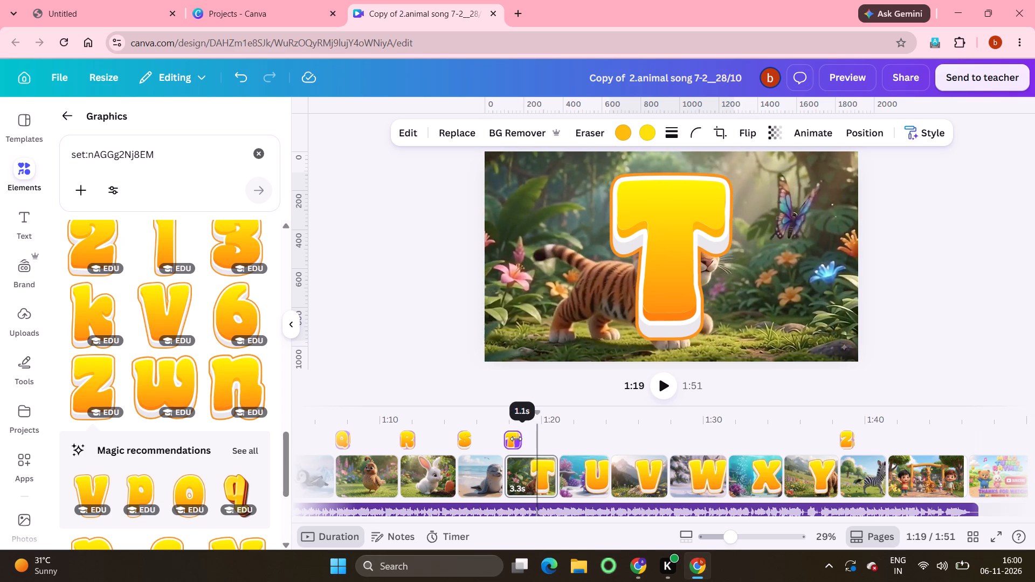
pyautogui.moveTo(516, 439); pyautogui.dragTo(515, 438)
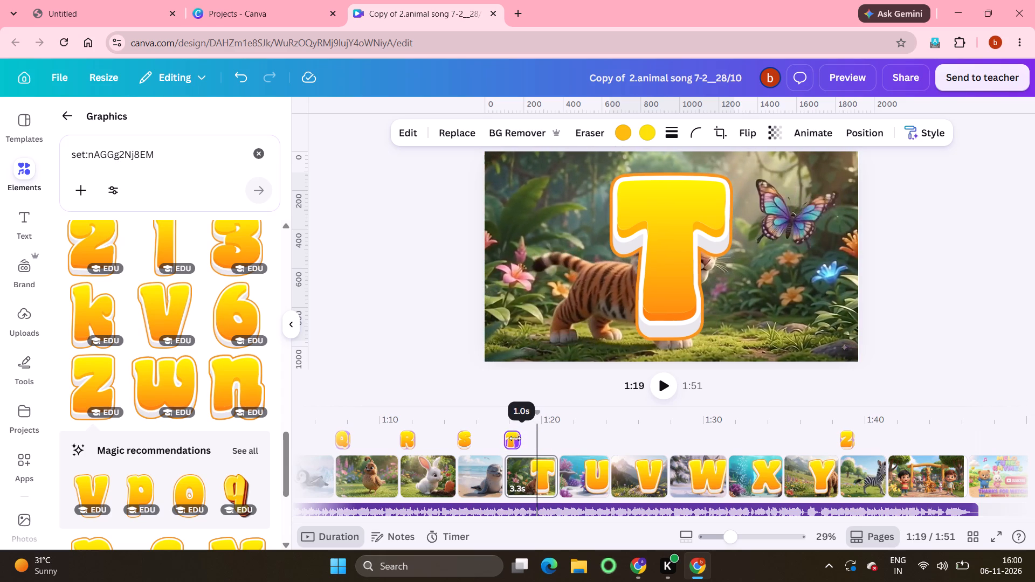
pyautogui.moveTo(515, 438); pyautogui.dragTo(514, 438)
# Shorten the U graphic's timing on the purple sea urchin page so it shows only for about the first 1 s.
pyautogui.click(595, 473)
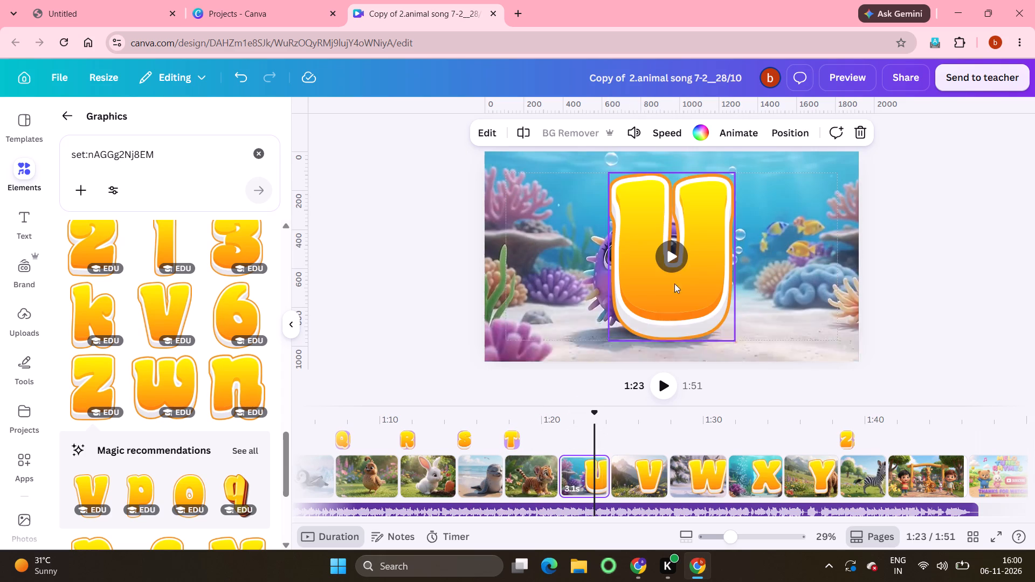
pyautogui.click(682, 299)
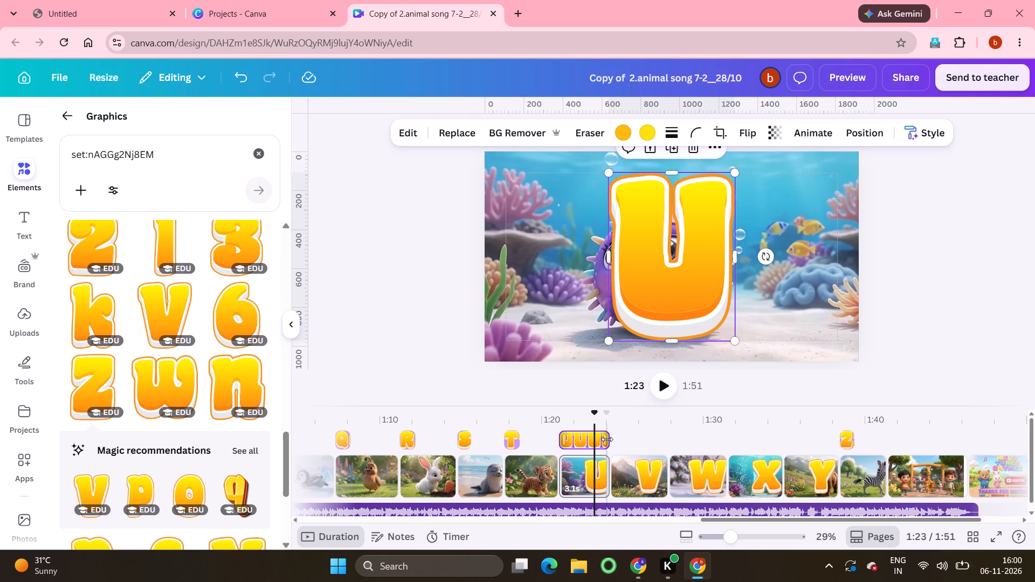
pyautogui.moveTo(606, 439); pyautogui.dragTo(572, 438)
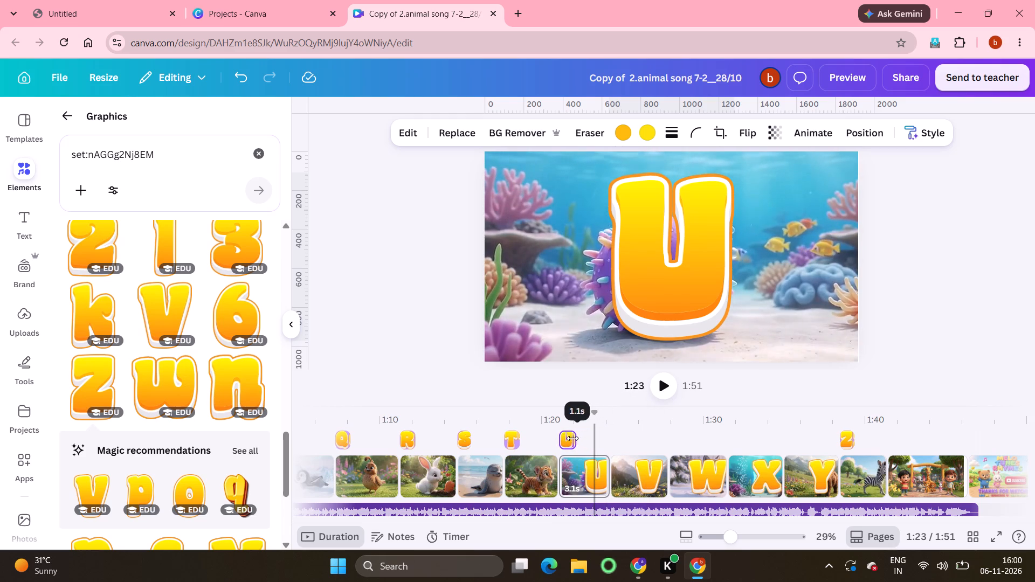
pyautogui.moveTo(572, 438); pyautogui.dragTo(571, 436)
# Shorten the V graphic's timing on the vulture page so it shows only for about the first 1 s.
pyautogui.click(647, 486)
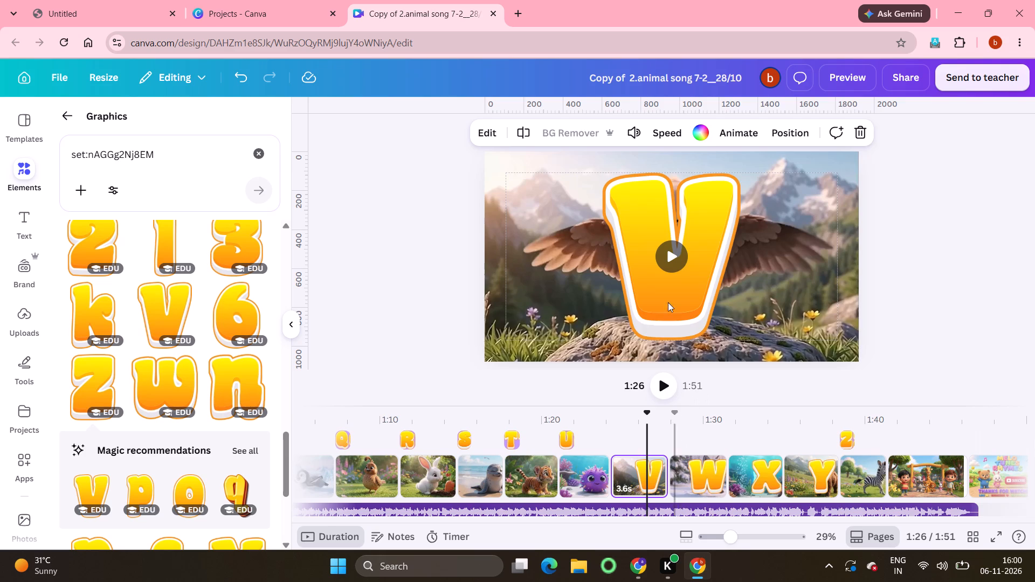
pyautogui.click(674, 288)
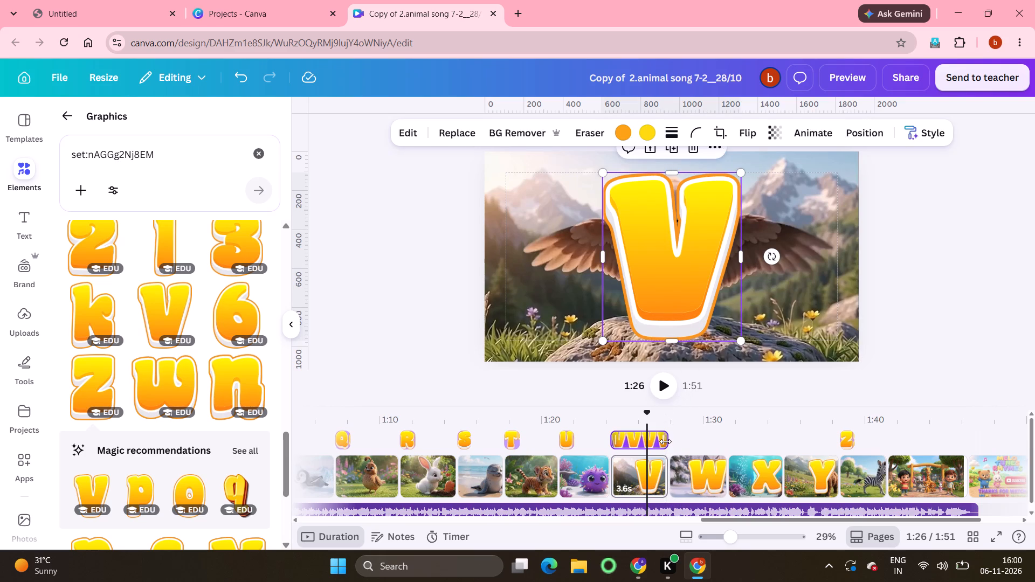
pyautogui.moveTo(665, 440); pyautogui.dragTo(628, 440)
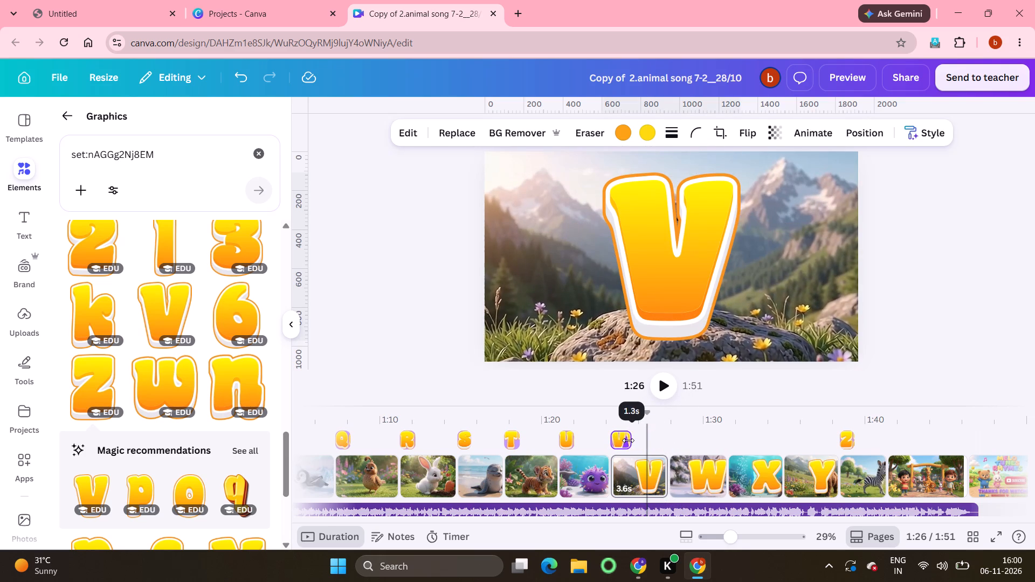
pyautogui.moveTo(628, 440); pyautogui.dragTo(624, 439)
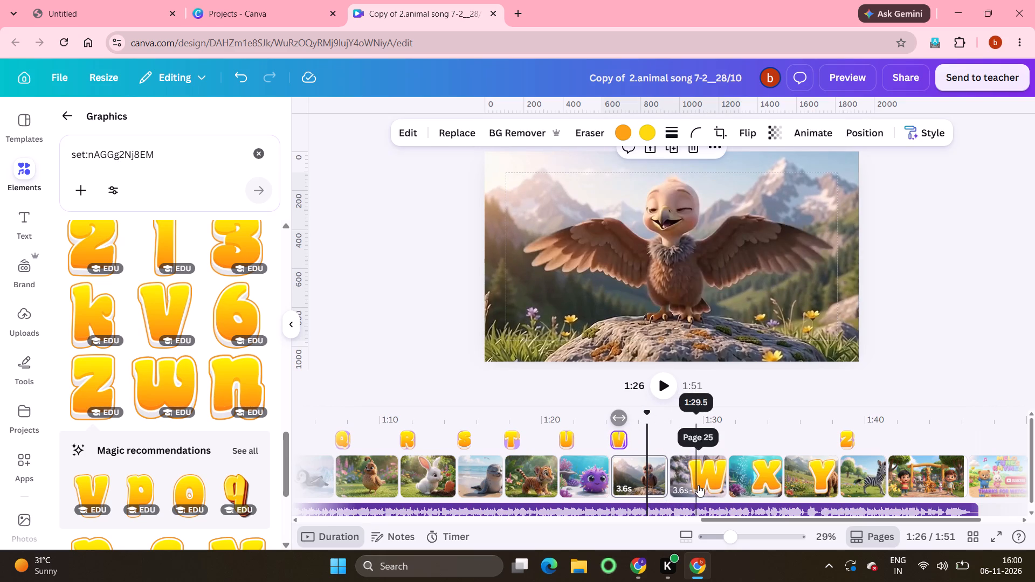
# Shorten the W graphic's timing on the wolf page so it shows only for about the first 1 s.
pyautogui.click(698, 485)
pyautogui.click(700, 289)
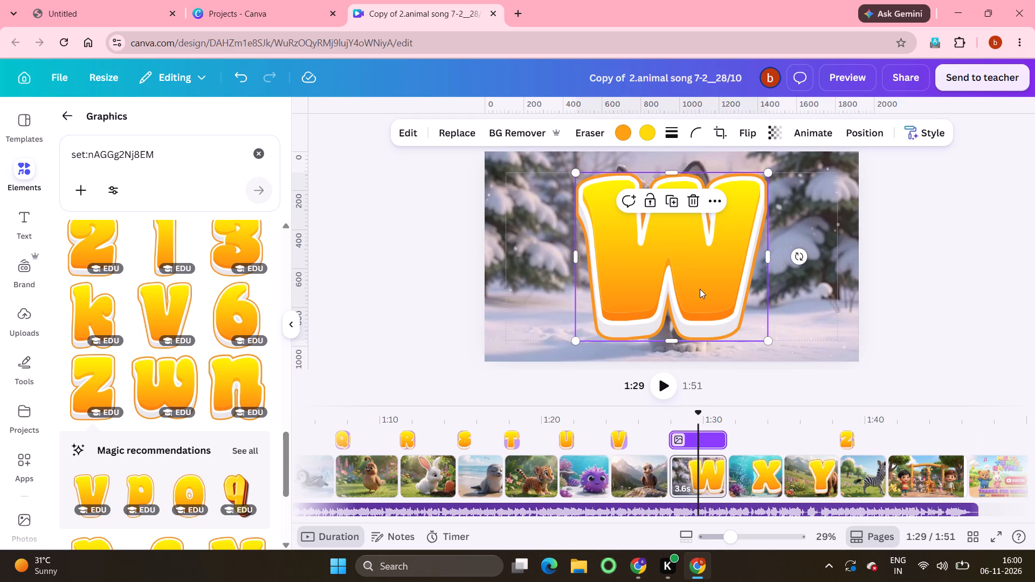
pyautogui.moveTo(722, 439); pyautogui.dragTo(698, 440)
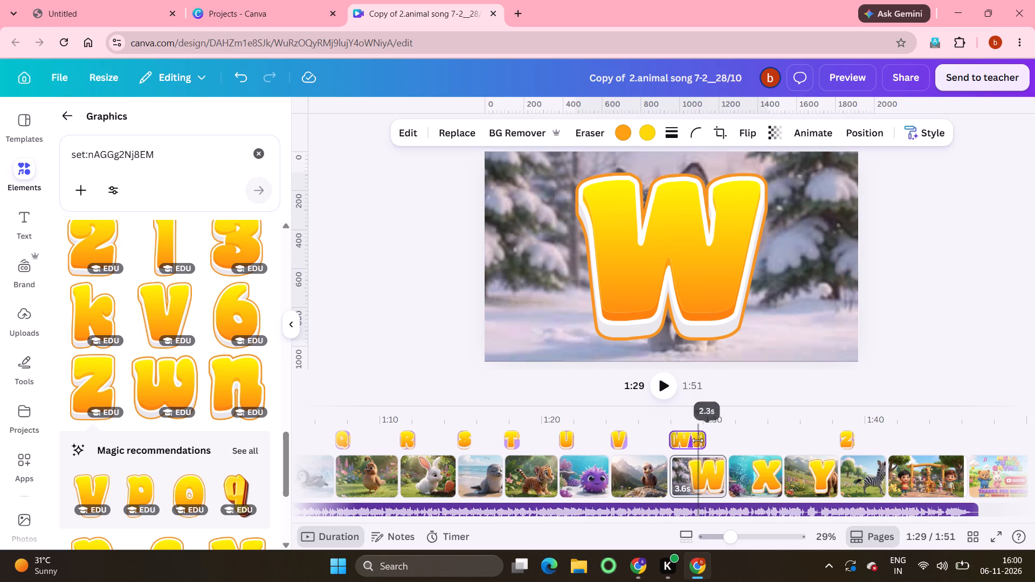
pyautogui.moveTo(698, 440); pyautogui.dragTo(680, 438)
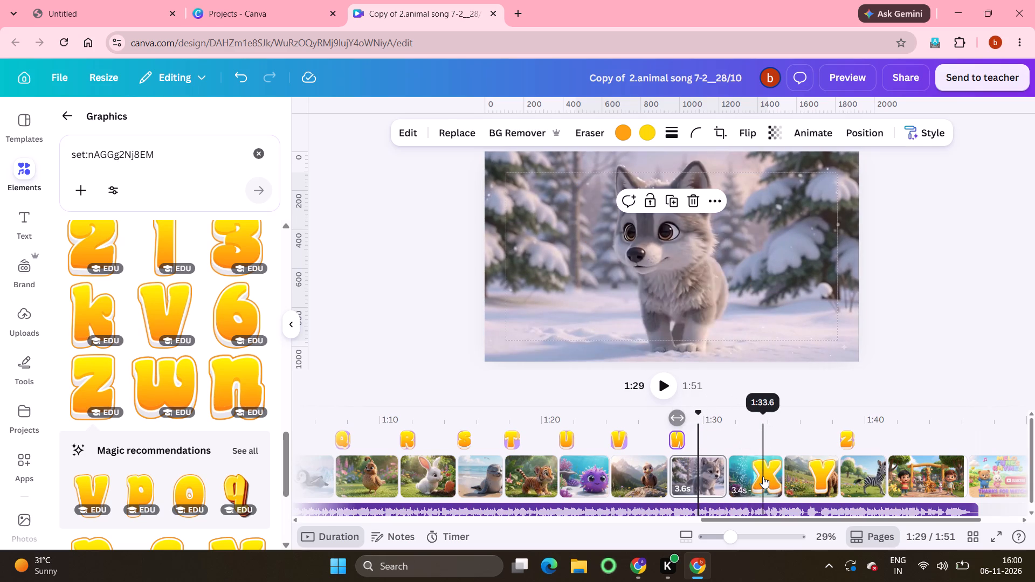
# Shorten the X graphic's timing on the X-ray fish page so it shows only for about the first 1 s.
pyautogui.click(763, 476)
pyautogui.click(714, 316)
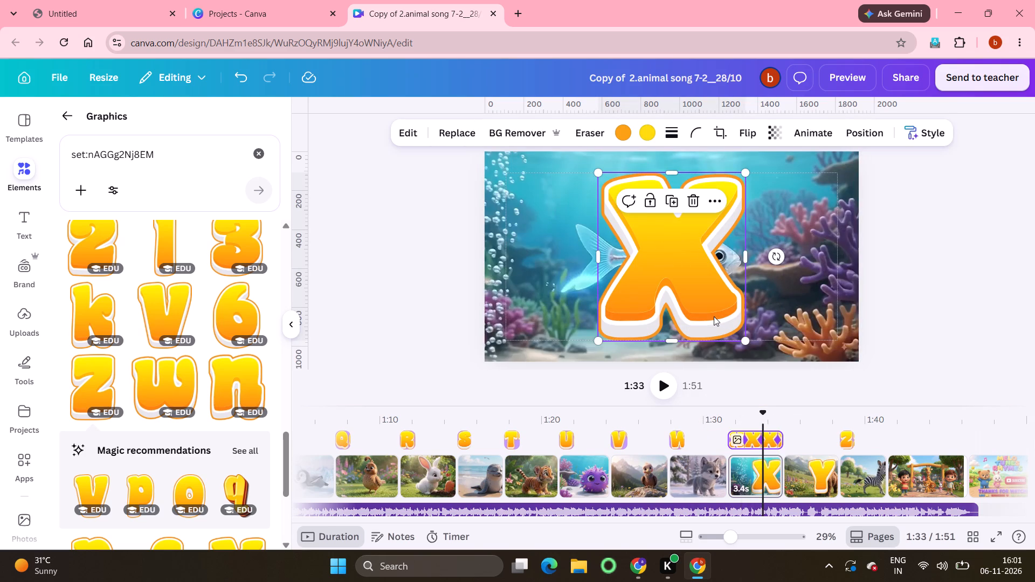
pyautogui.moveTo(779, 440); pyautogui.dragTo(758, 440)
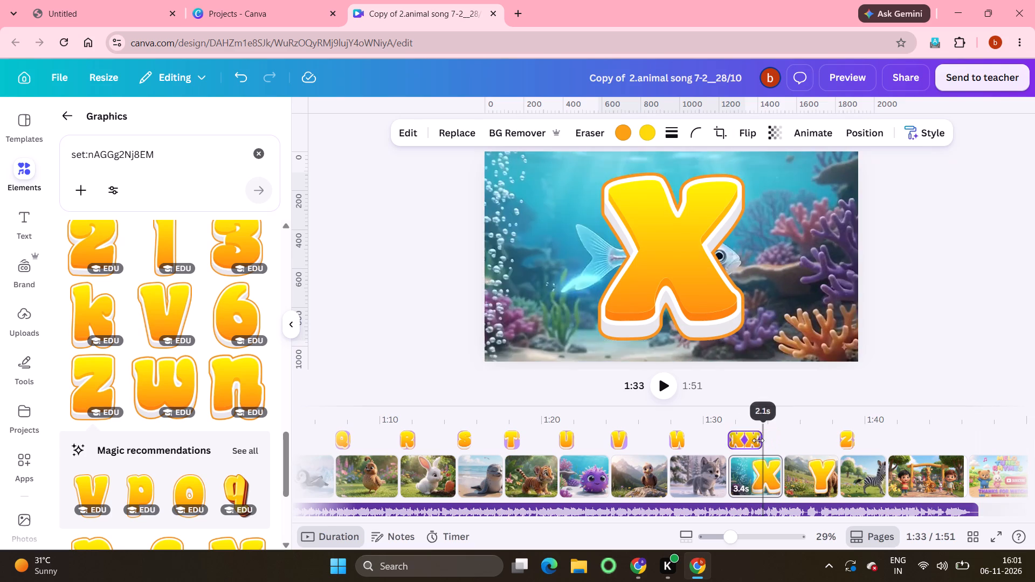
pyautogui.moveTo(758, 440); pyautogui.dragTo(740, 440)
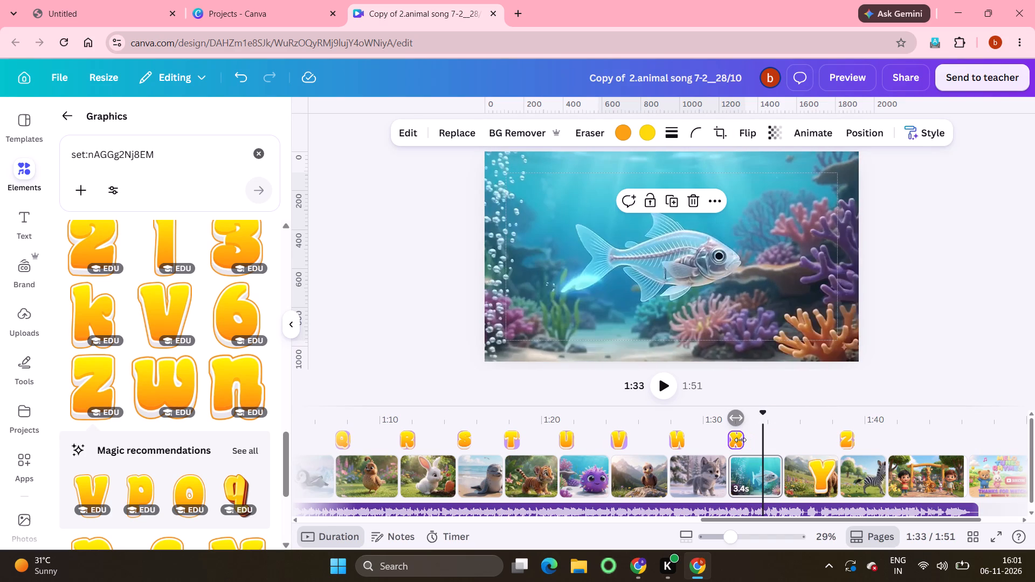
# Shorten the Y graphic's timing on the yak page so it shows only for about the first 1 s.
pyautogui.click(826, 473)
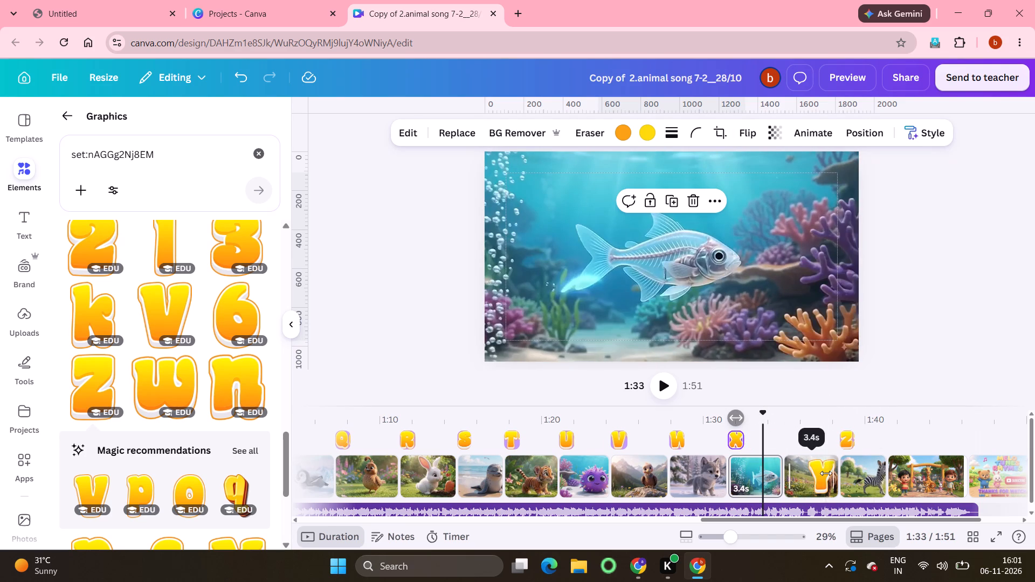
pyautogui.click(673, 296)
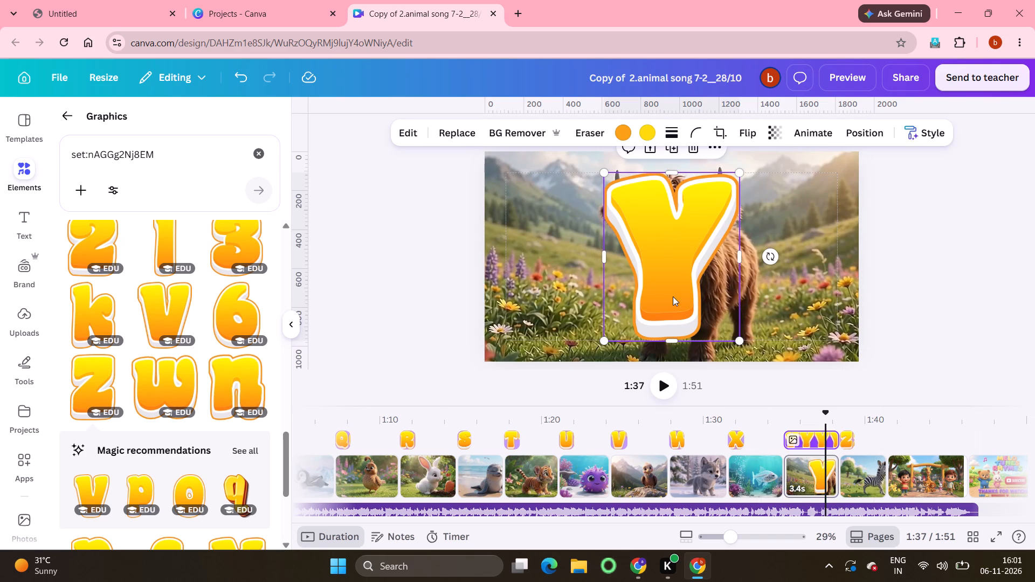
pyautogui.moveTo(832, 440); pyautogui.dragTo(796, 433)
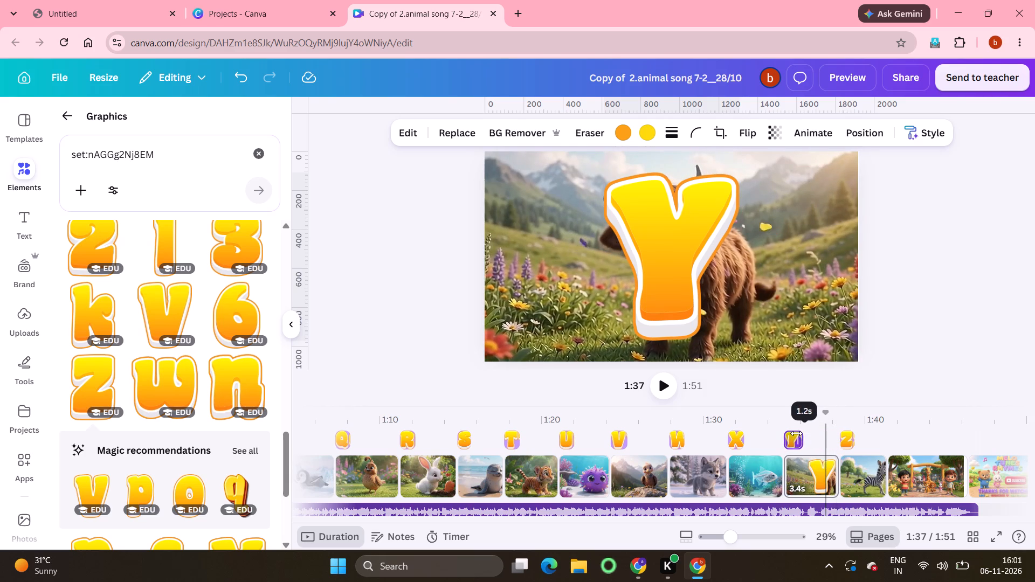
pyautogui.moveTo(796, 433); pyautogui.dragTo(792, 428)
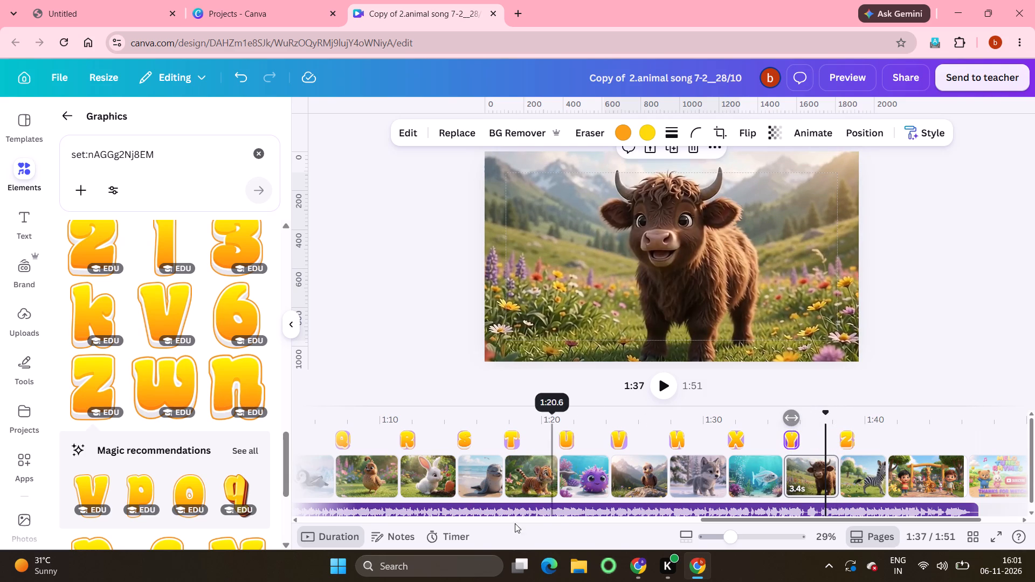
# Play the full-screen preview of the alphabet video from the Melo Tunes Rhymes intro to check the letter timings.
pyautogui.hscroll(10, 427, 518)
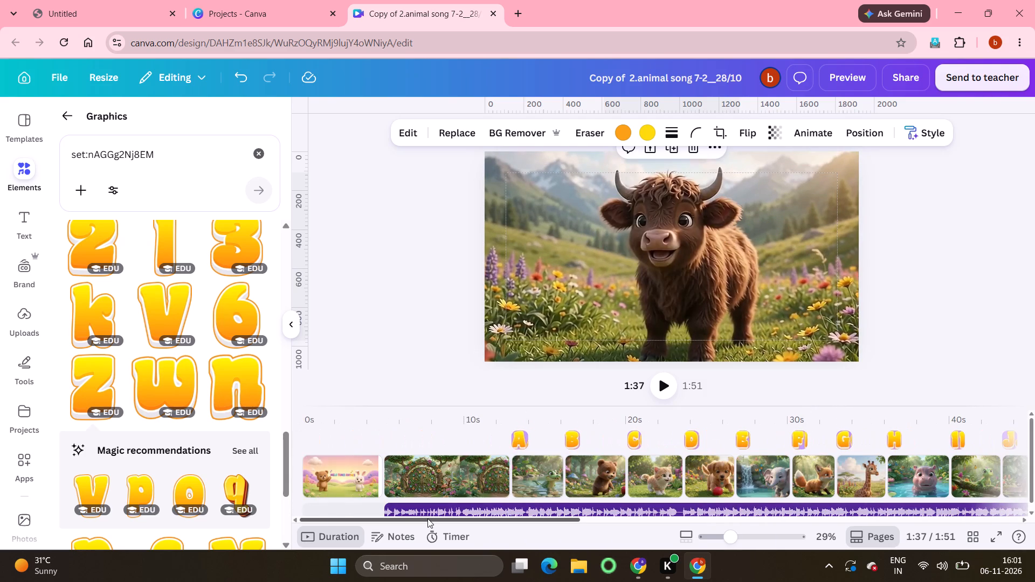
pyautogui.click(414, 481)
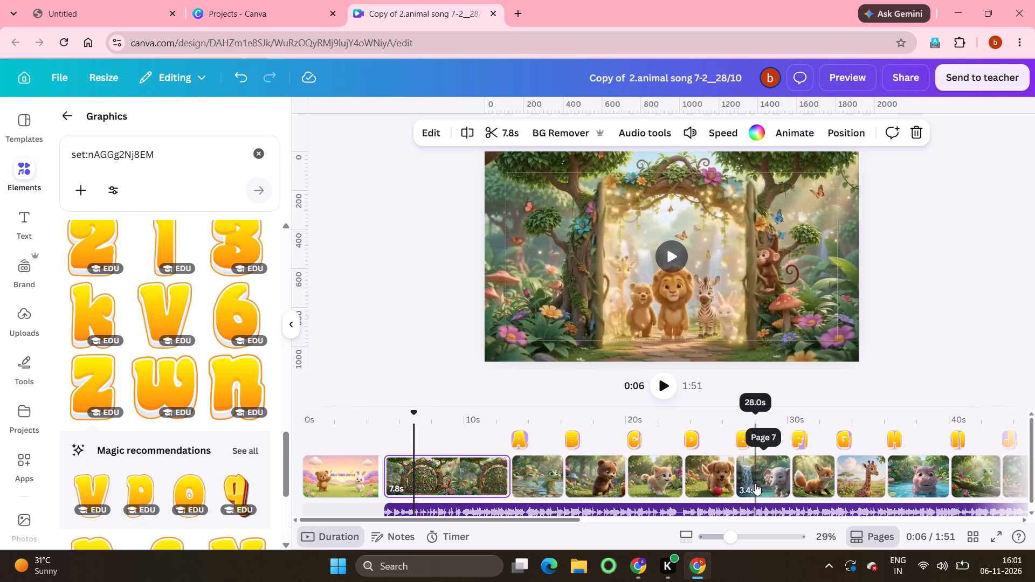
pyautogui.click(858, 80)
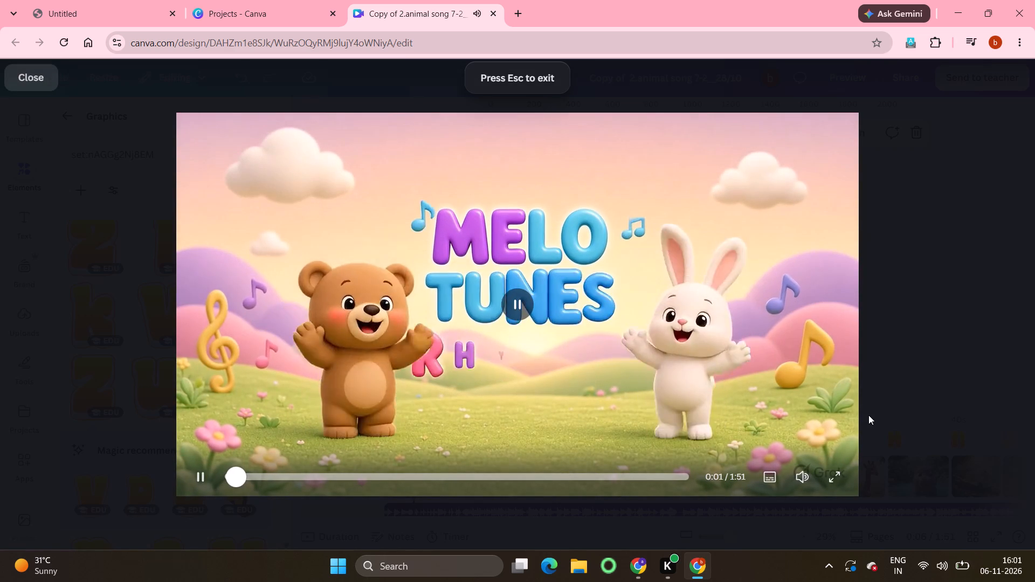
pyautogui.click(831, 475)
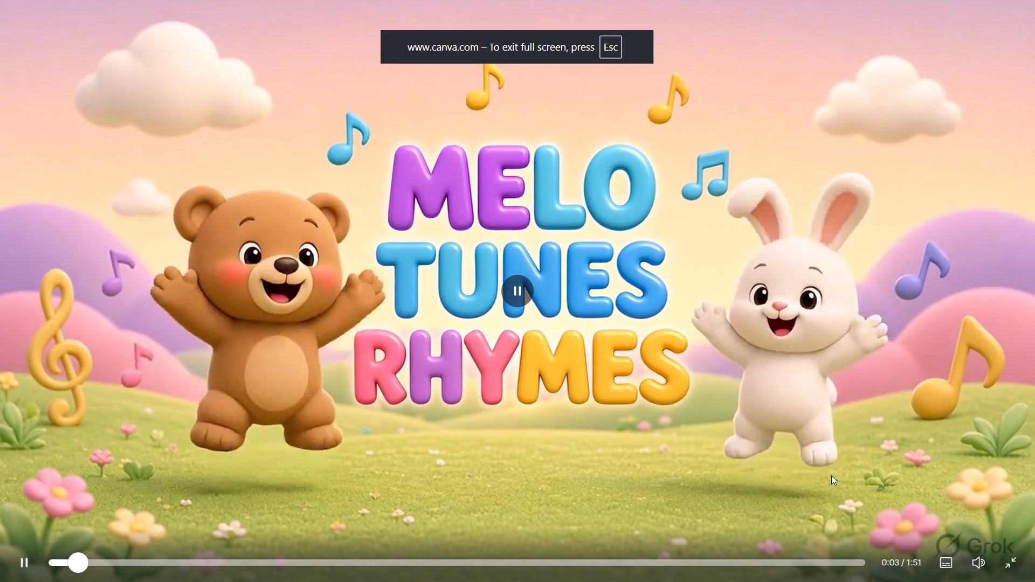
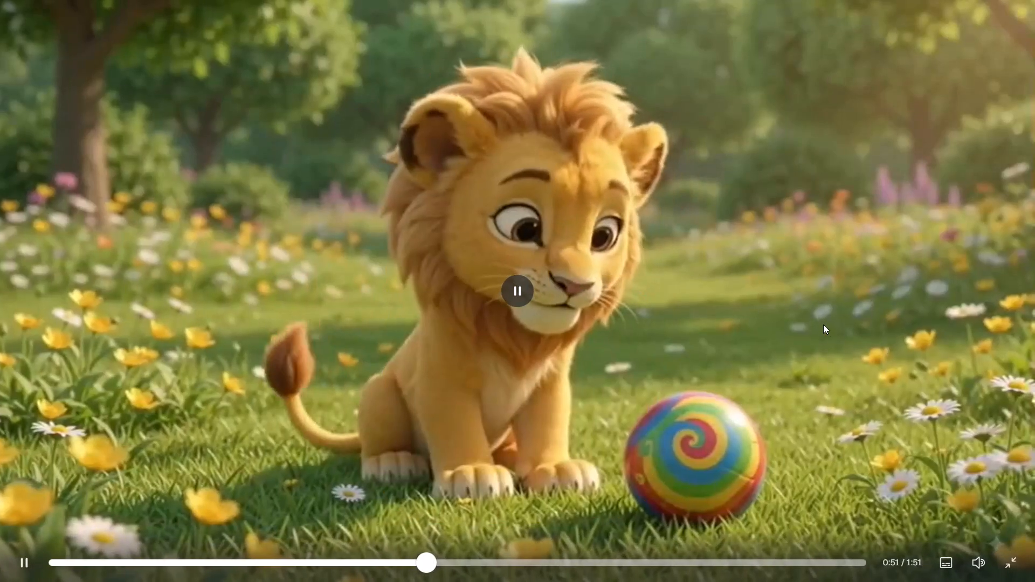
# Pause the alphabet animal video, jump back to about 0:42 and replay it from there.
pyautogui.click(823, 324)
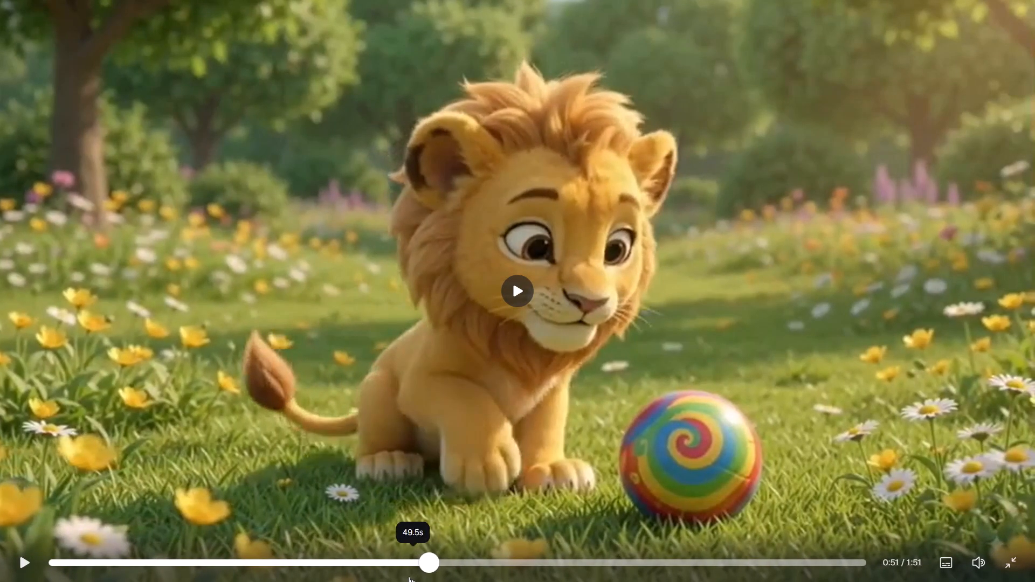
pyautogui.click(363, 559)
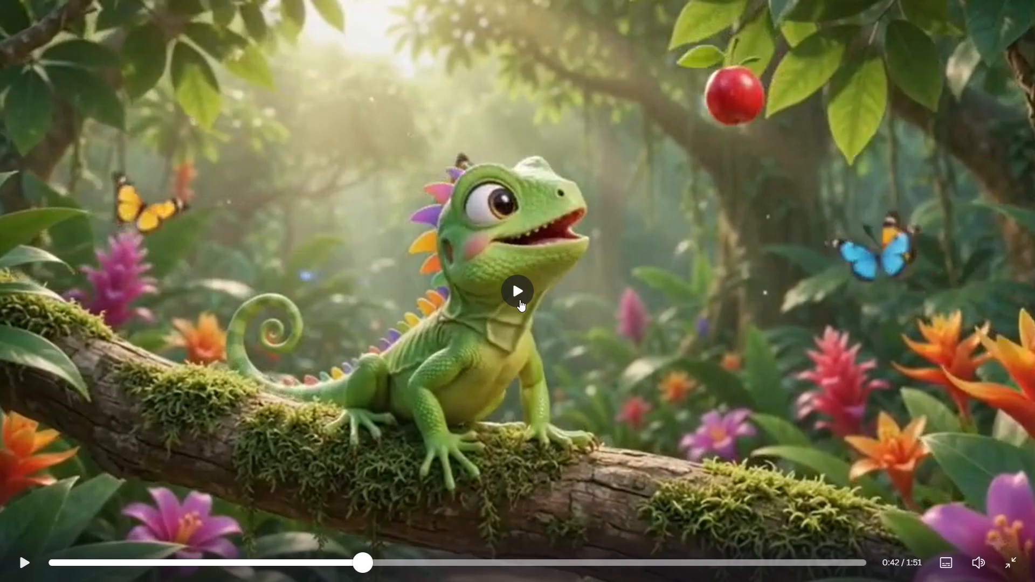
pyautogui.click(519, 290)
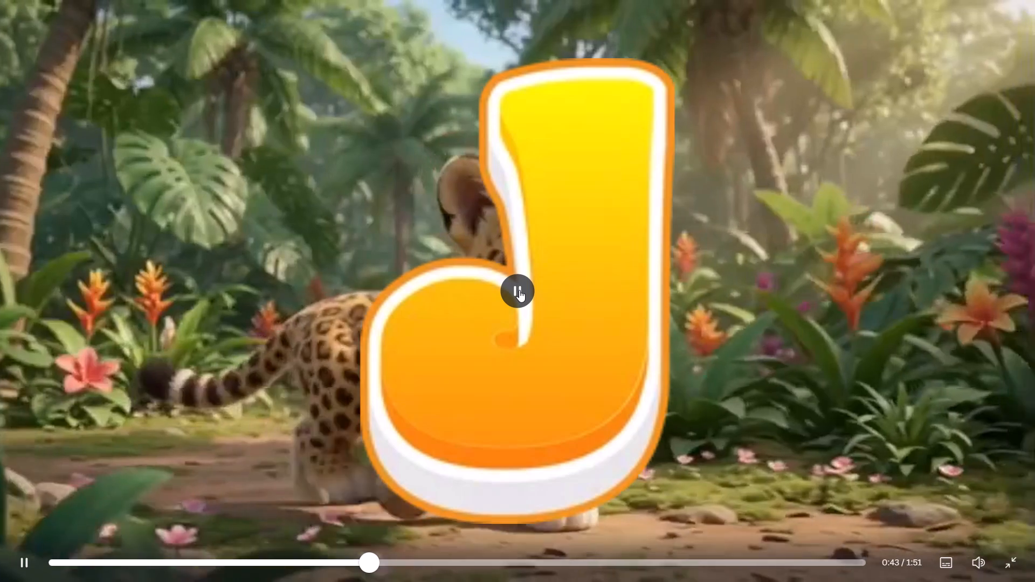
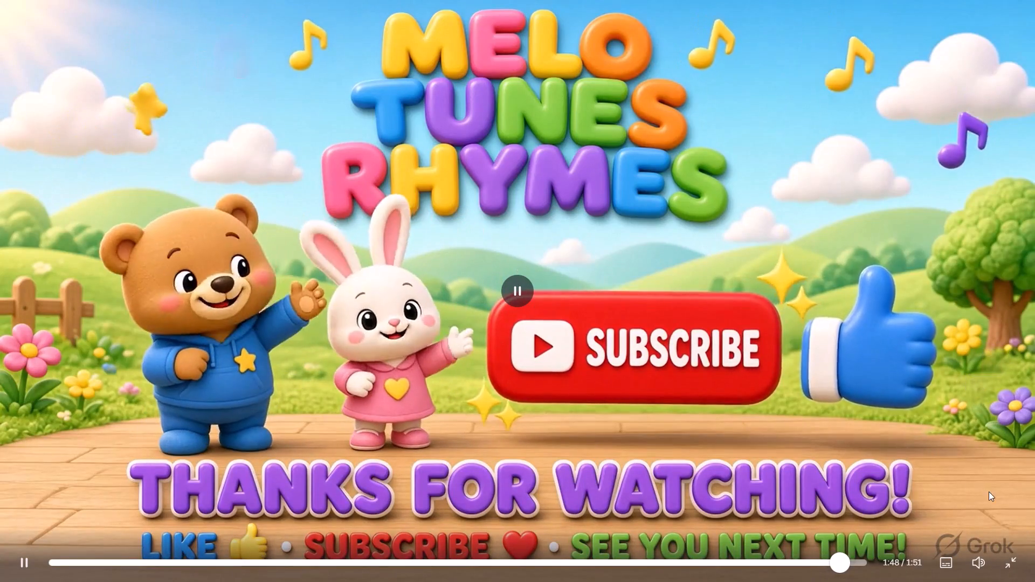
# Exit the full-screen playback and close the video preview to return to the design editor.
pyautogui.click(1011, 563)
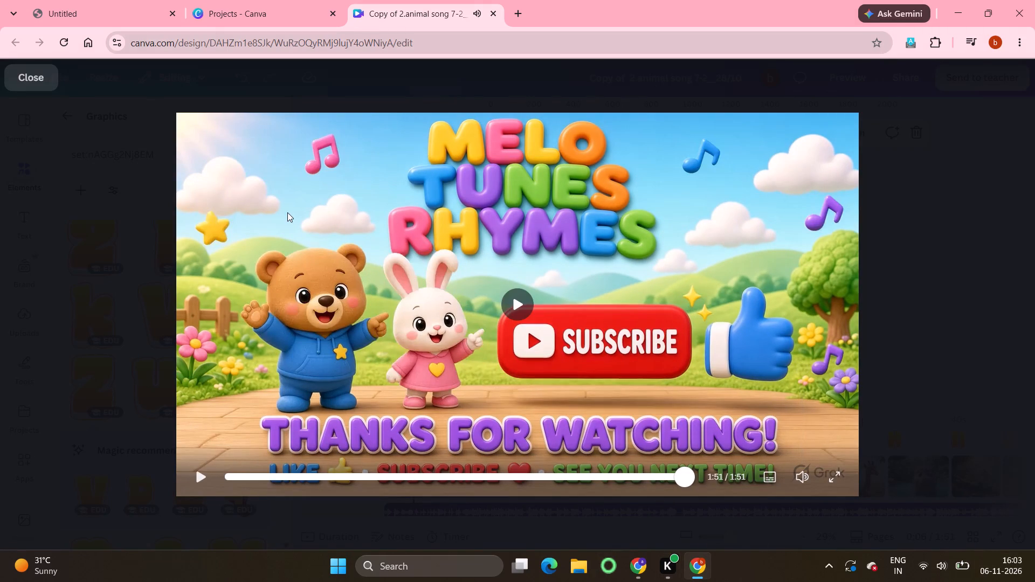
pyautogui.click(33, 73)
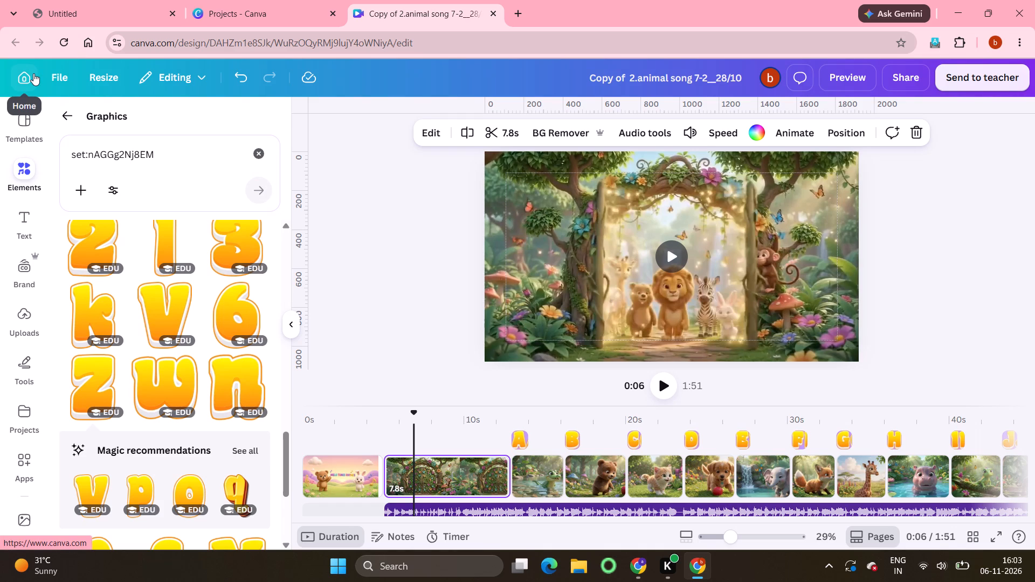
# Move the letter A on the crocodile scene into the page's upper-left margin corner.
pyautogui.click(522, 473)
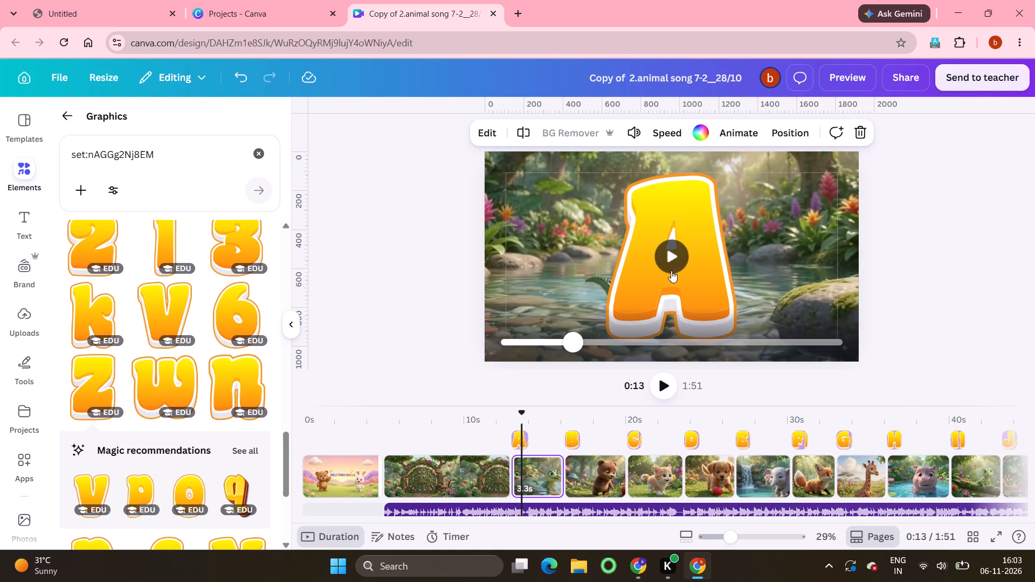
pyautogui.moveTo(670, 287); pyautogui.dragTo(572, 284)
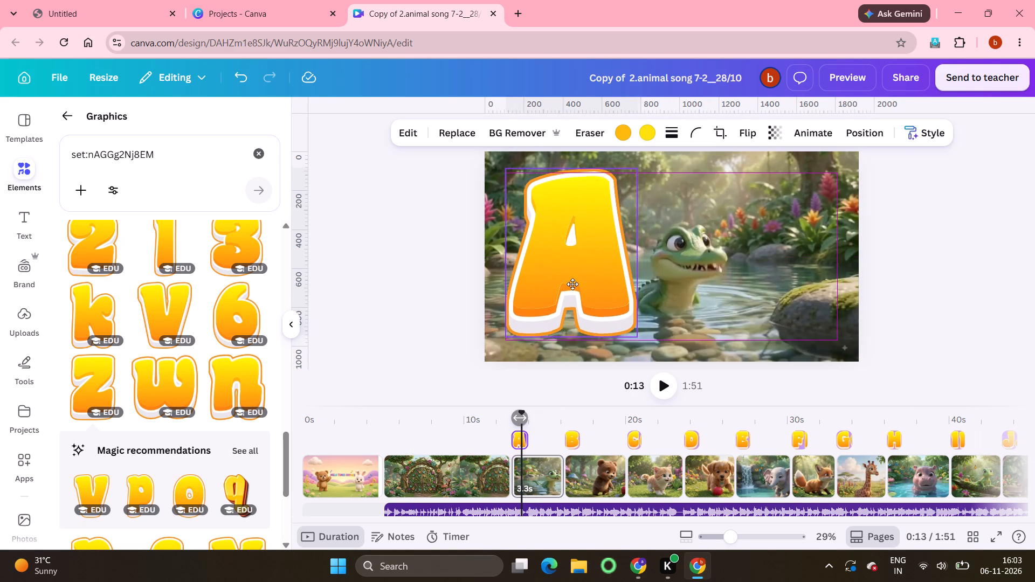
pyautogui.moveTo(572, 284); pyautogui.dragTo(572, 286)
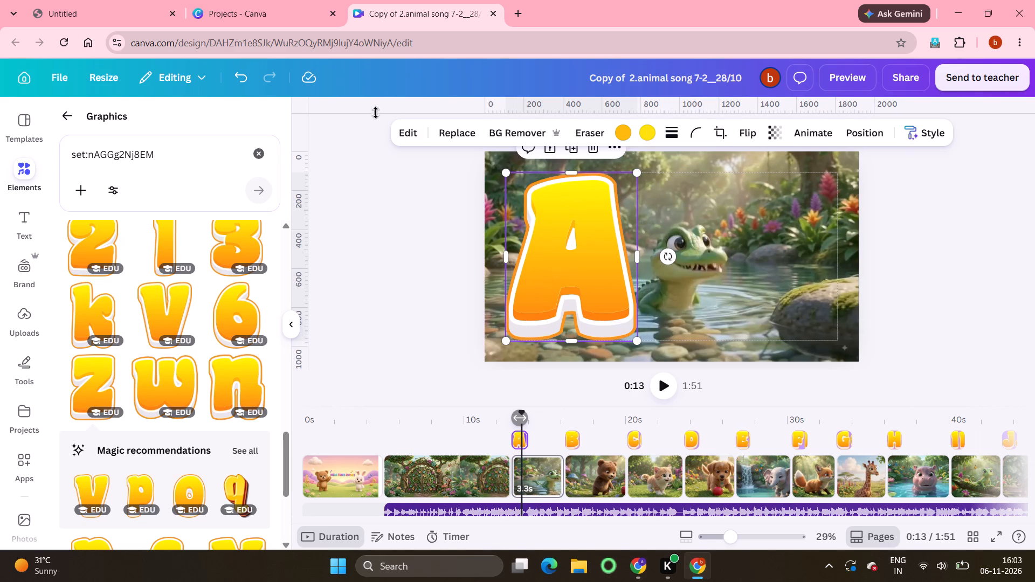
# Add a horizontal ruler guide across the page at about 676.
pyautogui.moveTo(375, 113); pyautogui.dragTo(369, 171)
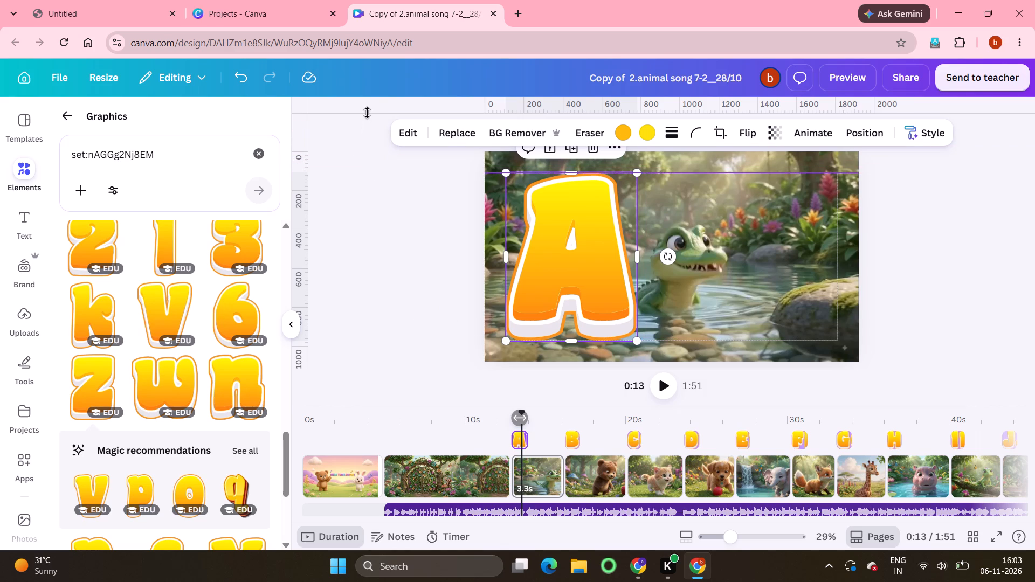
pyautogui.moveTo(367, 113); pyautogui.dragTo(367, 261)
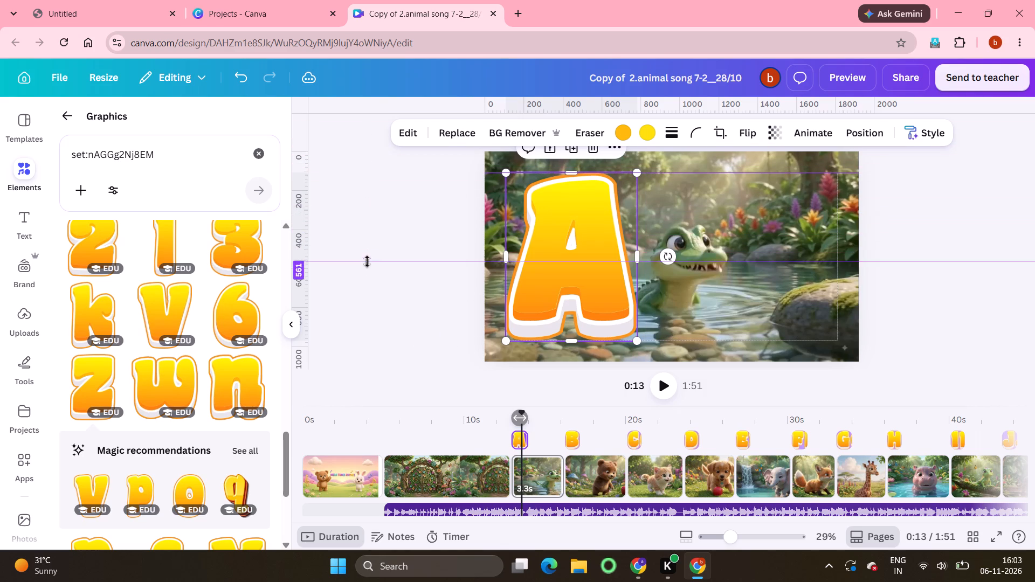
pyautogui.moveTo(367, 261); pyautogui.dragTo(368, 283)
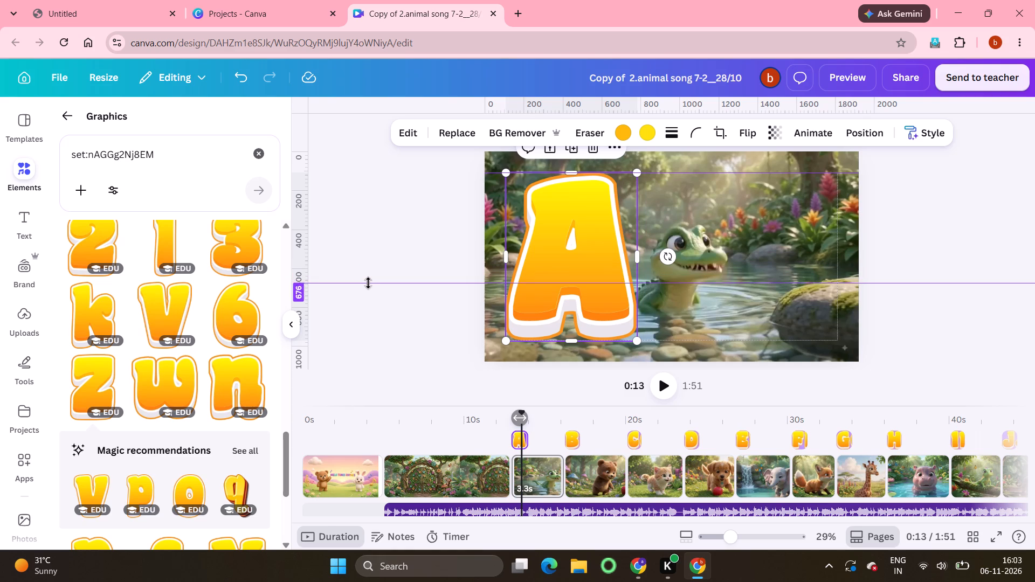
pyautogui.moveTo(368, 283); pyautogui.dragTo(368, 283)
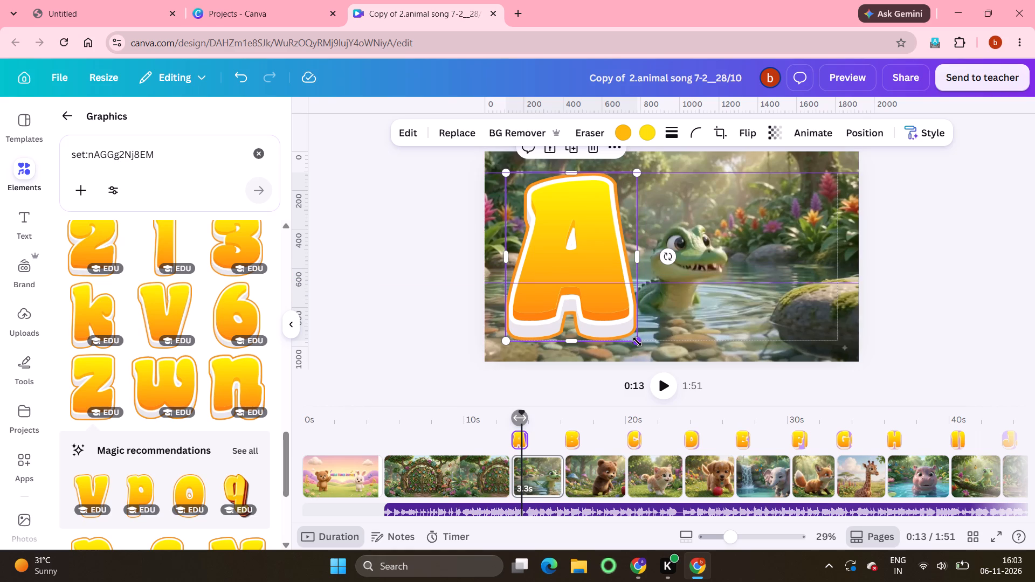
# Shrink the letter A so its base meets the horizontal guide and extend its timing to about 2.8 s.
pyautogui.moveTo(637, 342); pyautogui.dragTo(599, 286)
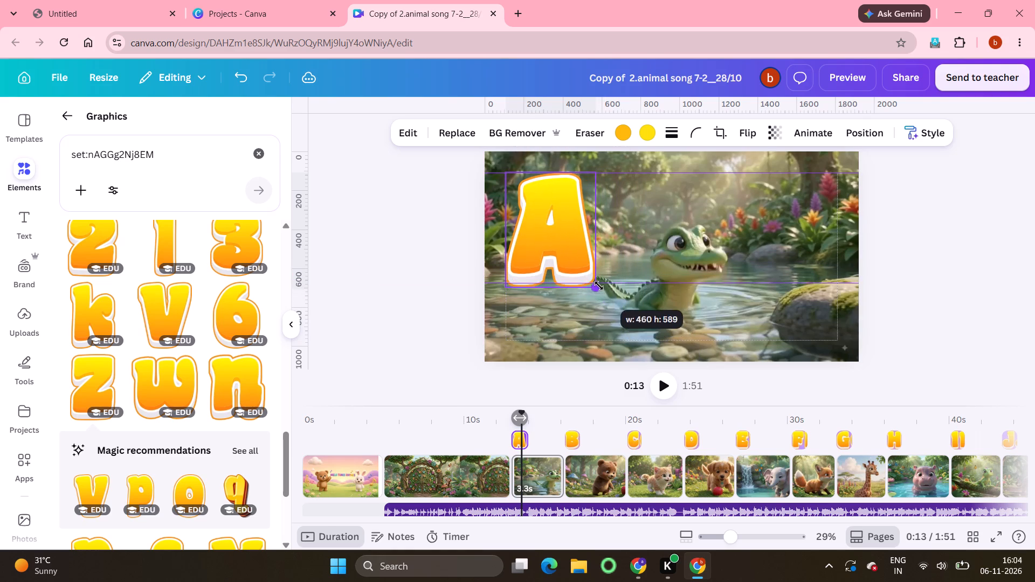
pyautogui.moveTo(599, 286); pyautogui.dragTo(598, 283)
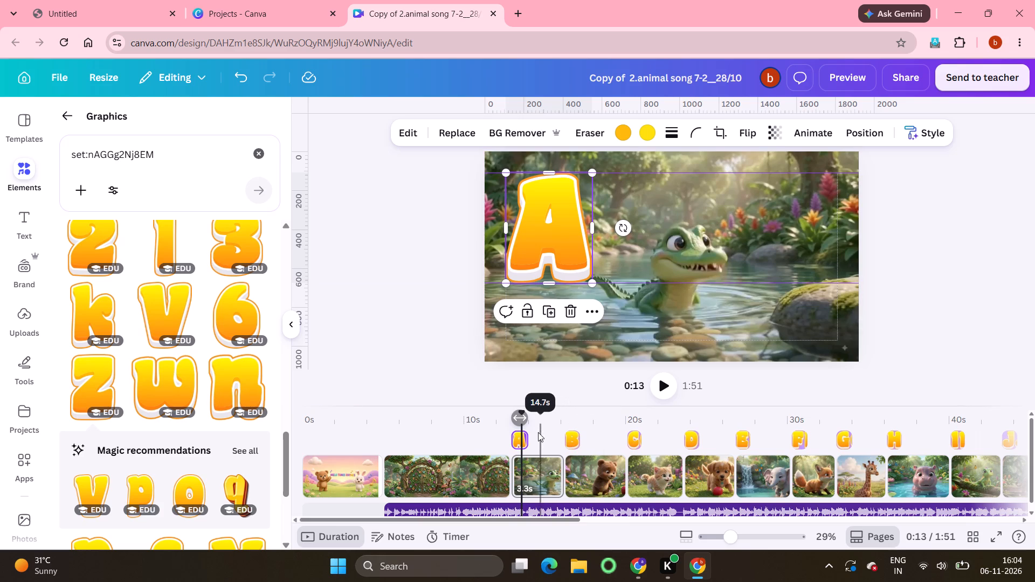
pyautogui.moveTo(527, 440); pyautogui.dragTo(554, 439)
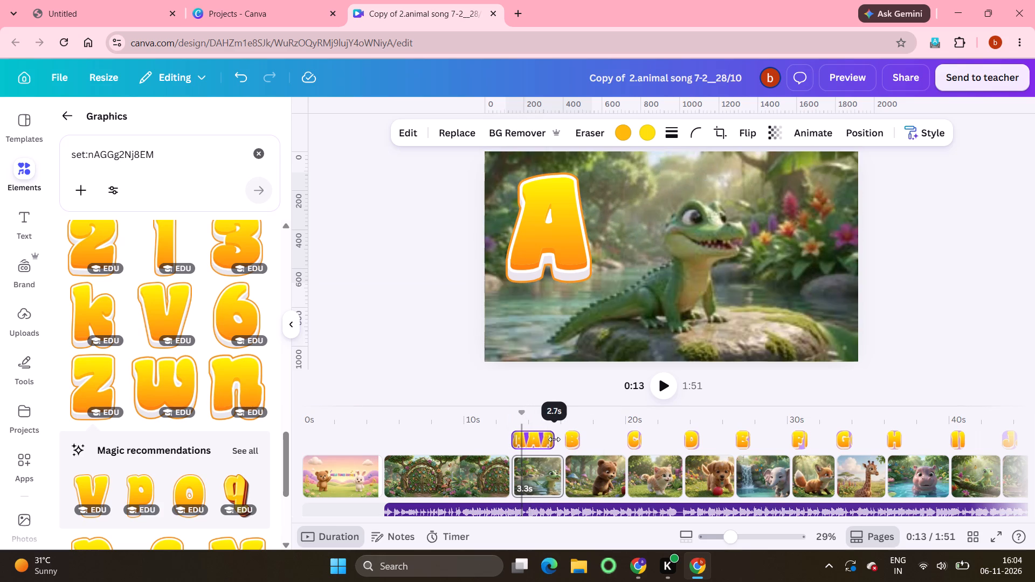
pyautogui.moveTo(554, 439); pyautogui.dragTo(556, 439)
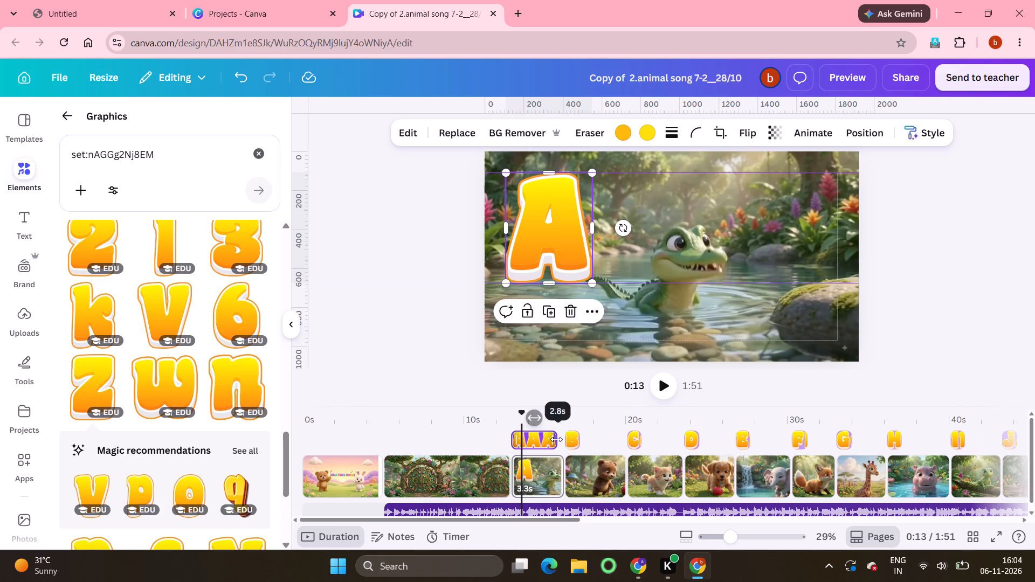
# Select the letter B on the timeline above the bear clip.
pyautogui.click(575, 440)
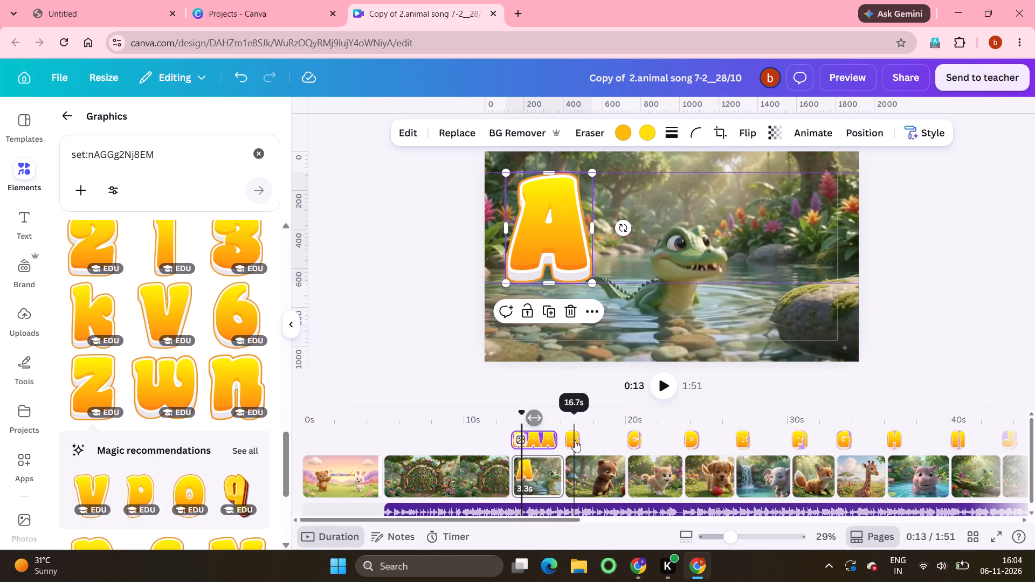
# Move the letter B on the bear scene into the page's upper-left margin corner and shrink it so its base meets the horizontal guide.
pyautogui.moveTo(674, 223); pyautogui.dragTo(634, 228)
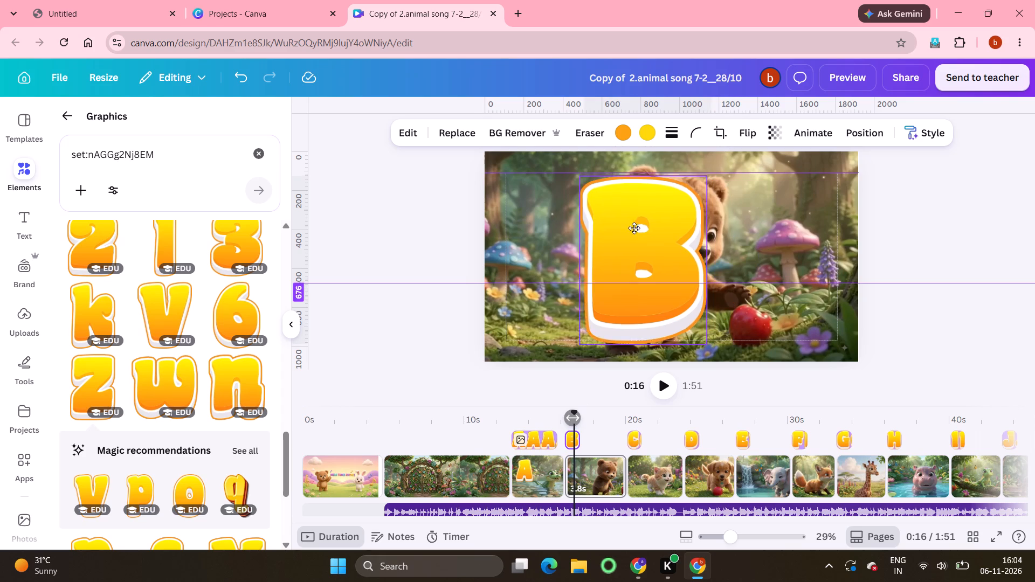
pyautogui.moveTo(634, 228); pyautogui.dragTo(576, 227)
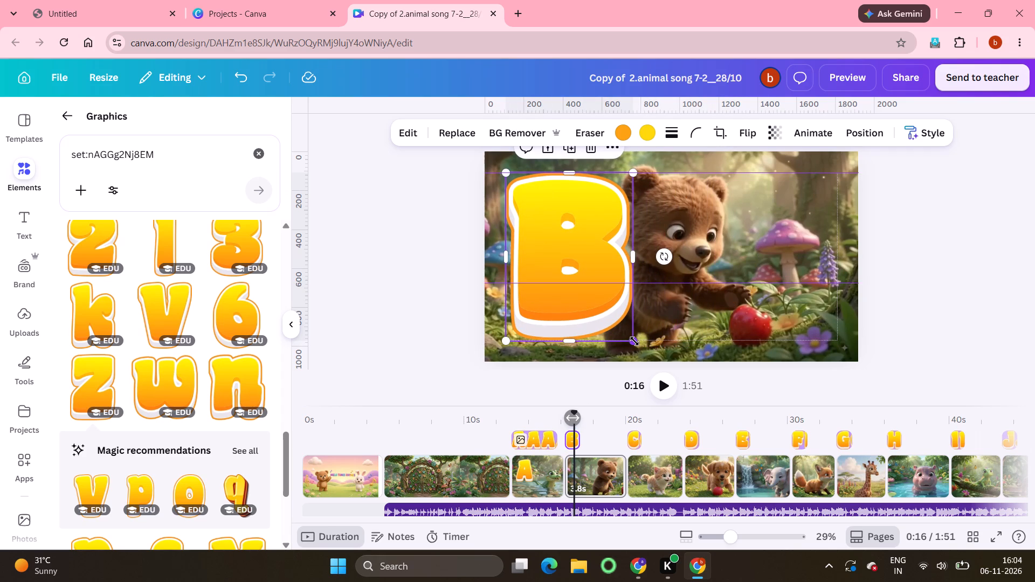
pyautogui.moveTo(634, 341); pyautogui.dragTo(607, 286)
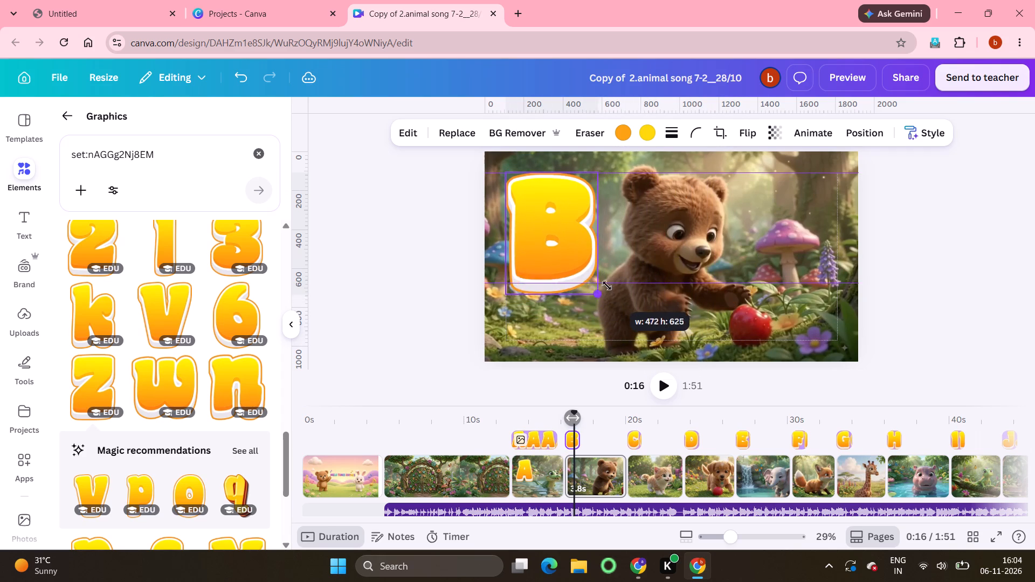
pyautogui.moveTo(607, 286); pyautogui.dragTo(601, 278)
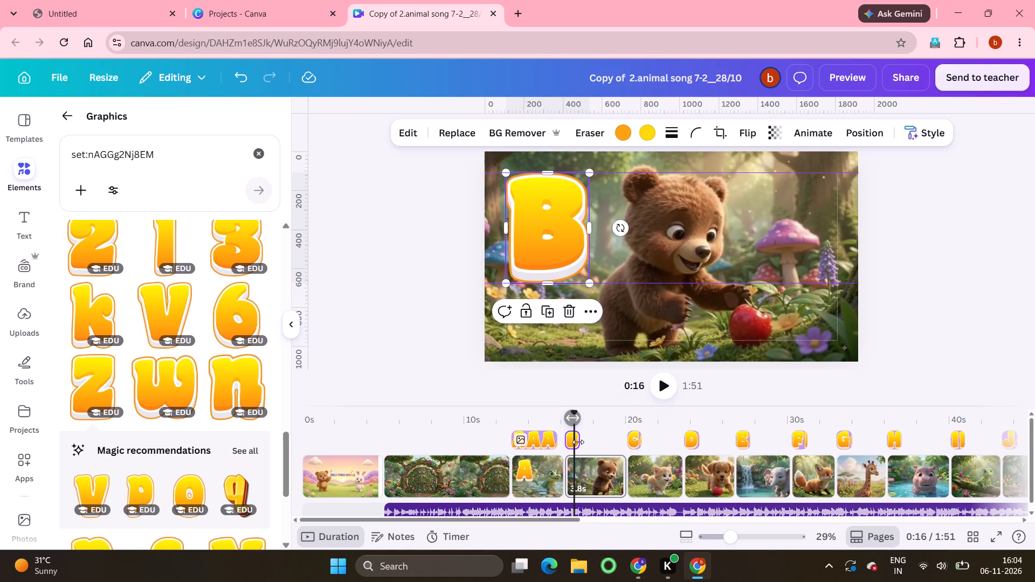
# Extend the letter B's timing to about 3.6 s so it spans nearly the whole bear clip.
pyautogui.moveTo(578, 441); pyautogui.dragTo(618, 444)
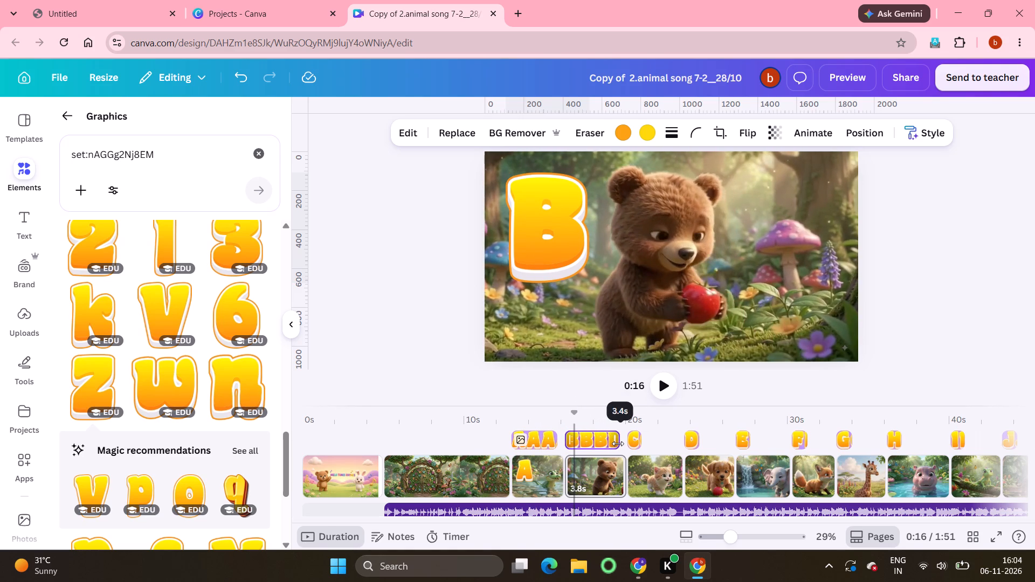
pyautogui.moveTo(618, 444); pyautogui.dragTo(620, 445)
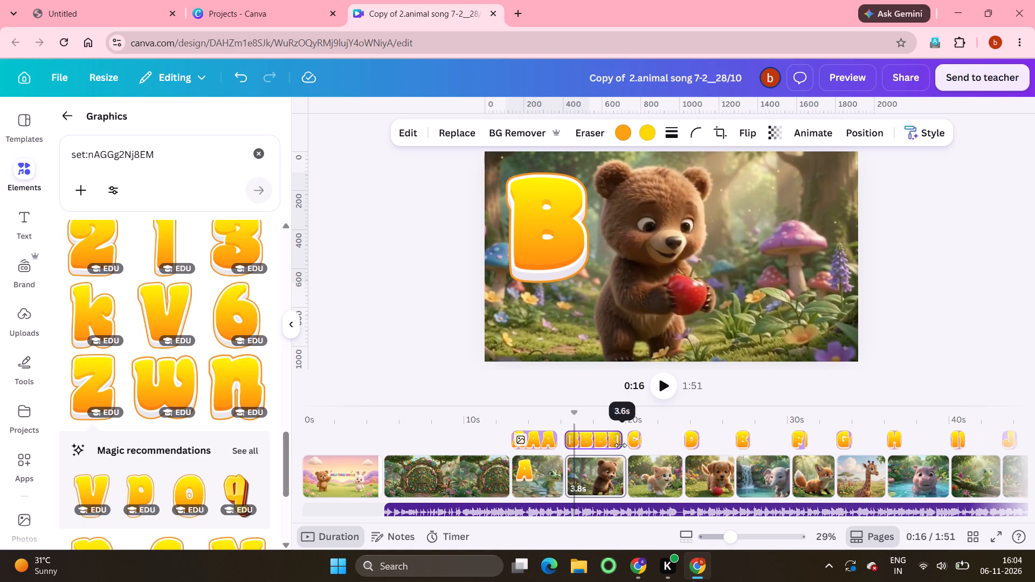
pyautogui.moveTo(620, 445); pyautogui.dragTo(620, 443)
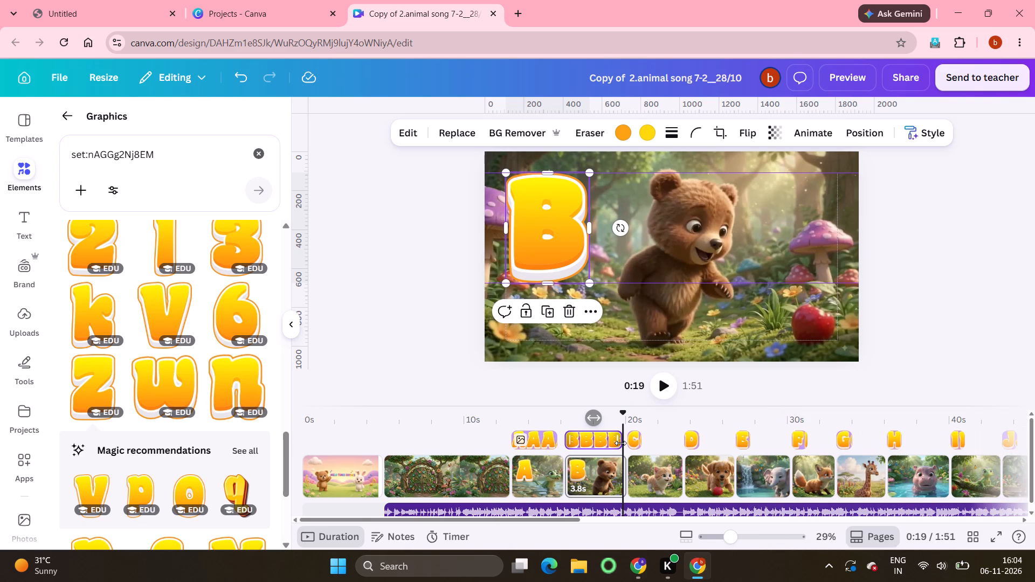
# Move the letter C on the kitten scene into the page's upper-left margin corner.
pyautogui.click(635, 442)
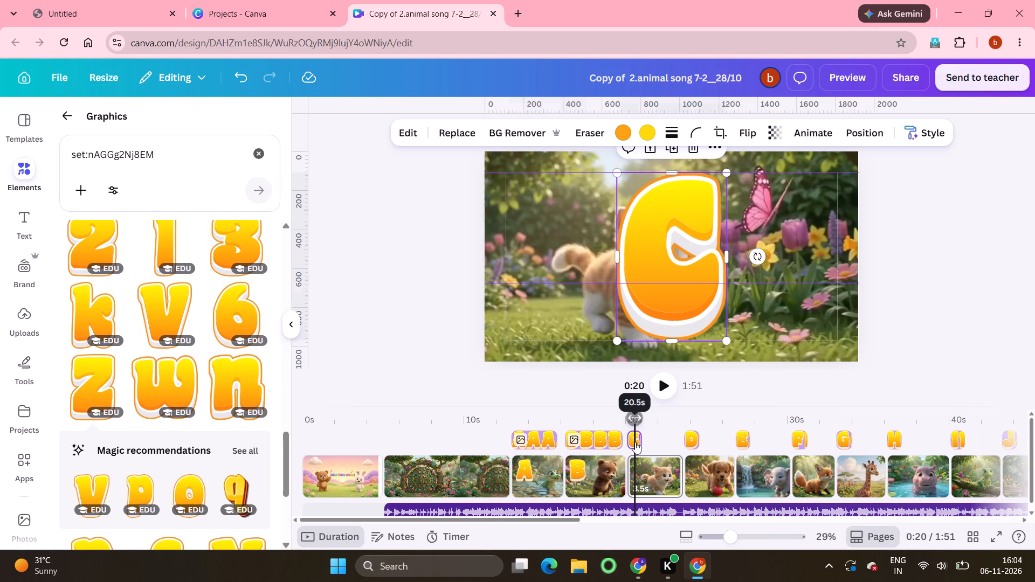
pyautogui.moveTo(659, 249); pyautogui.dragTo(551, 253)
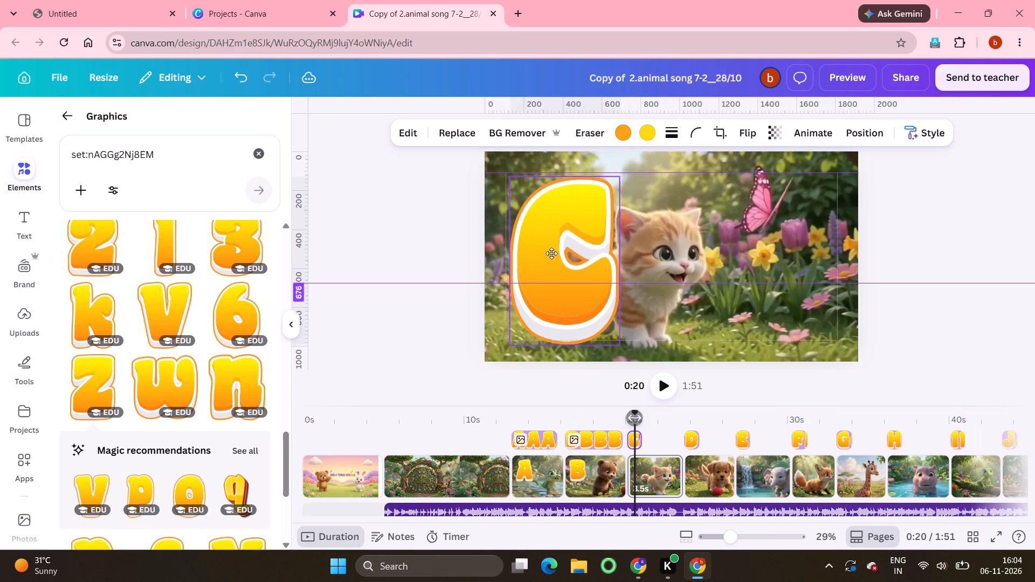
# Fit the letter C on the kitten scene between the upper-left margin corner and the guide, and extend its timing almost to the clip's end.
pyautogui.moveTo(551, 253); pyautogui.dragTo(550, 250)
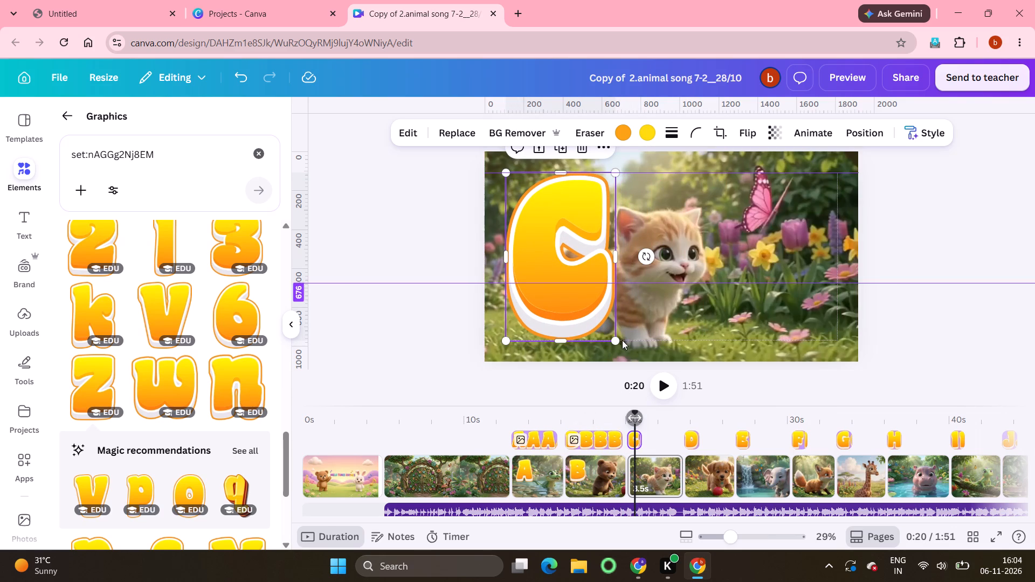
pyautogui.moveTo(616, 342); pyautogui.dragTo(588, 299)
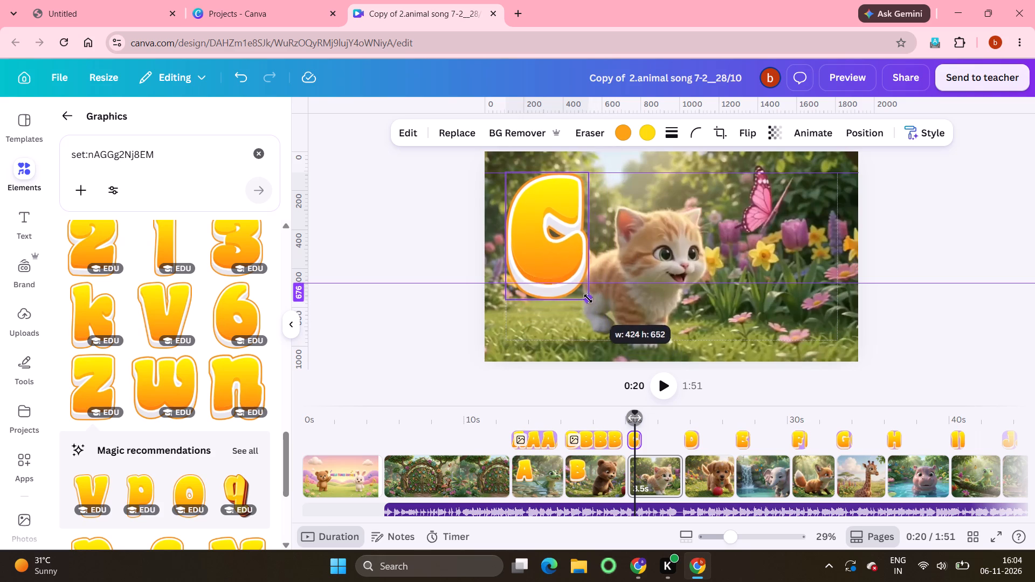
pyautogui.moveTo(588, 299); pyautogui.dragTo(581, 283)
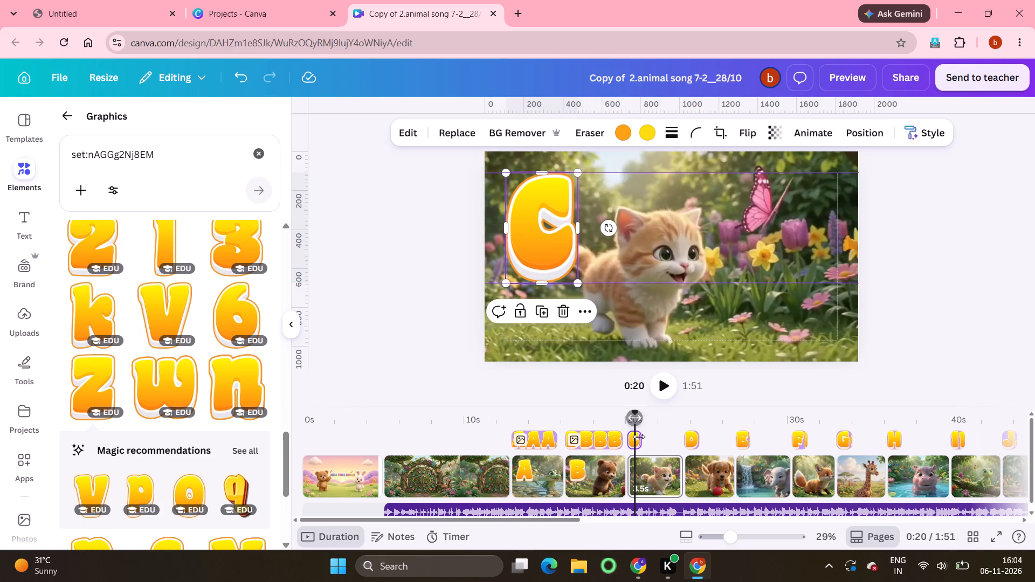
pyautogui.moveTo(639, 436); pyautogui.dragTo(692, 449)
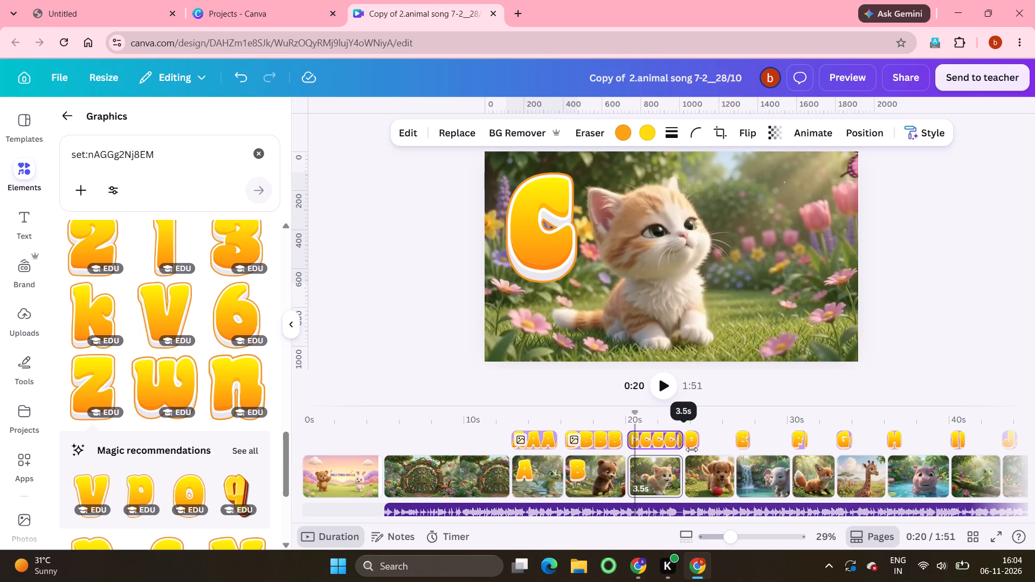
pyautogui.moveTo(692, 449); pyautogui.dragTo(676, 442)
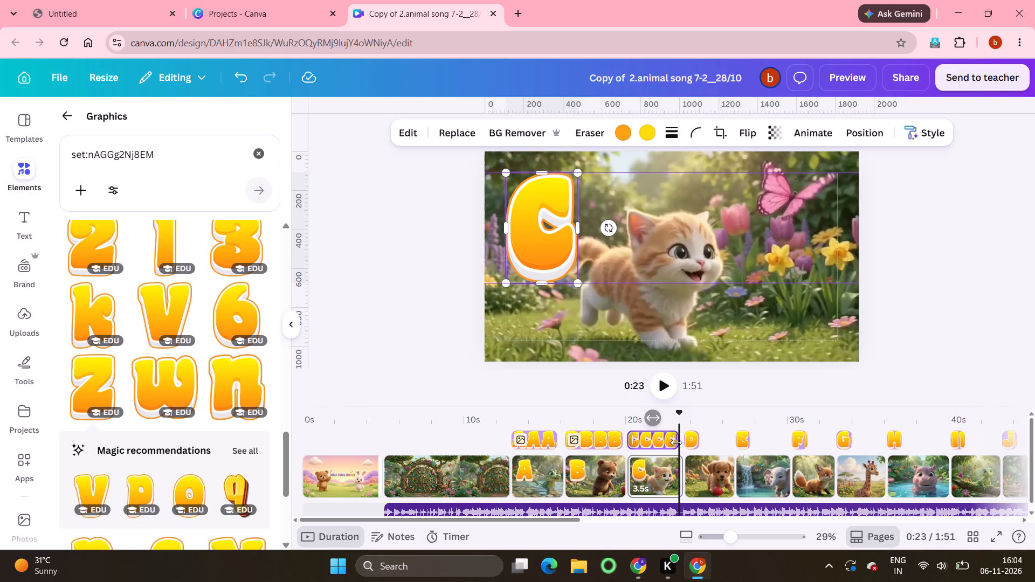
# Fit the letter D on the puppy scene between the upper-left margin corner and the guide, and extend its timing to about 3.0 s.
pyautogui.click(693, 440)
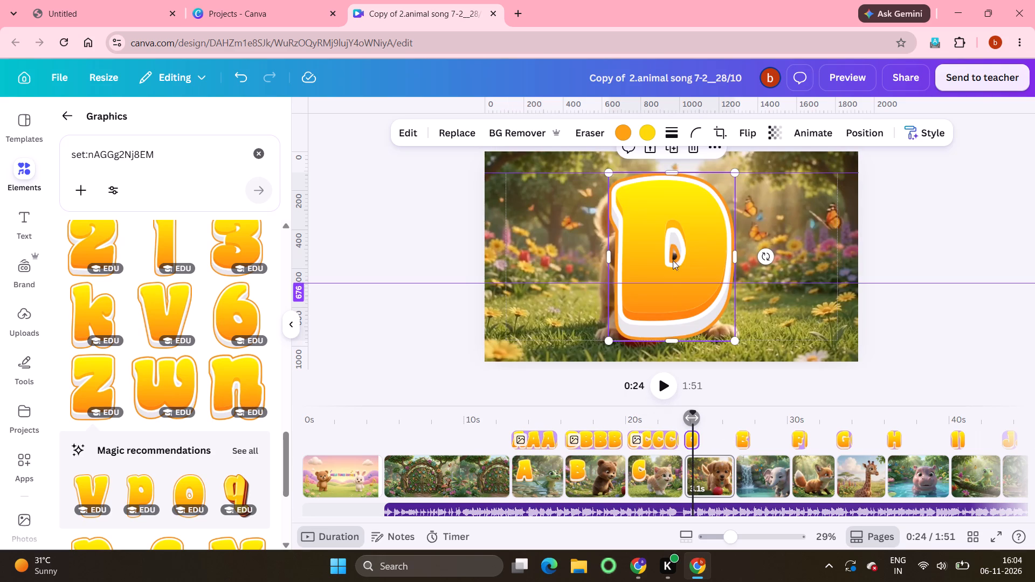
pyautogui.moveTo(672, 247); pyautogui.dragTo(570, 248)
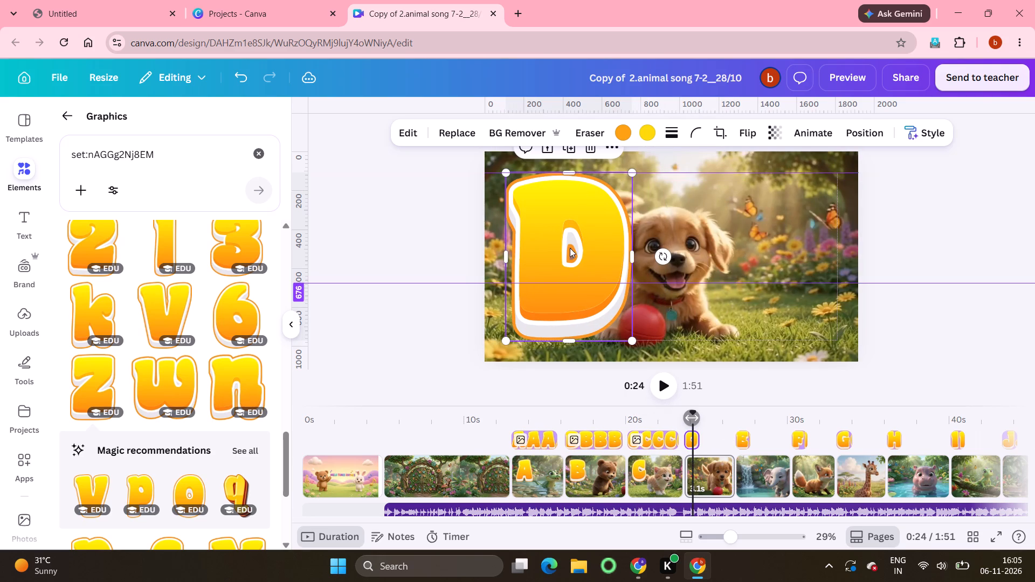
pyautogui.moveTo(633, 341); pyautogui.dragTo(617, 321)
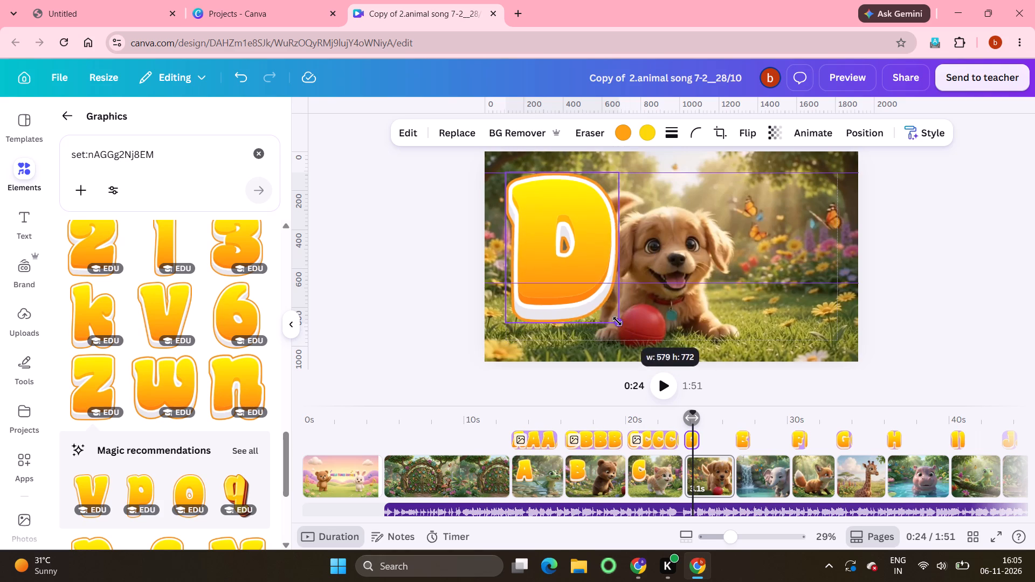
pyautogui.moveTo(617, 321); pyautogui.dragTo(595, 283)
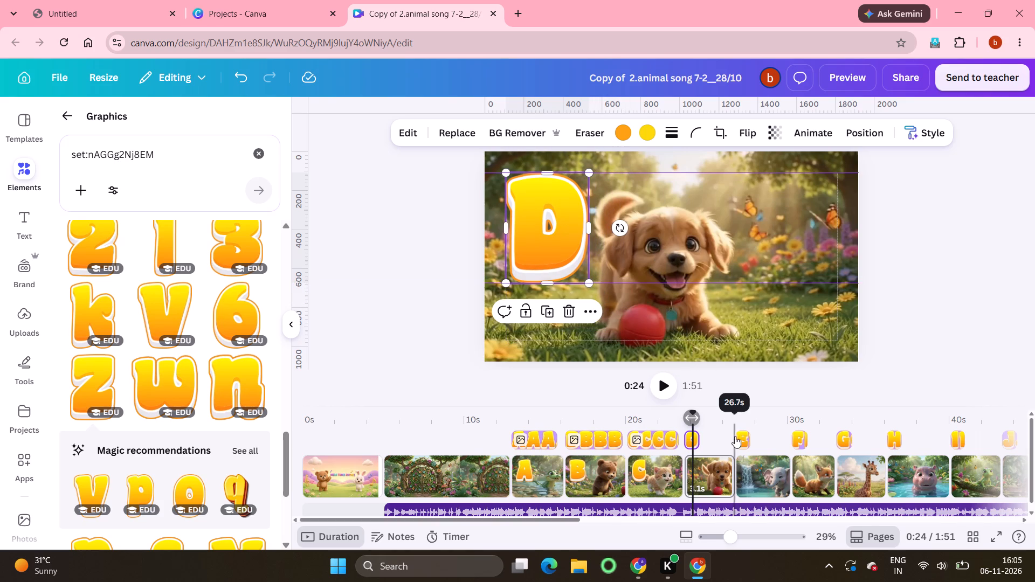
pyautogui.moveTo(699, 439); pyautogui.dragTo(713, 441)
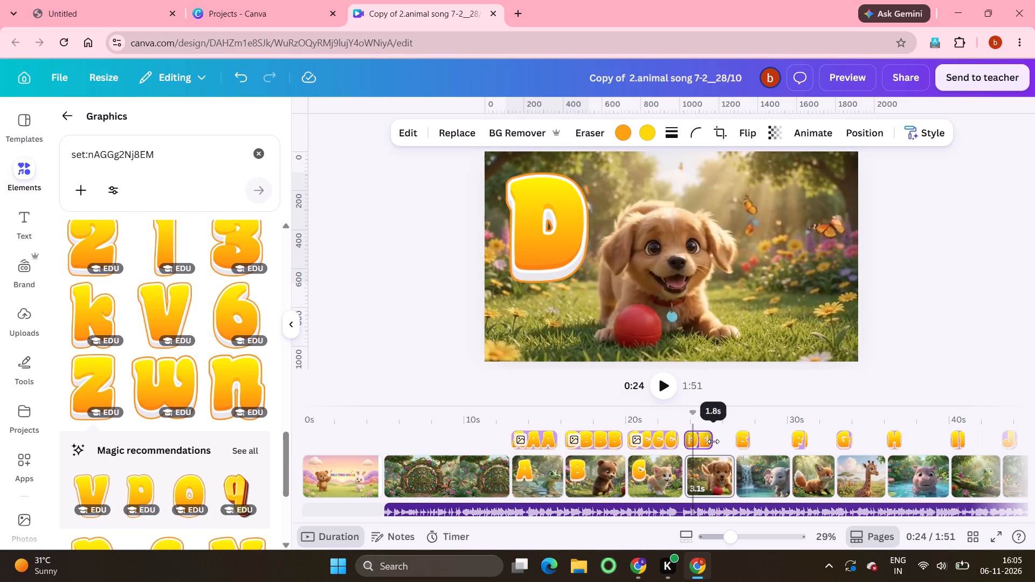
pyautogui.moveTo(713, 441); pyautogui.dragTo(732, 442)
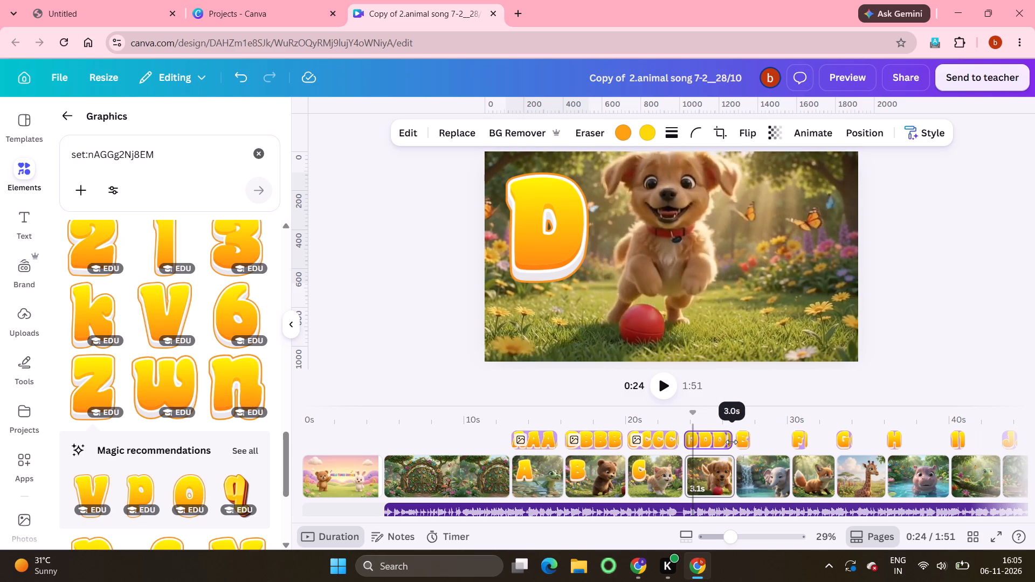
pyautogui.moveTo(732, 442); pyautogui.dragTo(733, 441)
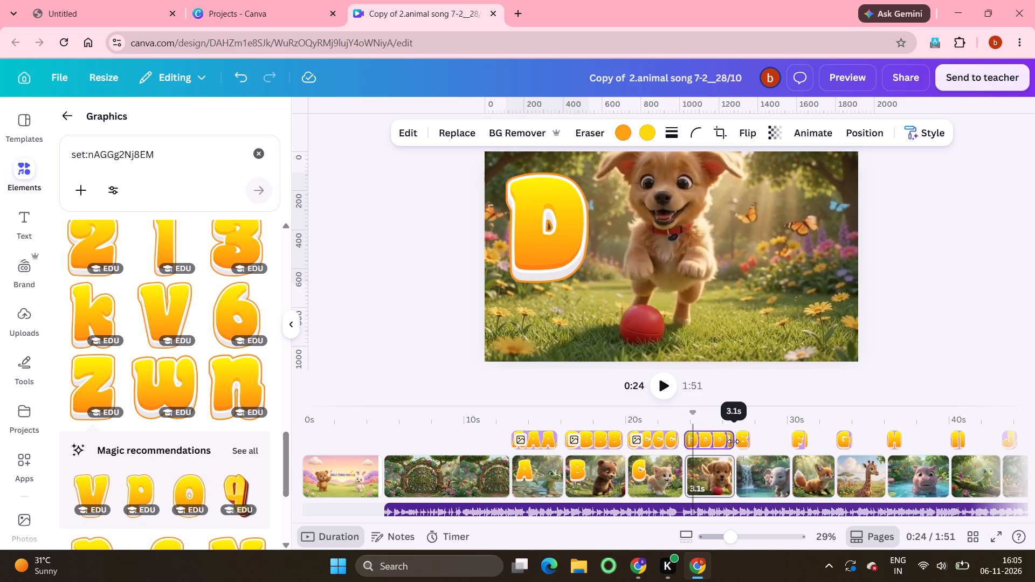
pyautogui.moveTo(733, 441); pyautogui.dragTo(732, 439)
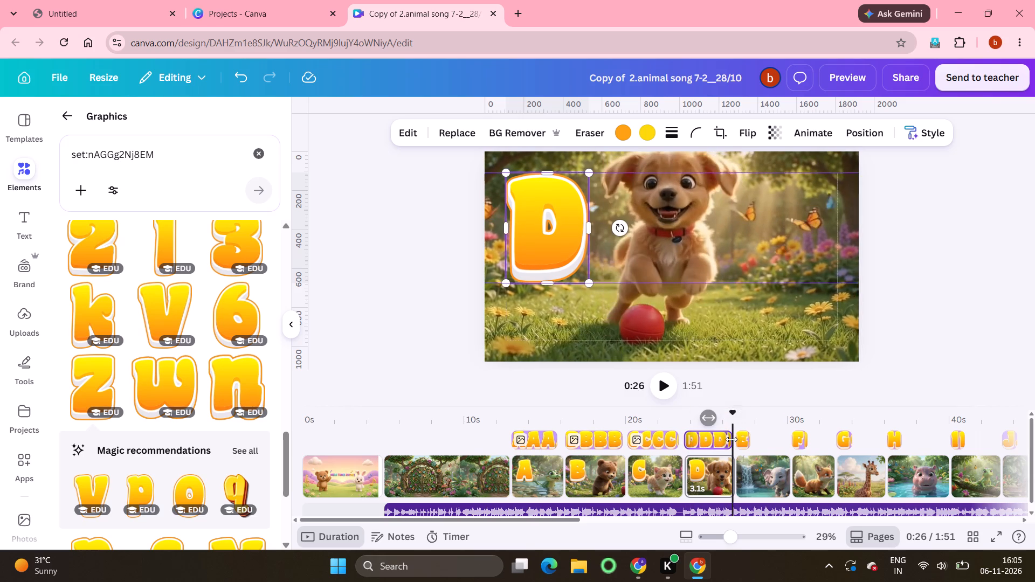
# Fit the letter E on the elephant scene between the upper-left margin corner and the guide, and extend its timing to the clip's end.
pyautogui.click(741, 439)
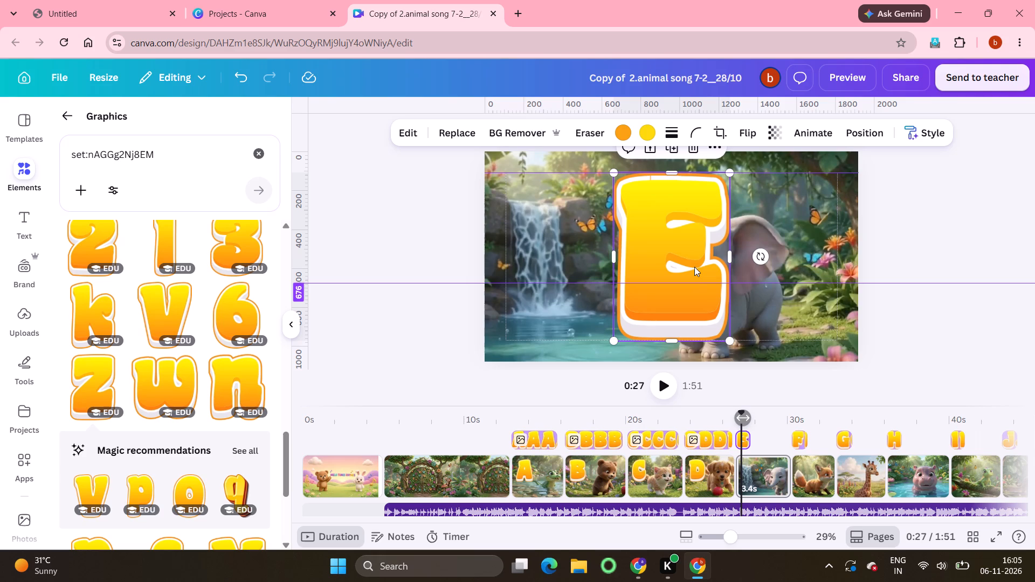
pyautogui.click(685, 246)
pyautogui.moveTo(685, 246); pyautogui.dragTo(591, 246)
pyautogui.moveTo(664, 248); pyautogui.dragTo(563, 255)
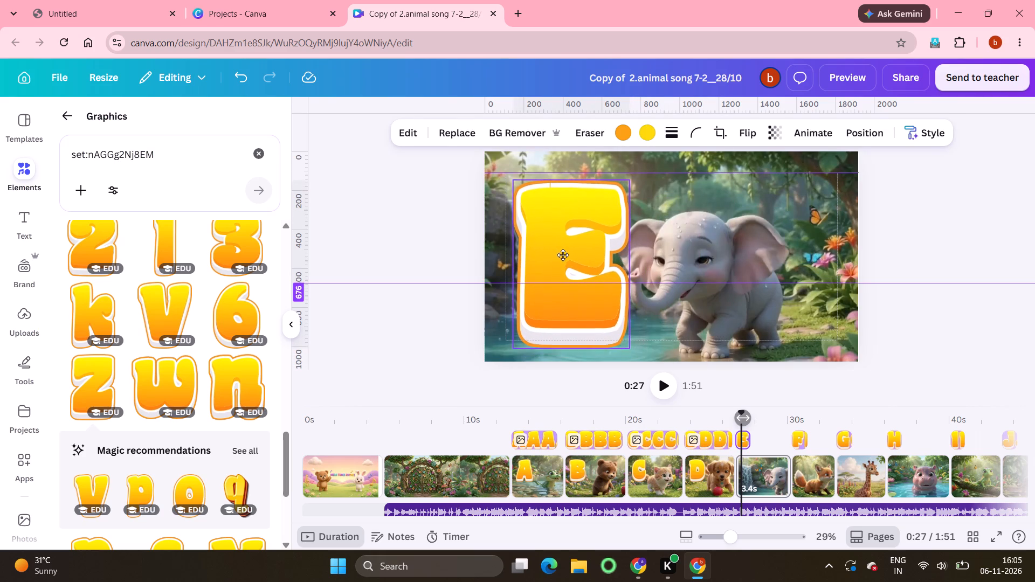
pyautogui.moveTo(563, 255); pyautogui.dragTo(558, 251)
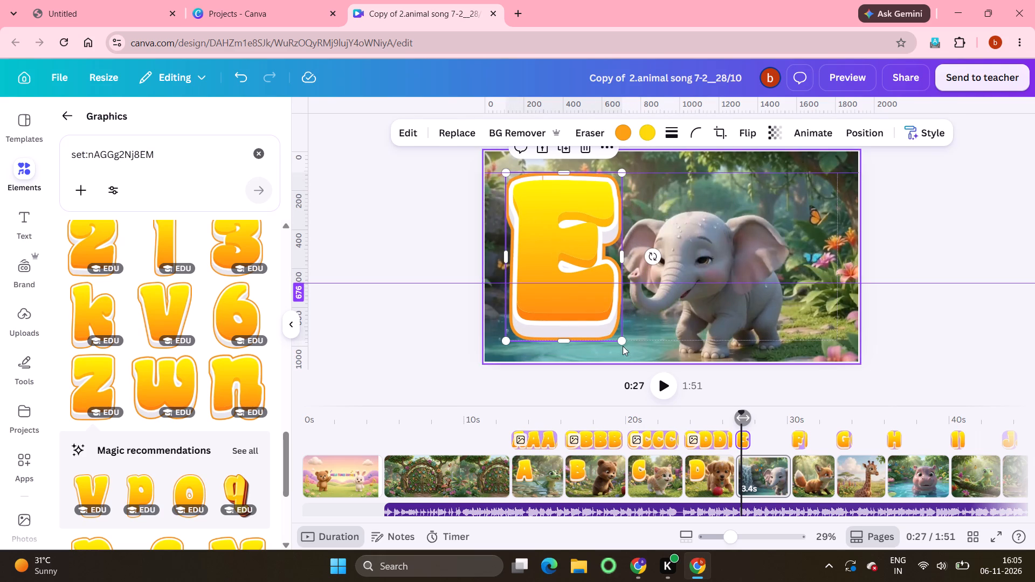
pyautogui.moveTo(620, 337); pyautogui.dragTo(585, 279)
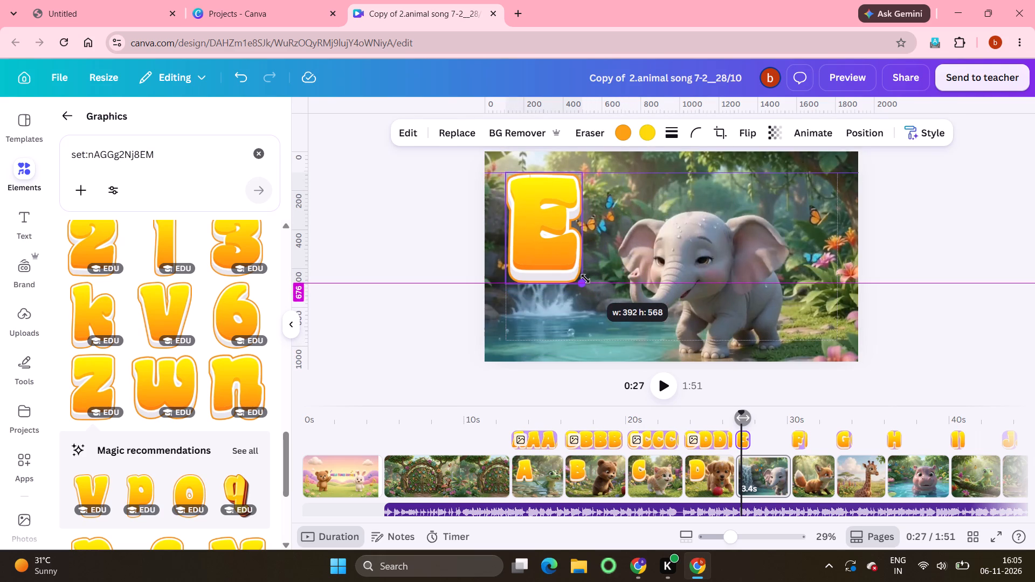
pyautogui.moveTo(585, 279); pyautogui.dragTo(585, 277)
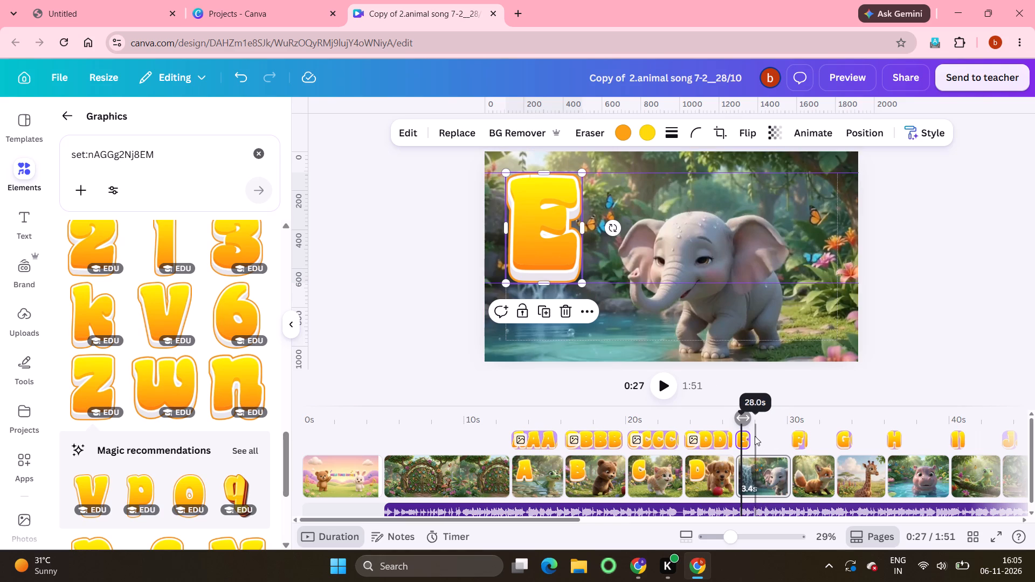
pyautogui.moveTo(748, 445); pyautogui.dragTo(776, 451)
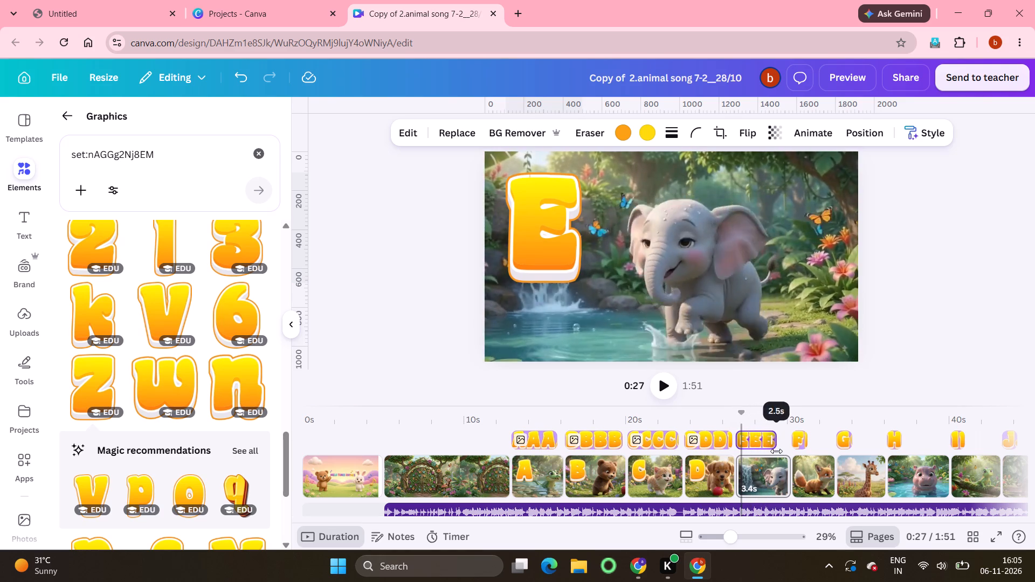
pyautogui.moveTo(776, 451); pyautogui.dragTo(783, 453)
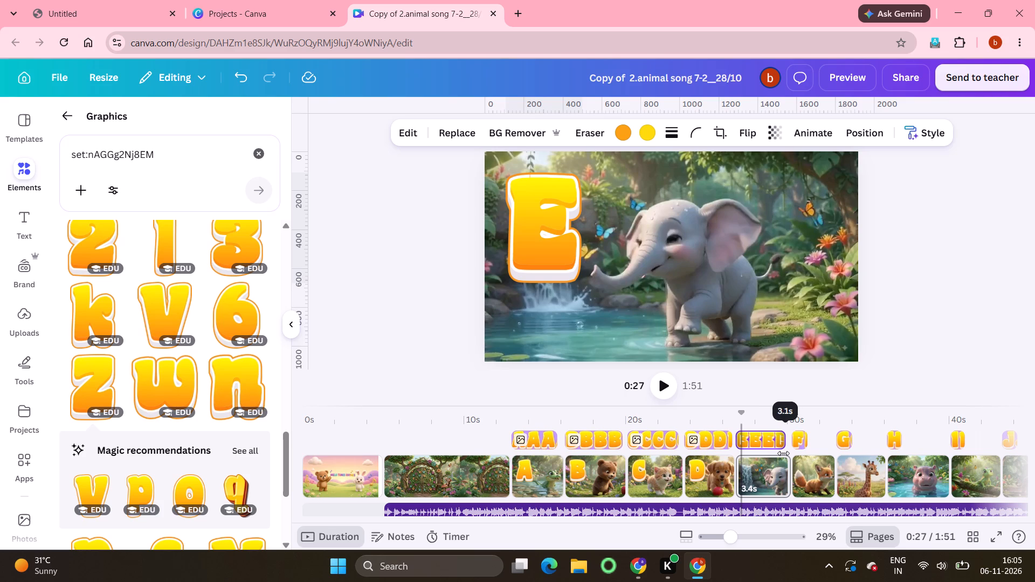
pyautogui.moveTo(783, 453); pyautogui.dragTo(789, 454)
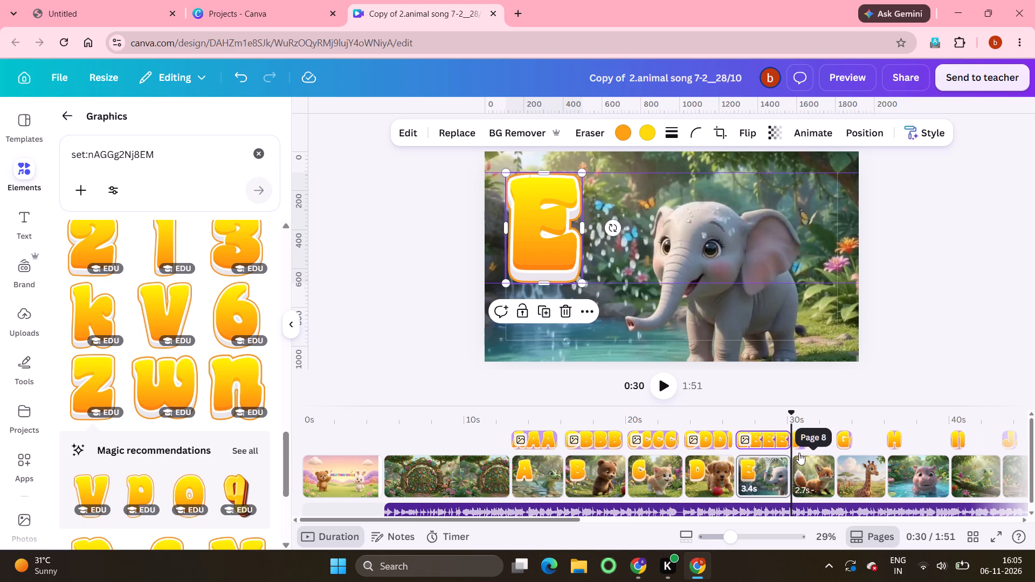
# Play back the puppy and elephant scenes into the fox scene to check the placement and timing of letters D and E.
pyautogui.moveTo(799, 453); pyautogui.dragTo(827, 485)
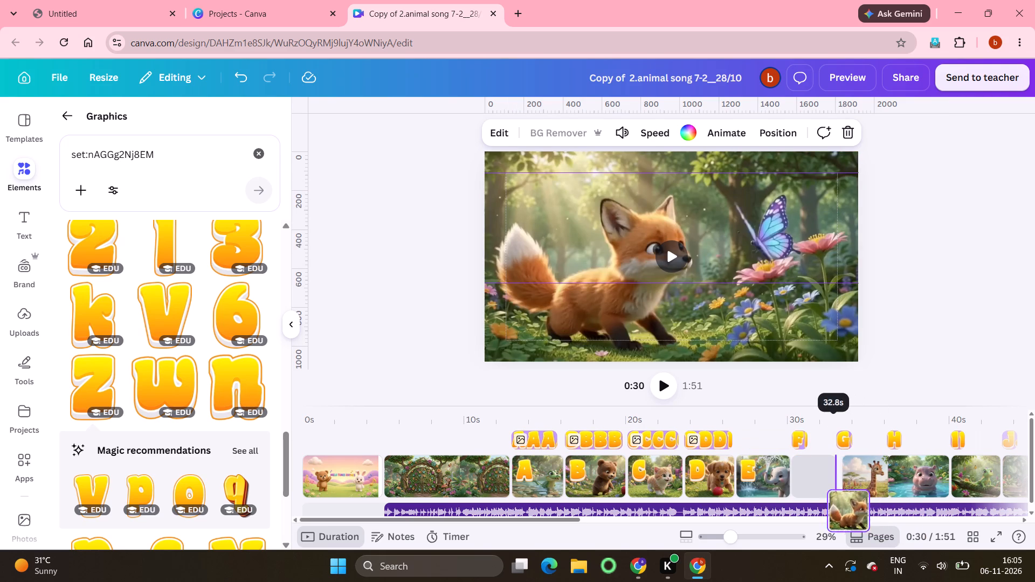
pyautogui.moveTo(827, 485); pyautogui.dragTo(793, 464)
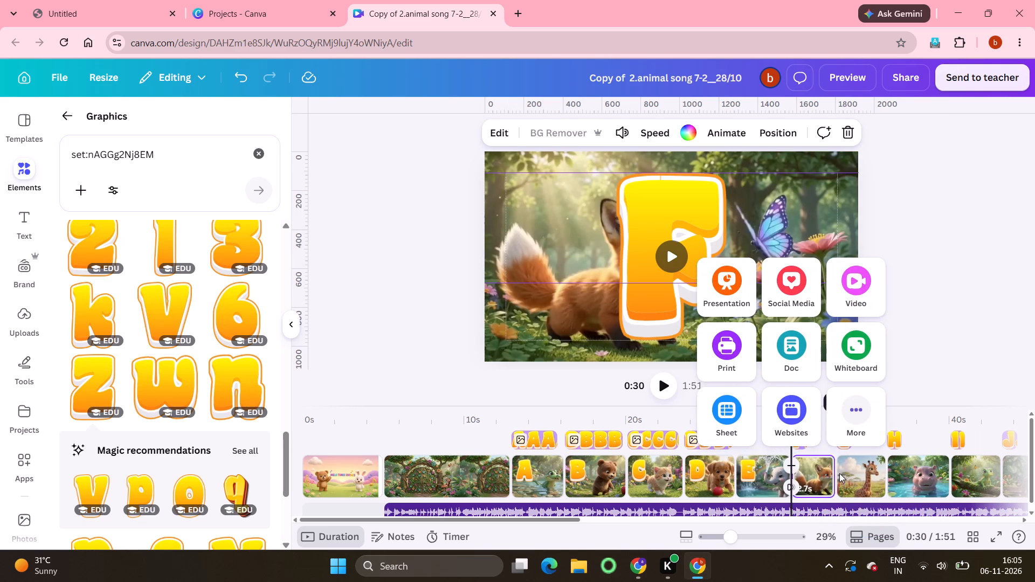
pyautogui.hscroll(-5, 839, 473)
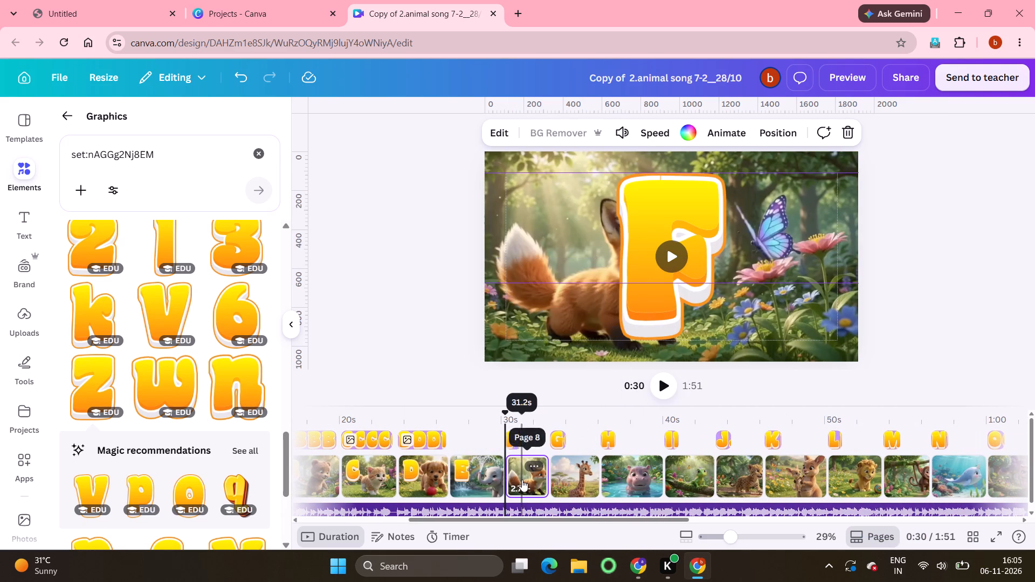
pyautogui.click(522, 480)
pyautogui.click(480, 442)
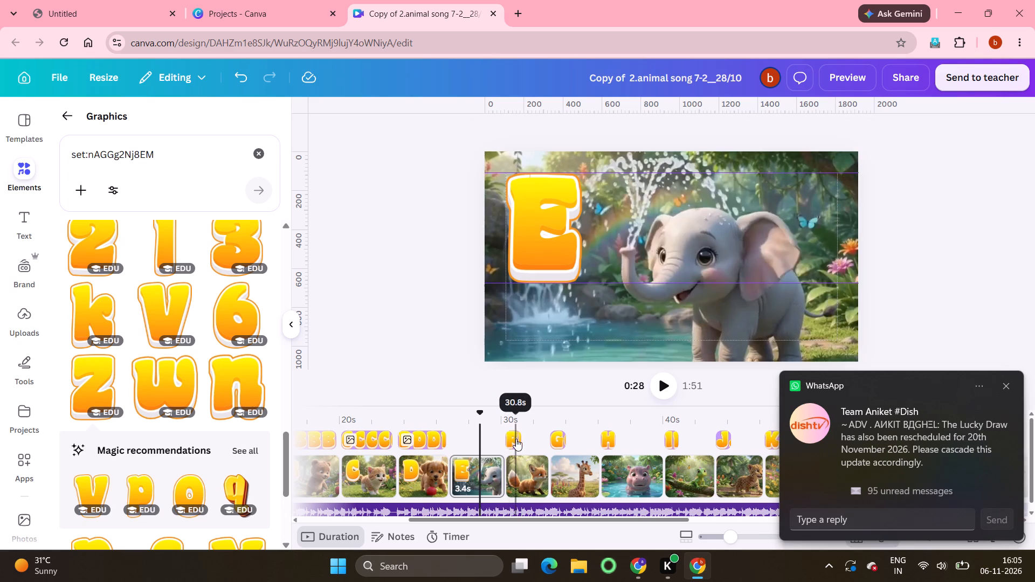
pyautogui.click(458, 442)
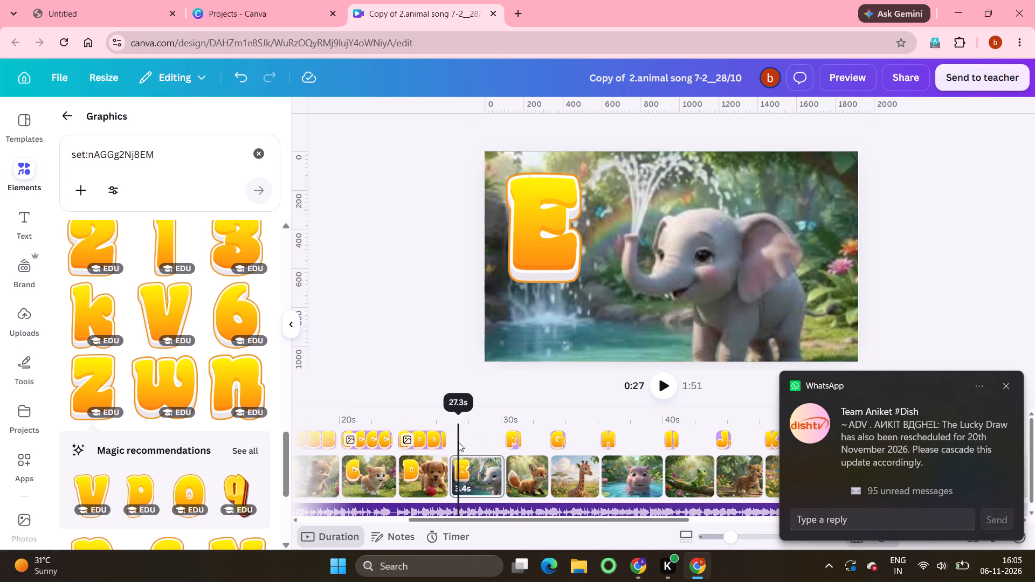
pyautogui.click(423, 445)
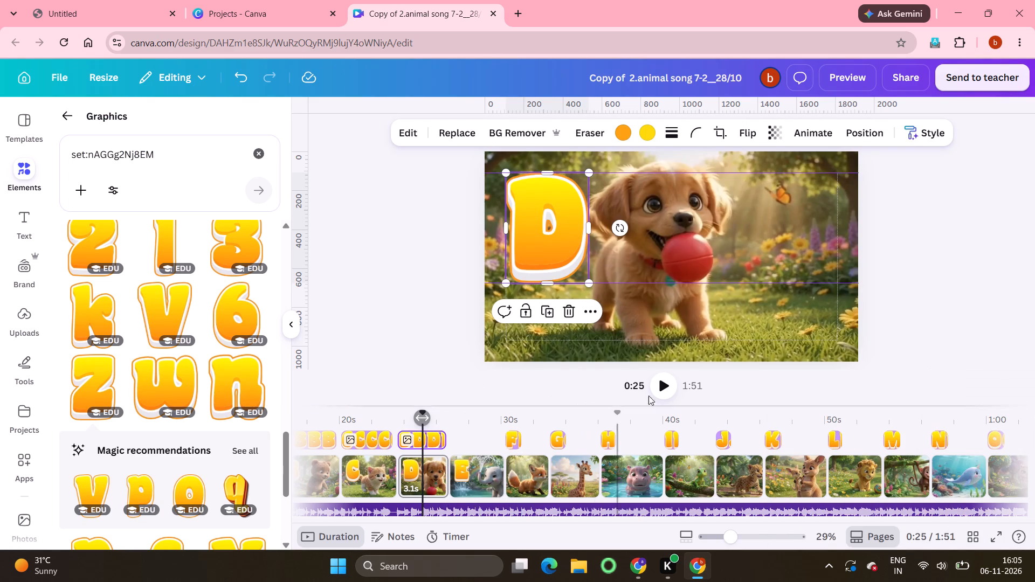
pyautogui.click(664, 381)
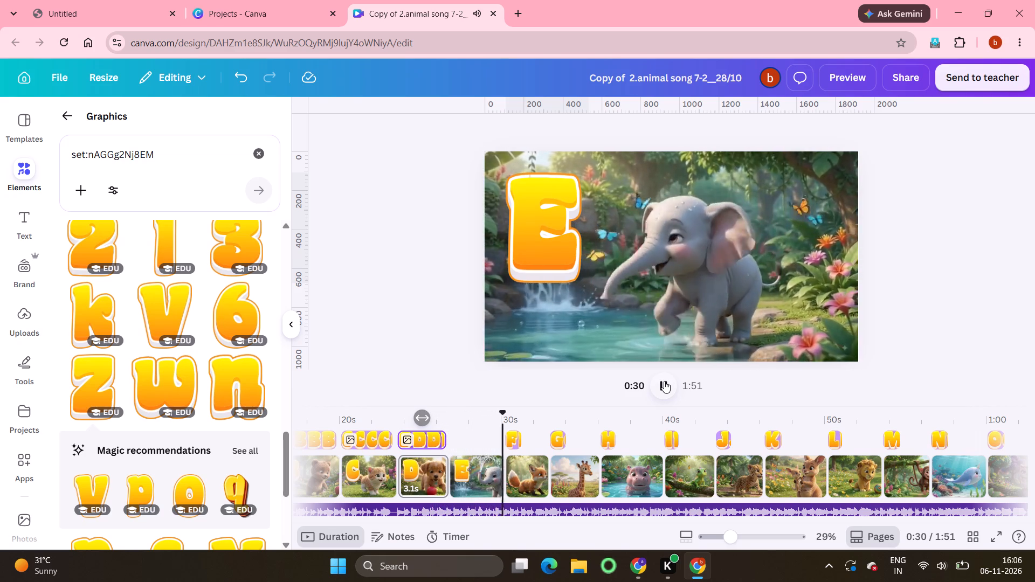
pyautogui.click(664, 381)
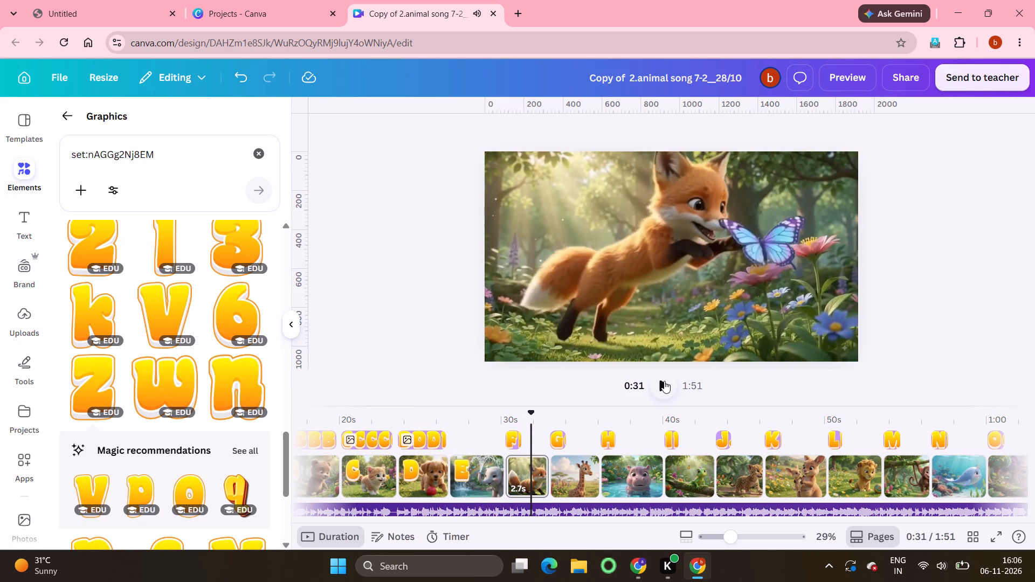
# Fit the letter F on the fox scene between the upper-left margin corner and the guide, and extend its timing to the clip's end.
pyautogui.click(525, 472)
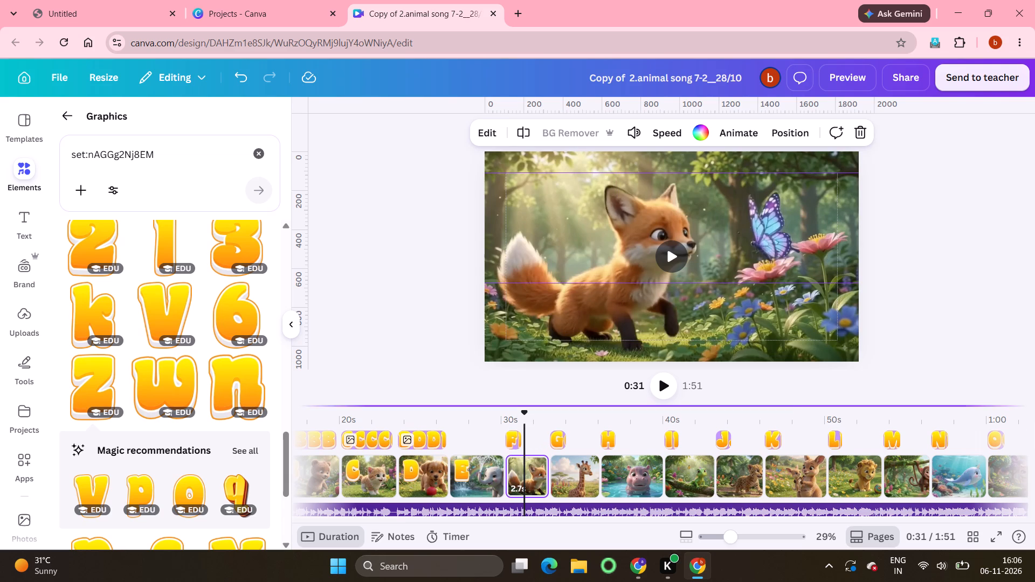
pyautogui.moveTo(527, 410); pyautogui.dragTo(516, 410)
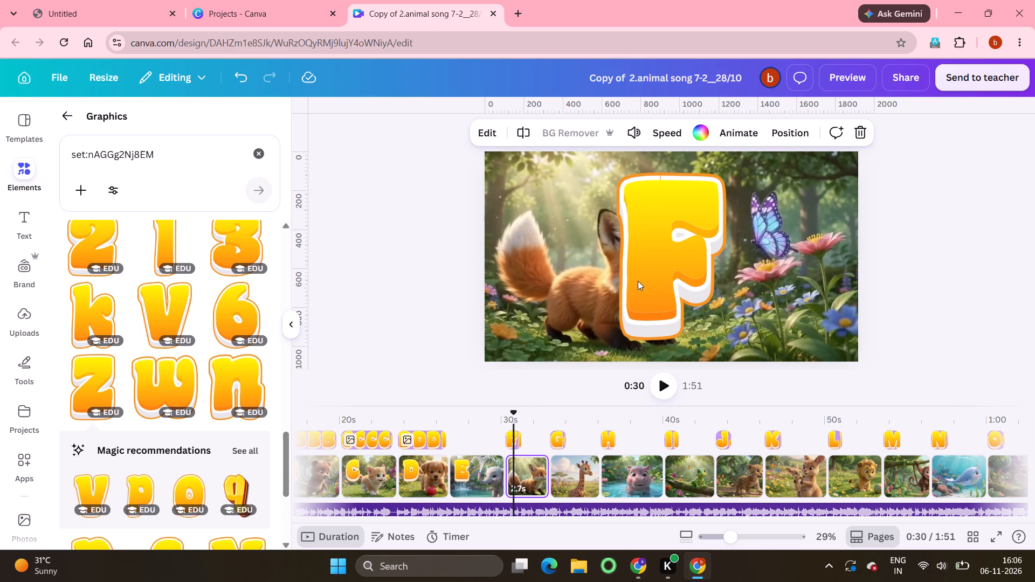
pyautogui.click(650, 276)
pyautogui.moveTo(650, 276); pyautogui.dragTo(541, 276)
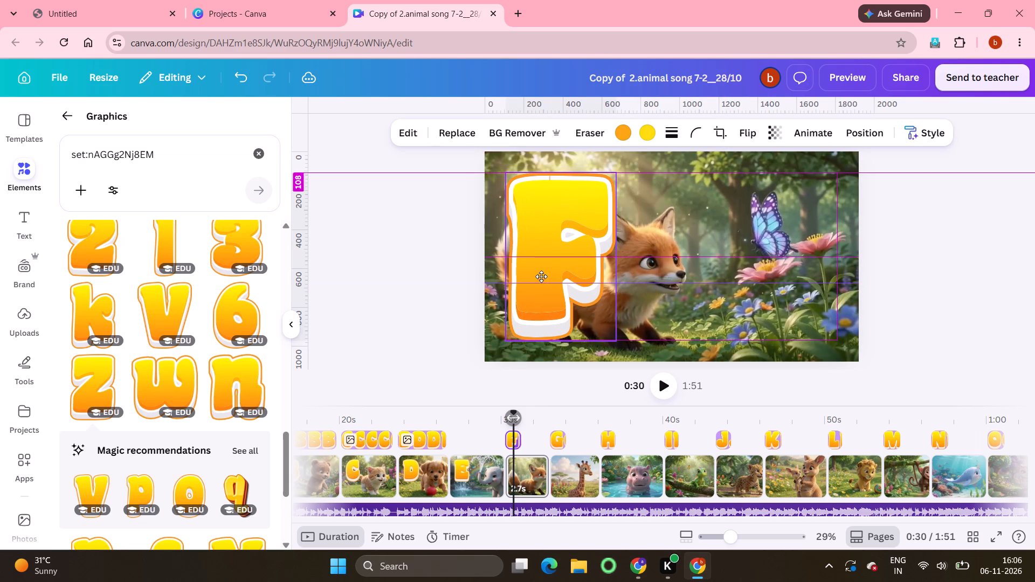
pyautogui.moveTo(541, 276); pyautogui.dragTo(541, 276)
pyautogui.moveTo(615, 342); pyautogui.dragTo(606, 327)
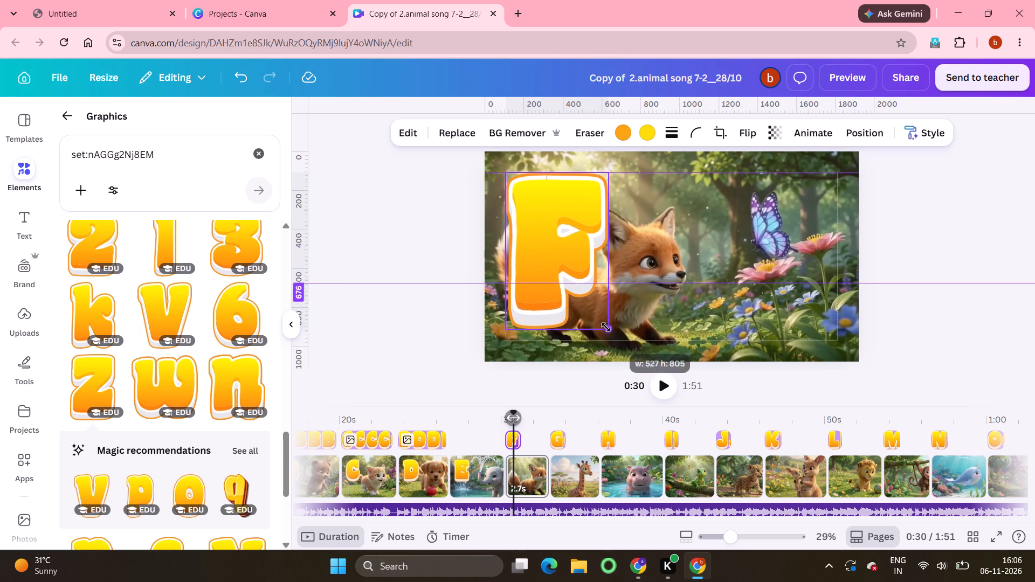
pyautogui.moveTo(606, 327); pyautogui.dragTo(577, 287)
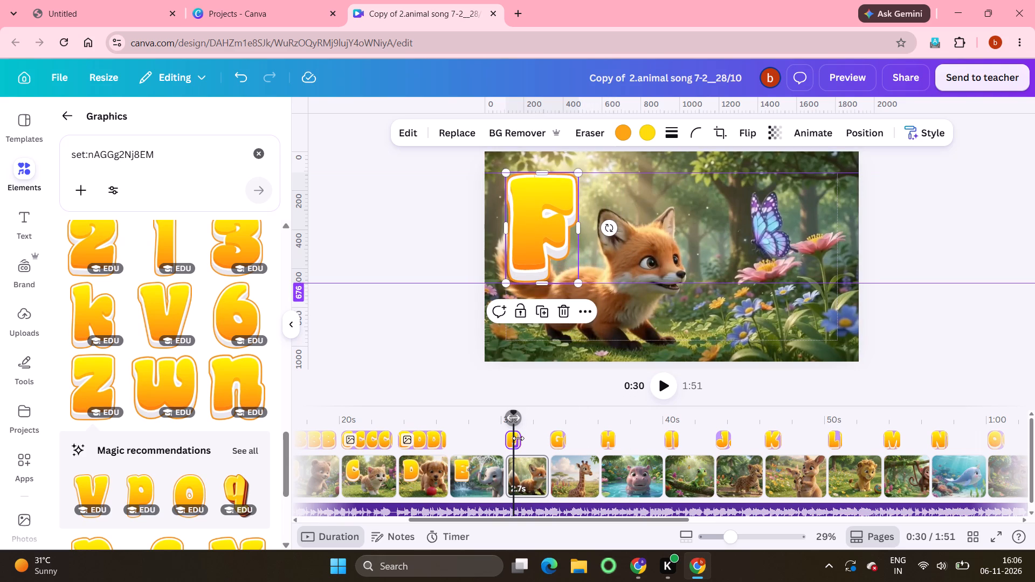
pyautogui.moveTo(519, 438); pyautogui.dragTo(569, 436)
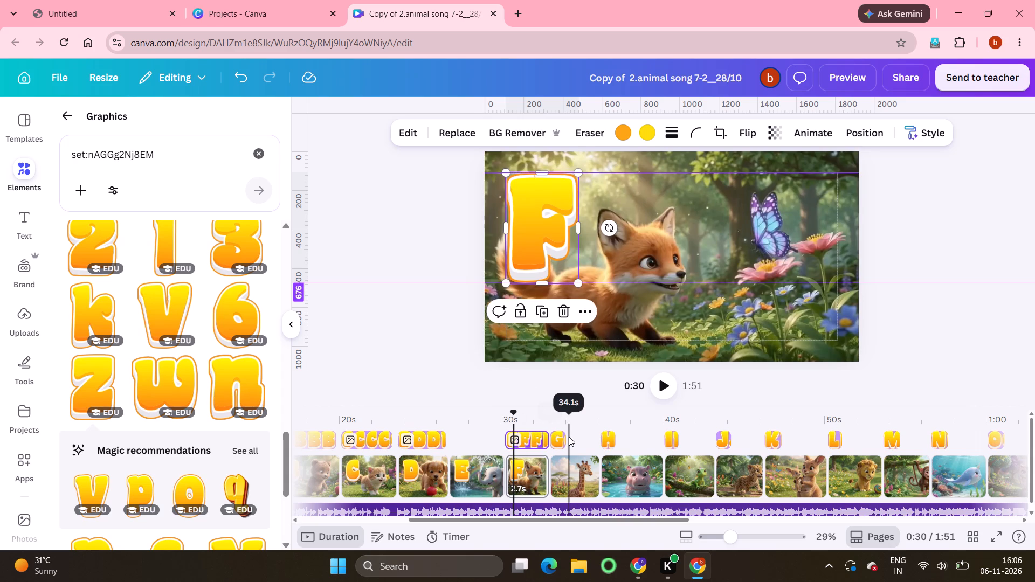
# Extend the letter G to the end of the giraffe clip and fit it between the upper-left margin corner and the guide.
pyautogui.click(571, 474)
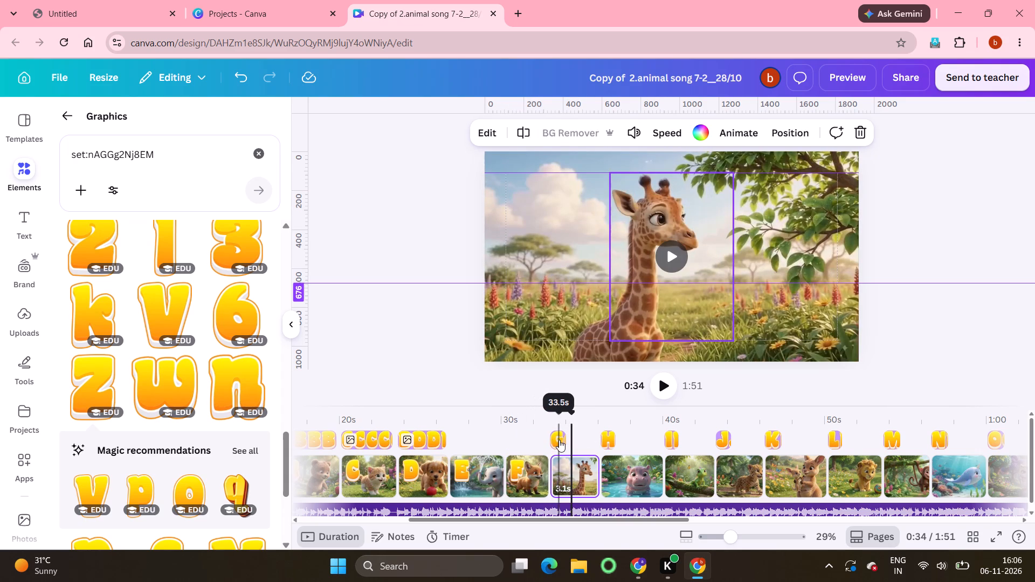
pyautogui.click(560, 440)
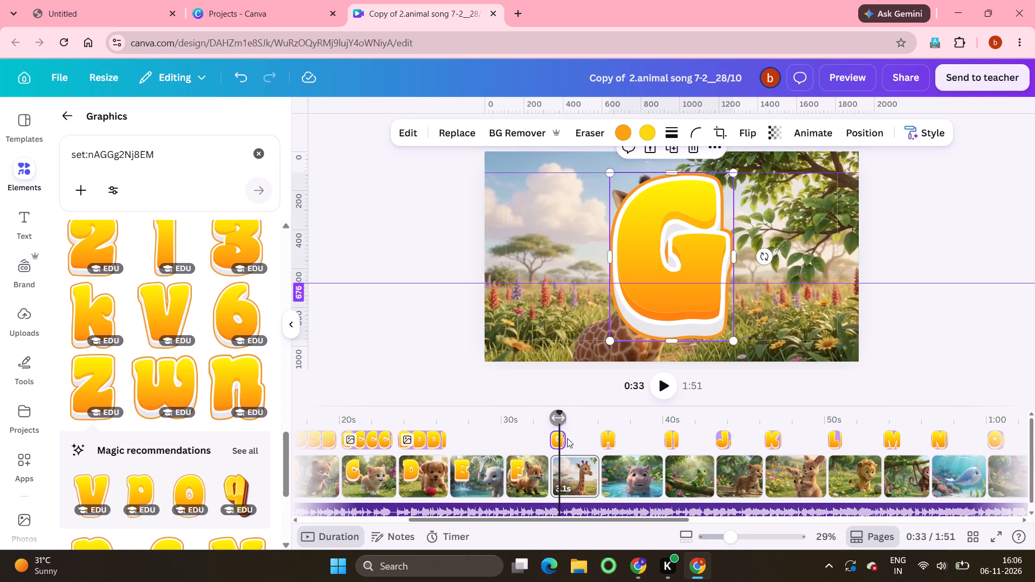
pyautogui.moveTo(562, 441); pyautogui.dragTo(599, 447)
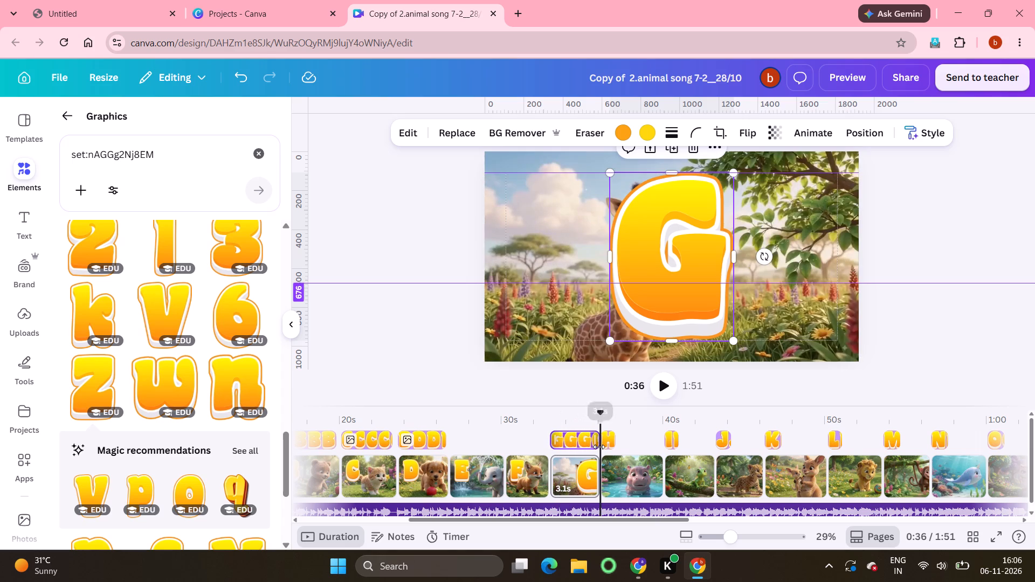
pyautogui.moveTo(698, 260); pyautogui.dragTo(619, 266)
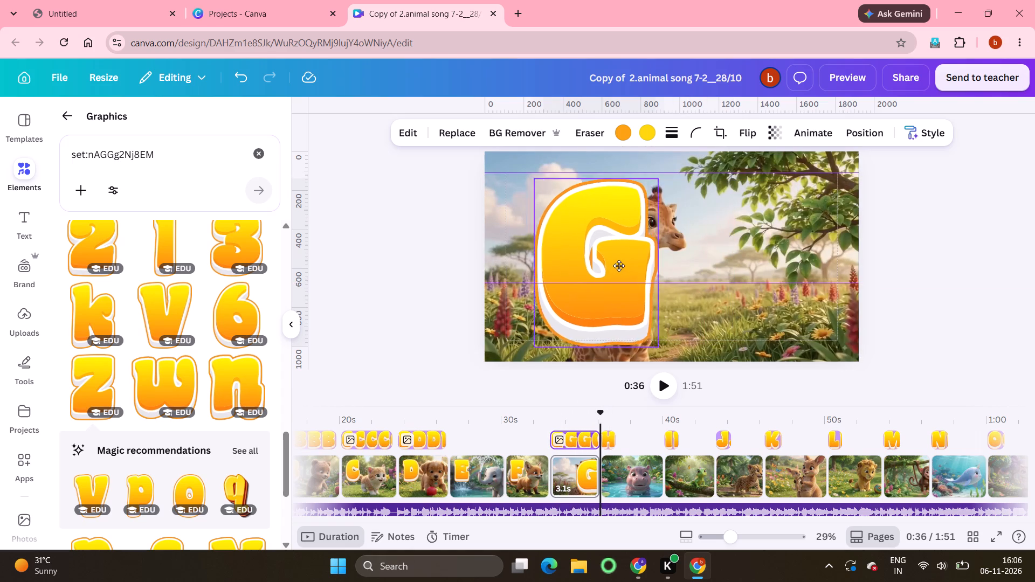
pyautogui.moveTo(619, 266); pyautogui.dragTo(594, 262)
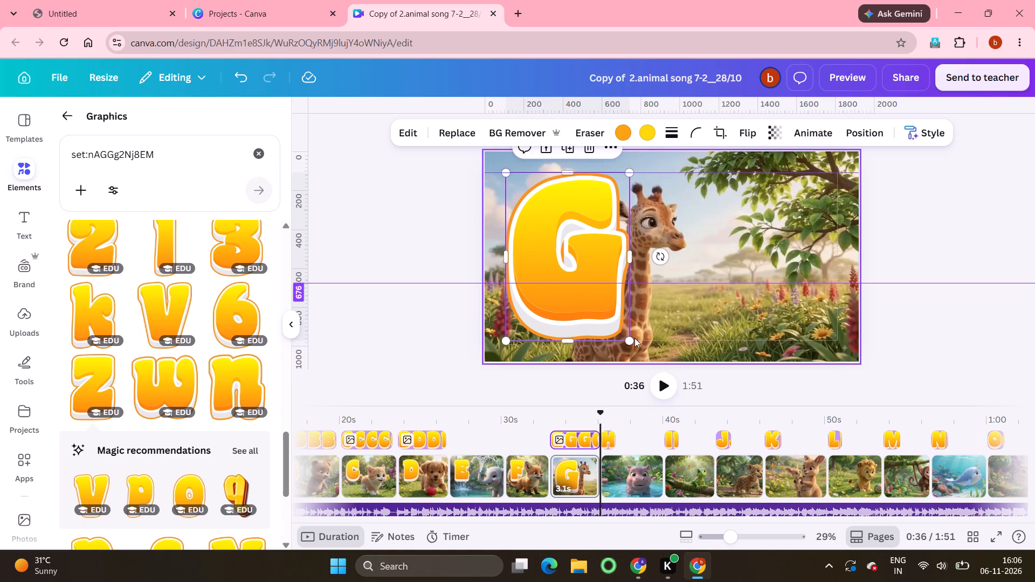
pyautogui.moveTo(632, 340); pyautogui.dragTo(590, 290)
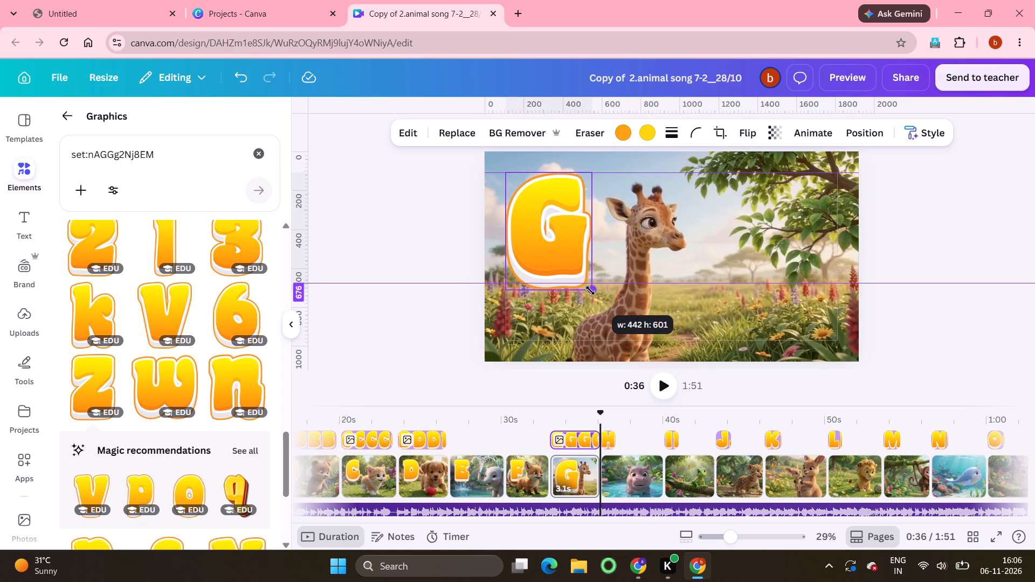
pyautogui.moveTo(590, 290); pyautogui.dragTo(587, 284)
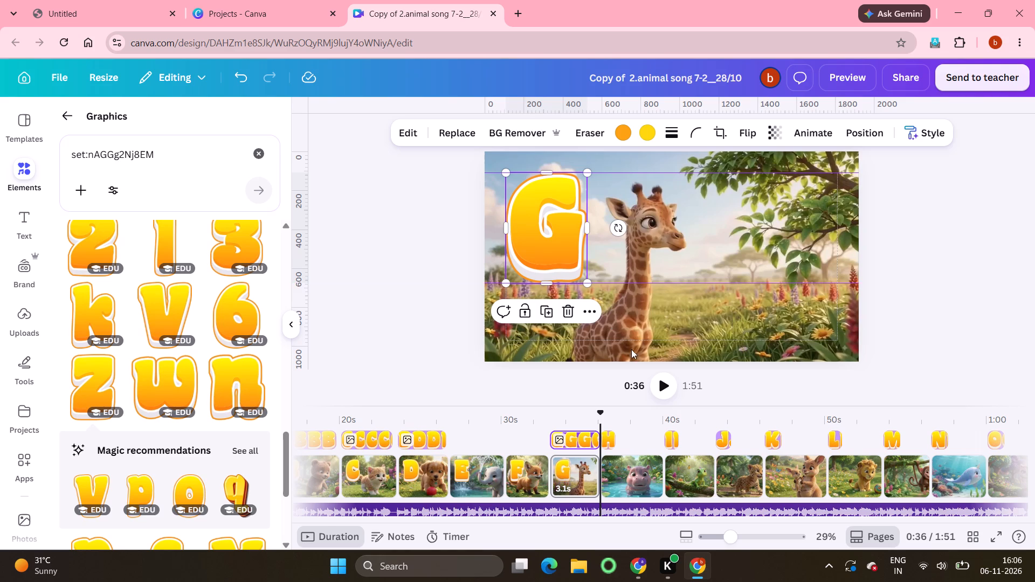
# Extend the letter H to the end of the hippo clip and fit it between the upper-left margin corner and the guide.
pyautogui.click(611, 438)
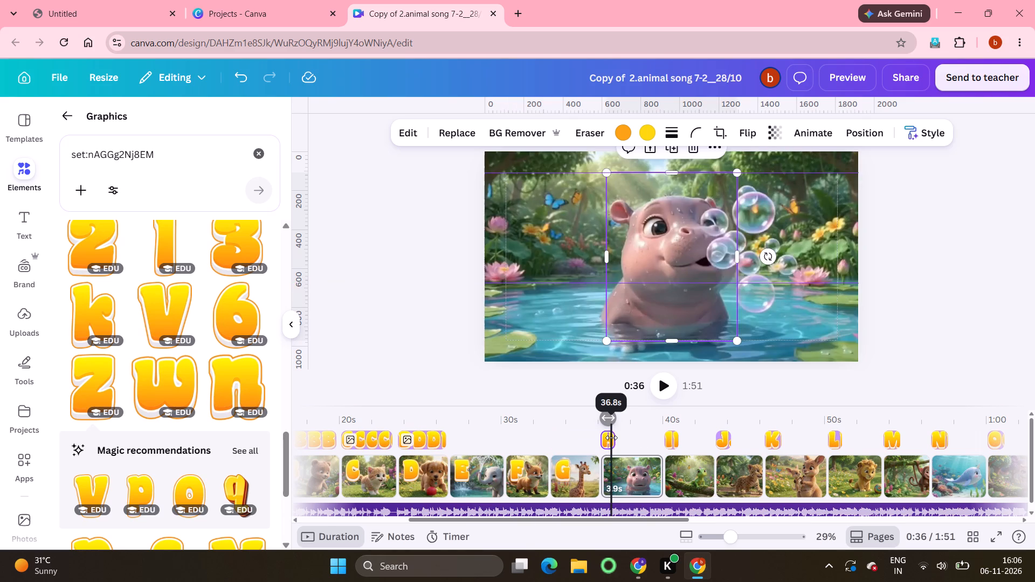
pyautogui.moveTo(611, 438); pyautogui.dragTo(665, 441)
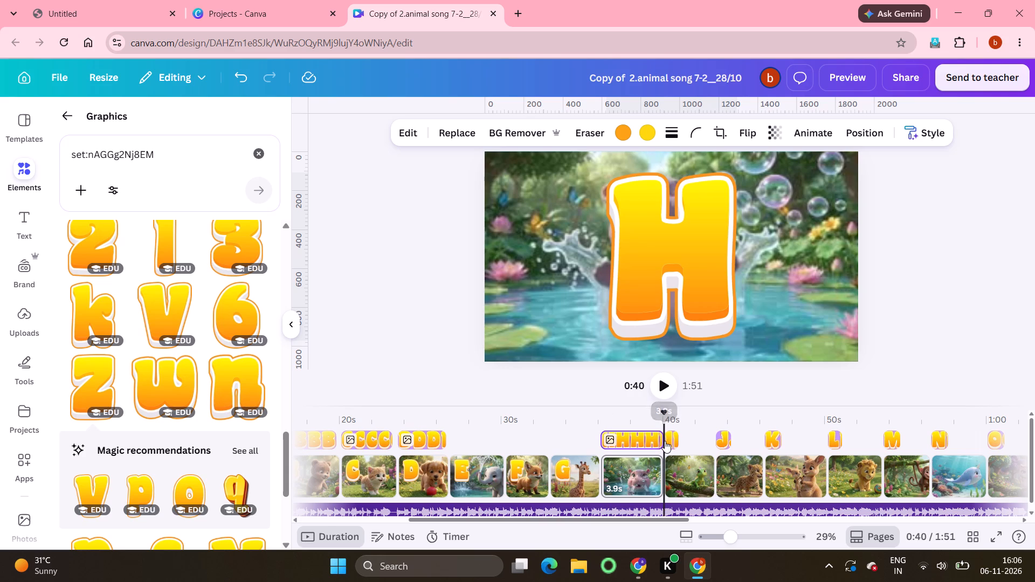
pyautogui.click(684, 246)
pyautogui.moveTo(684, 246); pyautogui.dragTo(583, 250)
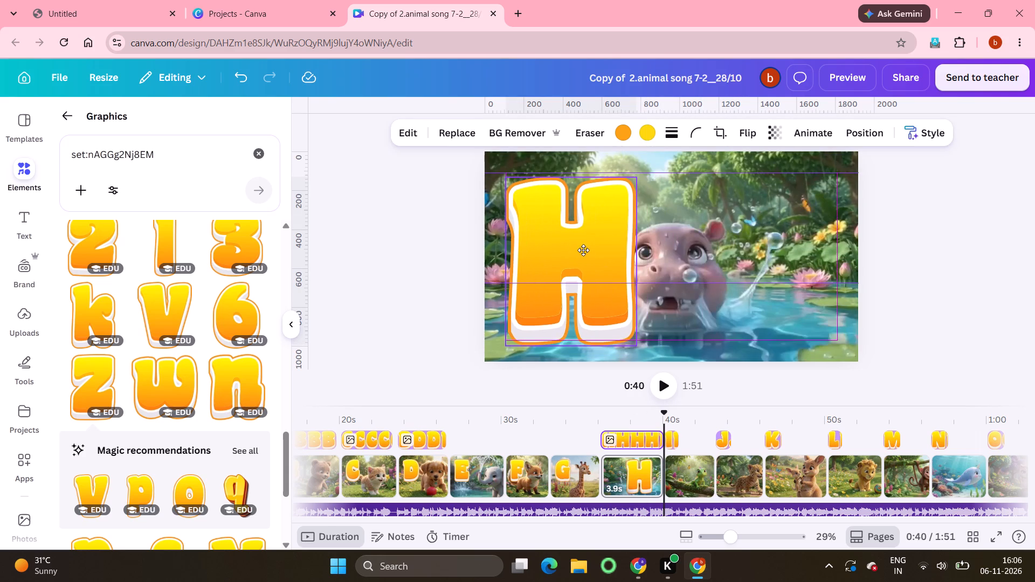
pyautogui.moveTo(583, 250); pyautogui.dragTo(584, 247)
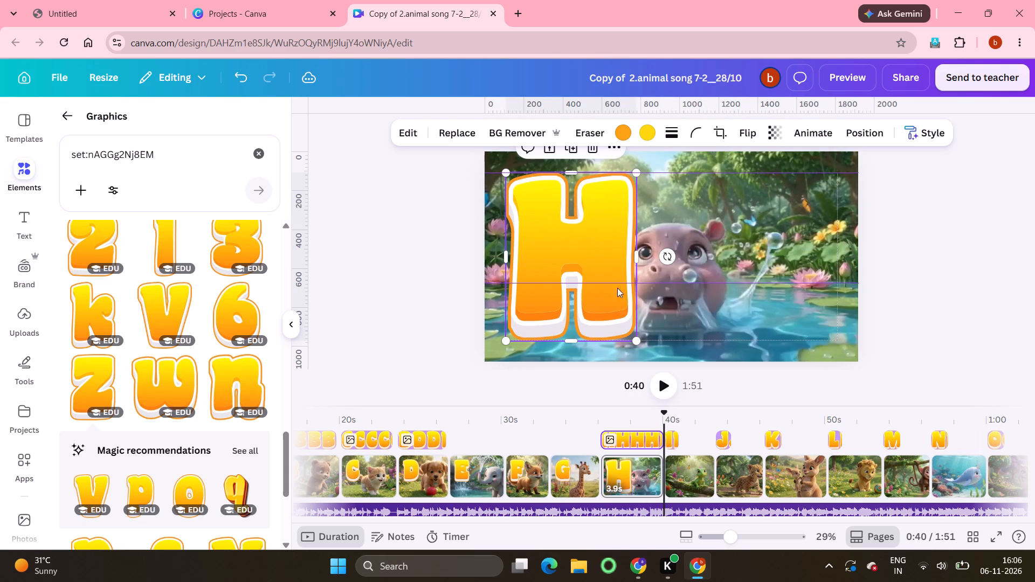
pyautogui.moveTo(638, 341); pyautogui.dragTo(617, 311)
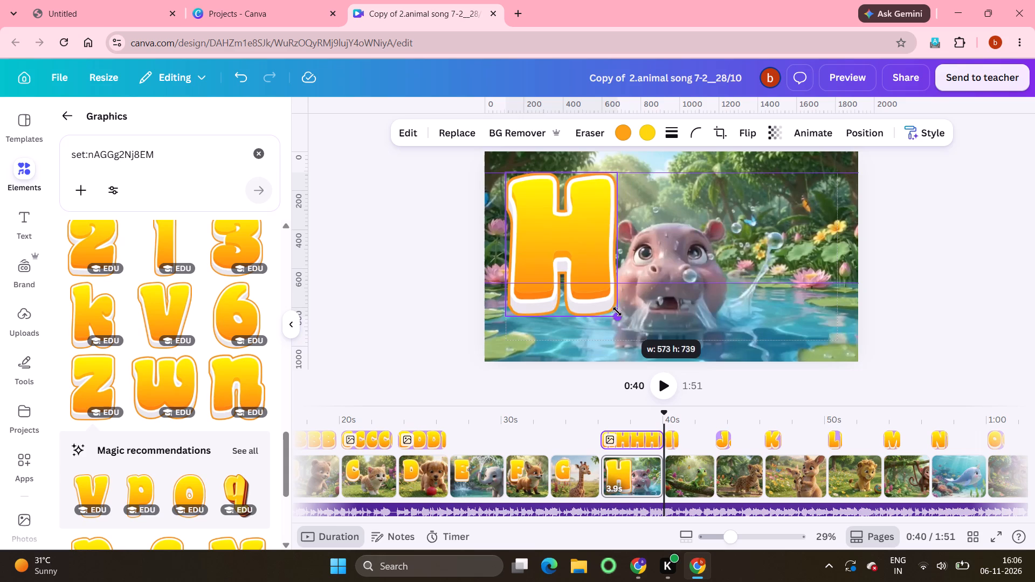
pyautogui.moveTo(617, 311); pyautogui.dragTo(586, 285)
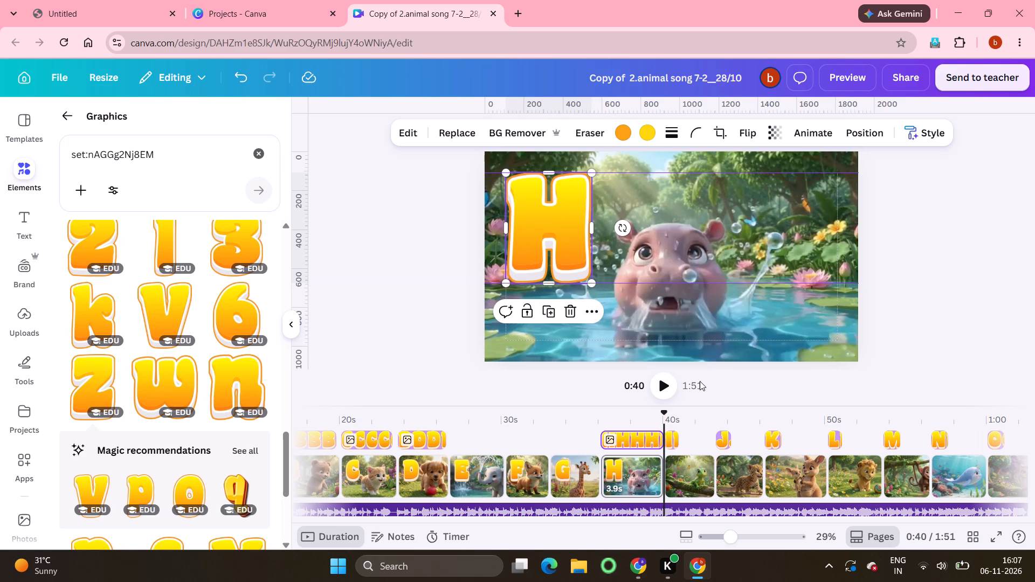
# Extend the letter I to the end of the iguana clip and fit it between the top margin and the guide, near the left margin.
pyautogui.click(693, 465)
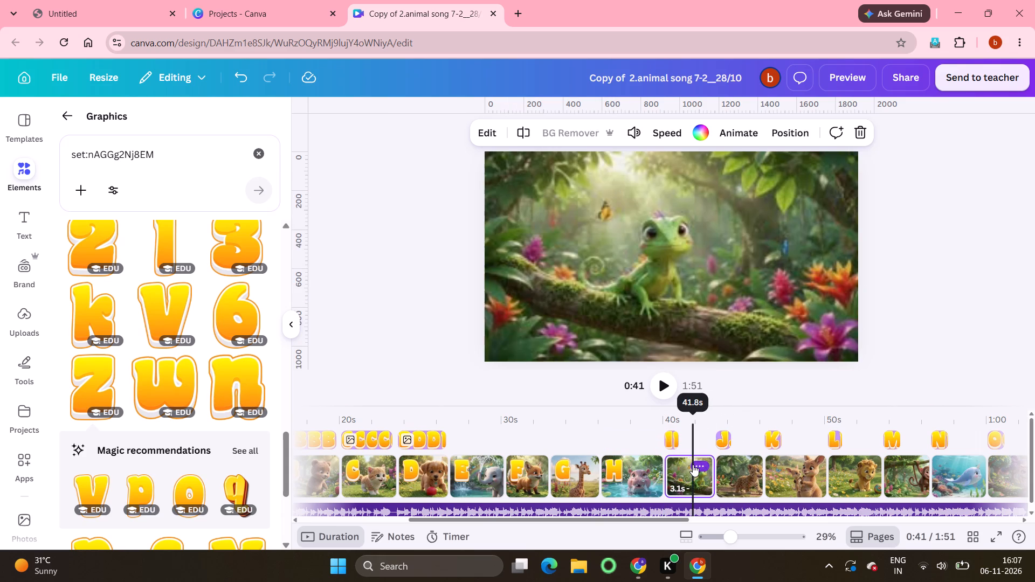
pyautogui.click(677, 436)
pyautogui.moveTo(677, 436); pyautogui.dragTo(715, 441)
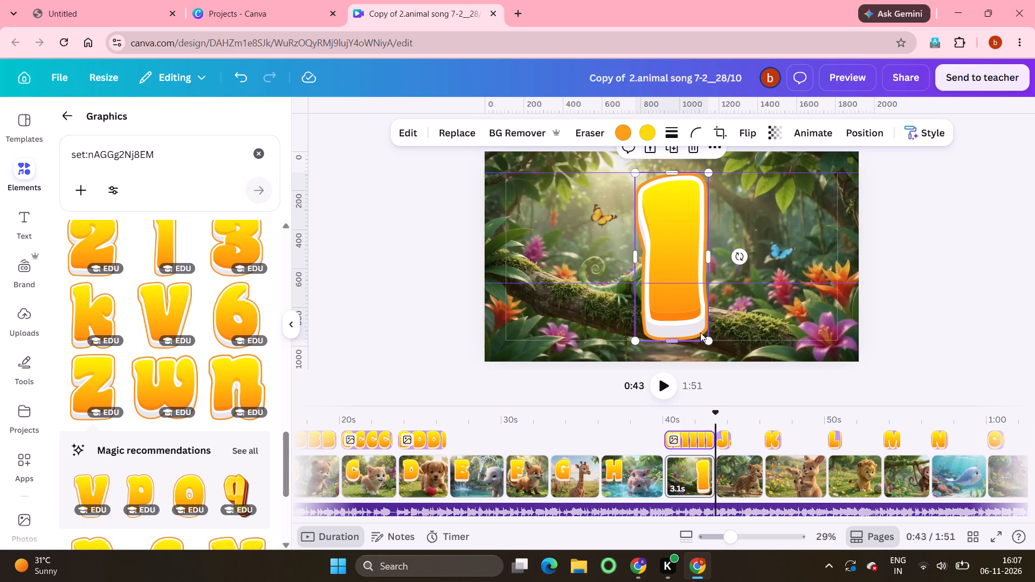
pyautogui.click(676, 249)
pyautogui.moveTo(676, 249); pyautogui.dragTo(553, 251)
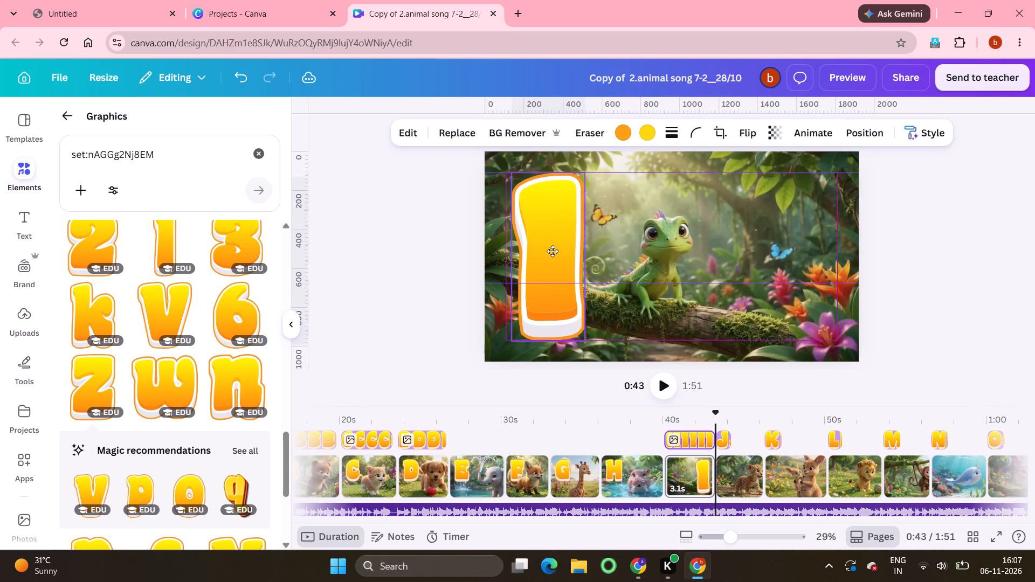
pyautogui.moveTo(553, 251); pyautogui.dragTo(553, 251)
pyautogui.moveTo(585, 340); pyautogui.dragTo(579, 317)
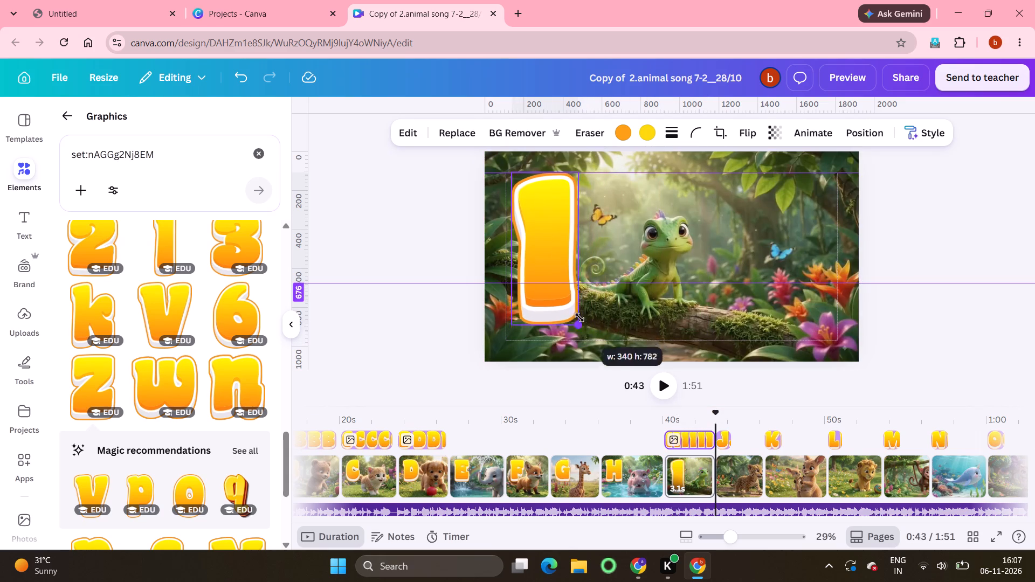
pyautogui.moveTo(579, 317); pyautogui.dragTo(566, 278)
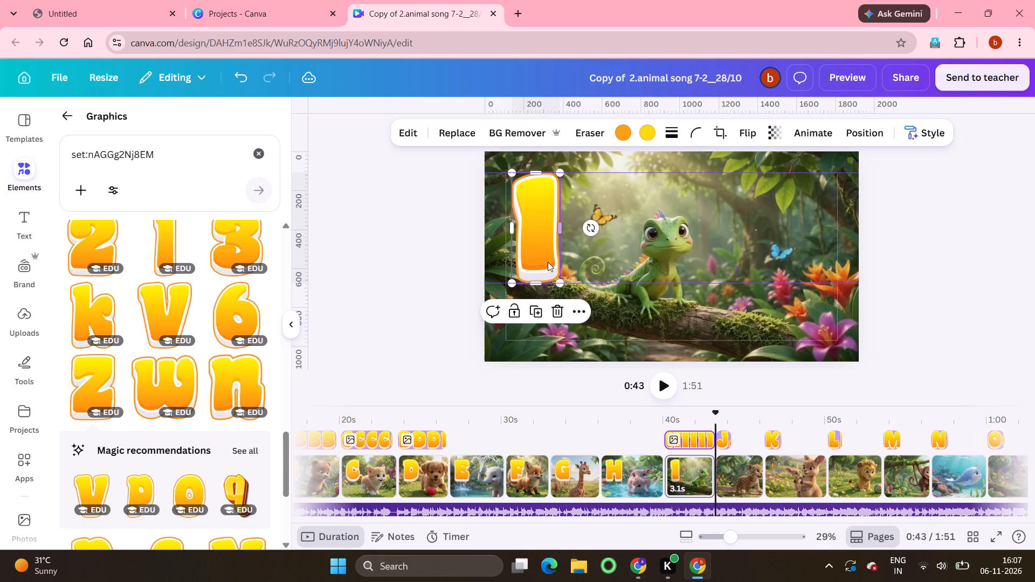
# Extend the letter J to the end of the jaguar clip and fit it between the upper-left margin corner and the guide.
pyautogui.click(750, 486)
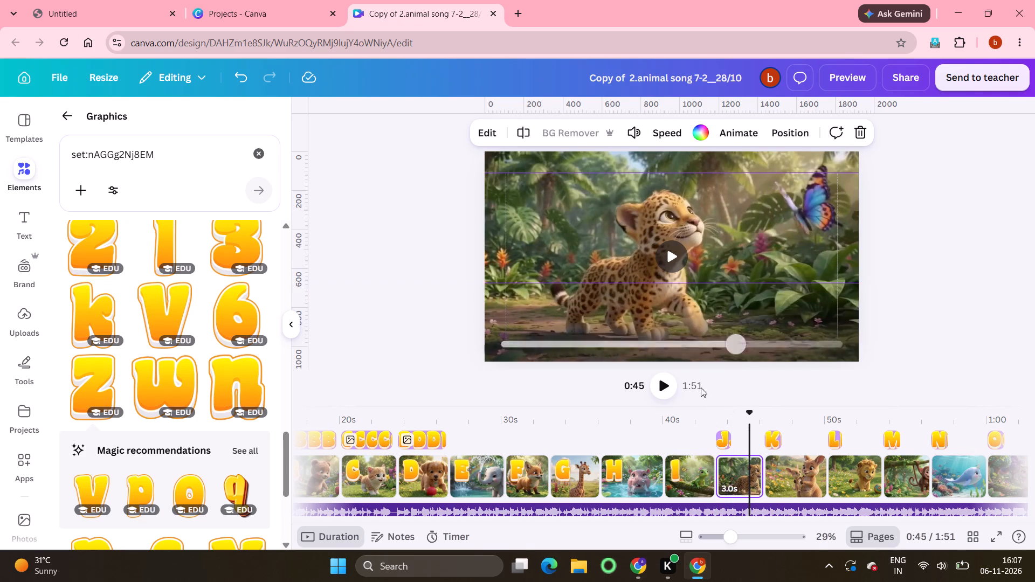
pyautogui.click(728, 436)
pyautogui.moveTo(728, 436); pyautogui.dragTo(764, 442)
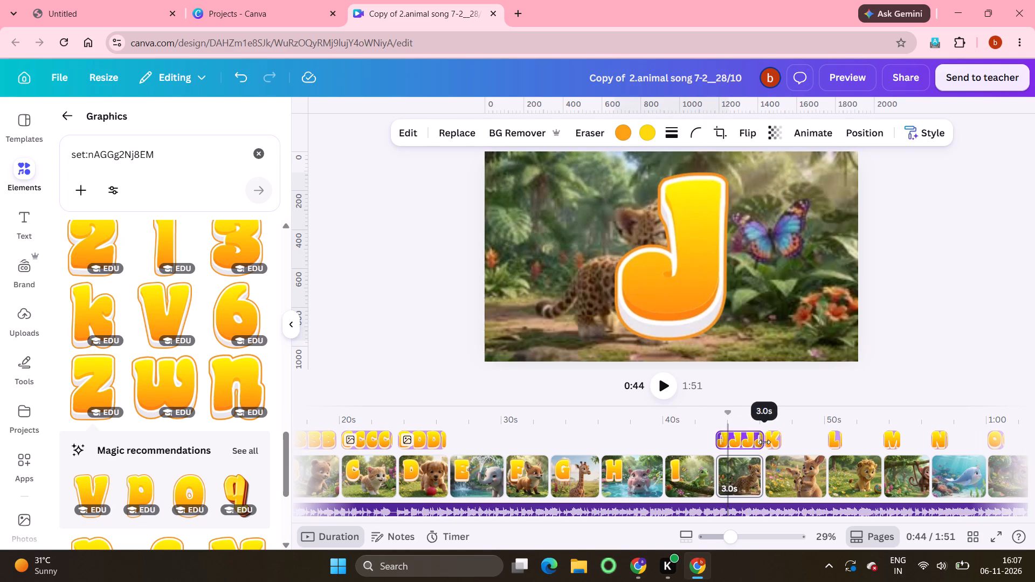
pyautogui.moveTo(764, 442); pyautogui.dragTo(767, 442)
pyautogui.click(694, 278)
pyautogui.moveTo(694, 278); pyautogui.dragTo(673, 267)
pyautogui.moveTo(673, 267); pyautogui.dragTo(583, 258)
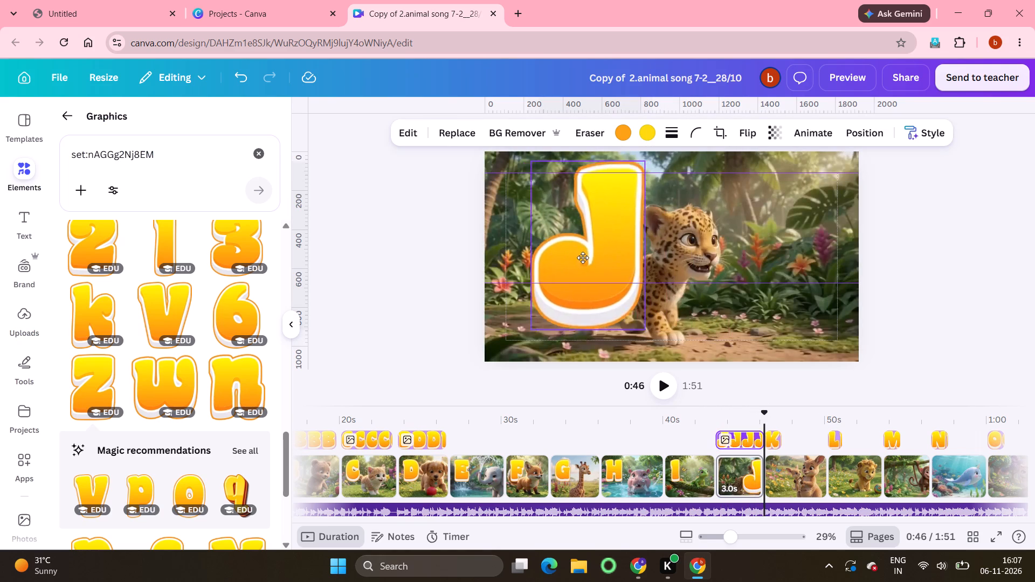
pyautogui.moveTo(583, 258); pyautogui.dragTo(565, 266)
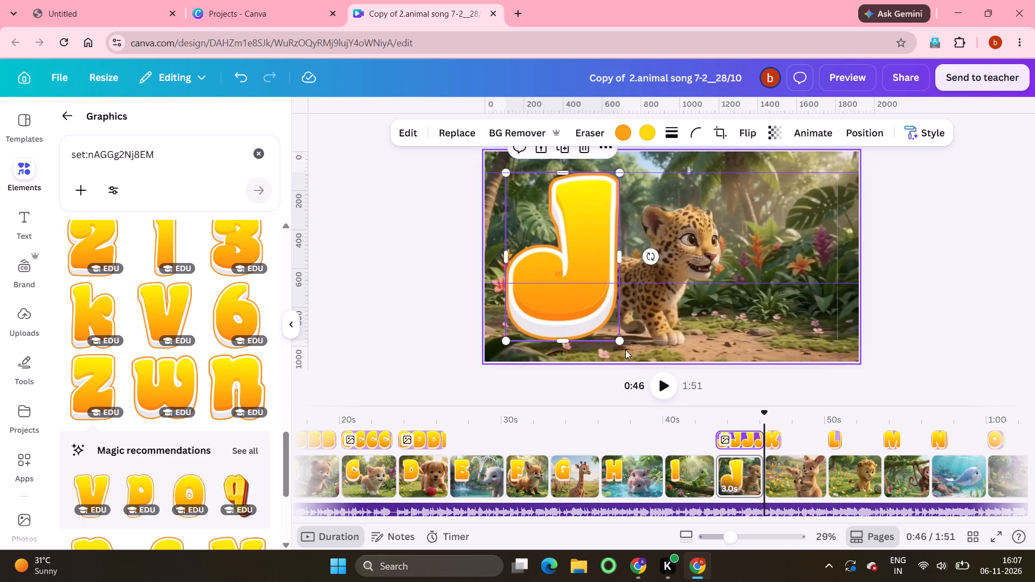
pyautogui.moveTo(621, 341); pyautogui.dragTo(590, 286)
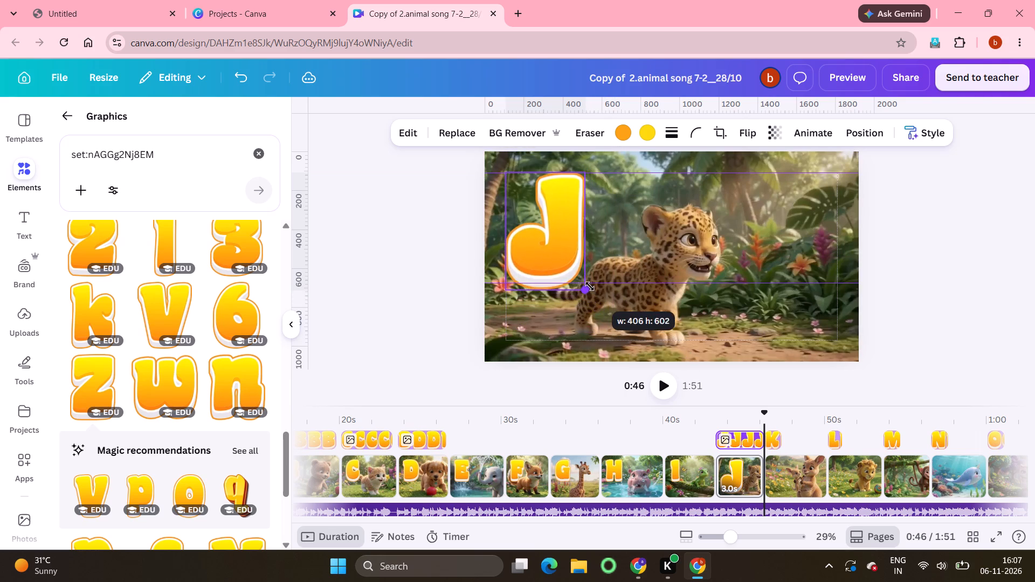
pyautogui.moveTo(590, 286); pyautogui.dragTo(588, 283)
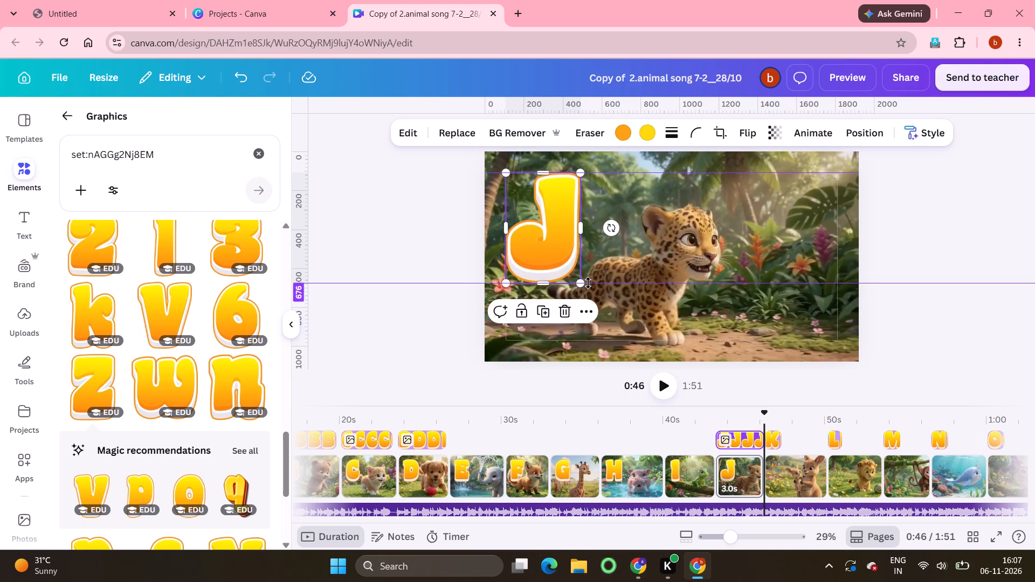
# Extend the letter K to the end of the kangaroo clip and fit it between the upper-left margin corner and the guide.
pyautogui.click(797, 468)
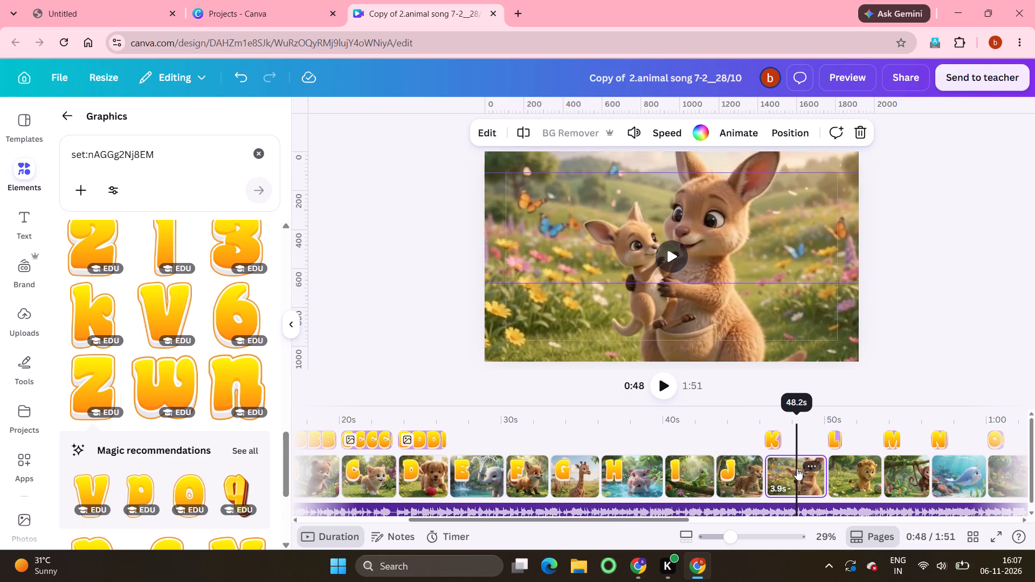
pyautogui.click(778, 440)
pyautogui.moveTo(778, 440); pyautogui.dragTo(825, 444)
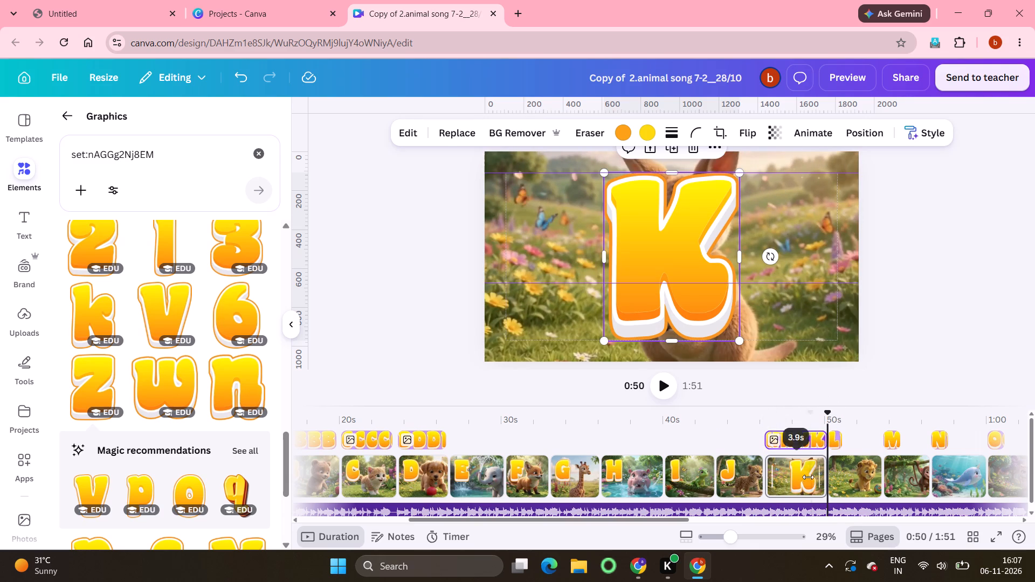
pyautogui.click(700, 246)
pyautogui.moveTo(700, 246); pyautogui.dragTo(605, 244)
pyautogui.moveTo(640, 340); pyautogui.dragTo(586, 282)
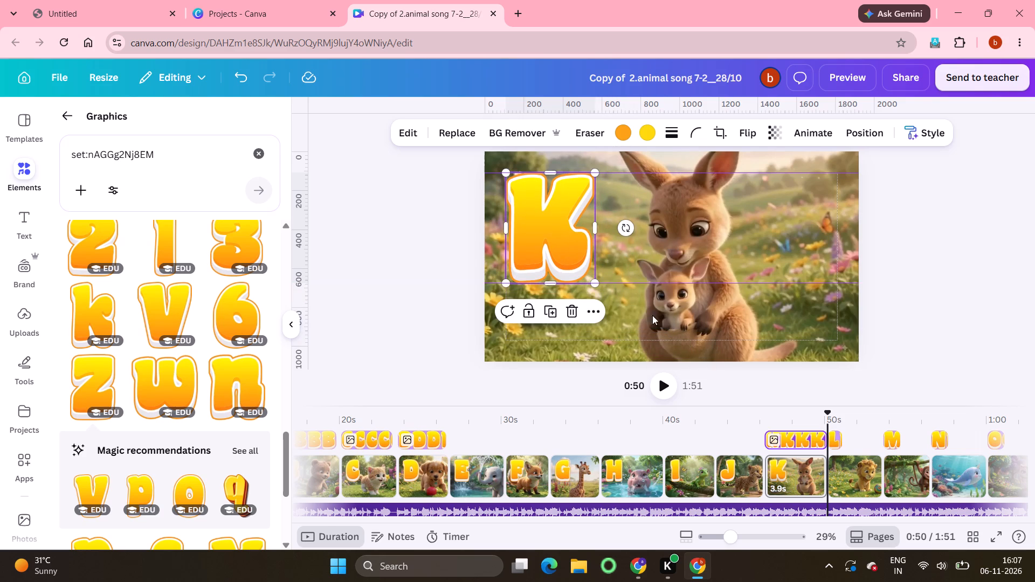
# Extend the letter L to the end of the lion clip and fit it between the upper-left margin corner and the guide.
pyautogui.hscroll(-6, 793, 463)
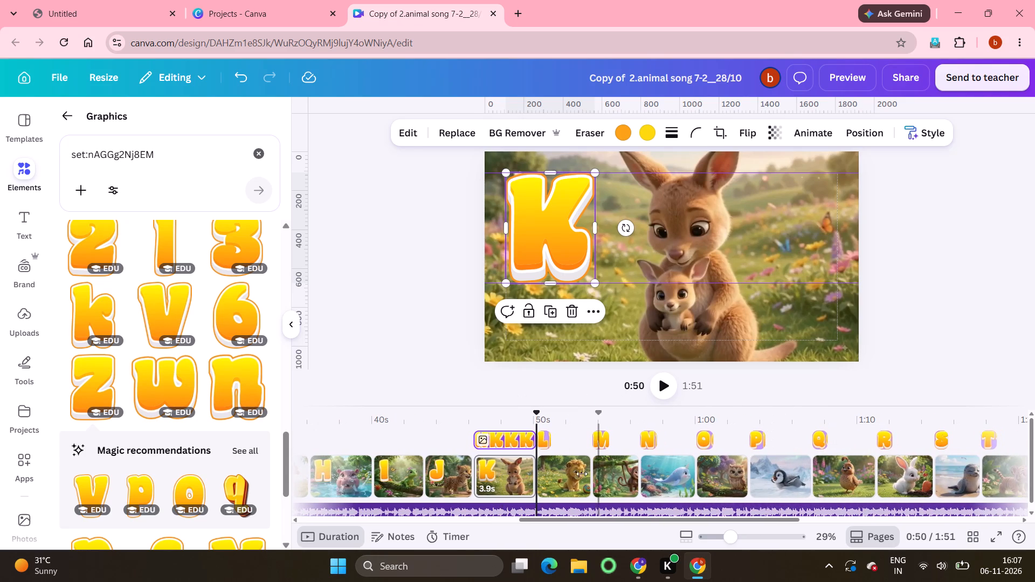
pyautogui.click(569, 475)
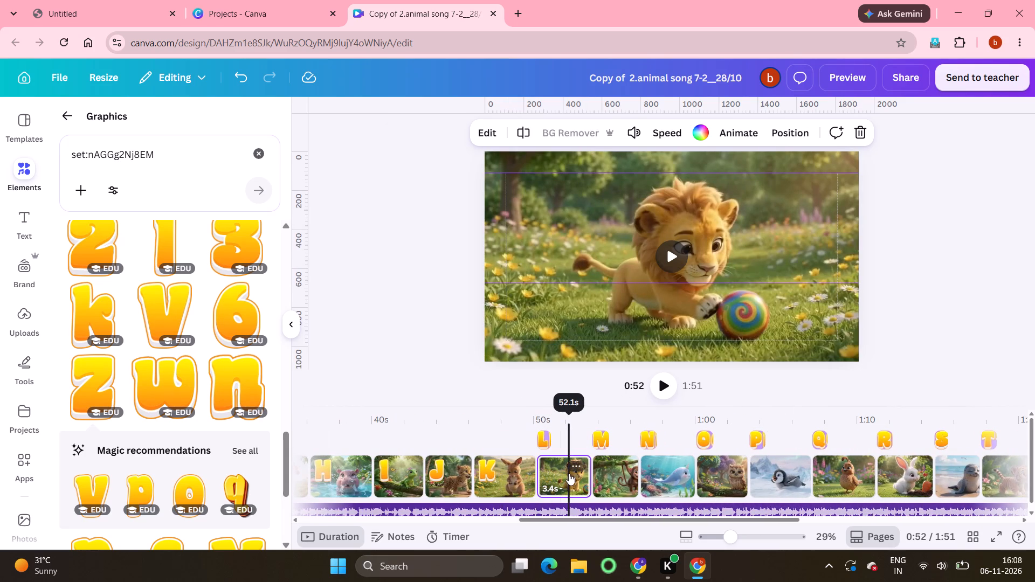
pyautogui.click(546, 438)
pyautogui.click(546, 438)
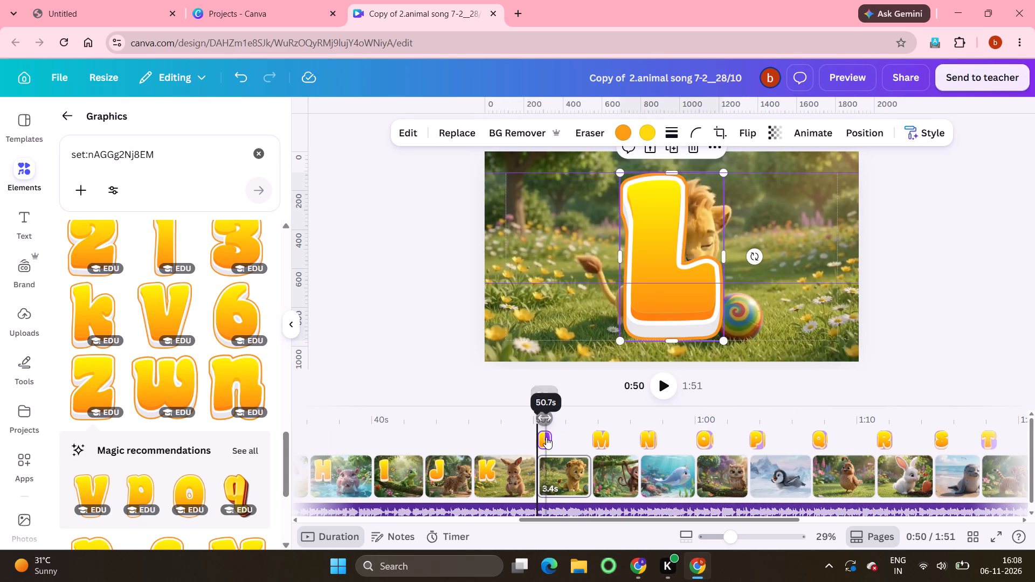
pyautogui.moveTo(549, 441); pyautogui.dragTo(583, 441)
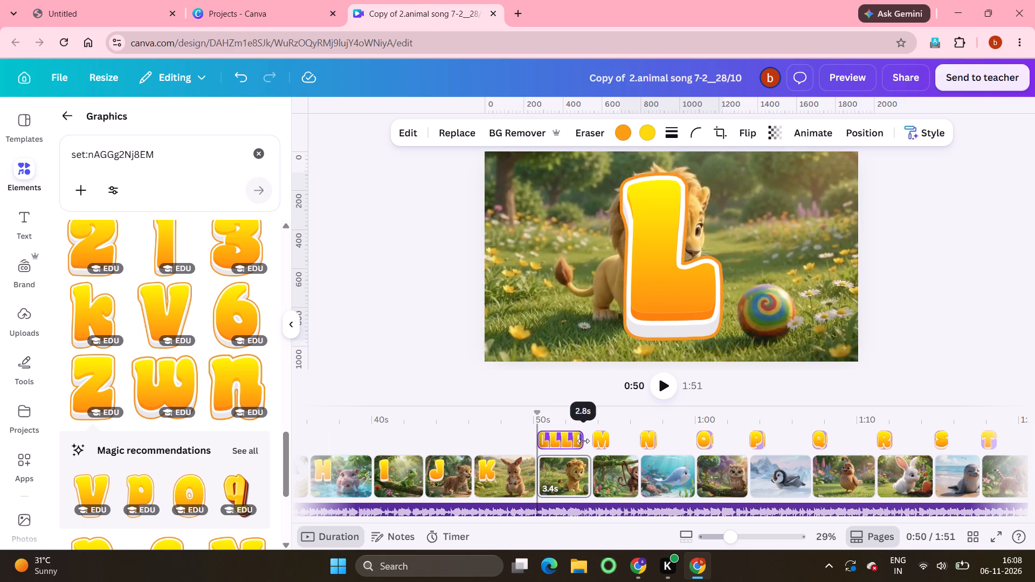
pyautogui.moveTo(583, 441); pyautogui.dragTo(592, 441)
pyautogui.click(668, 320)
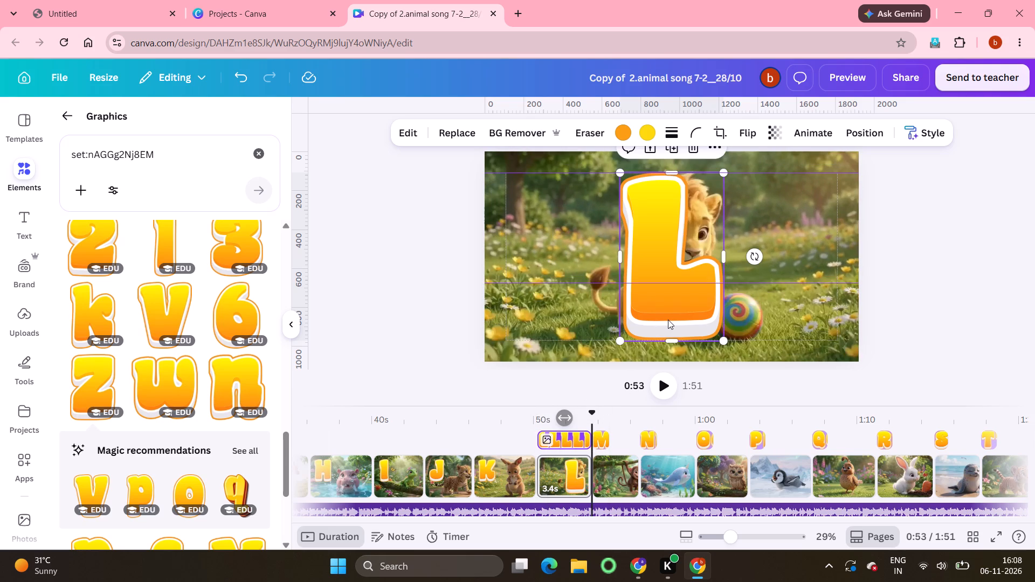
pyautogui.moveTo(668, 320); pyautogui.dragTo(599, 322)
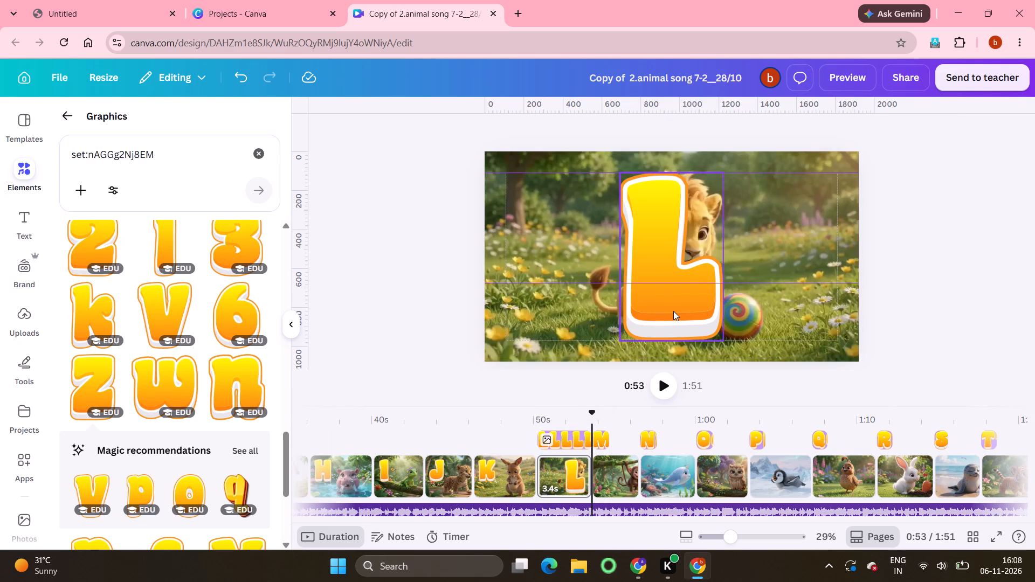
pyautogui.moveTo(673, 311); pyautogui.dragTo(561, 313)
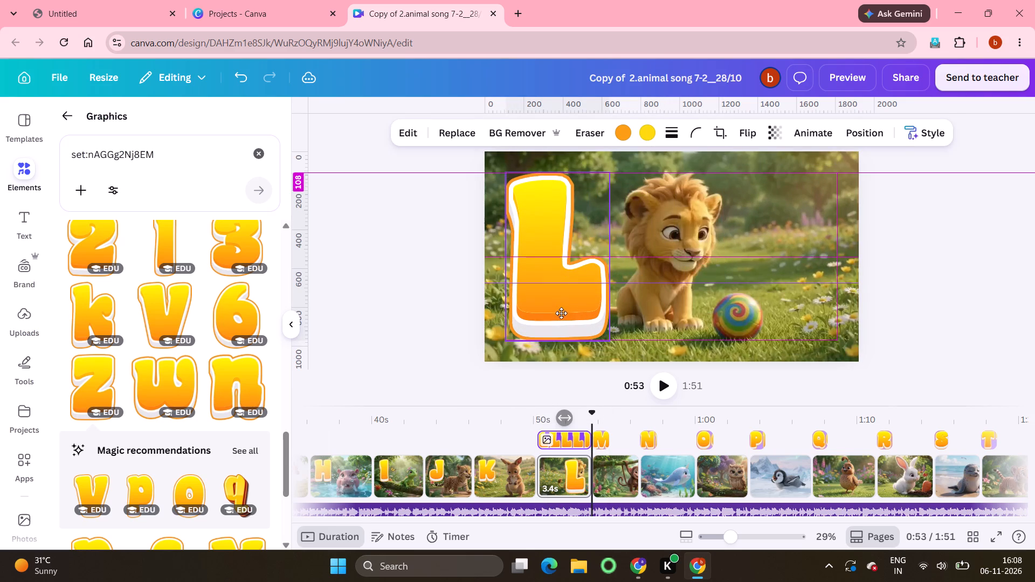
pyautogui.moveTo(561, 313); pyautogui.dragTo(562, 311)
pyautogui.moveTo(609, 342); pyautogui.dragTo(586, 274)
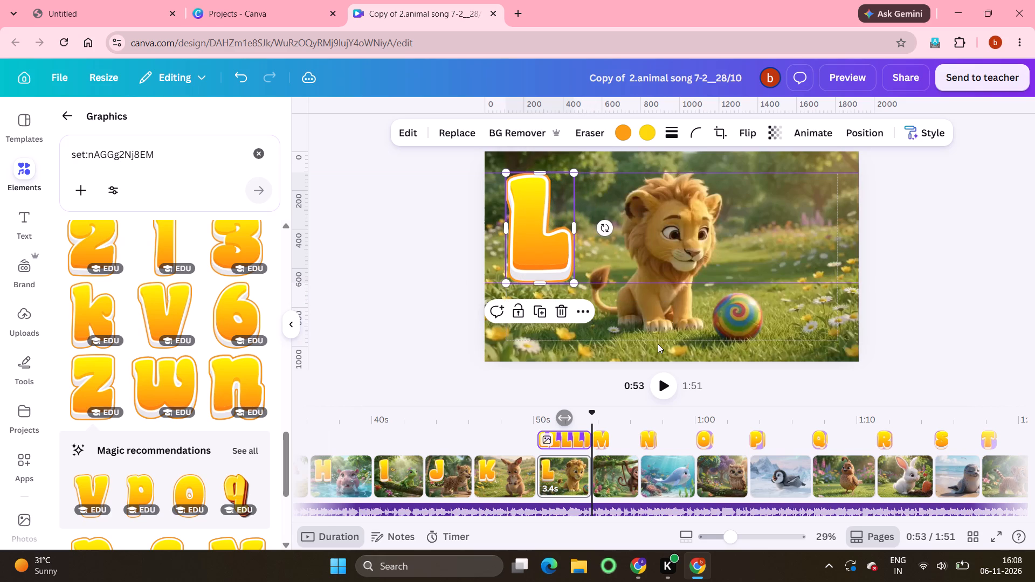
# Extend the letter M to the end of the monkey clip and fit it between the upper-left margin corner and the guide.
pyautogui.click(603, 438)
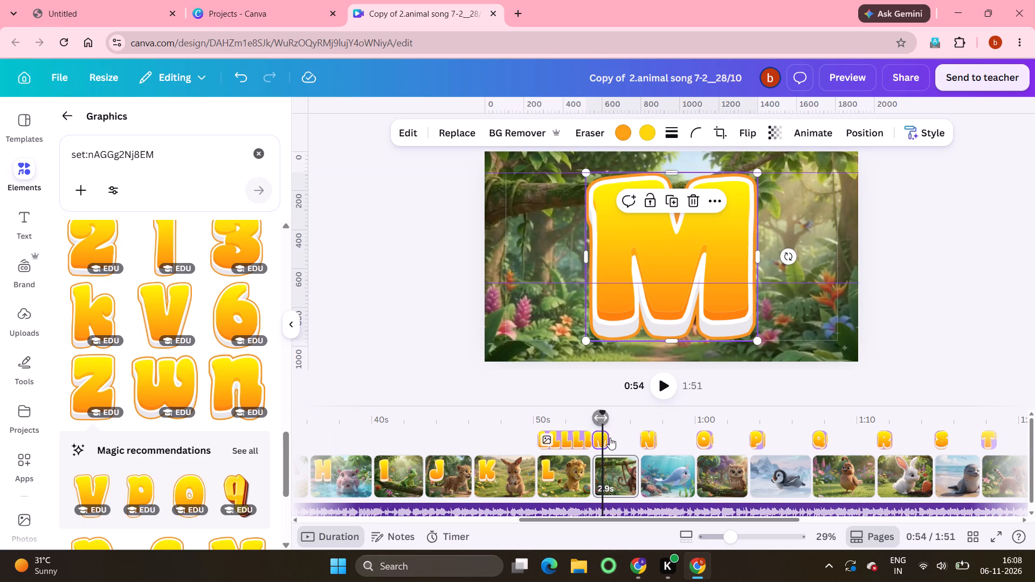
pyautogui.moveTo(605, 438); pyautogui.dragTo(634, 434)
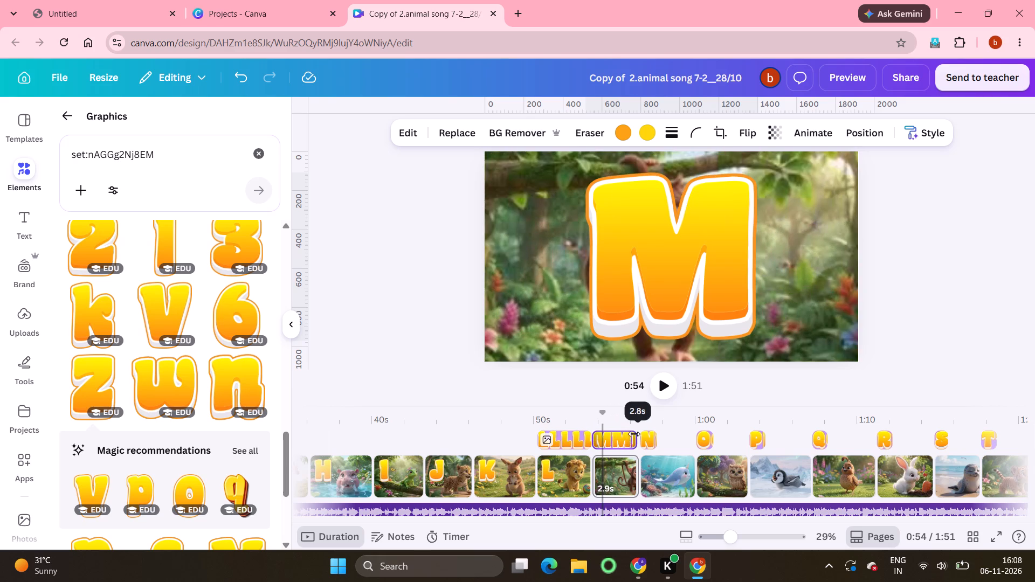
pyautogui.moveTo(634, 434); pyautogui.dragTo(640, 434)
pyautogui.click(693, 308)
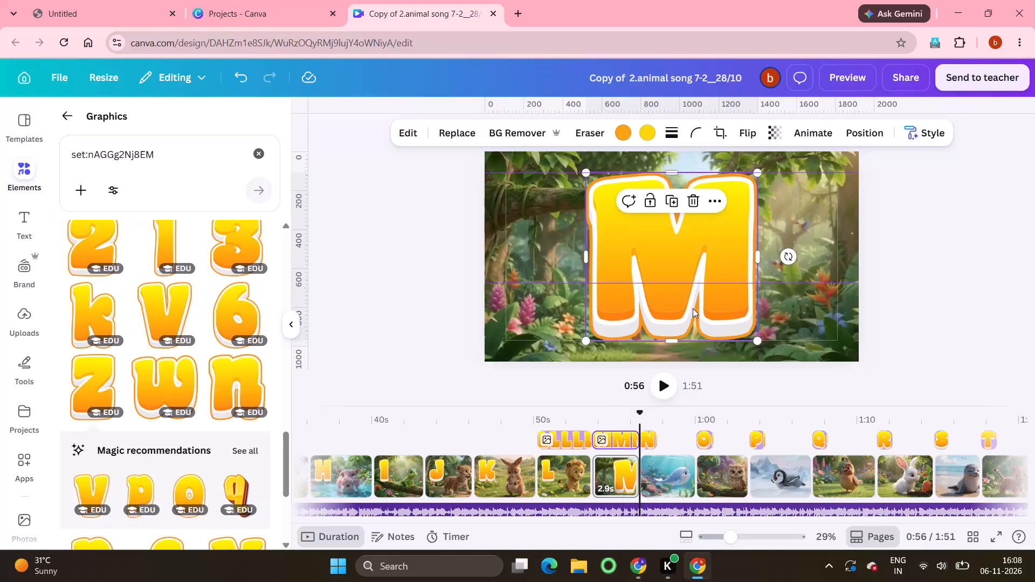
pyautogui.moveTo(693, 308); pyautogui.dragTo(618, 306)
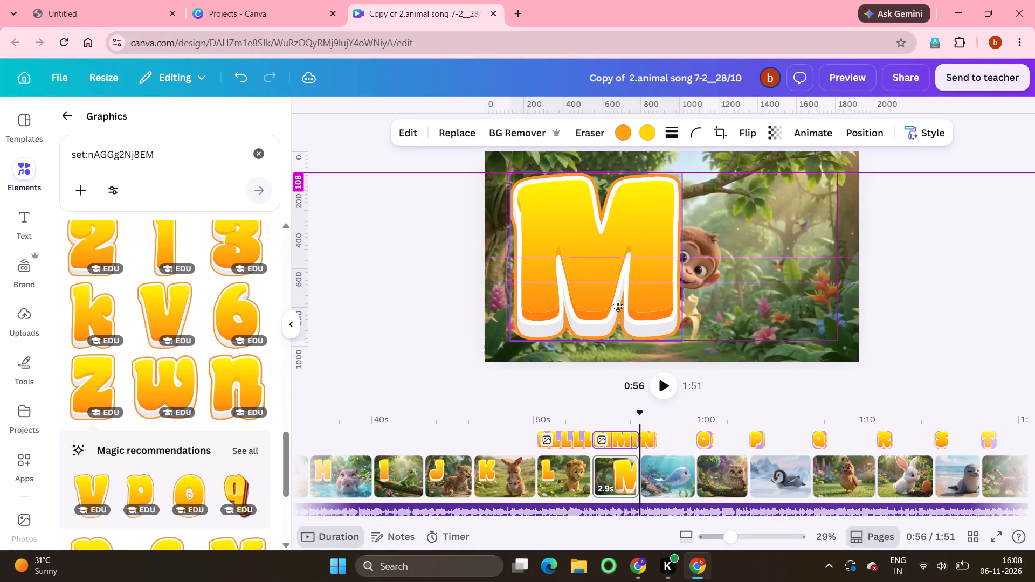
pyautogui.moveTo(618, 306); pyautogui.dragTo(615, 307)
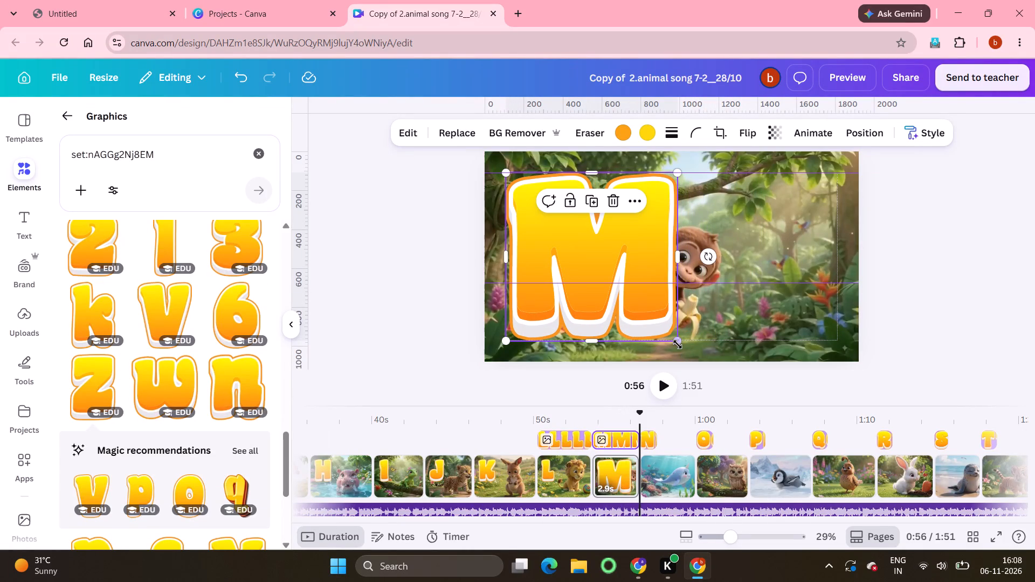
pyautogui.moveTo(678, 341); pyautogui.dragTo(606, 297)
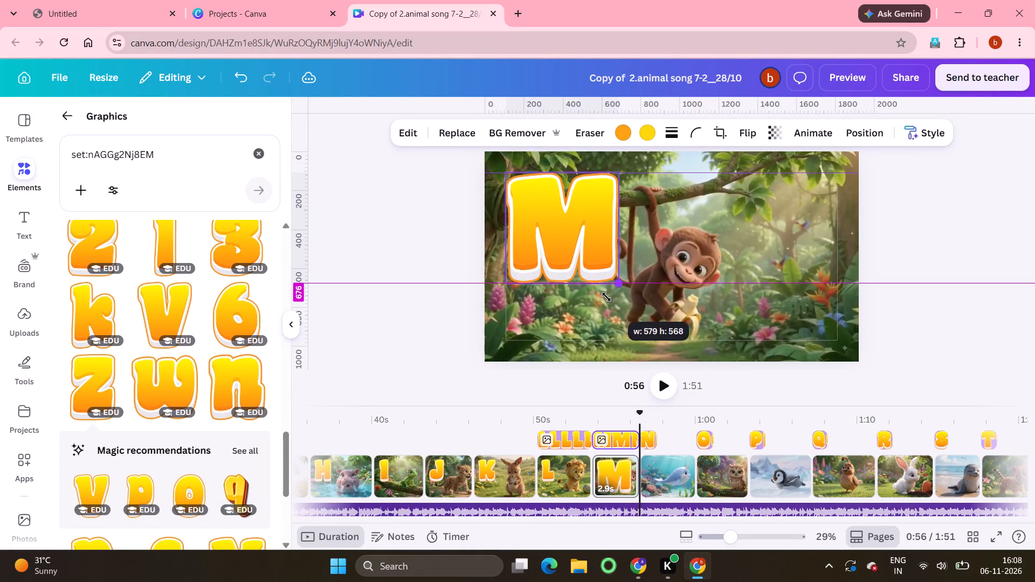
pyautogui.moveTo(606, 297); pyautogui.dragTo(603, 294)
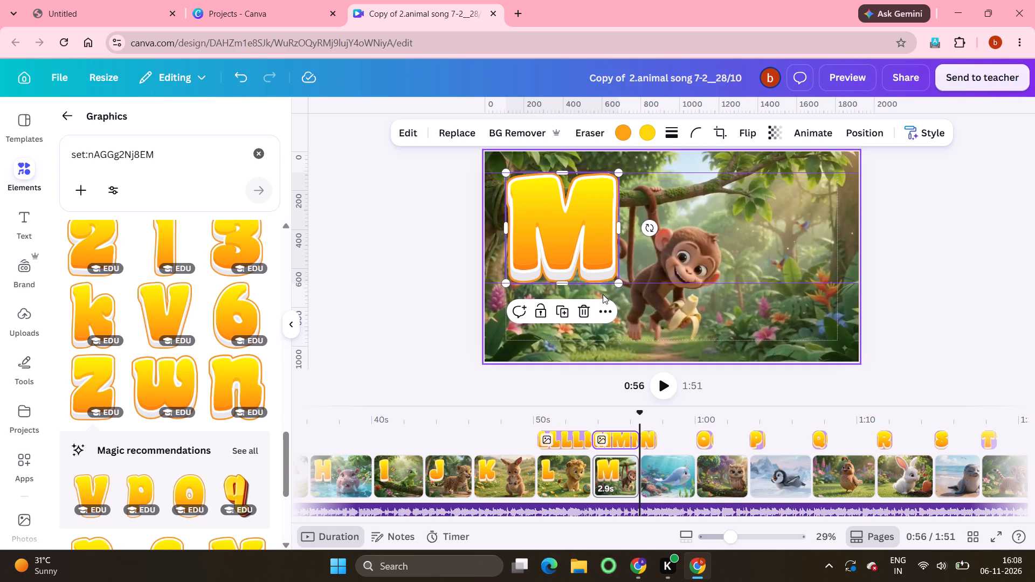
# Extend the letter N to the end of the narwhal clip and fit it between the upper-left margin corner and the guide.
pyautogui.click(659, 484)
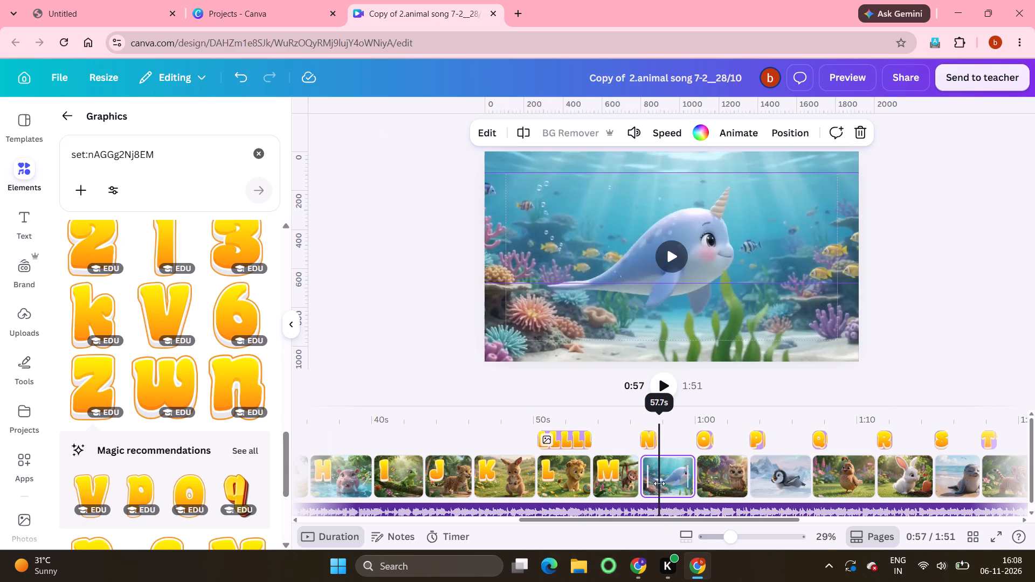
pyautogui.click(652, 440)
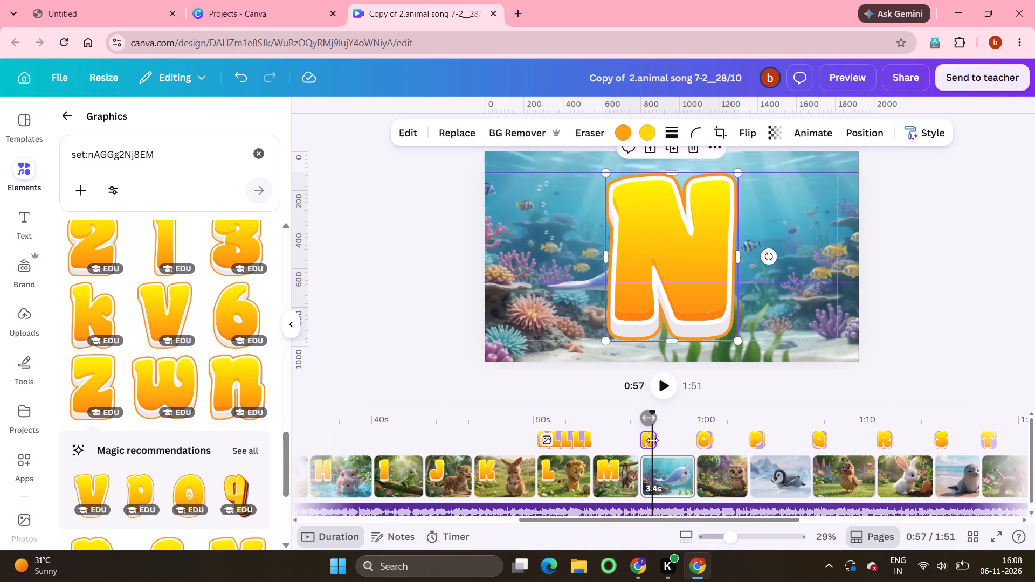
pyautogui.moveTo(652, 440); pyautogui.dragTo(697, 442)
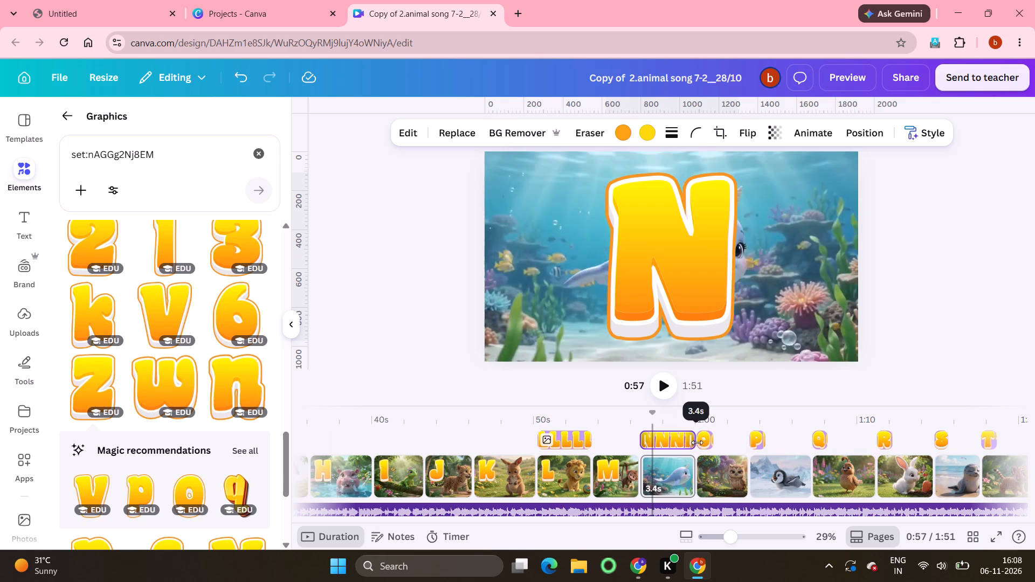
pyautogui.moveTo(697, 442); pyautogui.dragTo(700, 442)
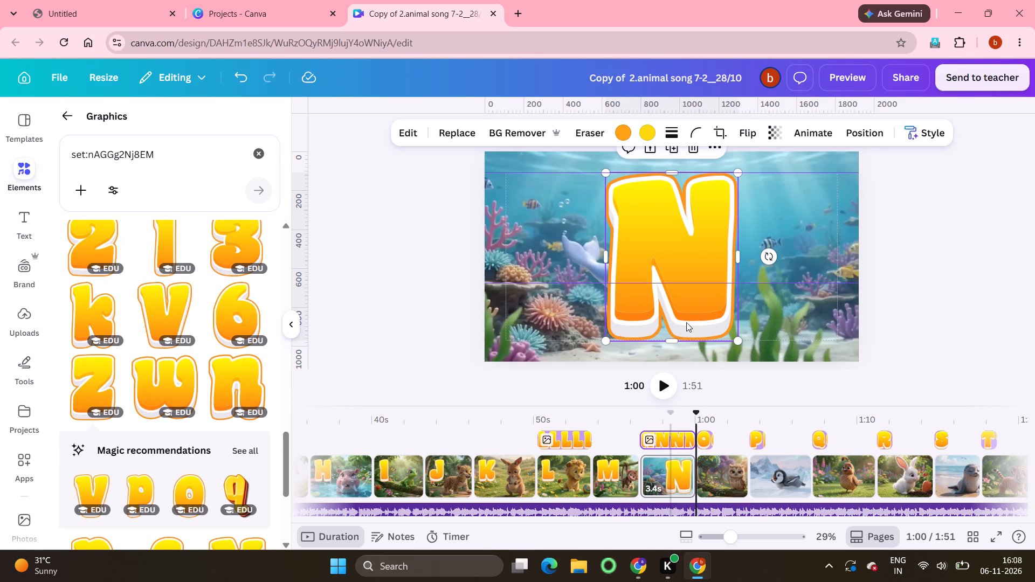
pyautogui.click(710, 245)
pyautogui.moveTo(710, 245); pyautogui.dragTo(648, 249)
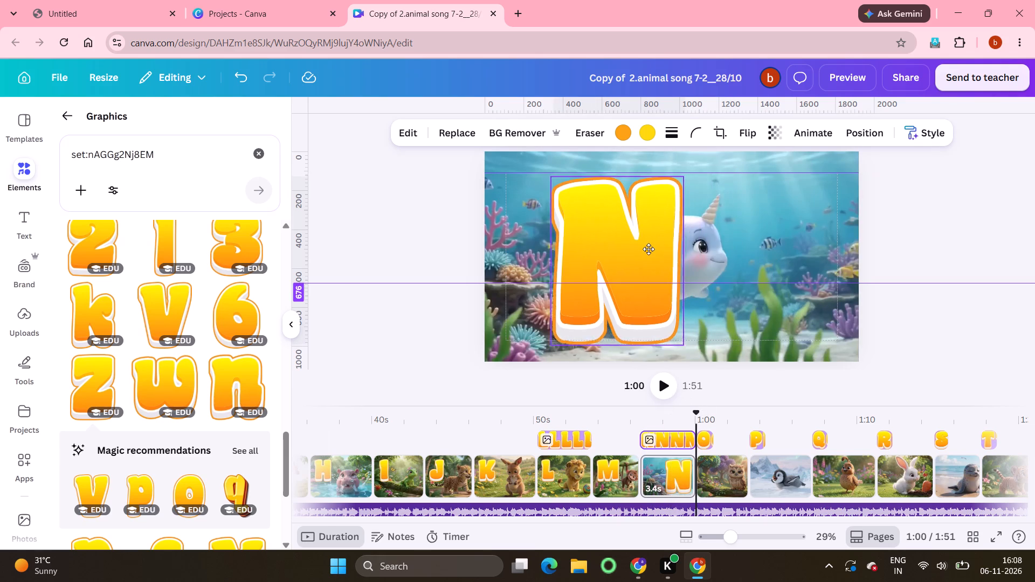
pyautogui.moveTo(648, 249); pyautogui.dragTo(613, 245)
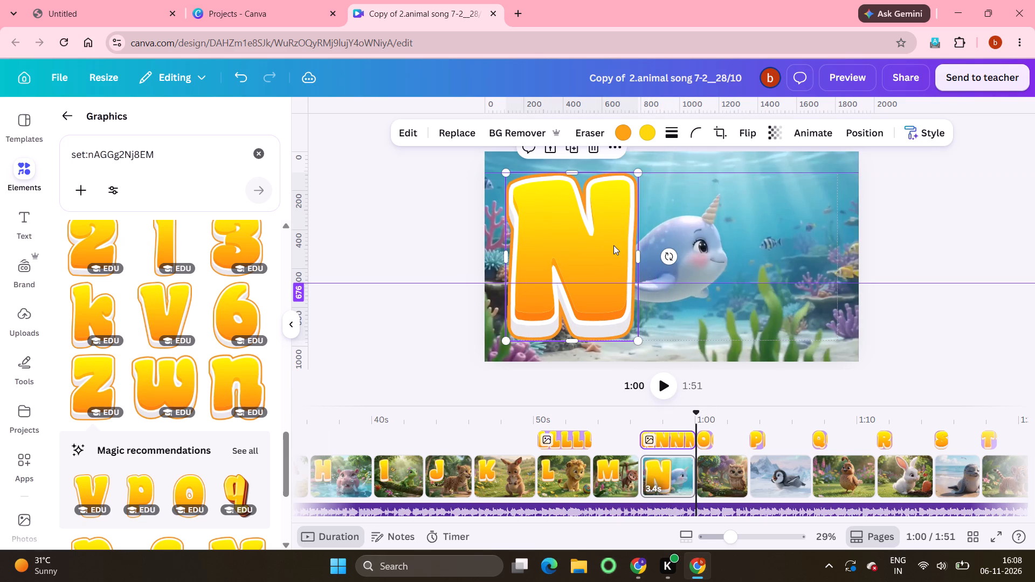
pyautogui.moveTo(638, 344); pyautogui.dragTo(620, 321)
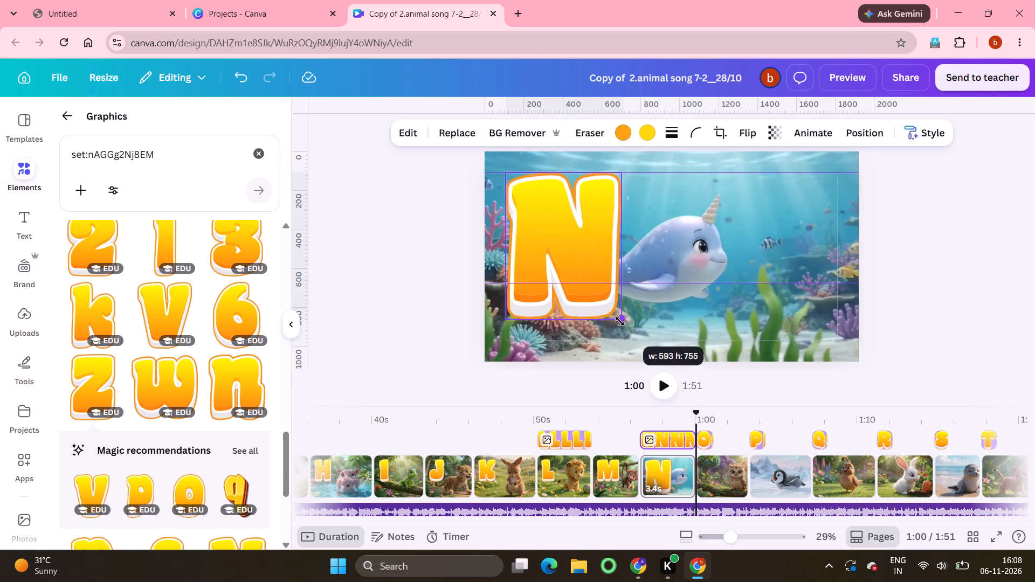
pyautogui.moveTo(620, 321); pyautogui.dragTo(589, 283)
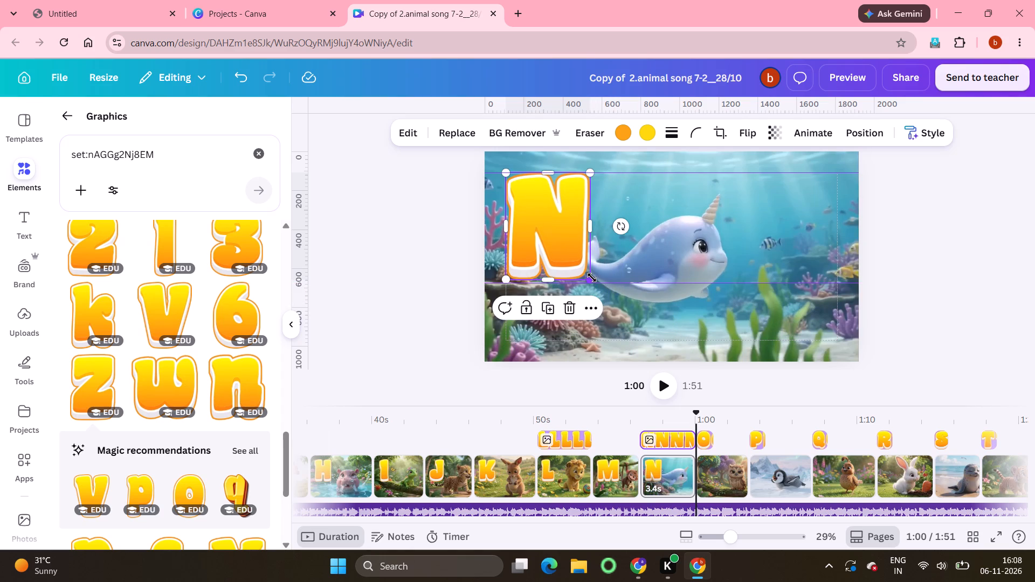
pyautogui.moveTo(592, 278); pyautogui.dragTo(597, 281)
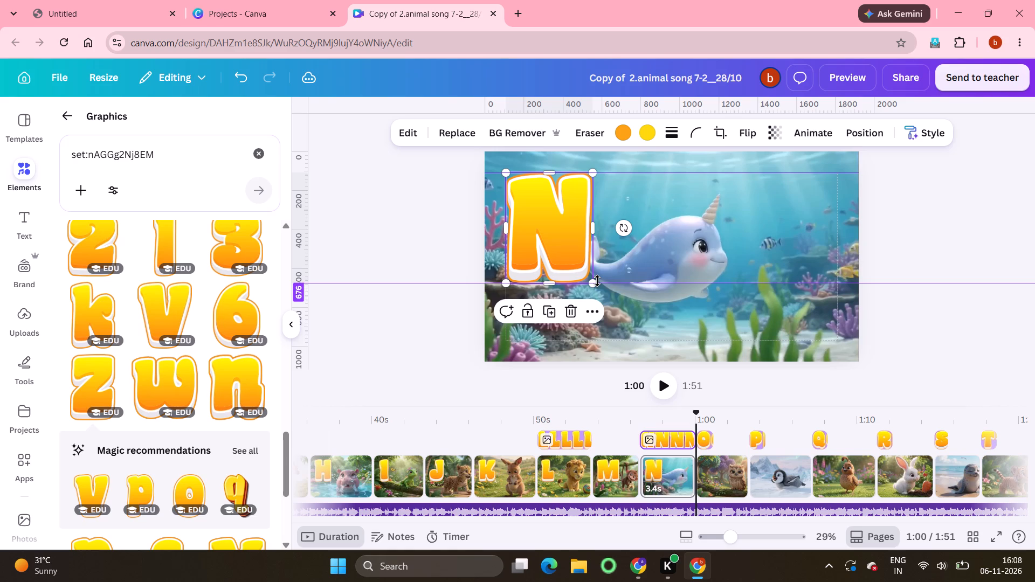
# Extend the letter O to the end of the owl clip and fit it between the upper-left margin corner and the guide.
pyautogui.click(727, 474)
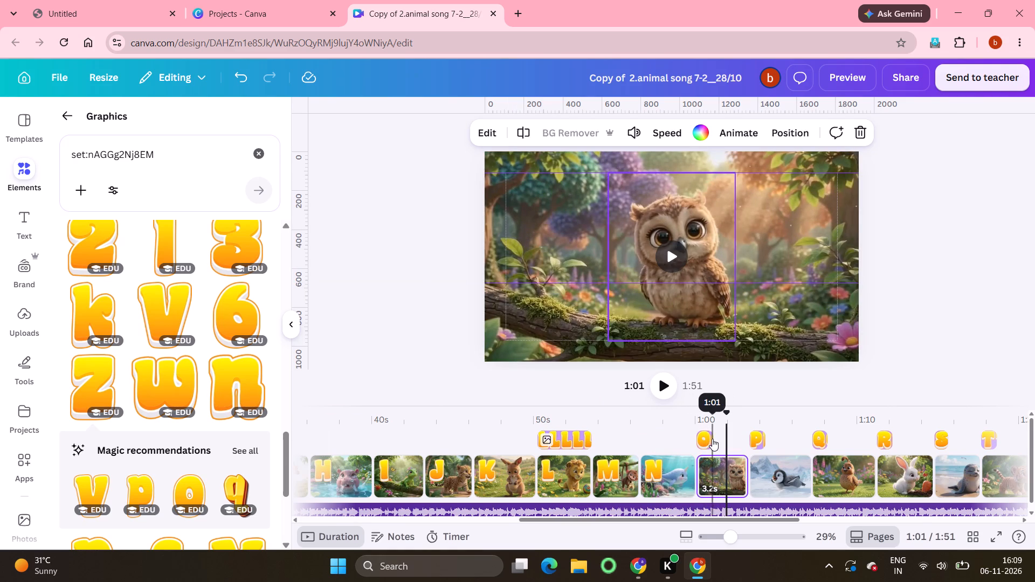
pyautogui.click(710, 438)
pyautogui.moveTo(710, 438); pyautogui.dragTo(739, 440)
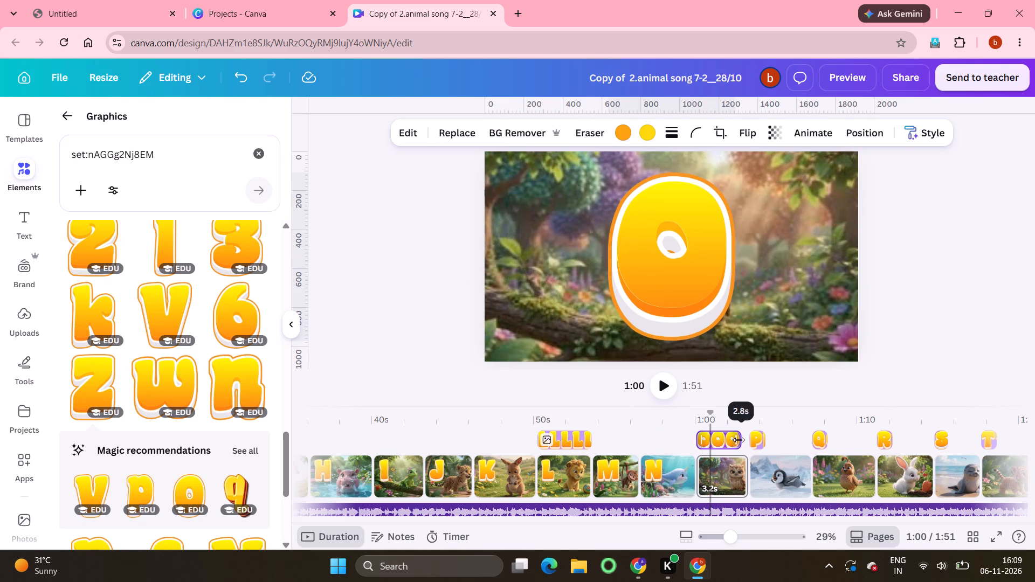
pyautogui.moveTo(739, 440); pyautogui.dragTo(747, 440)
pyautogui.moveTo(717, 322); pyautogui.dragTo(620, 318)
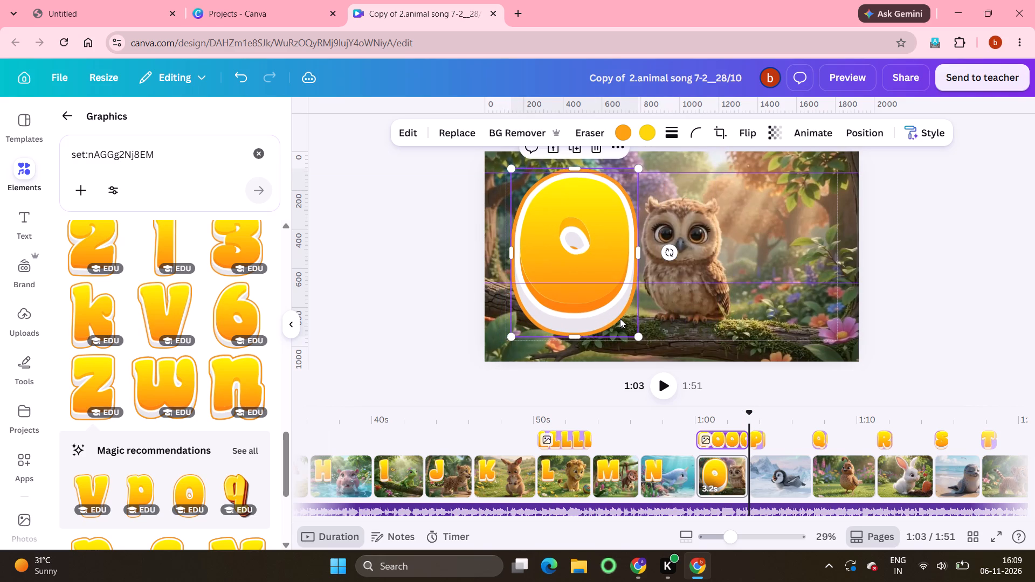
pyautogui.moveTo(620, 318); pyautogui.dragTo(614, 327)
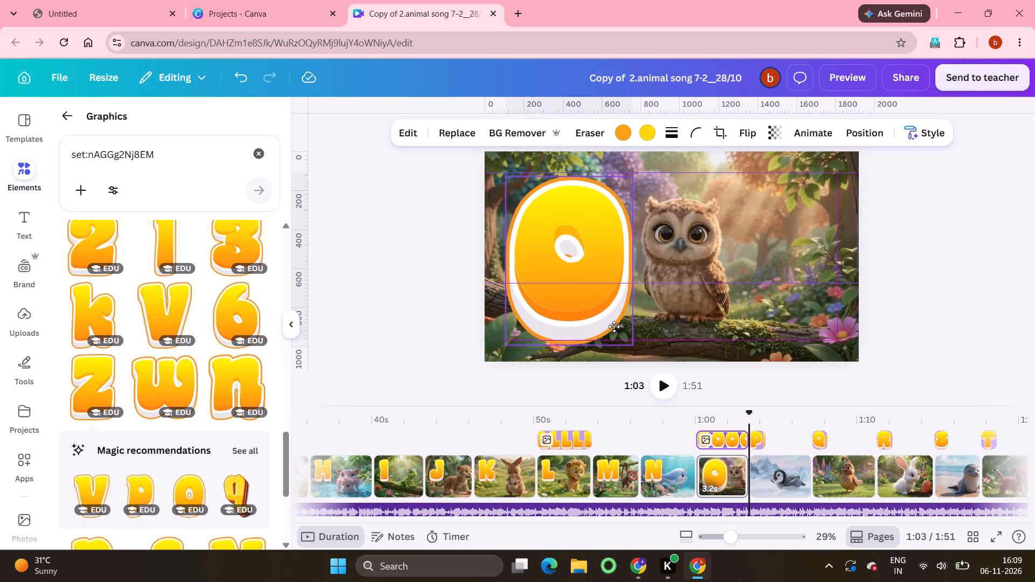
pyautogui.moveTo(614, 327); pyautogui.dragTo(613, 323)
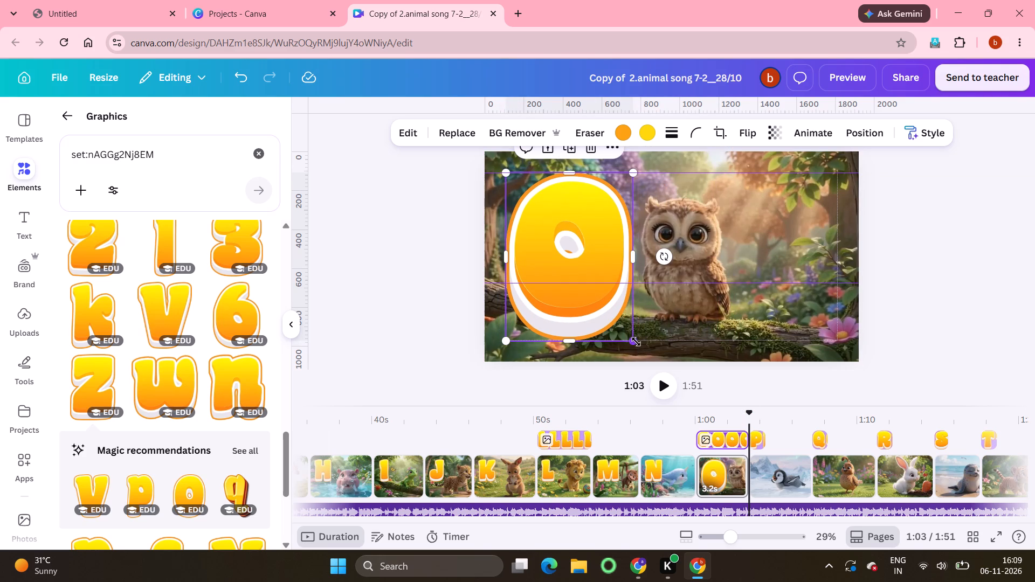
pyautogui.moveTo(636, 341); pyautogui.dragTo(595, 285)
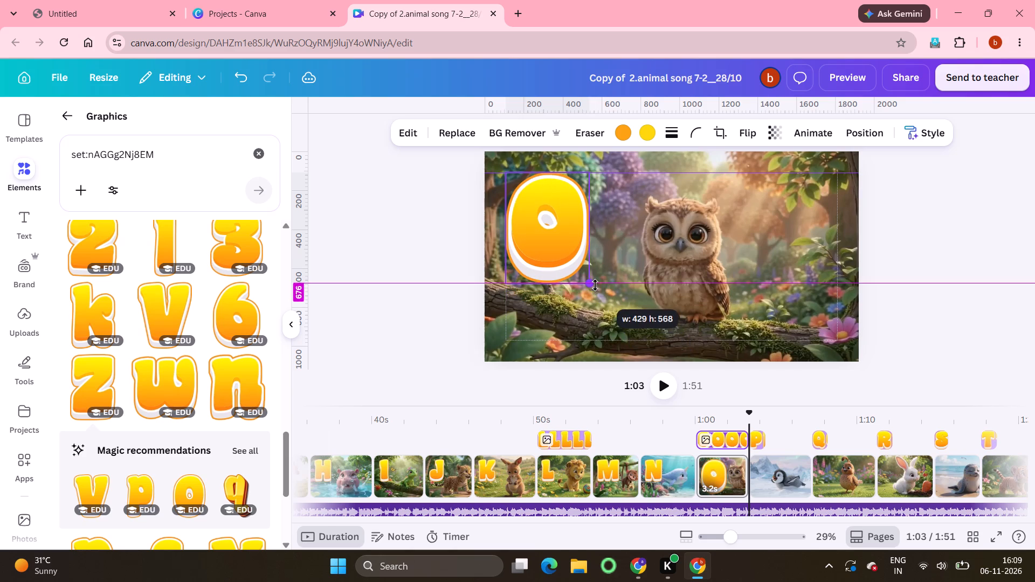
pyautogui.moveTo(595, 285); pyautogui.dragTo(594, 283)
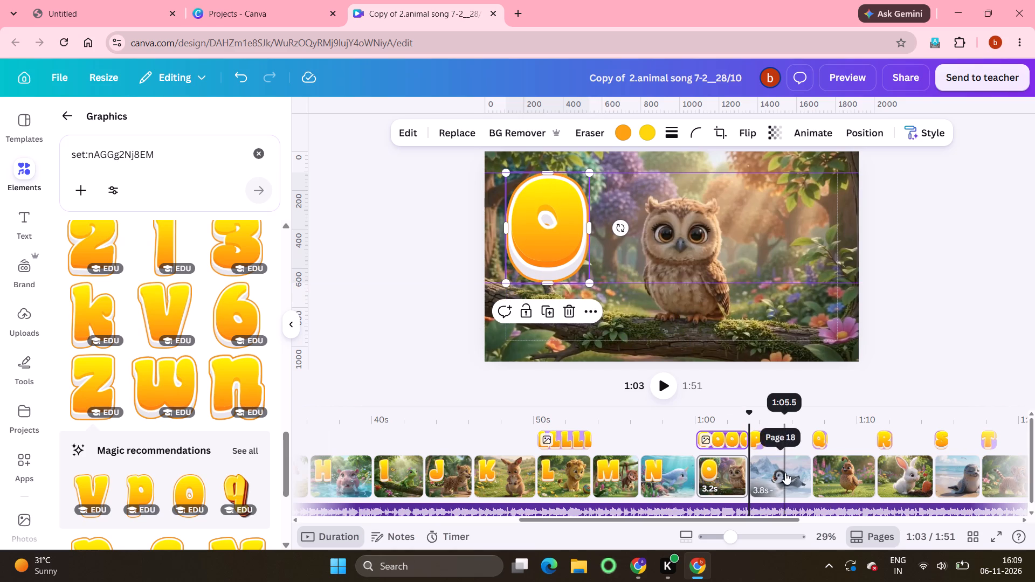
# Extend the letter P to the end of the penguin clip and fit it between the upper-left margin corner and the guide.
pyautogui.click(785, 473)
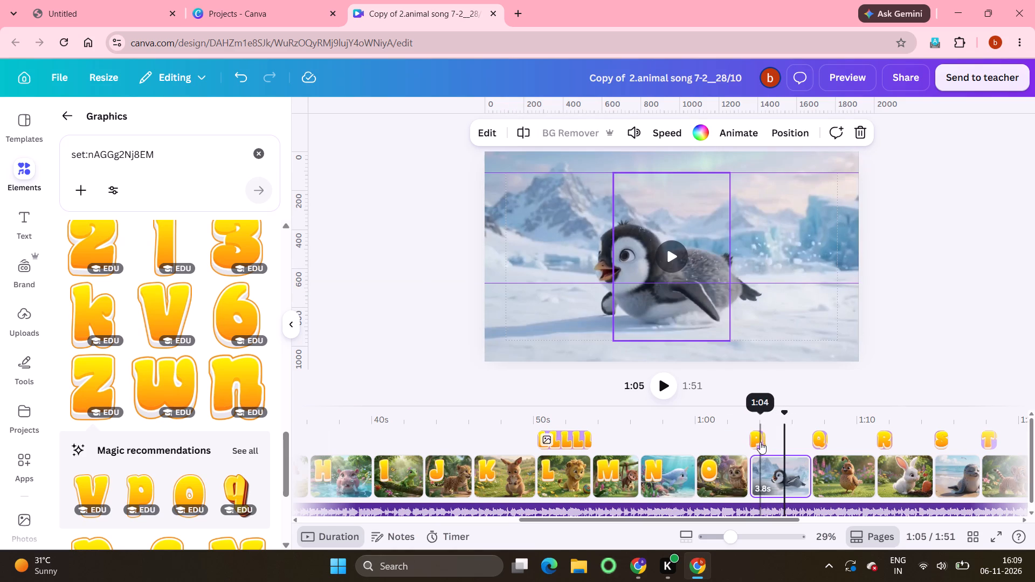
pyautogui.click(758, 442)
pyautogui.moveTo(762, 439); pyautogui.dragTo(813, 438)
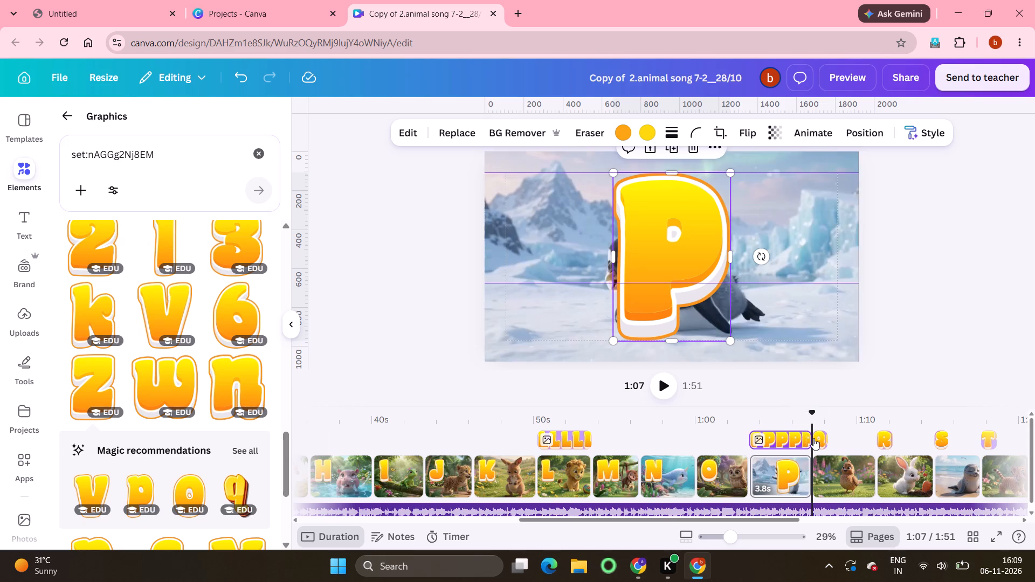
pyautogui.click(667, 212)
pyautogui.moveTo(667, 212); pyautogui.dragTo(618, 212)
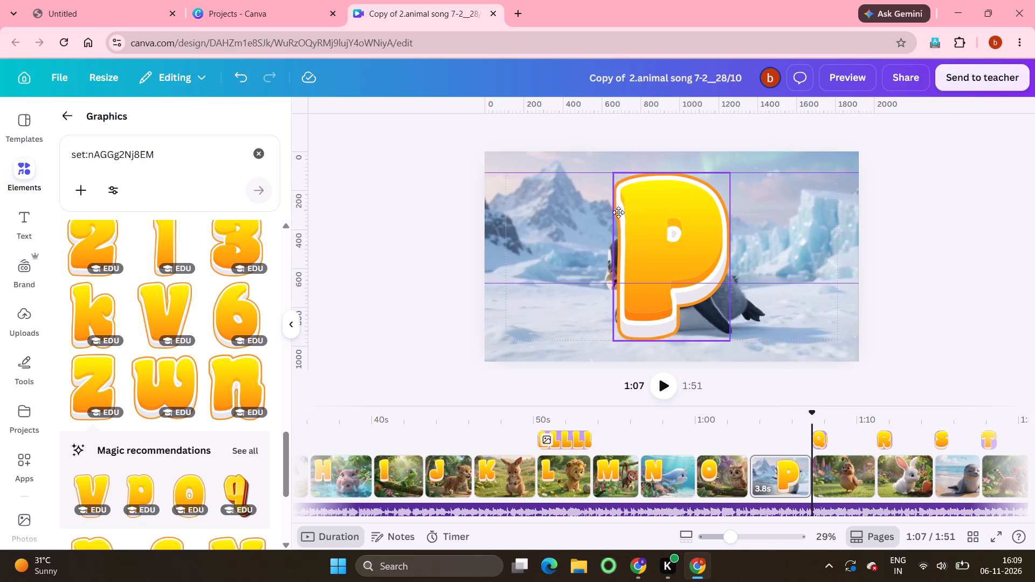
pyautogui.moveTo(618, 212); pyautogui.dragTo(585, 215)
pyautogui.moveTo(698, 248); pyautogui.dragTo(612, 265)
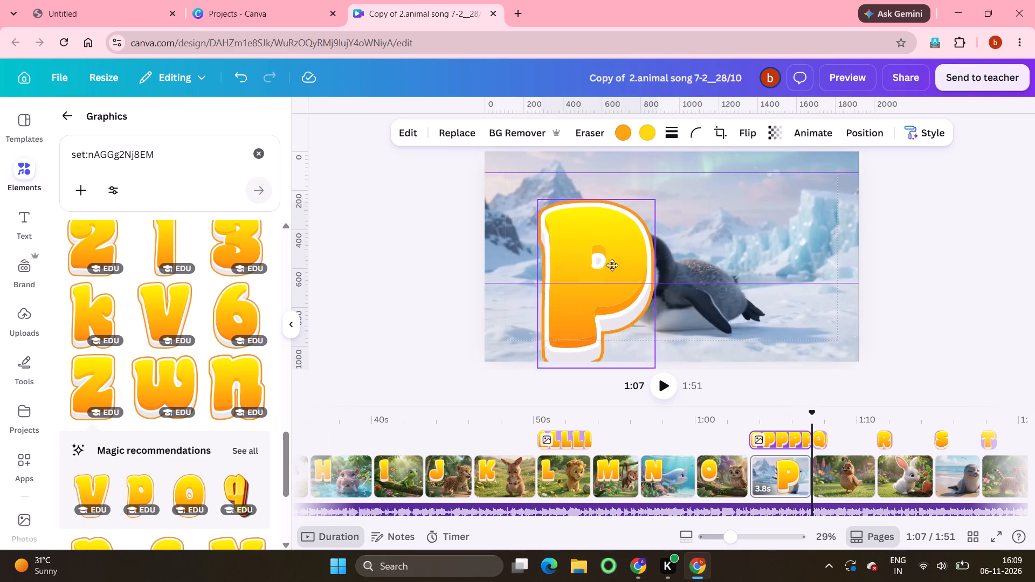
pyautogui.moveTo(612, 265); pyautogui.dragTo(592, 249)
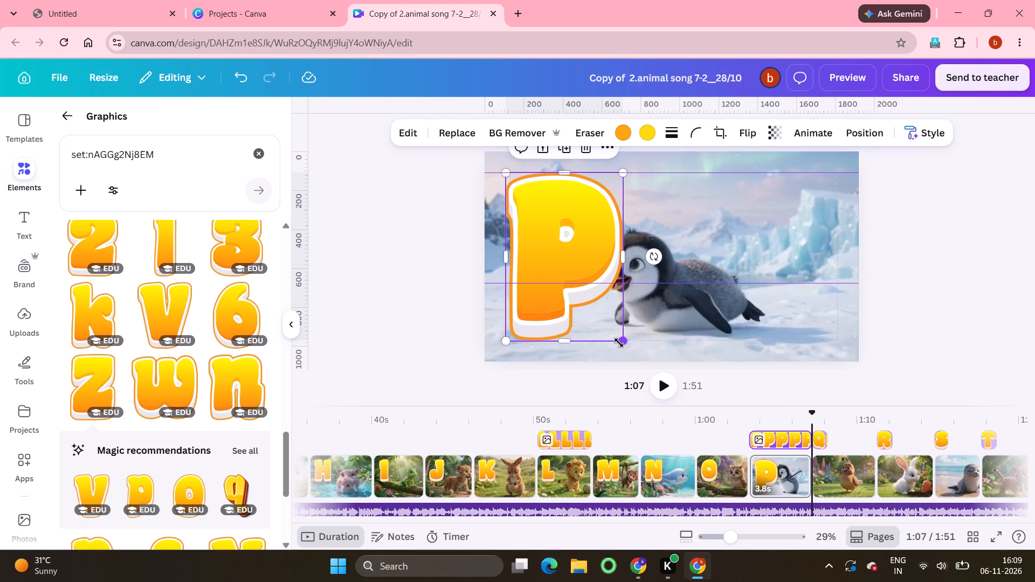
pyautogui.moveTo(624, 338); pyautogui.dragTo(585, 281)
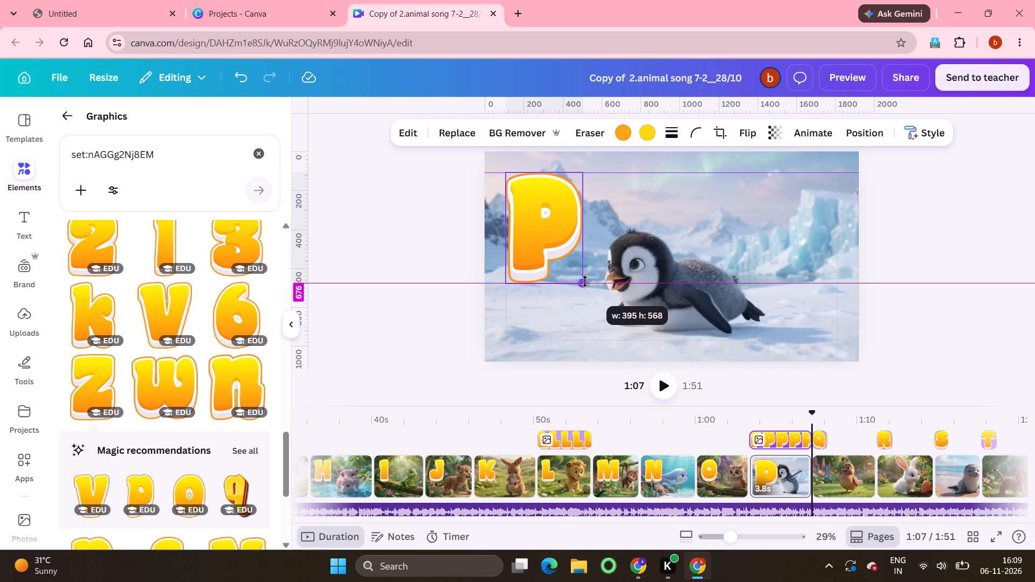
pyautogui.moveTo(585, 281); pyautogui.dragTo(583, 280)
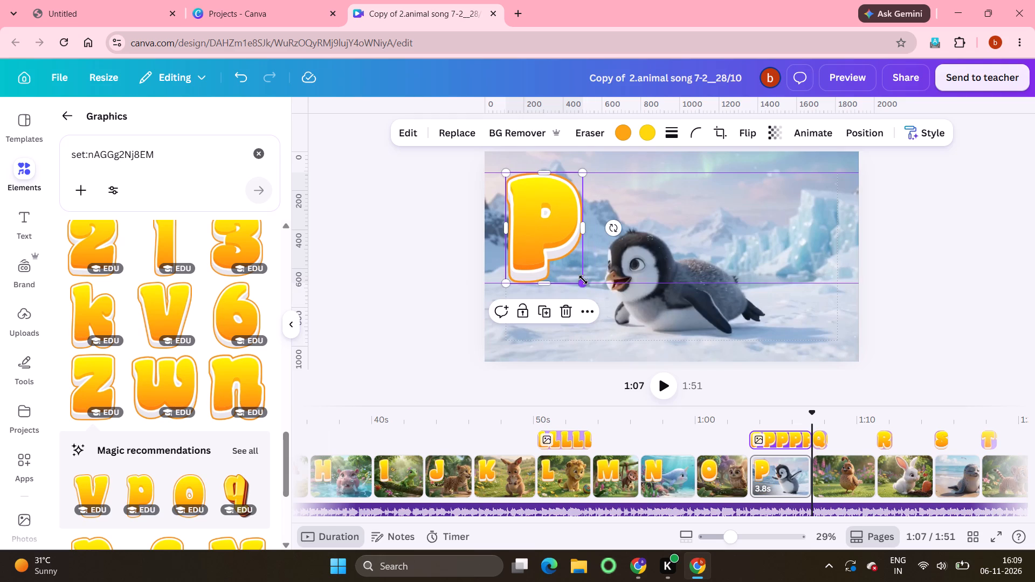
# Extend the letter Q to the end of the quail clip and fit it between the upper-left margin corner and the guide.
pyautogui.click(824, 441)
pyautogui.moveTo(824, 441); pyautogui.dragTo(851, 441)
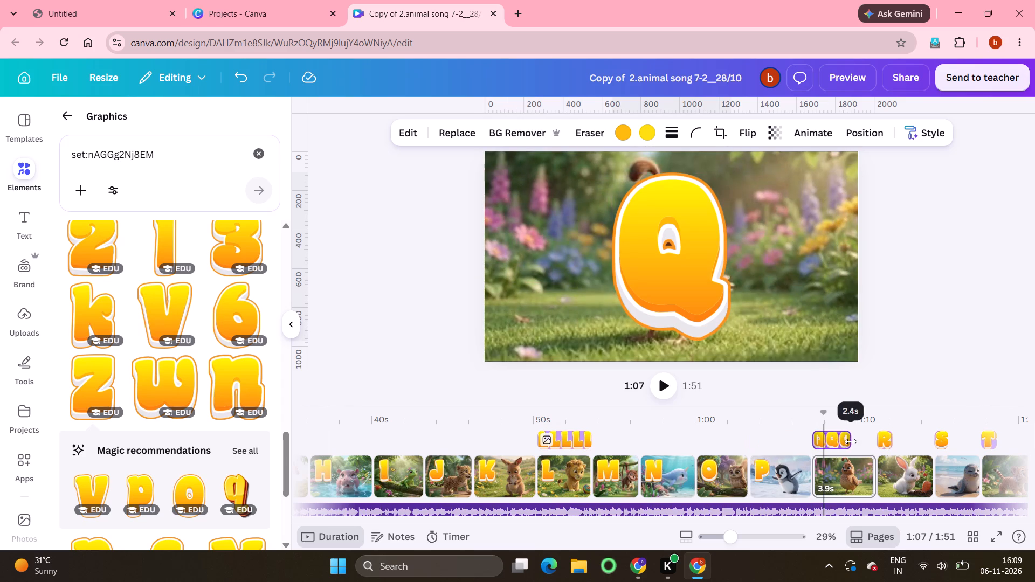
pyautogui.moveTo(851, 441); pyautogui.dragTo(877, 442)
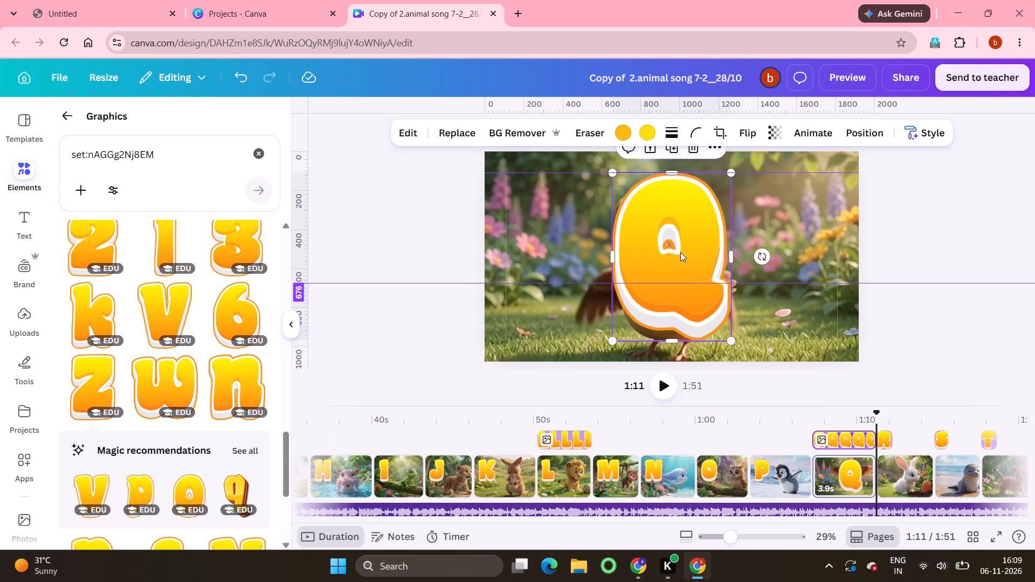
pyautogui.click(680, 252)
pyautogui.moveTo(680, 252); pyautogui.dragTo(608, 252)
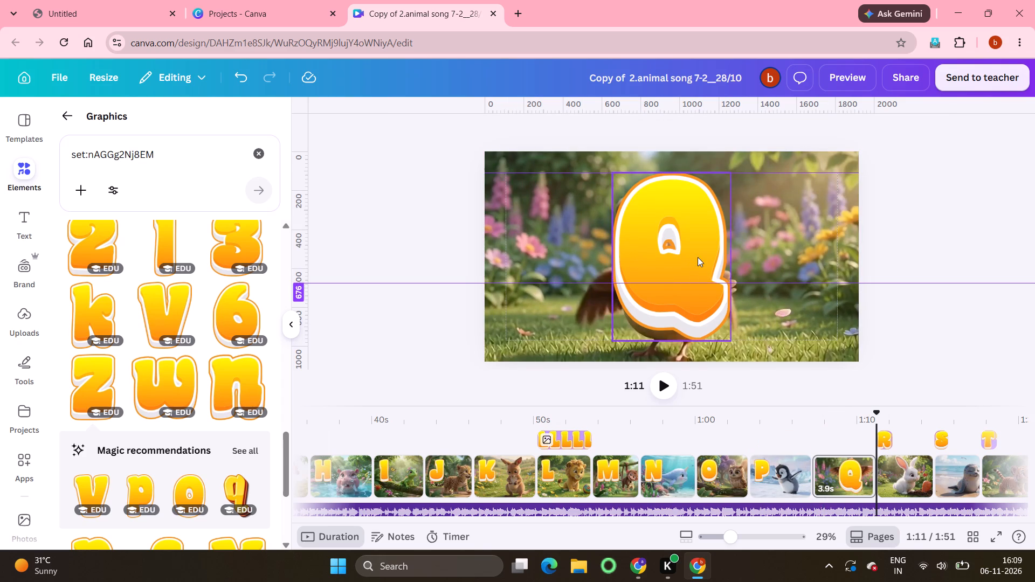
pyautogui.moveTo(698, 257); pyautogui.dragTo(592, 259)
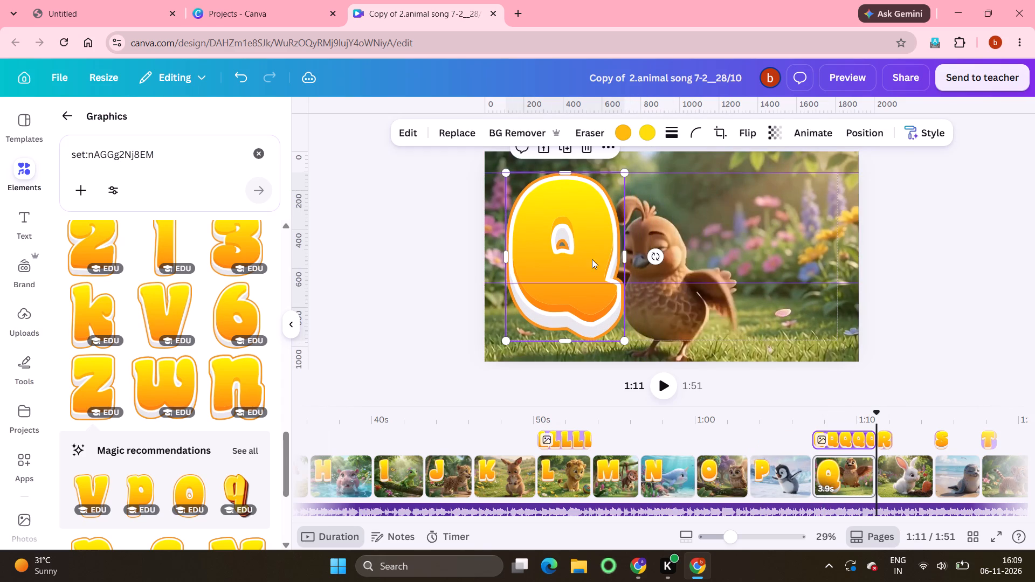
pyautogui.moveTo(625, 340); pyautogui.dragTo(612, 312)
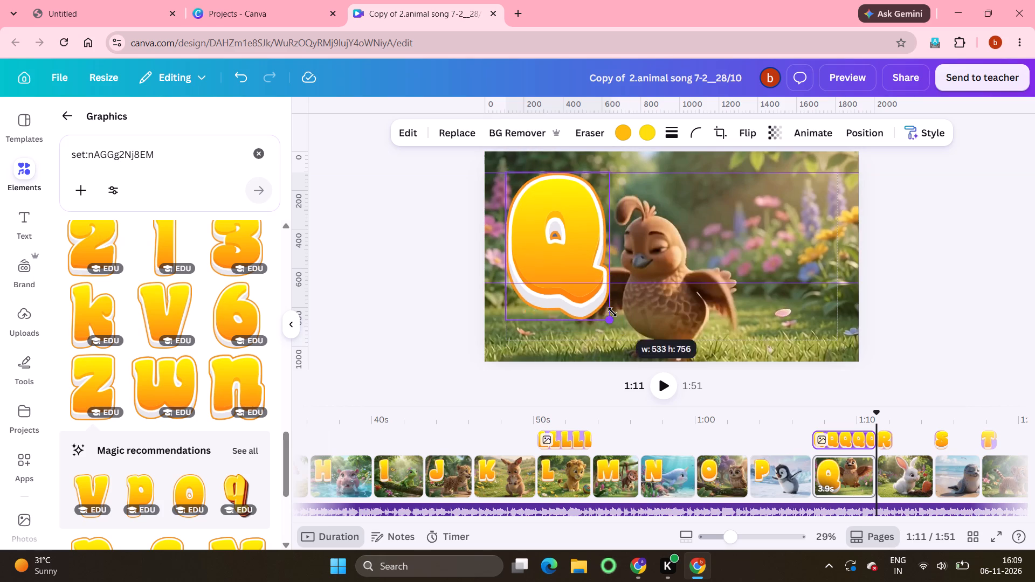
pyautogui.moveTo(612, 312); pyautogui.dragTo(594, 274)
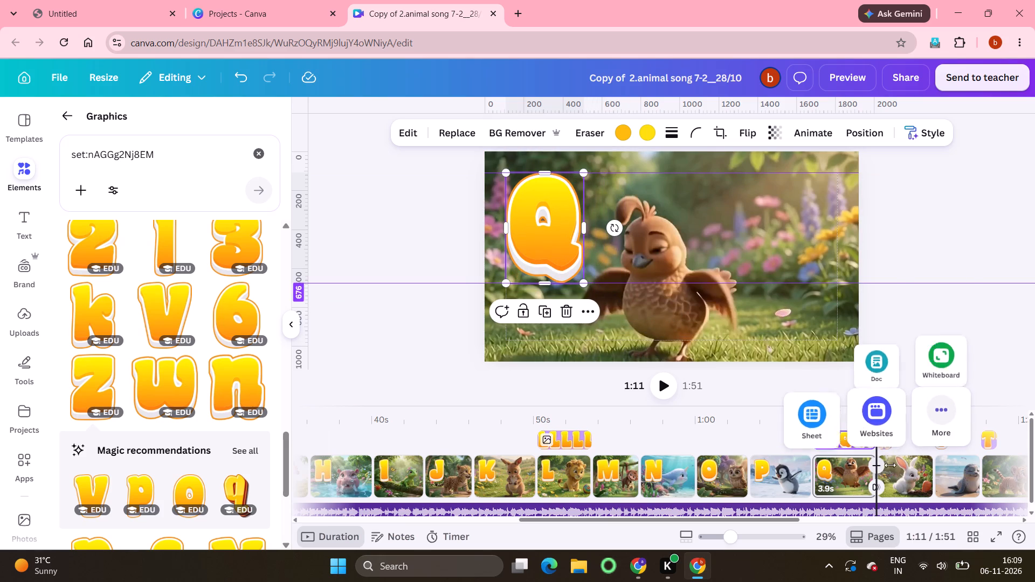
# Extend the letter R to the end of the rabbit clip and fit it between the upper-left margin corner and the guide.
pyautogui.click(906, 473)
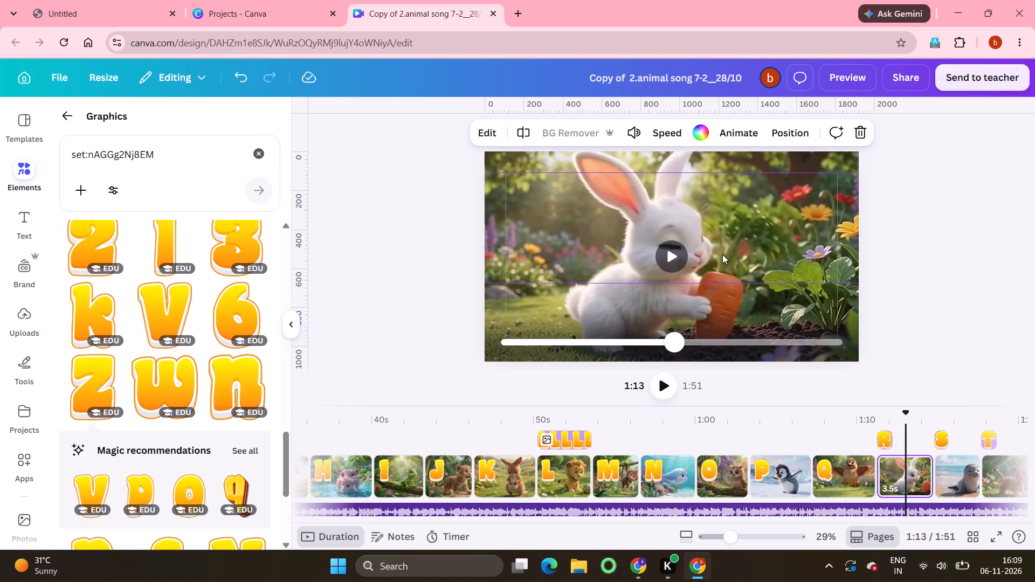
pyautogui.click(885, 436)
pyautogui.moveTo(885, 436); pyautogui.dragTo(883, 443)
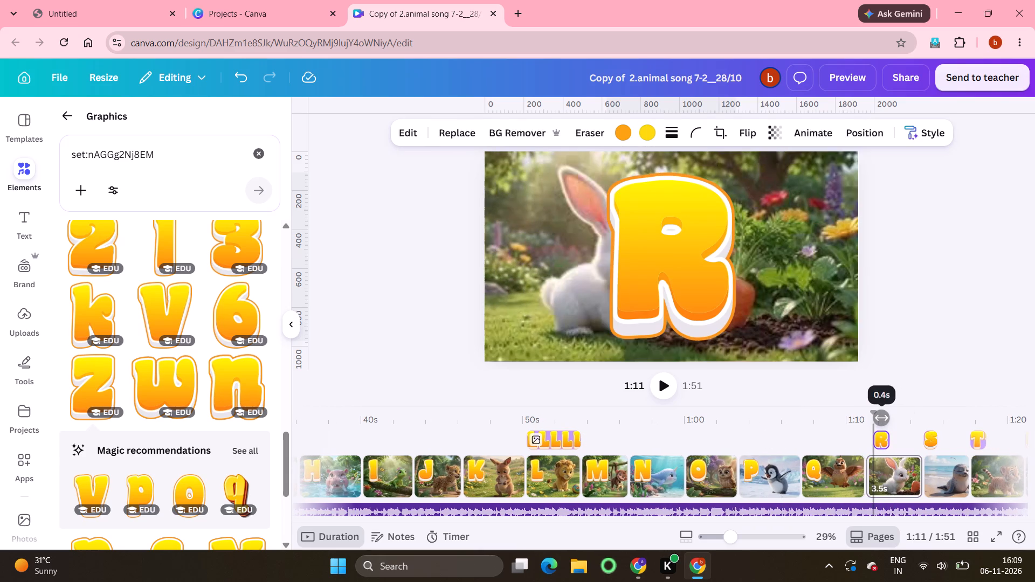
pyautogui.moveTo(883, 443); pyautogui.dragTo(875, 446)
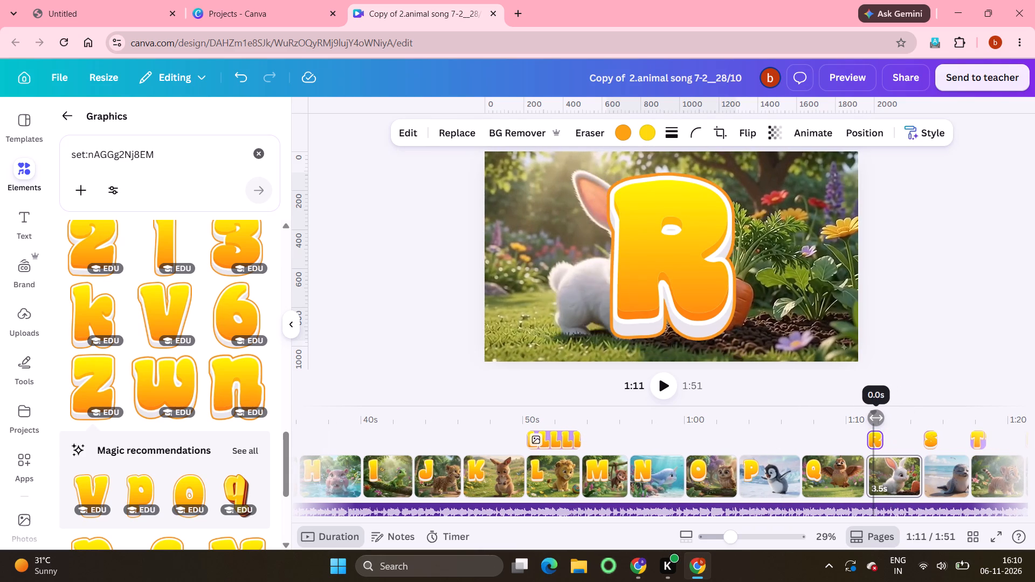
pyautogui.moveTo(875, 446); pyautogui.dragTo(873, 446)
pyautogui.moveTo(880, 439); pyautogui.dragTo(921, 439)
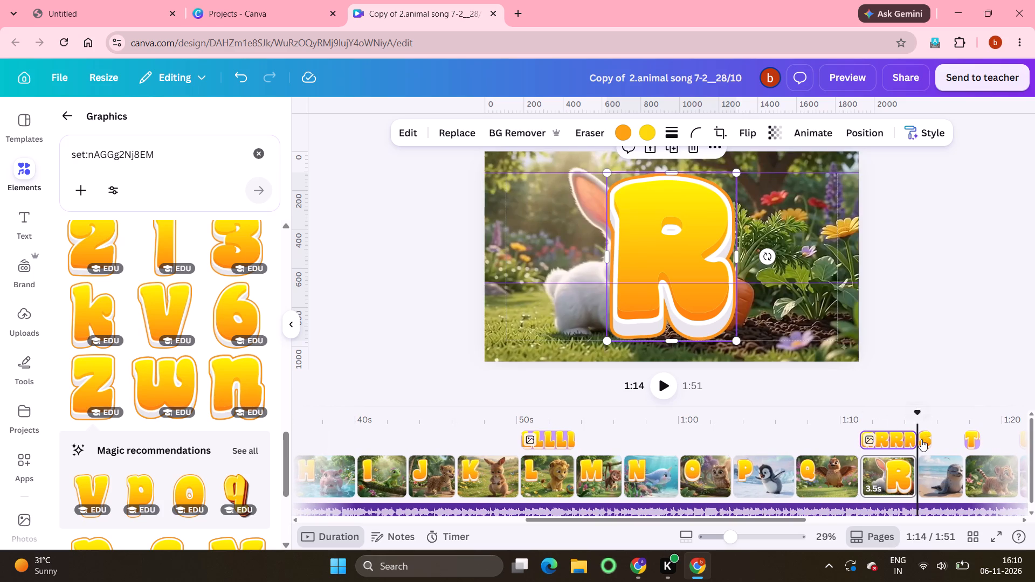
pyautogui.click(713, 238)
pyautogui.moveTo(713, 238); pyautogui.dragTo(612, 239)
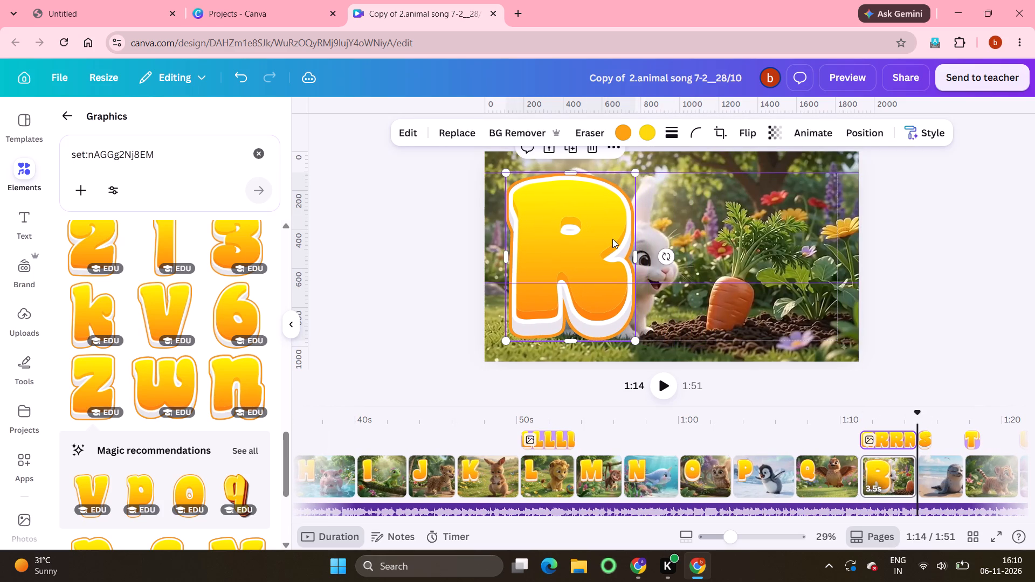
pyautogui.moveTo(634, 338); pyautogui.dragTo(619, 314)
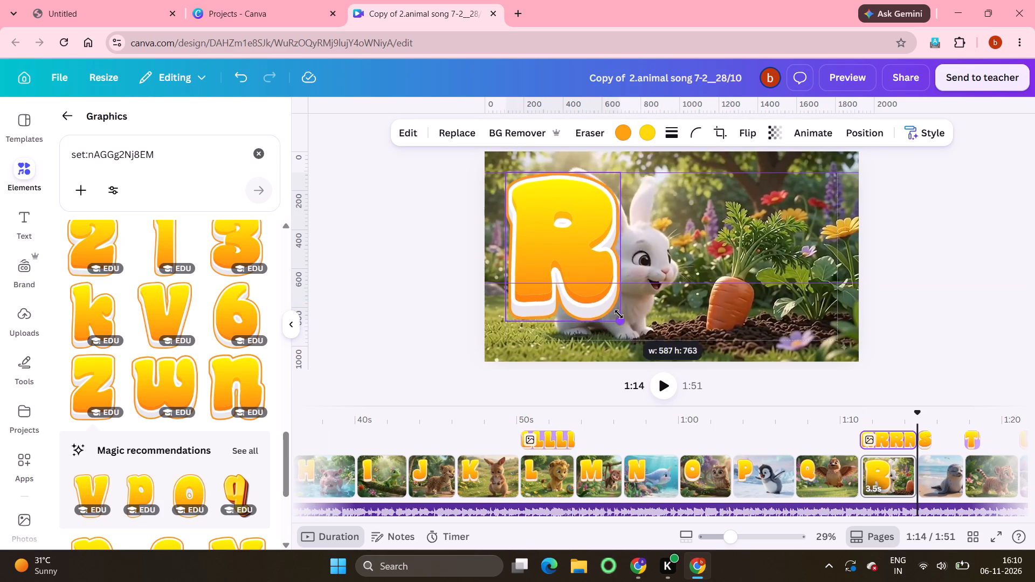
pyautogui.moveTo(619, 314); pyautogui.dragTo(578, 292)
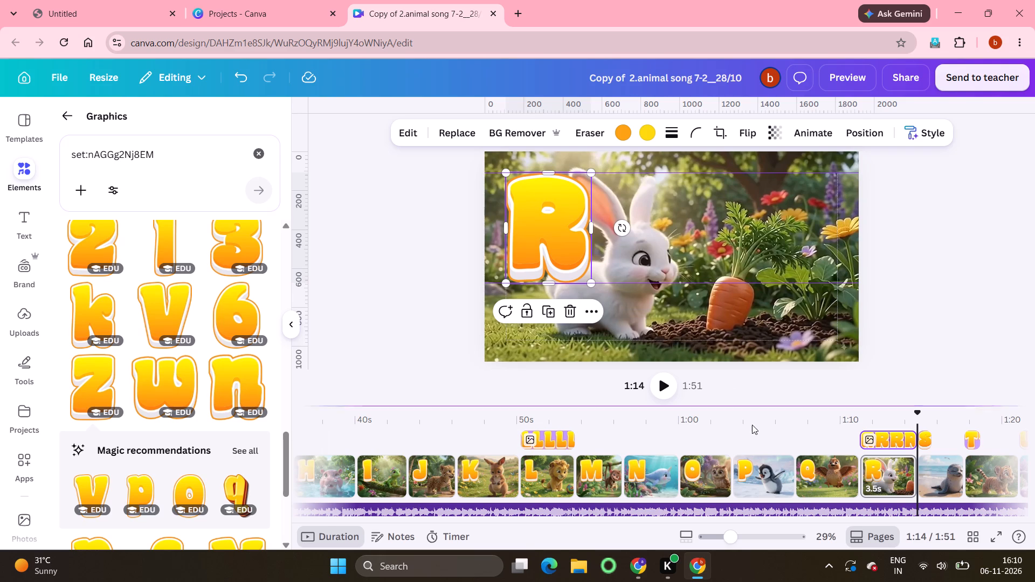
# Extend the letter S to the end of the seal clip and fit it between the upper-left margin corner and the guide.
pyautogui.hscroll(-7, 792, 490)
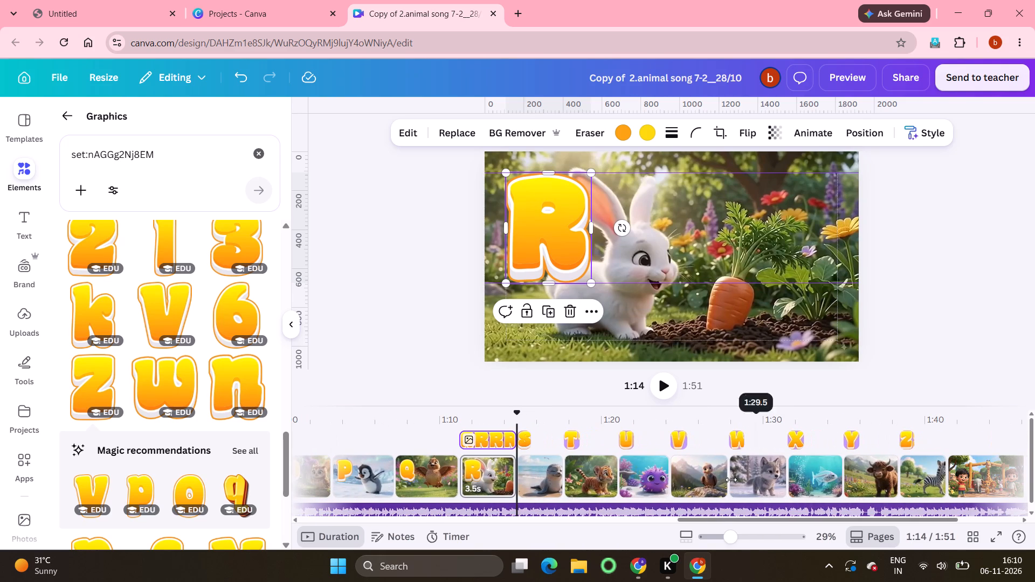
pyautogui.click(522, 437)
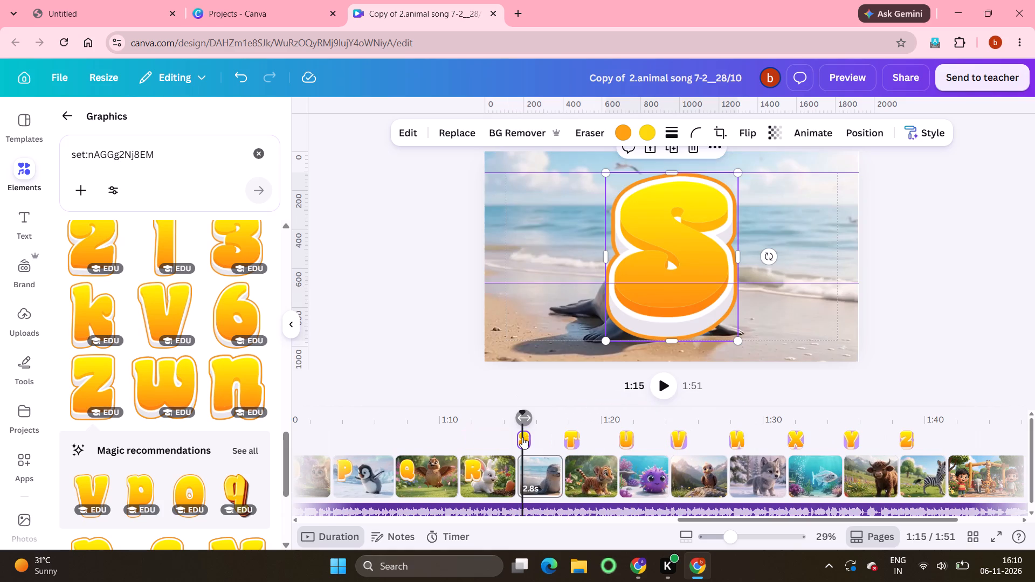
pyautogui.moveTo(529, 440); pyautogui.dragTo(558, 440)
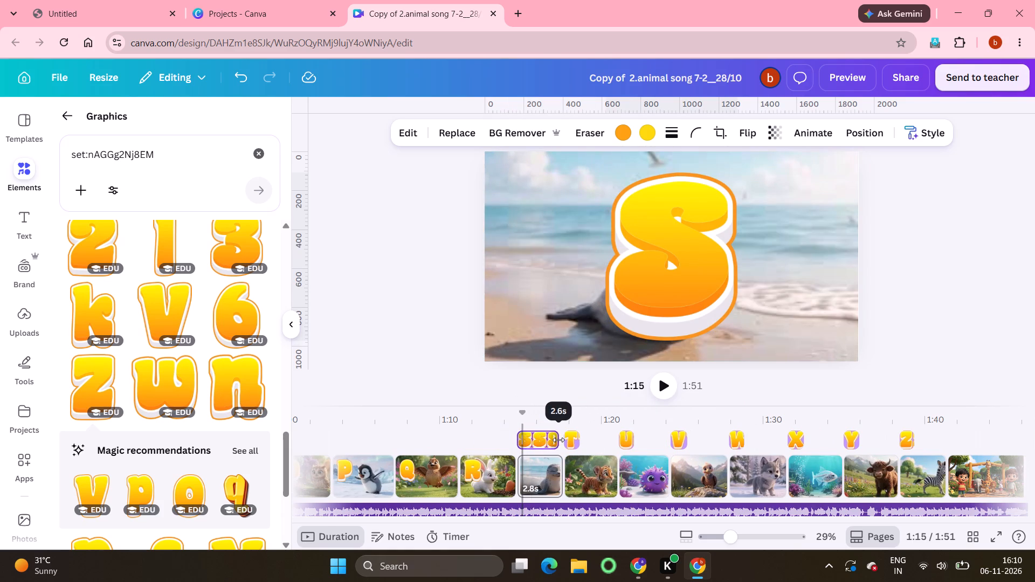
pyautogui.moveTo(558, 440); pyautogui.dragTo(564, 440)
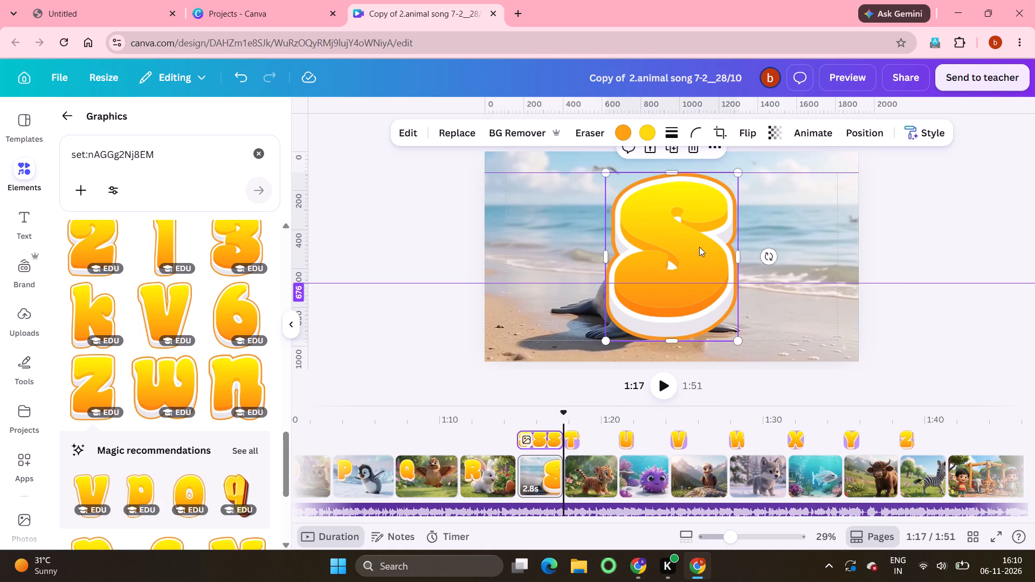
pyautogui.moveTo(705, 242); pyautogui.dragTo(608, 246)
pyautogui.moveTo(608, 246); pyautogui.dragTo(606, 240)
pyautogui.moveTo(638, 340); pyautogui.dragTo(628, 332)
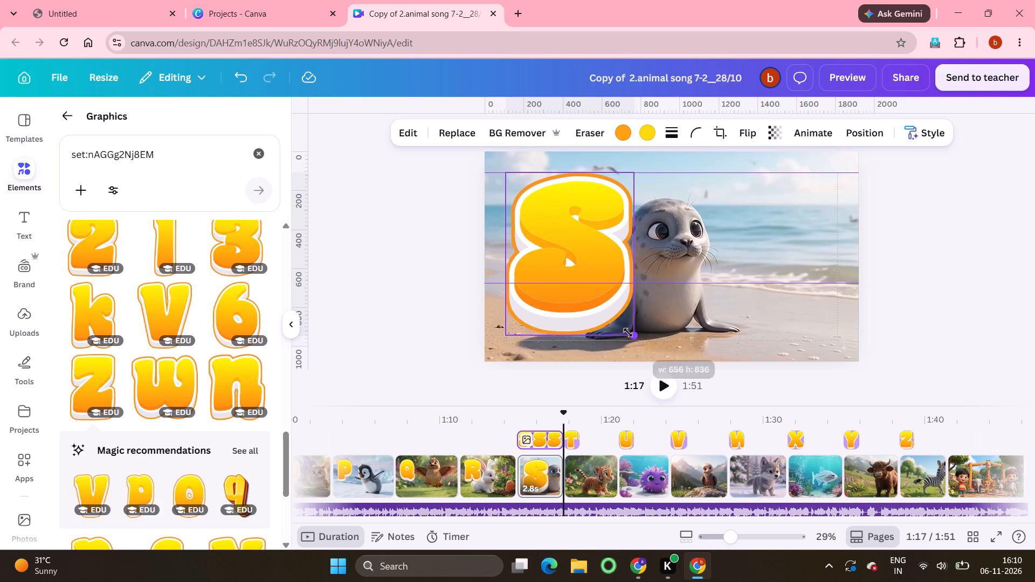
pyautogui.moveTo(628, 332); pyautogui.dragTo(582, 287)
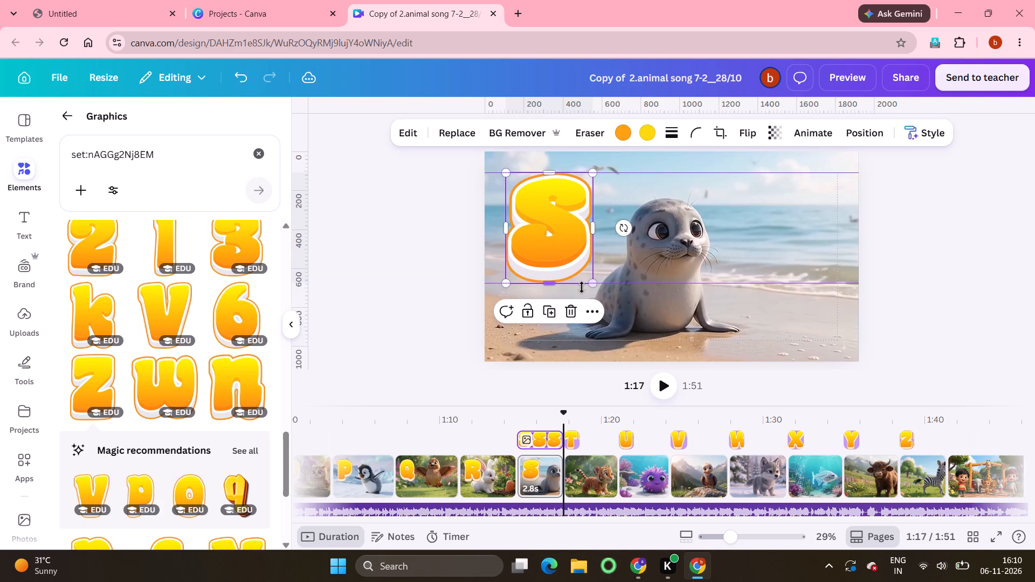
# Extend the letter T to the end of the tiger clip and fit it between the upper-left margin corner and the guide.
pyautogui.click(576, 436)
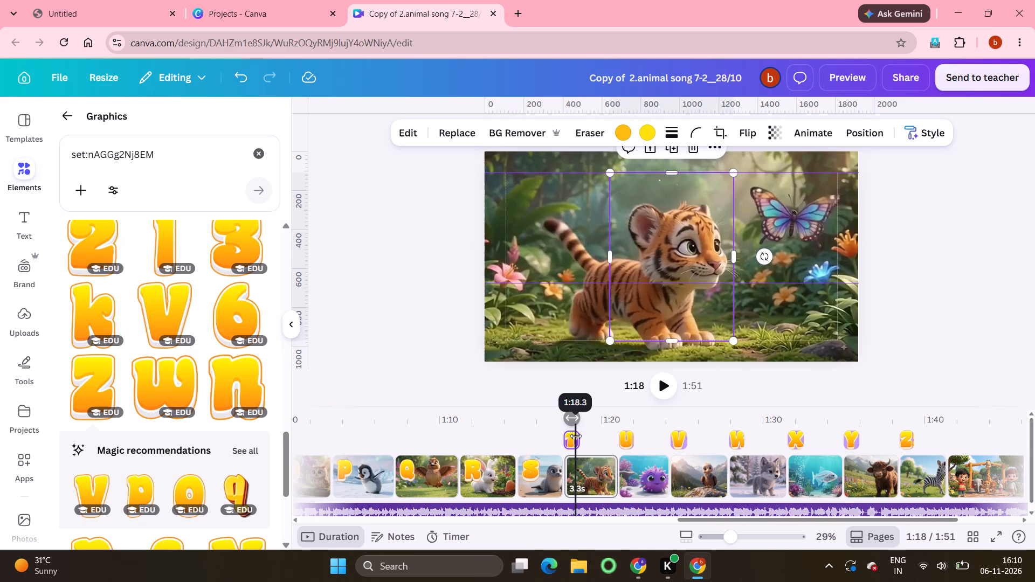
pyautogui.moveTo(576, 436); pyautogui.dragTo(618, 436)
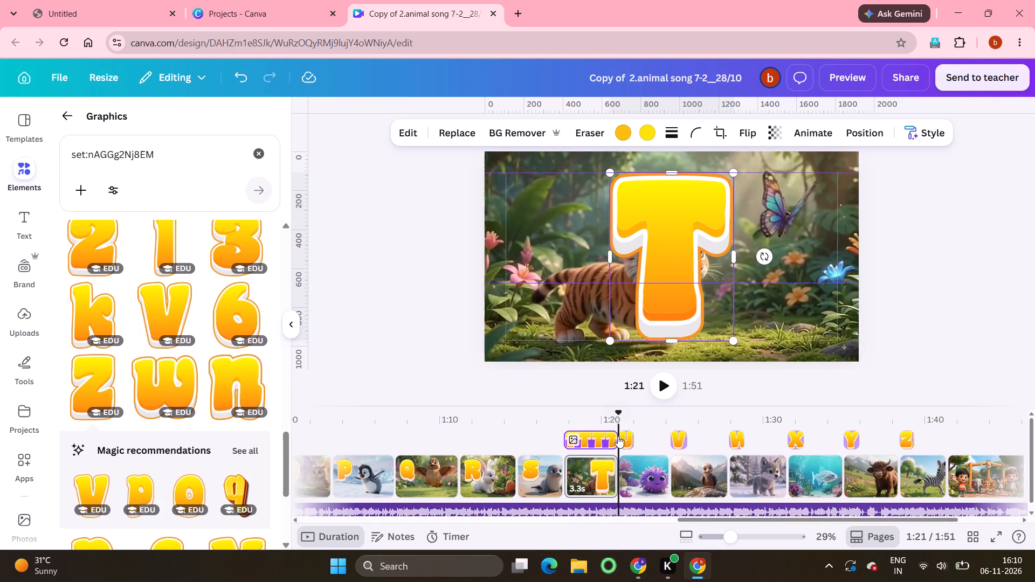
pyautogui.click(678, 248)
pyautogui.moveTo(678, 248); pyautogui.dragTo(631, 252)
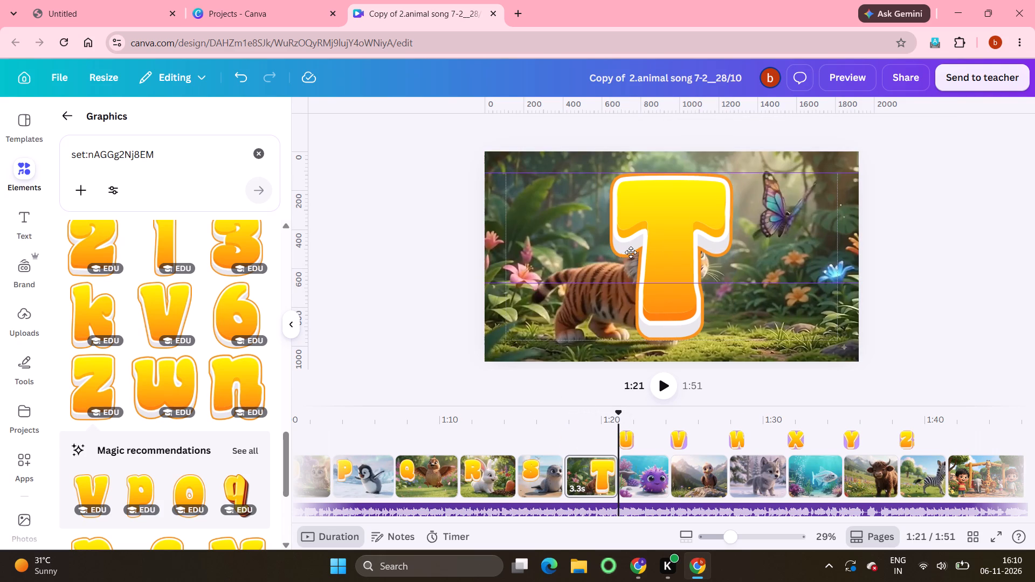
pyautogui.moveTo(631, 252); pyautogui.dragTo(628, 252)
pyautogui.click(673, 233)
pyautogui.moveTo(673, 233); pyautogui.dragTo(652, 239)
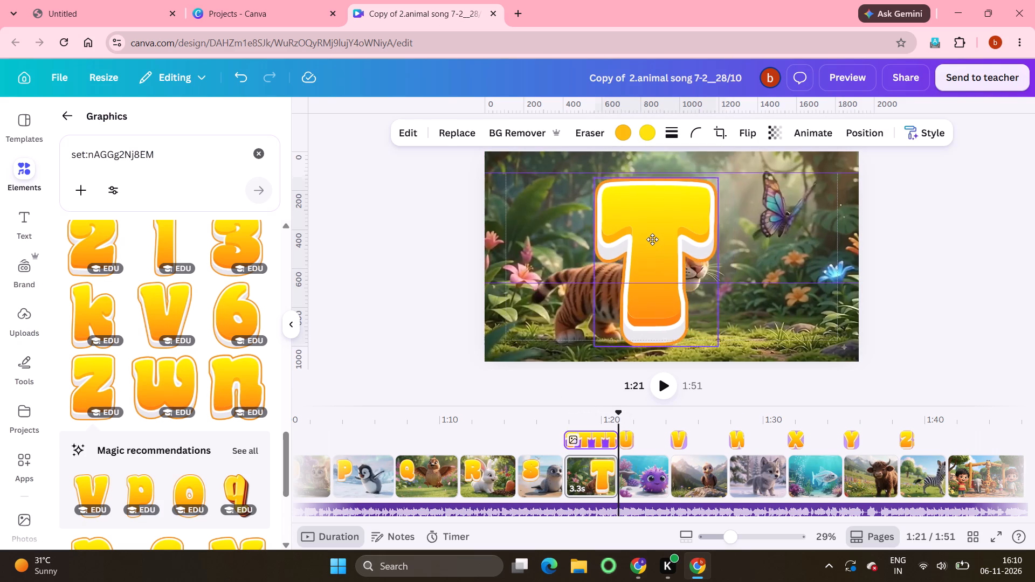
pyautogui.moveTo(652, 239); pyautogui.dragTo(570, 235)
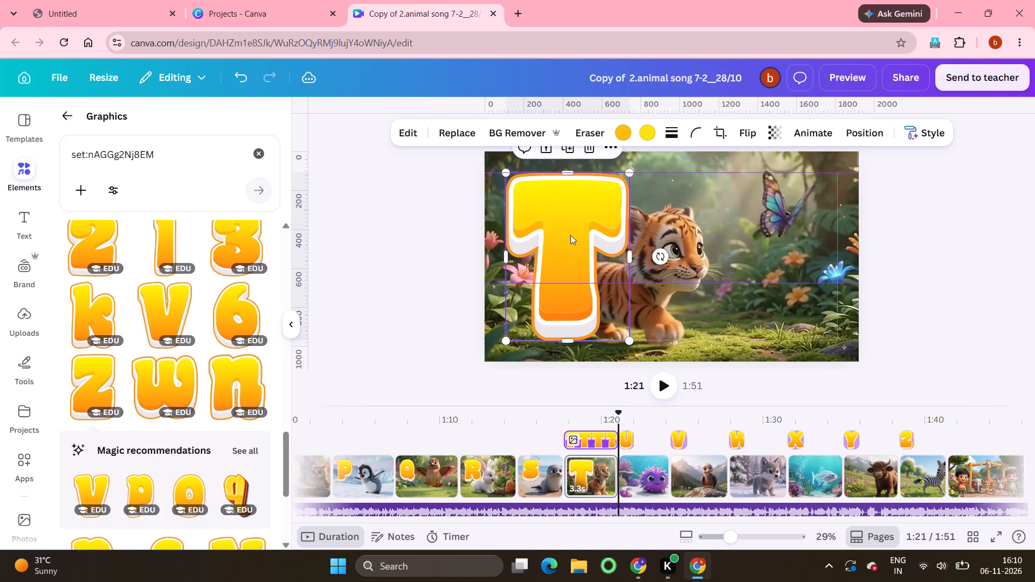
pyautogui.moveTo(630, 342); pyautogui.dragTo(623, 334)
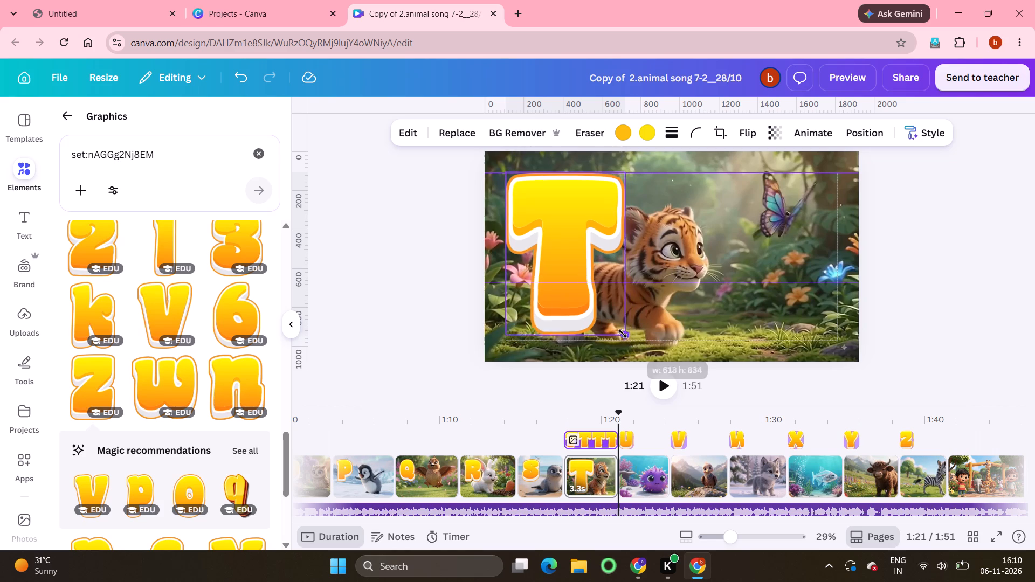
pyautogui.moveTo(623, 334); pyautogui.dragTo(583, 289)
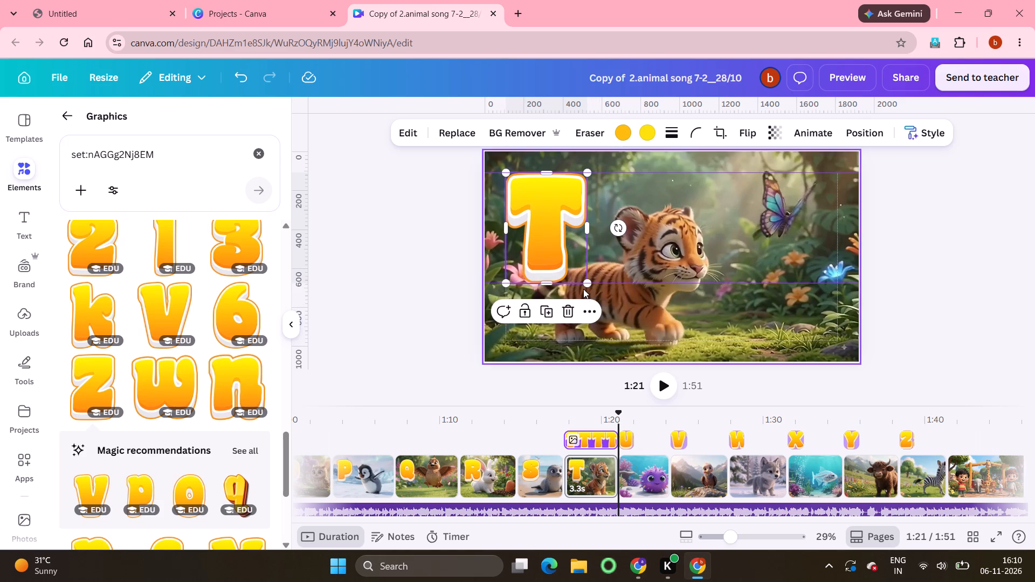
# Extend the letter U to the end of the purple sea urchin clip and fit it between the upper-left margin corner and the guide.
pyautogui.click(631, 438)
pyautogui.moveTo(631, 438); pyautogui.dragTo(665, 438)
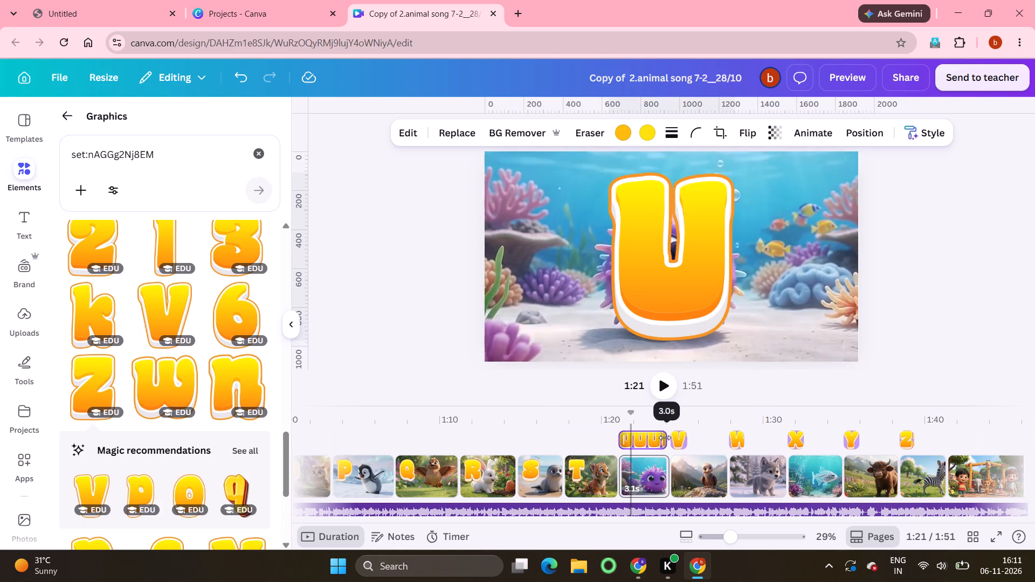
pyautogui.moveTo(665, 438); pyautogui.dragTo(668, 438)
pyautogui.click(731, 230)
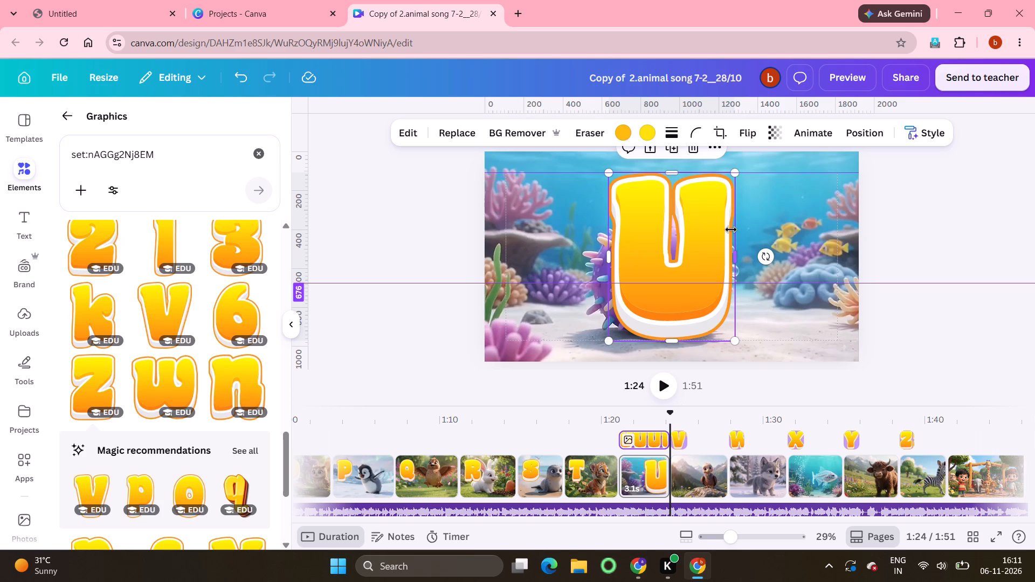
pyautogui.click(708, 220)
pyautogui.moveTo(708, 220); pyautogui.dragTo(639, 242)
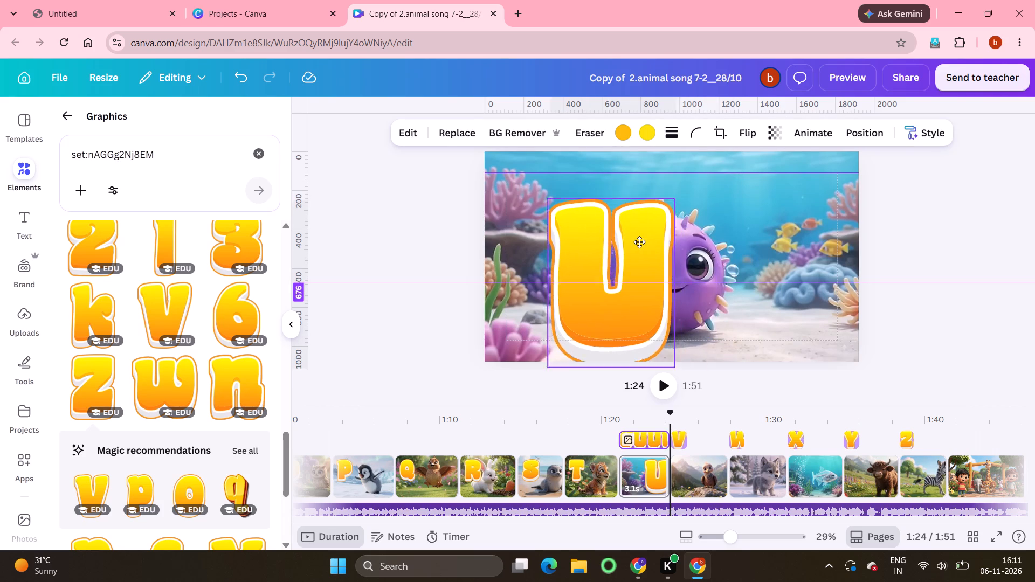
pyautogui.moveTo(639, 242); pyautogui.dragTo(606, 222)
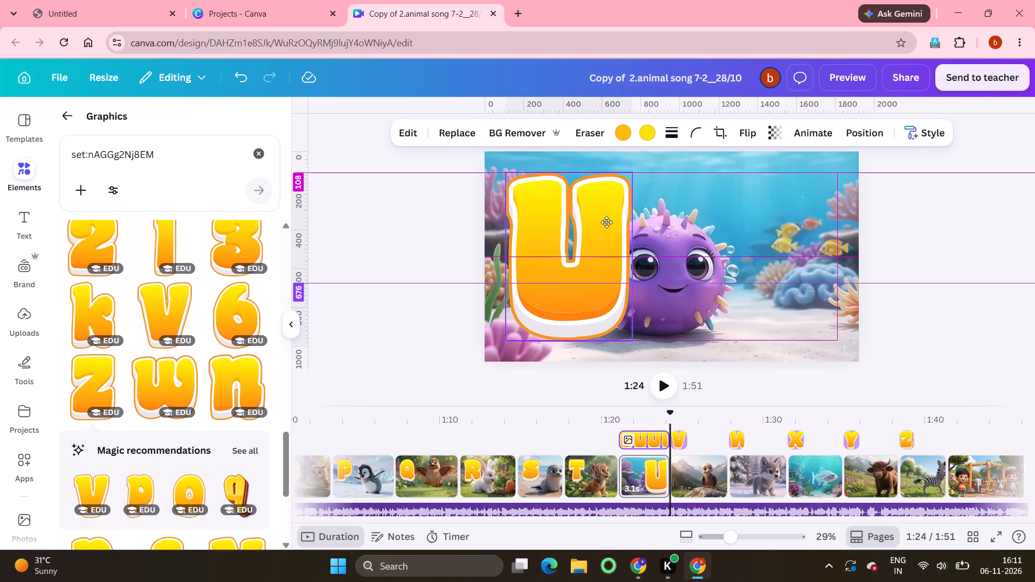
pyautogui.moveTo(606, 222); pyautogui.dragTo(608, 219)
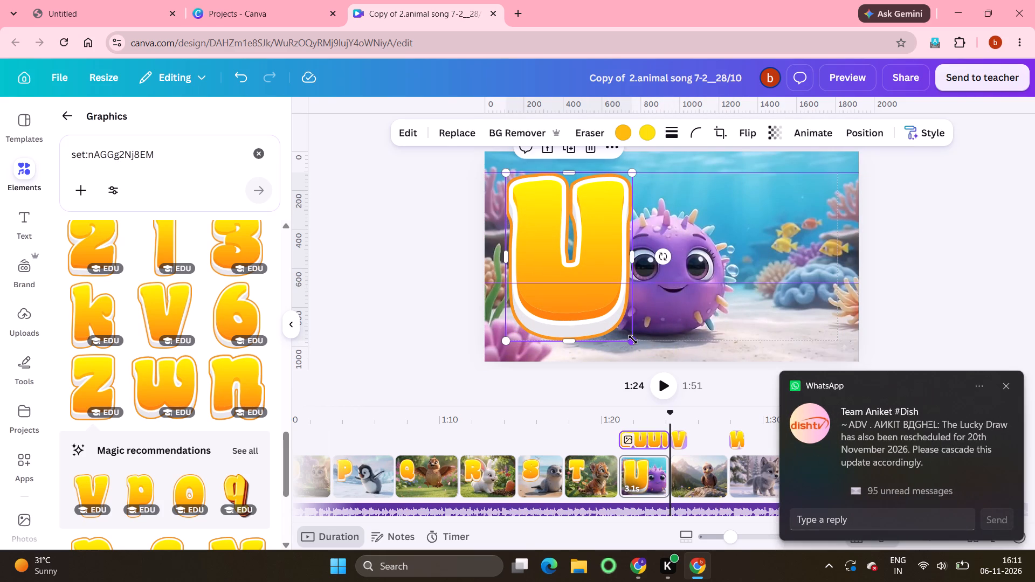
pyautogui.moveTo(633, 341); pyautogui.dragTo(589, 290)
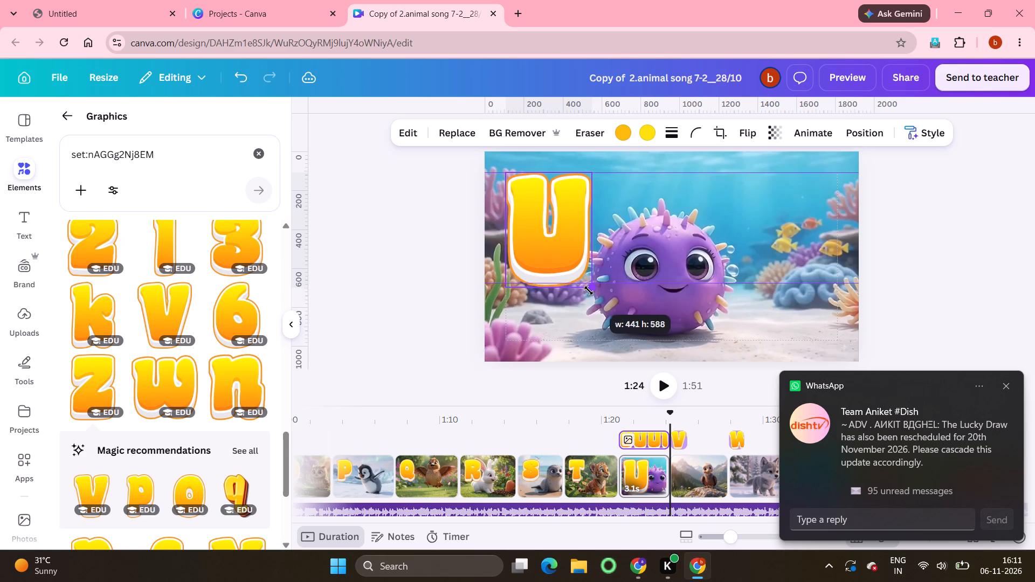
pyautogui.moveTo(589, 290); pyautogui.dragTo(586, 288)
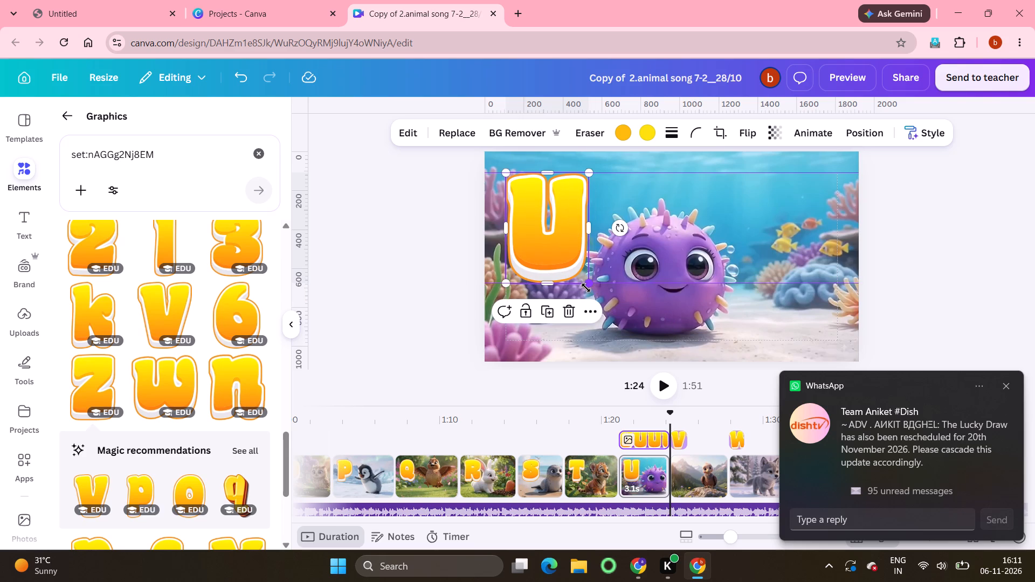
# Extend the letter V to the end of the vulture clip and fit it between the upper-left margin corner and the guide.
pyautogui.click(682, 438)
pyautogui.moveTo(682, 438); pyautogui.dragTo(709, 440)
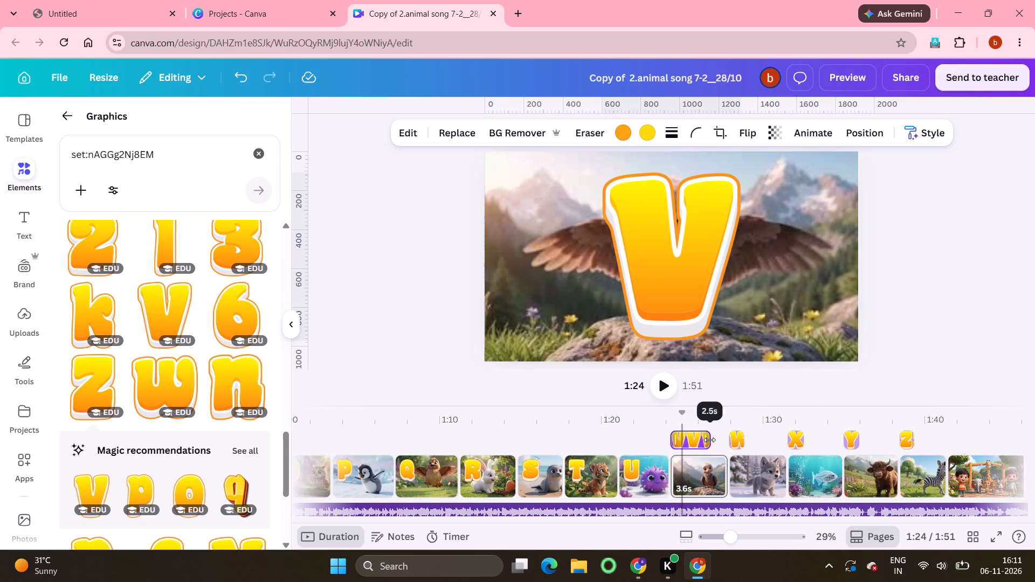
pyautogui.moveTo(709, 440); pyautogui.dragTo(727, 441)
pyautogui.click(702, 476)
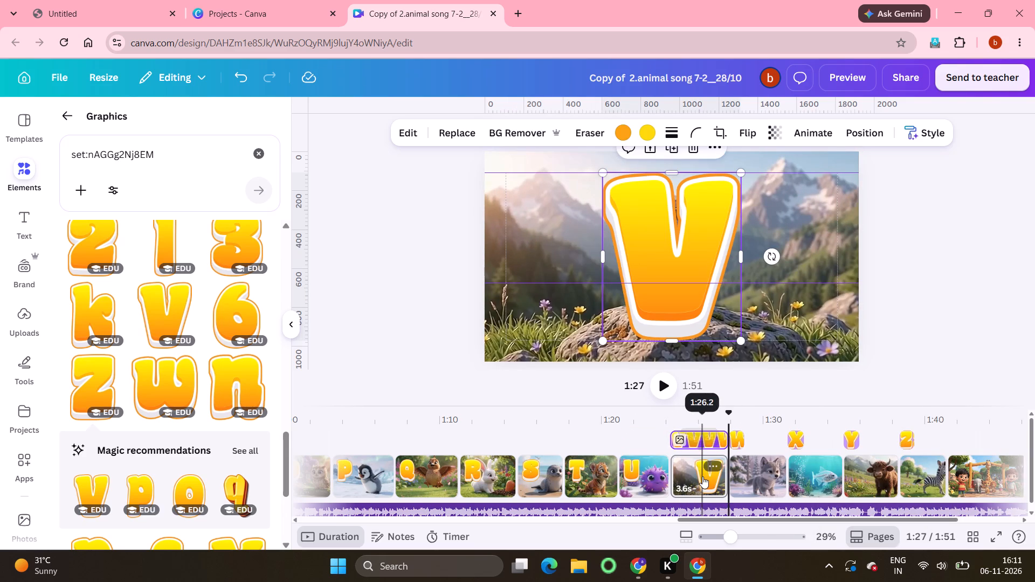
pyautogui.click(683, 300)
pyautogui.moveTo(683, 300); pyautogui.dragTo(588, 301)
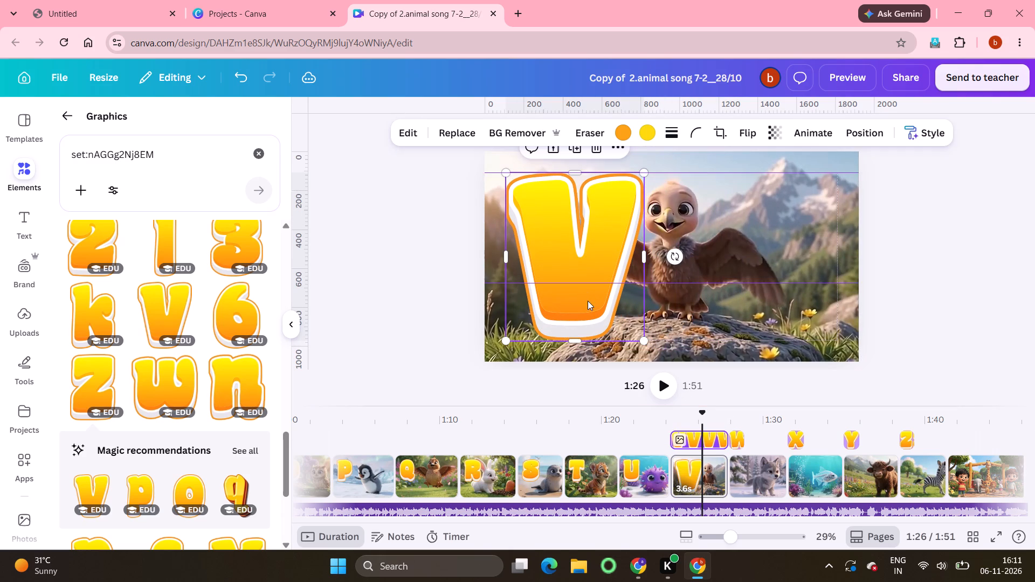
pyautogui.moveTo(643, 339); pyautogui.dragTo(629, 324)
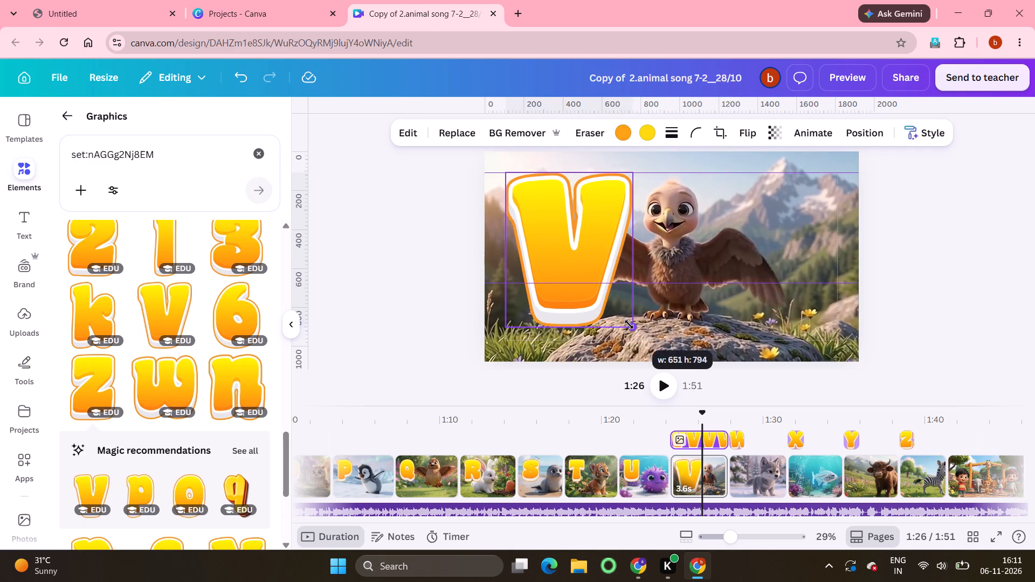
pyautogui.moveTo(629, 324); pyautogui.dragTo(584, 293)
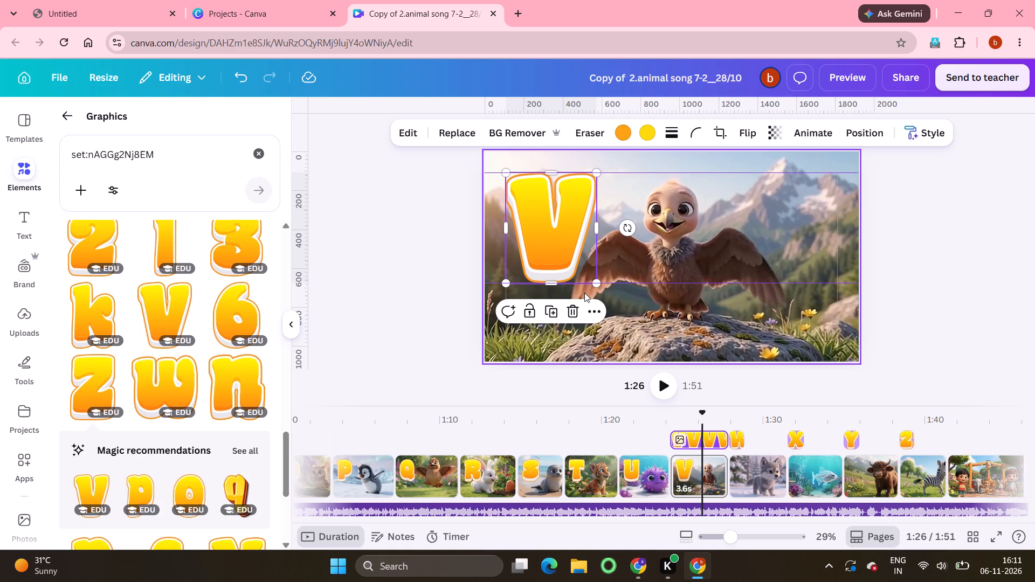
# Fit the letter W between the upper-left margin corner and the guide and extend it to the end of the wolf clip.
pyautogui.click(753, 484)
pyautogui.click(736, 441)
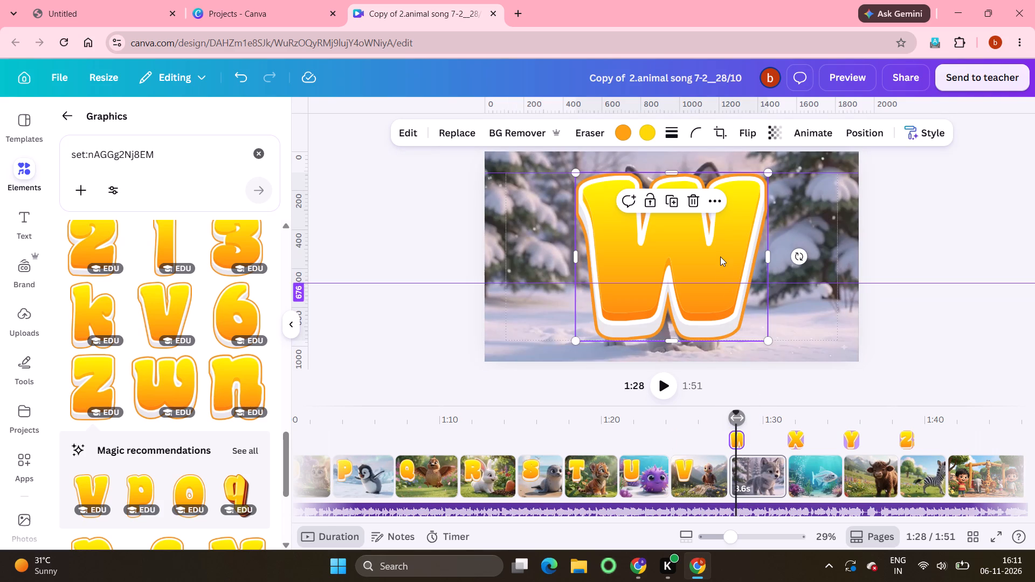
pyautogui.moveTo(720, 257); pyautogui.dragTo(650, 260)
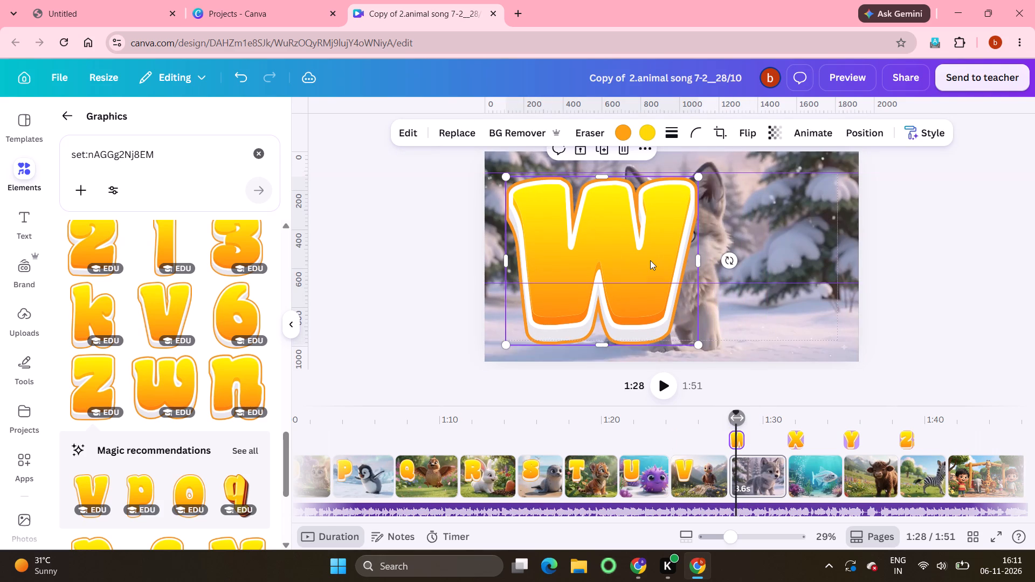
pyautogui.moveTo(652, 261); pyautogui.dragTo(650, 253)
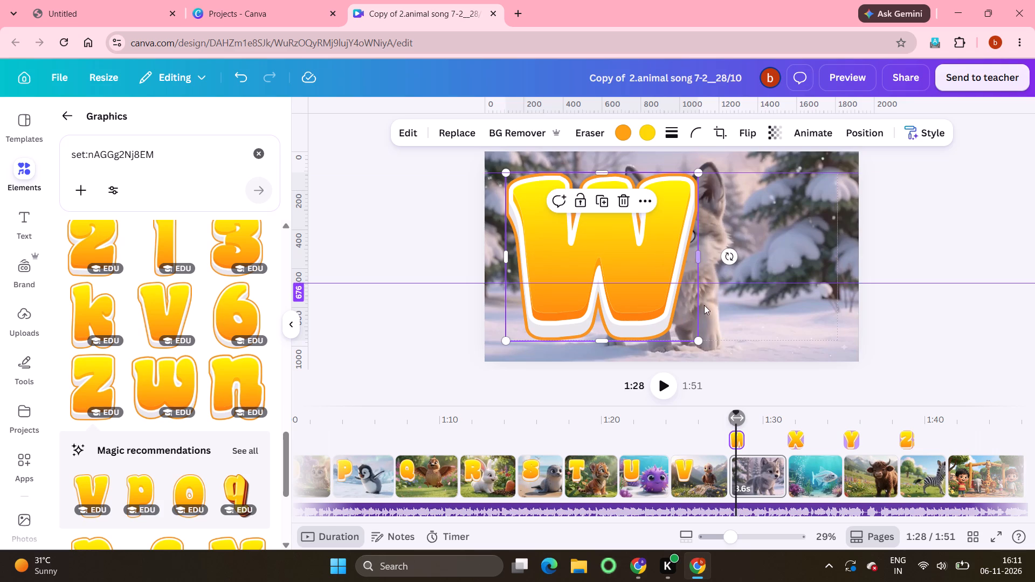
pyautogui.moveTo(701, 344); pyautogui.dragTo(620, 300)
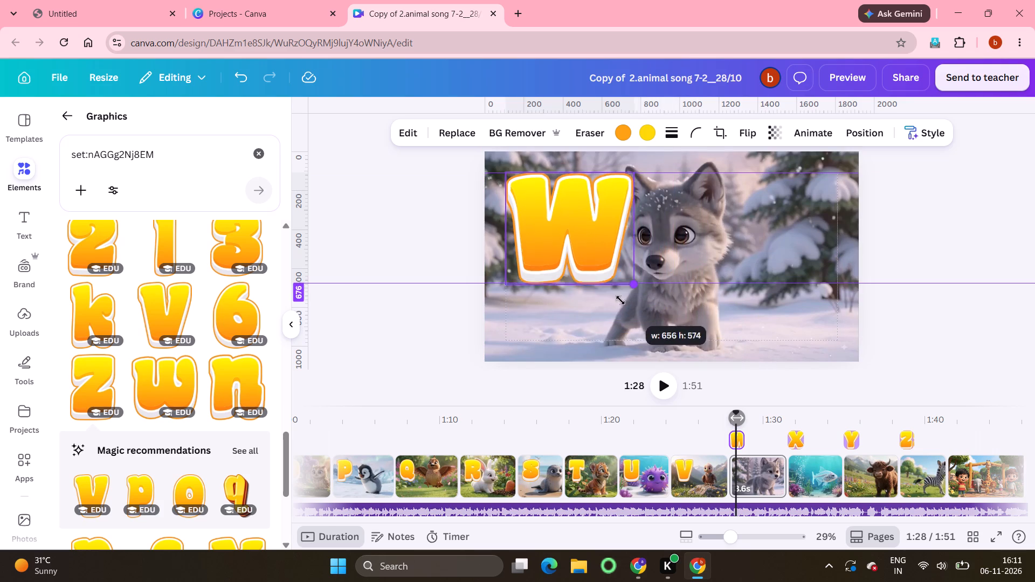
pyautogui.moveTo(620, 300); pyautogui.dragTo(616, 306)
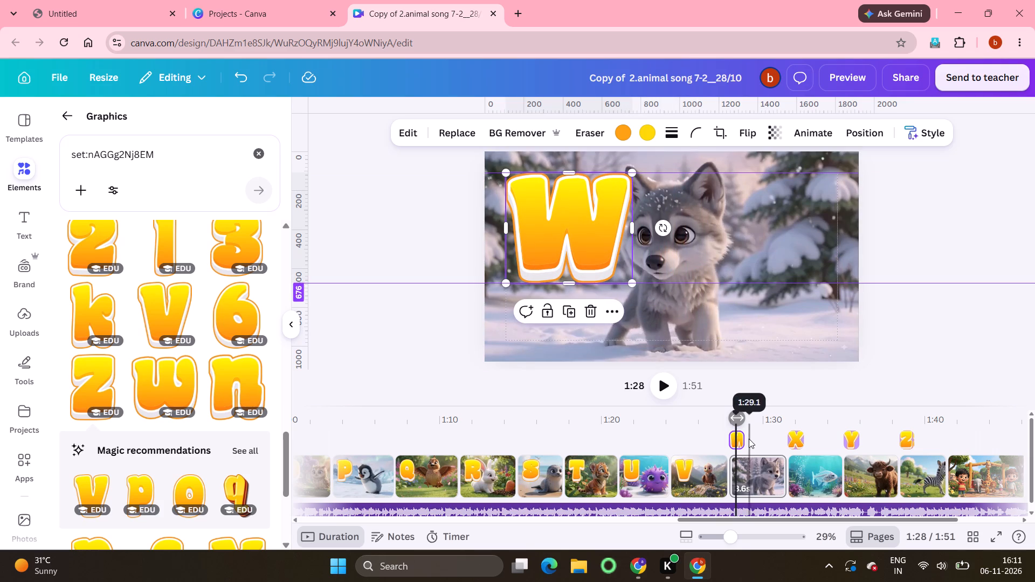
pyautogui.moveTo(741, 438); pyautogui.dragTo(785, 434)
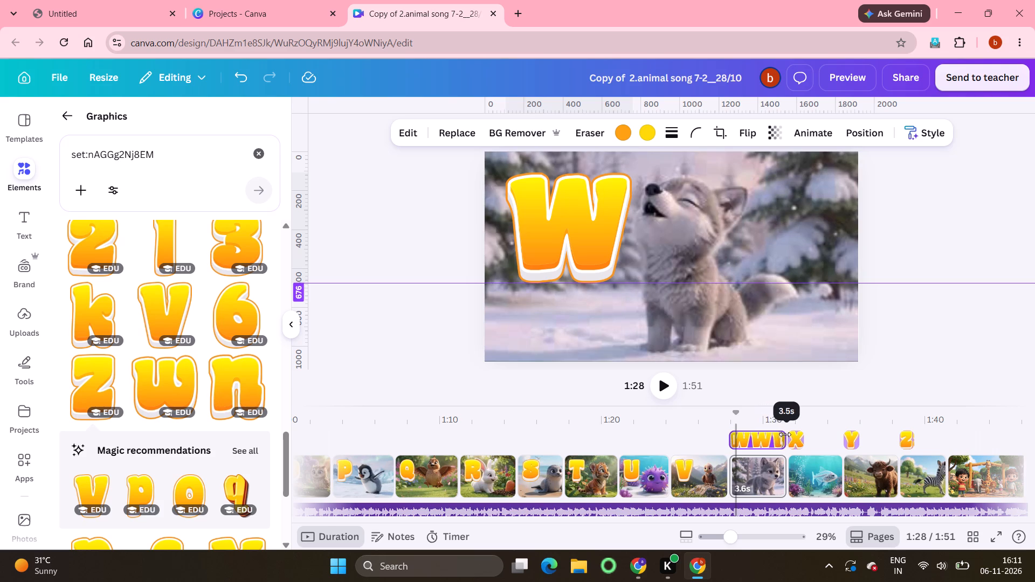
pyautogui.moveTo(785, 434); pyautogui.dragTo(786, 435)
# Fit the letter X between the upper-left margin corner and the guide and extend it across the X-ray fish clip.
pyautogui.click(819, 470)
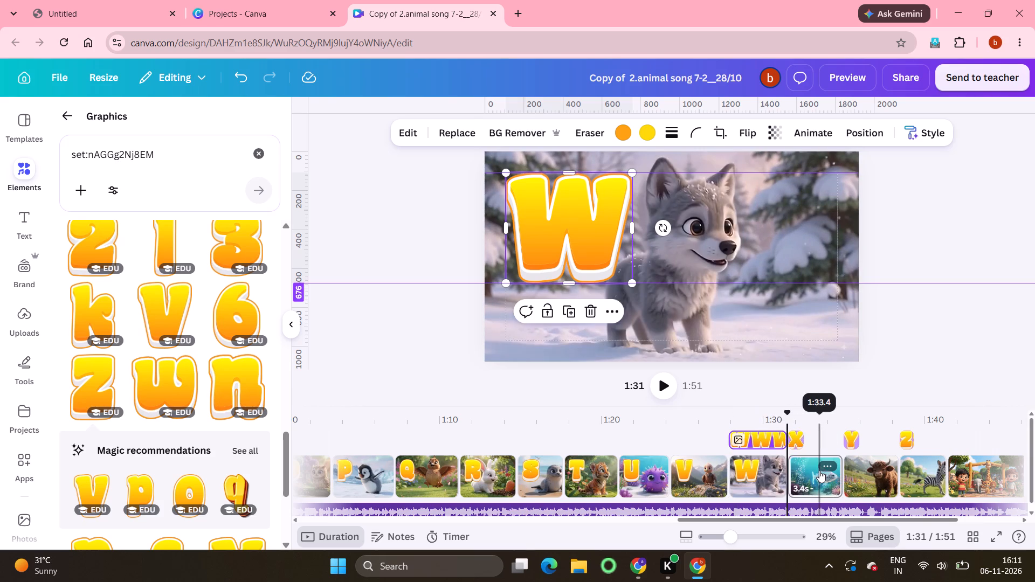
pyautogui.click(796, 432)
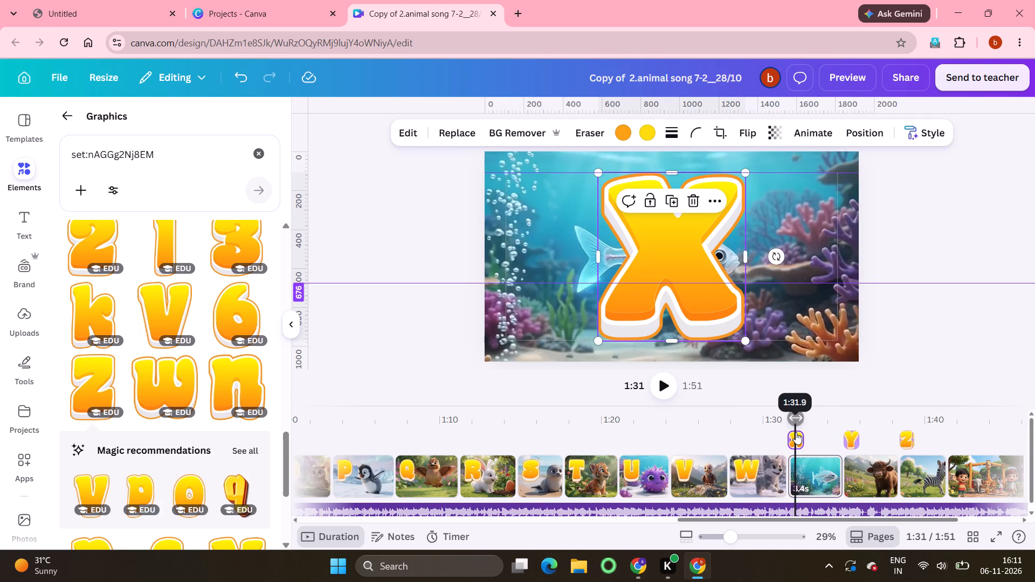
pyautogui.moveTo(707, 226); pyautogui.dragTo(626, 225)
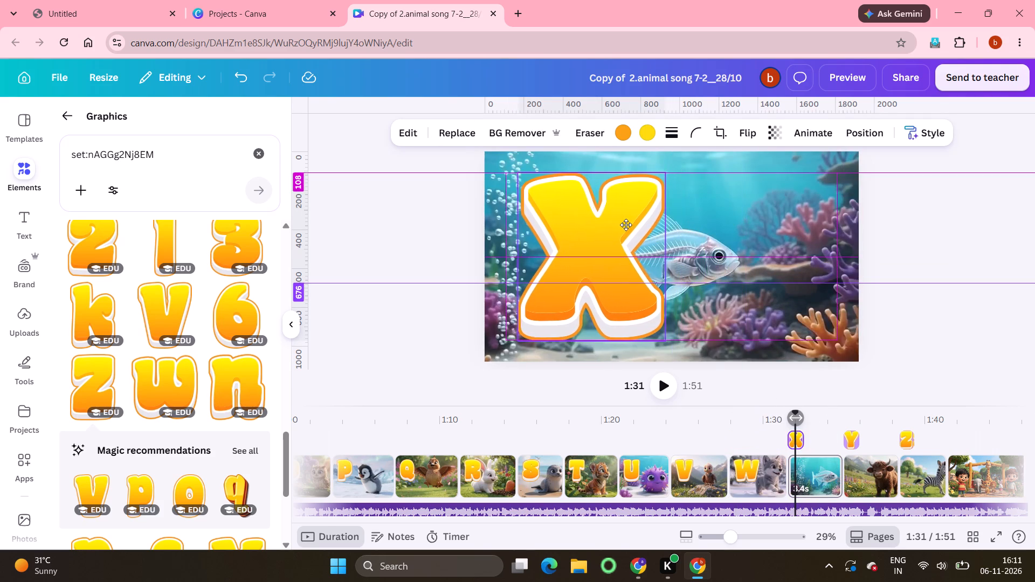
pyautogui.moveTo(626, 225); pyautogui.dragTo(616, 225)
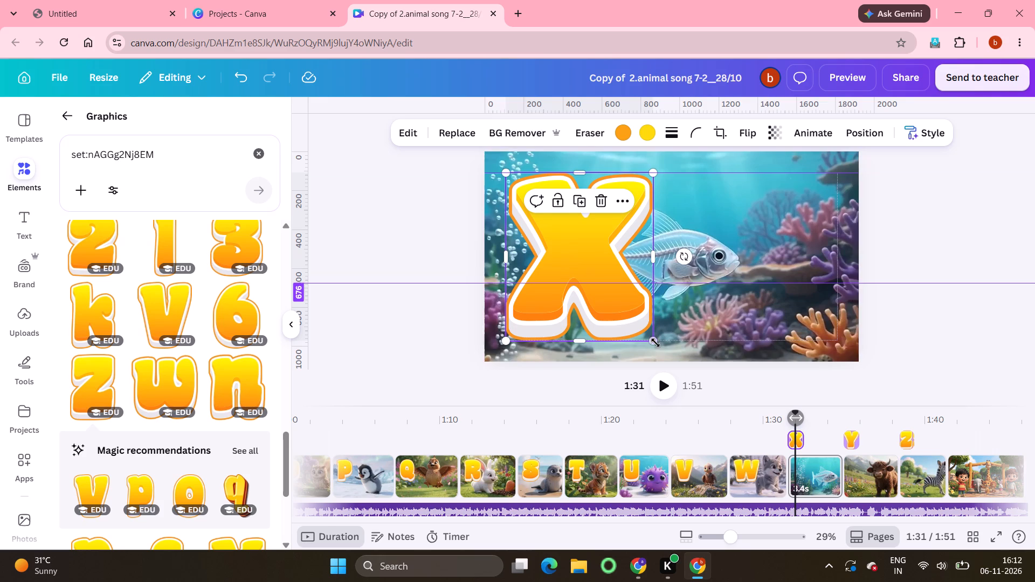
pyautogui.moveTo(654, 344); pyautogui.dragTo(602, 304)
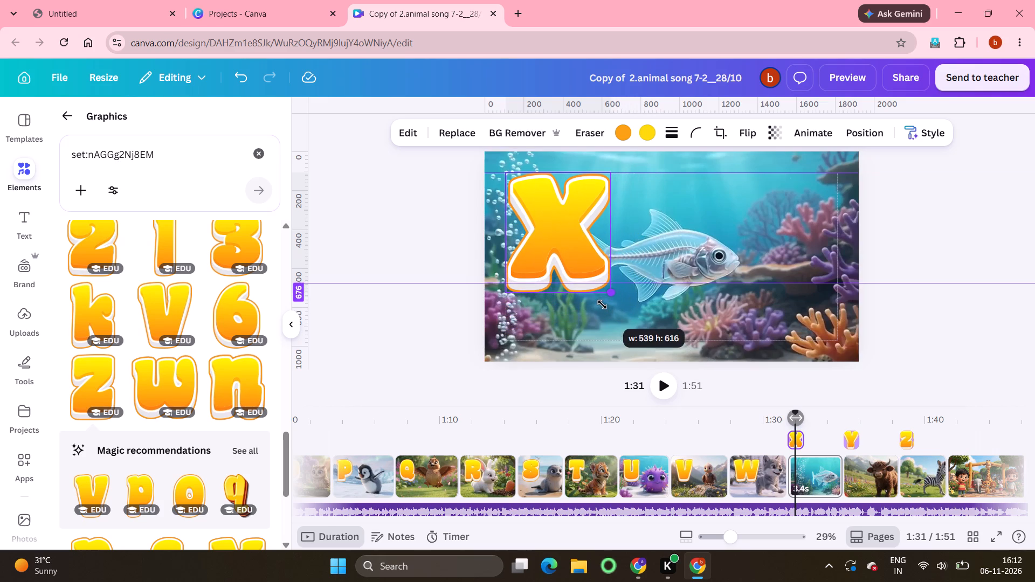
pyautogui.moveTo(602, 304); pyautogui.dragTo(590, 299)
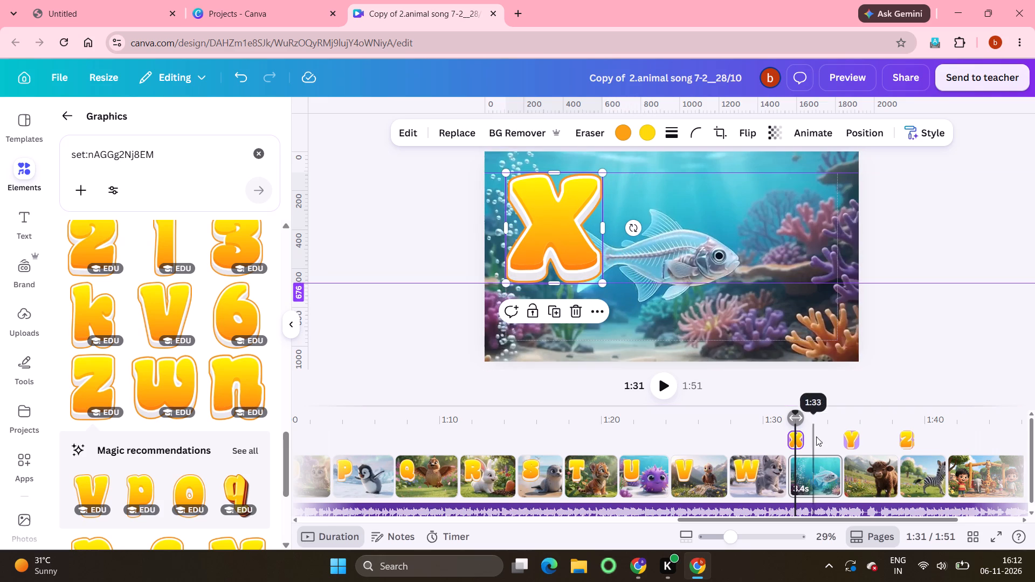
pyautogui.moveTo(803, 435); pyautogui.dragTo(838, 438)
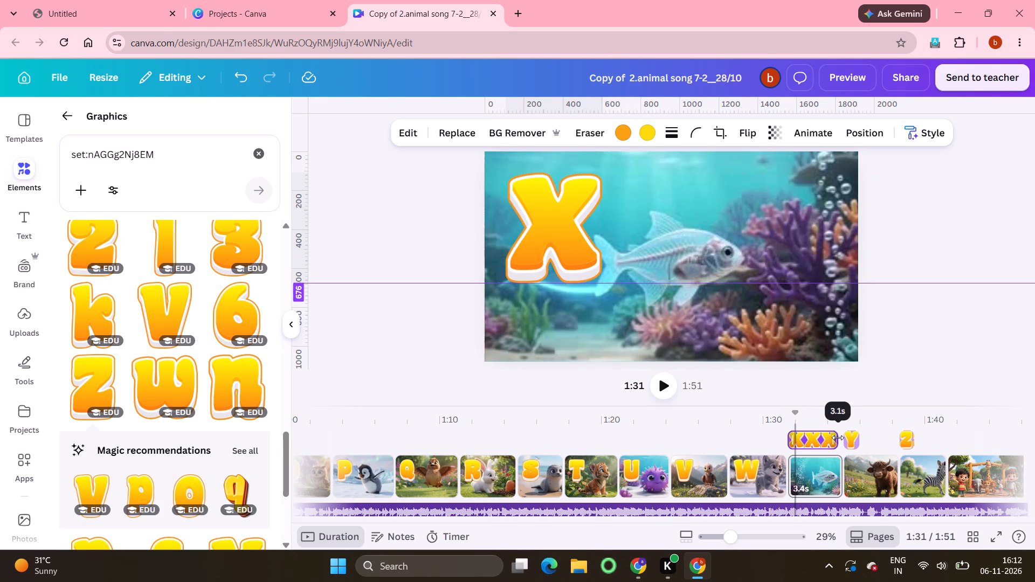
pyautogui.moveTo(838, 438); pyautogui.dragTo(839, 437)
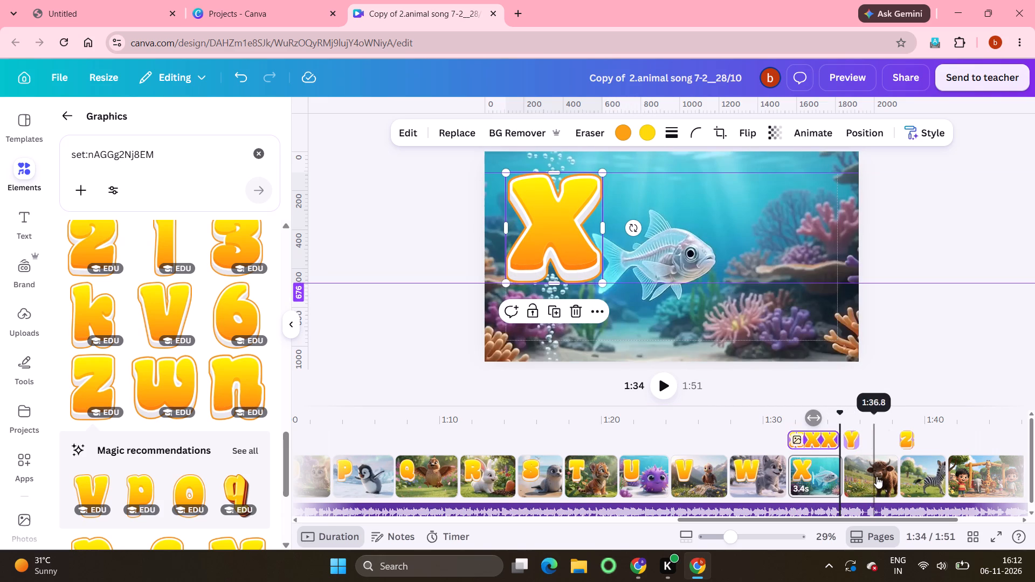
# Fit the letter Y between the upper-left margin corner and the guide and extend it to the end of the yak clip.
pyautogui.click(879, 478)
pyautogui.click(852, 437)
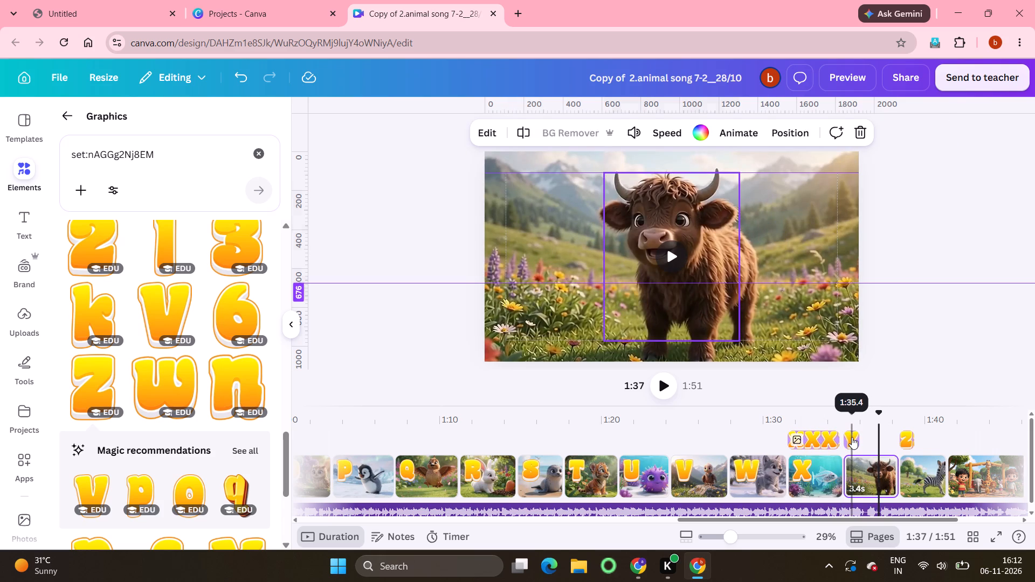
pyautogui.moveTo(713, 222); pyautogui.dragTo(627, 223)
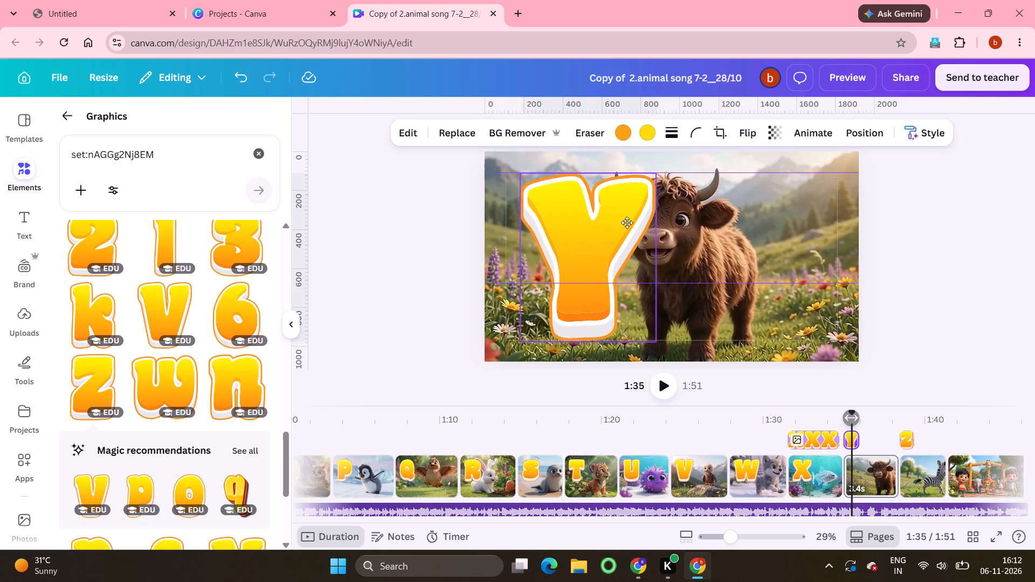
pyautogui.moveTo(627, 223); pyautogui.dragTo(616, 222)
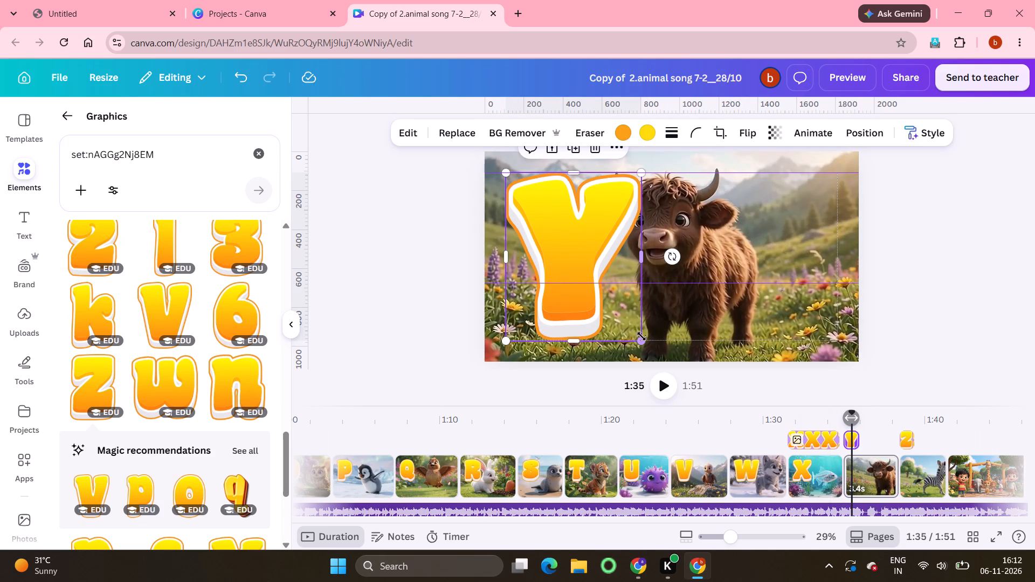
pyautogui.moveTo(643, 340); pyautogui.dragTo(596, 288)
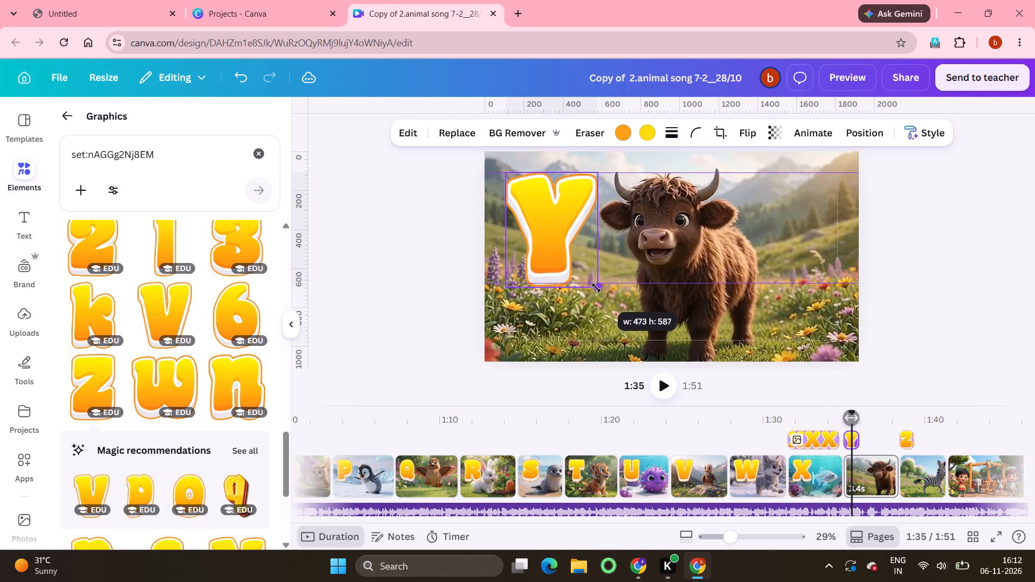
pyautogui.moveTo(596, 288); pyautogui.dragTo(594, 286)
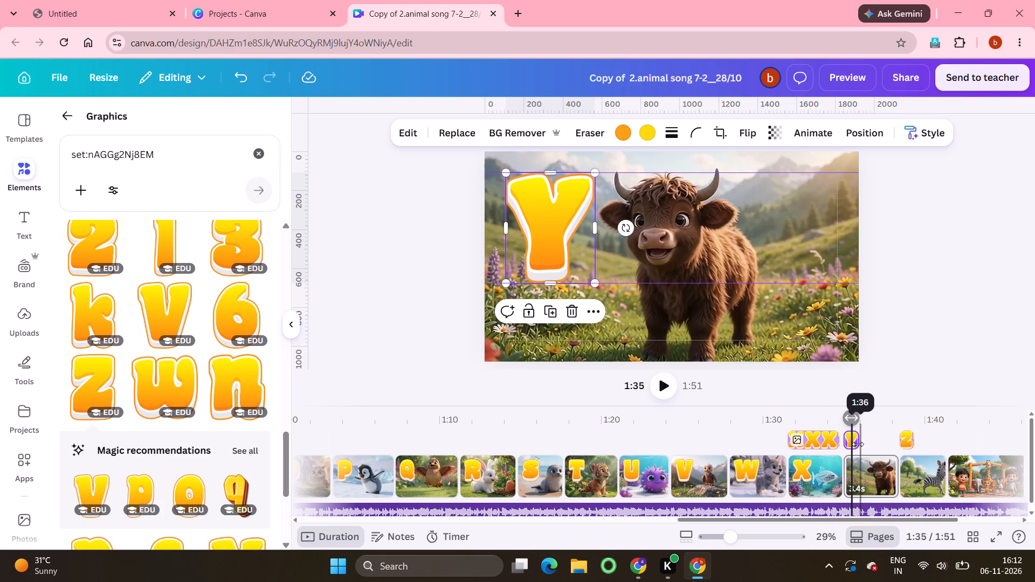
pyautogui.moveTo(858, 444); pyautogui.dragTo(900, 442)
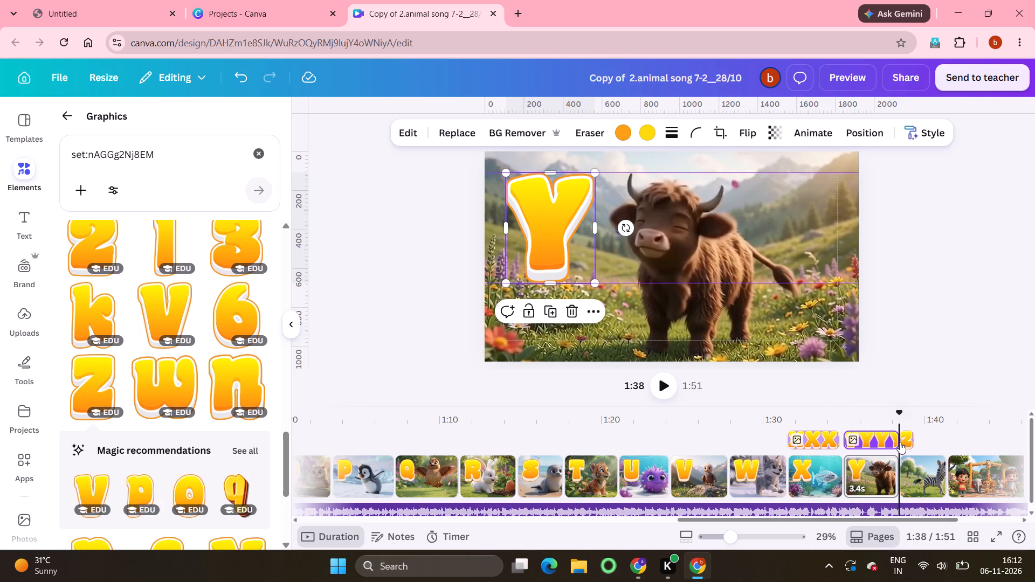
# Fit the letter Z between the upper-left margin corner and the guide and extend it to the end of the zebra clip.
pyautogui.click(923, 481)
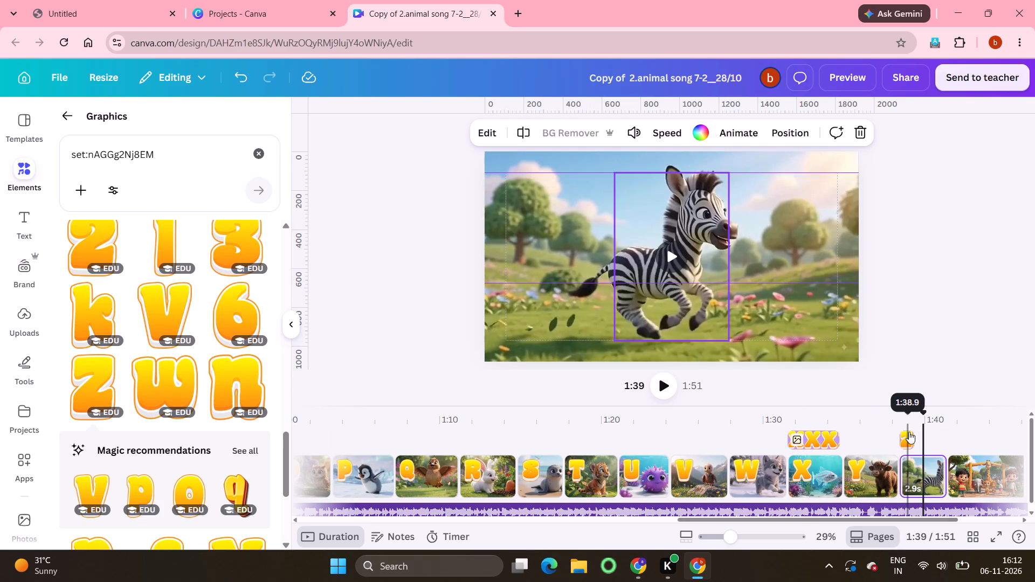
pyautogui.click(909, 432)
pyautogui.moveTo(688, 238); pyautogui.dragTo(651, 242)
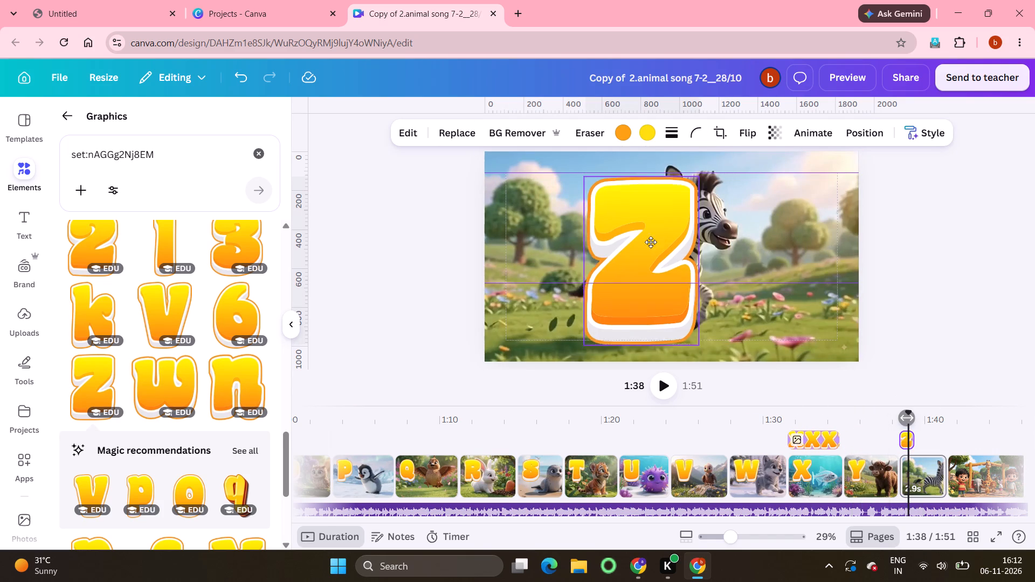
pyautogui.moveTo(651, 242); pyautogui.dragTo(582, 240)
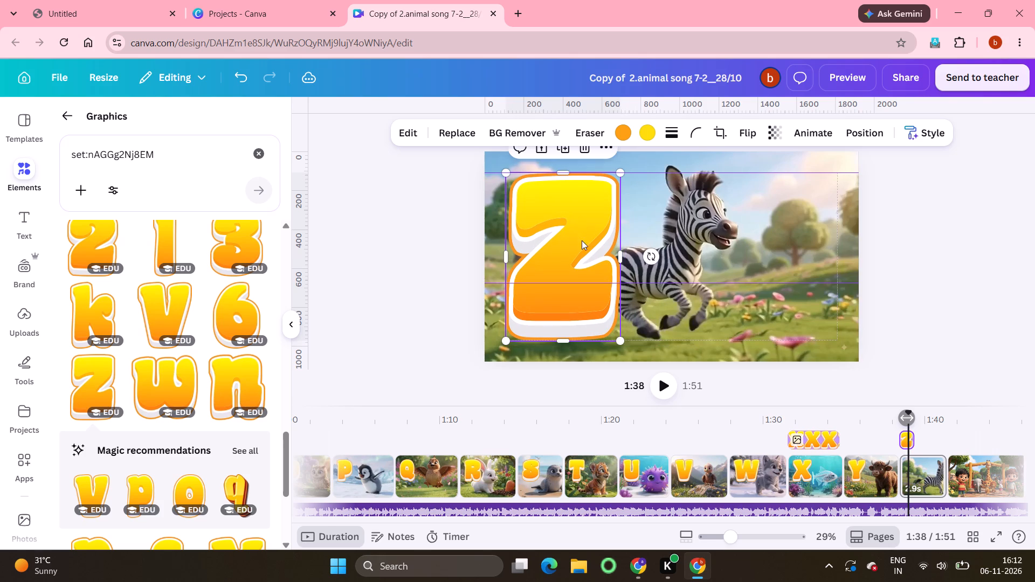
pyautogui.moveTo(620, 338); pyautogui.dragTo(610, 310)
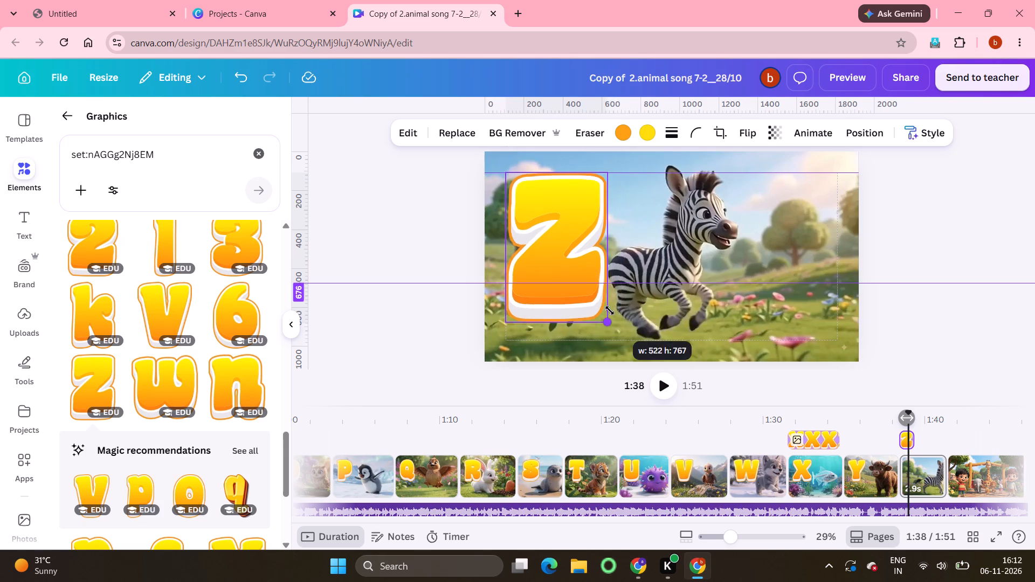
pyautogui.moveTo(610, 310); pyautogui.dragTo(592, 275)
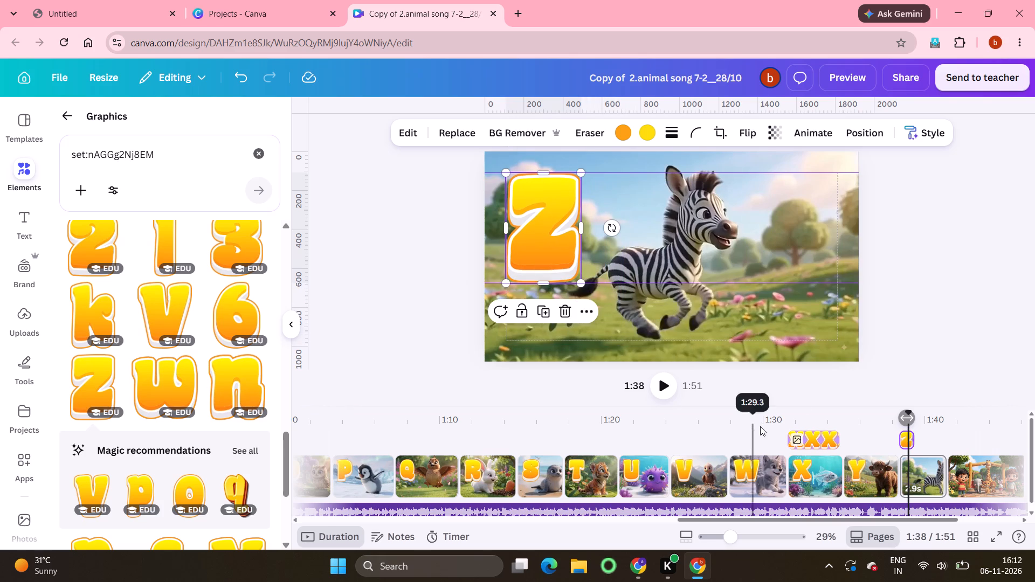
pyautogui.moveTo(912, 441); pyautogui.dragTo(927, 441)
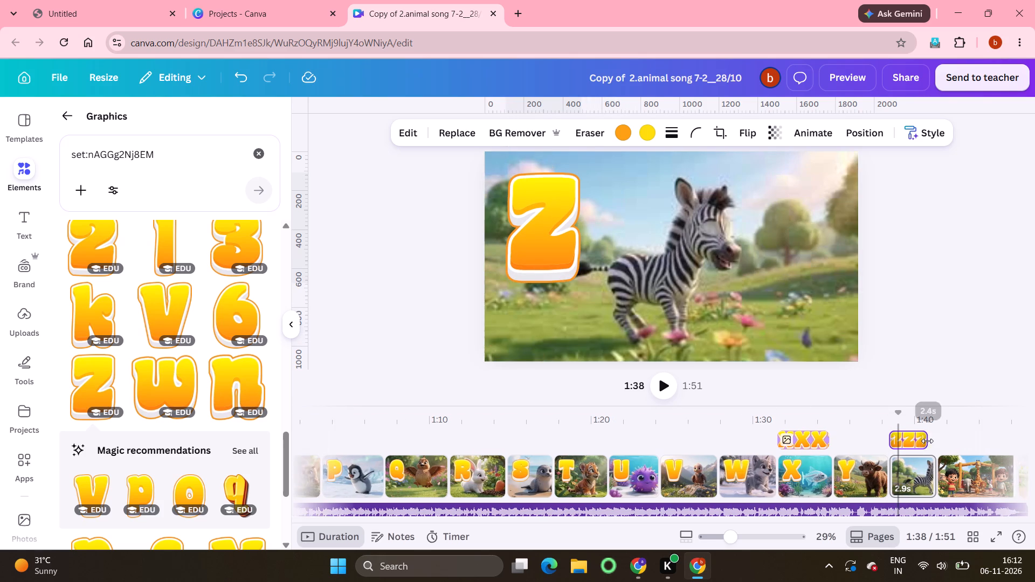
pyautogui.moveTo(927, 441); pyautogui.dragTo(933, 440)
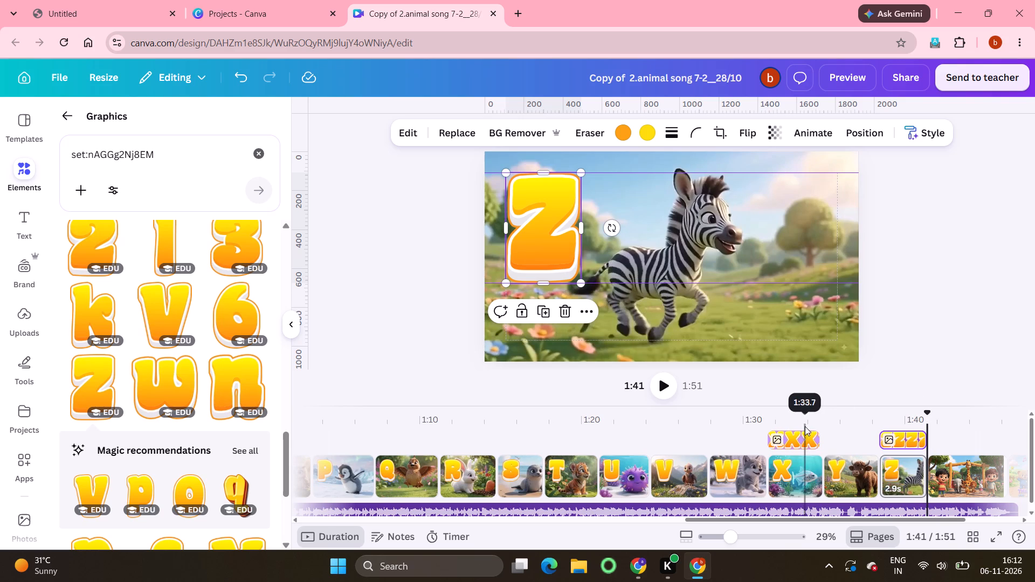
# Shift the letter X along the timeline to line it up with the X-ray fish clip.
pyautogui.click(802, 438)
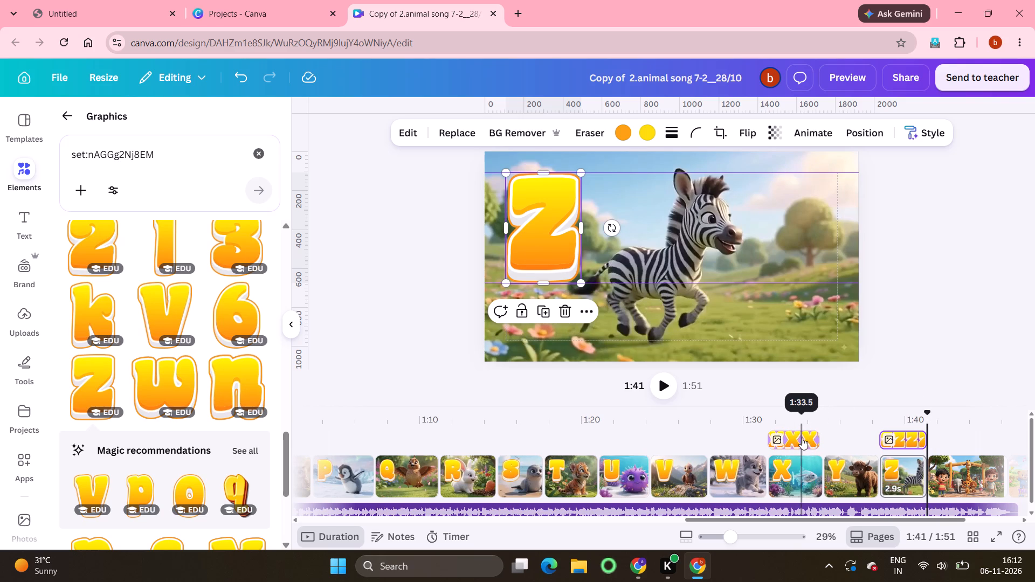
pyautogui.moveTo(802, 438); pyautogui.dragTo(826, 437)
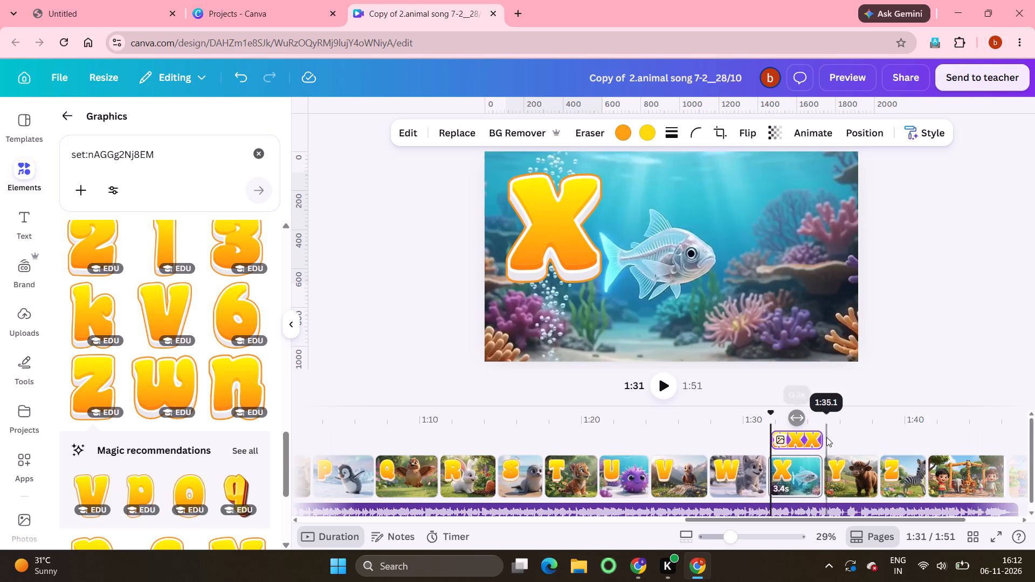
# Shift the letter L along the timeline to line it up with the lion clip.
pyautogui.hscroll(4, 615, 475)
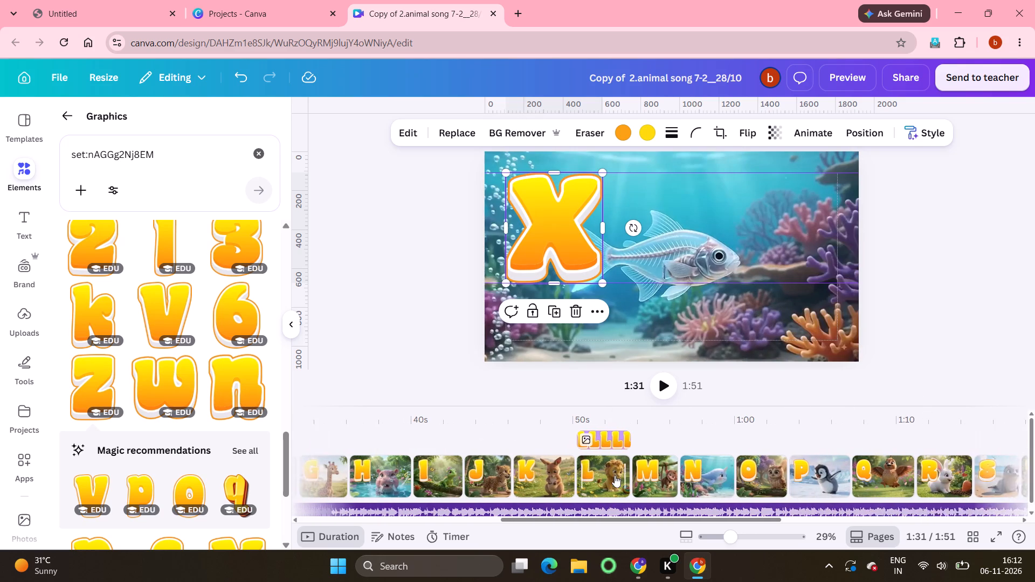
pyautogui.click(624, 437)
pyautogui.moveTo(624, 437); pyautogui.dragTo(665, 437)
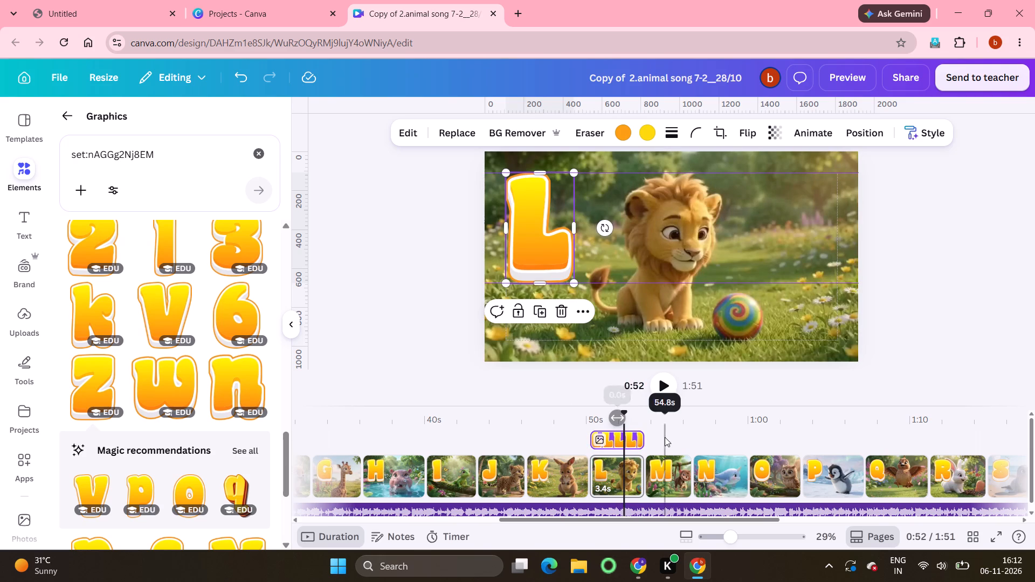
pyautogui.click(536, 423)
# Apply the Flicker add-on animation effect to the letter A on the alligator clip.
pyautogui.hscroll(4, 536, 423)
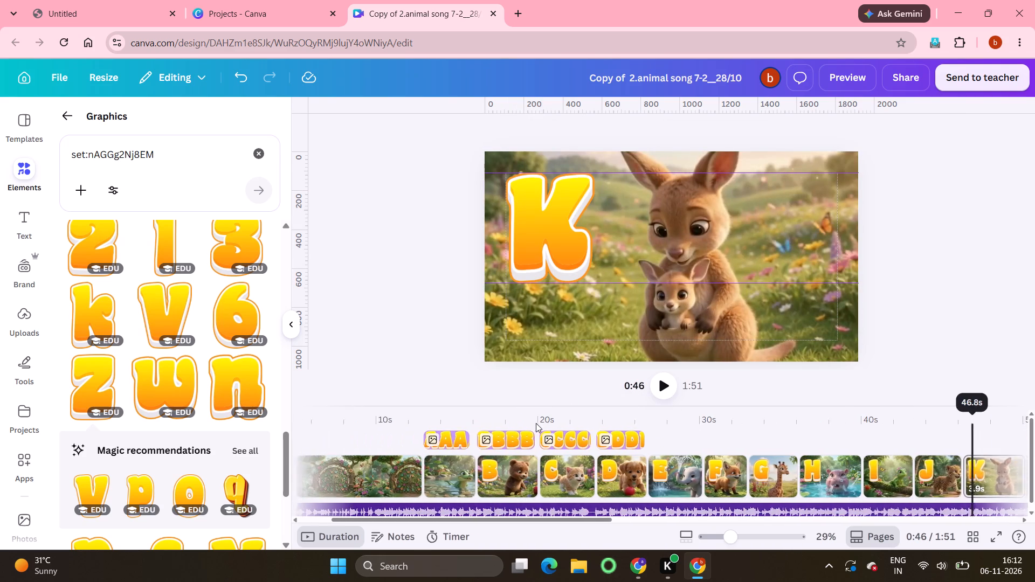
pyautogui.hscroll(4, 536, 423)
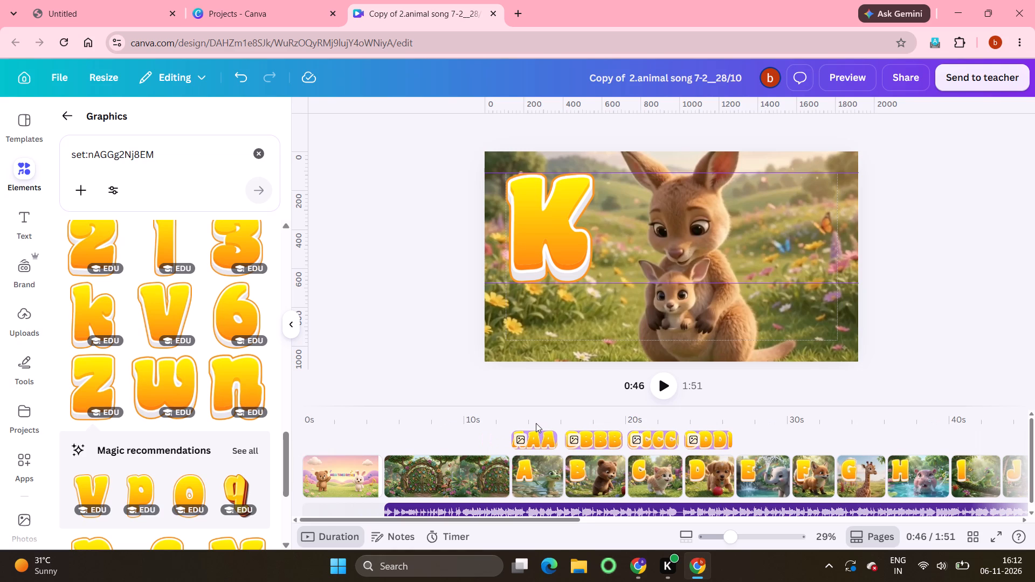
pyautogui.click(526, 465)
pyautogui.click(735, 135)
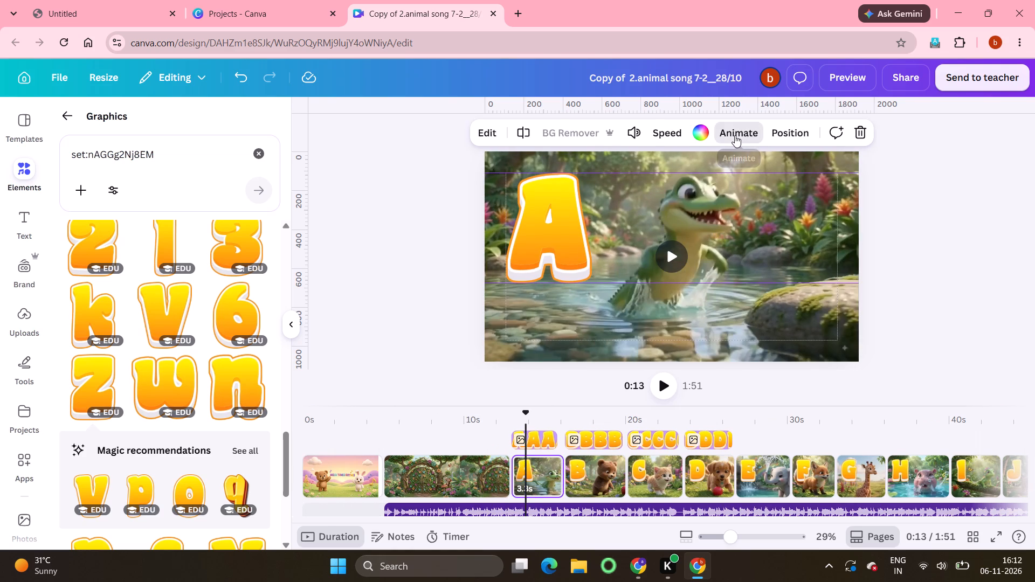
pyautogui.scroll(-9, 147, 480)
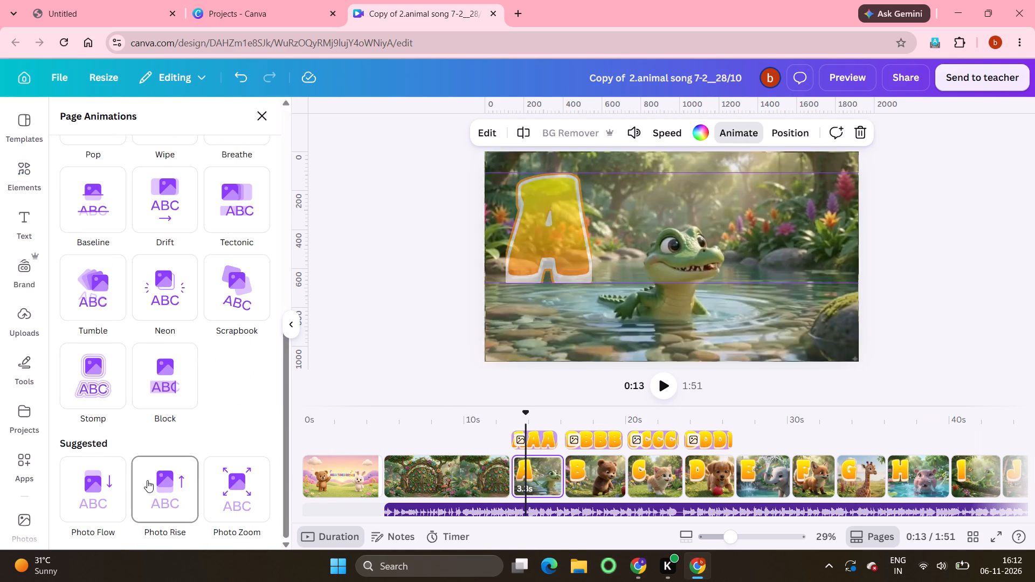
pyautogui.click(581, 221)
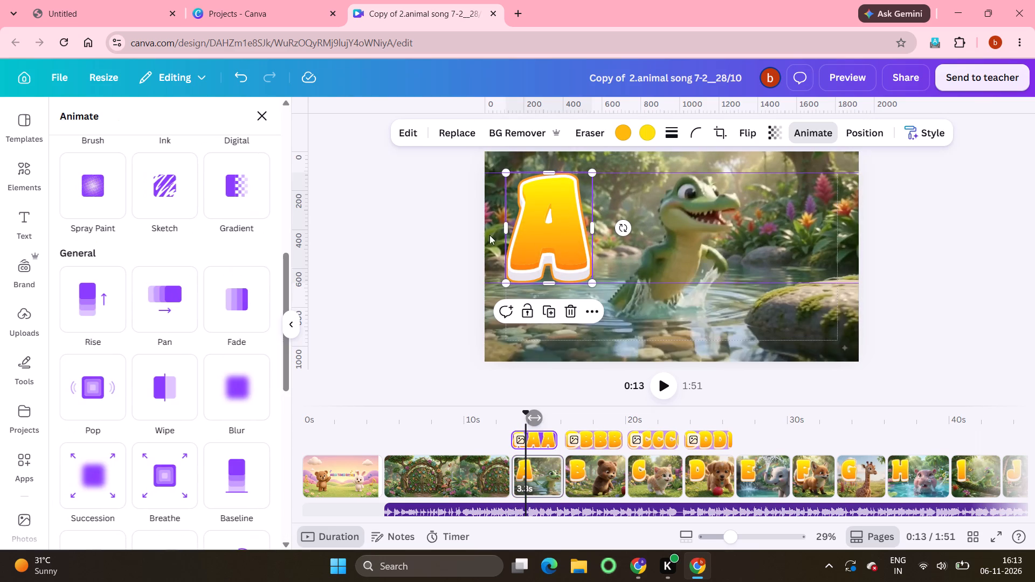
pyautogui.scroll(-10, 189, 356)
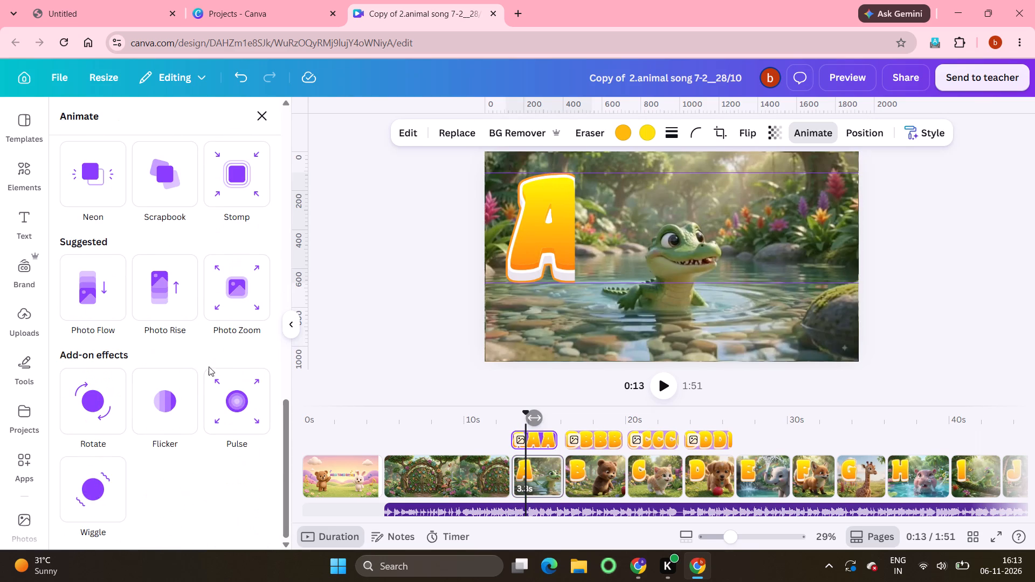
pyautogui.click(167, 412)
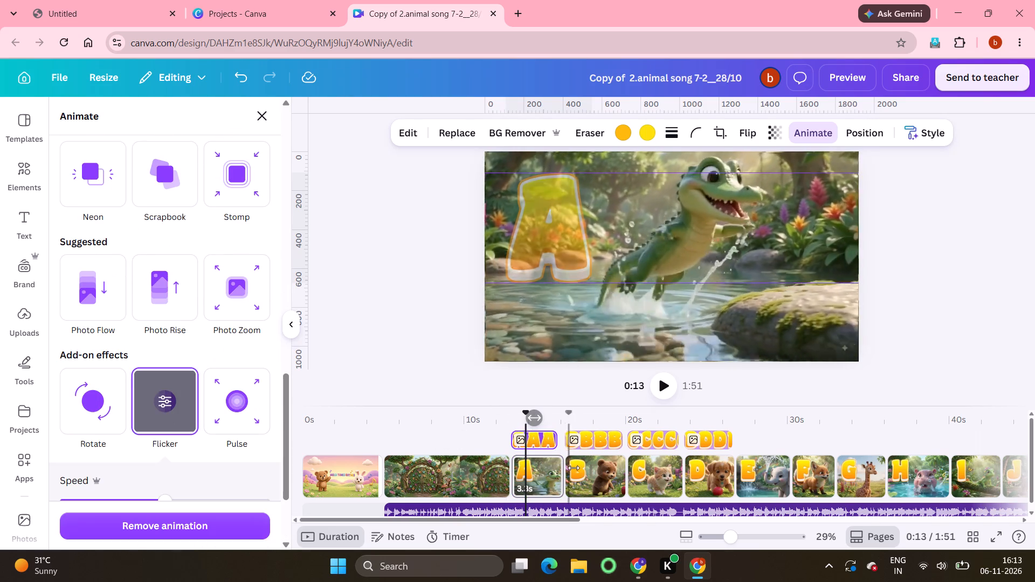
# Apply the Flicker add-on animation effect to the letter B on the bear clip.
pyautogui.click(575, 469)
pyautogui.click(560, 226)
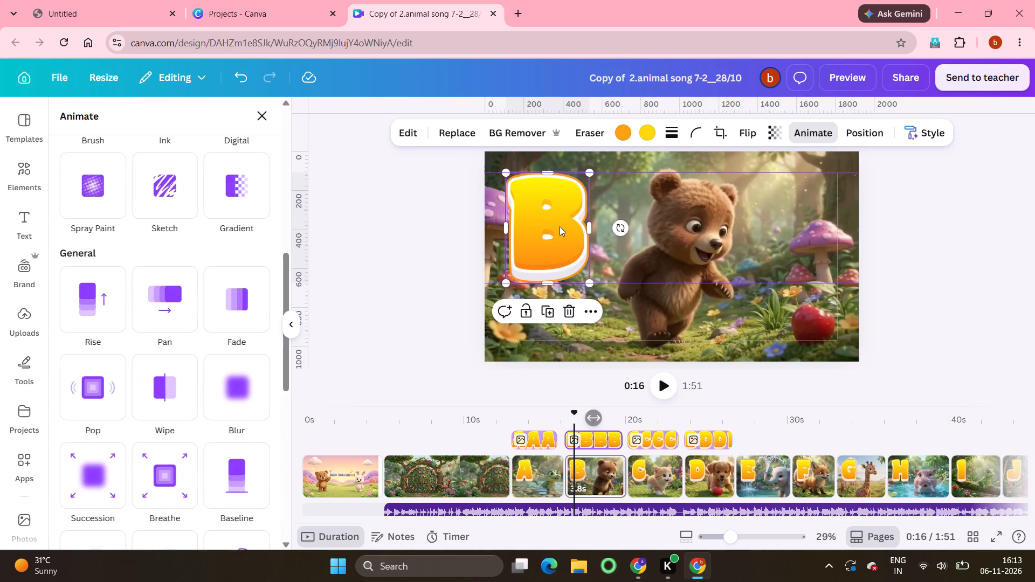
pyautogui.scroll(-9, 246, 473)
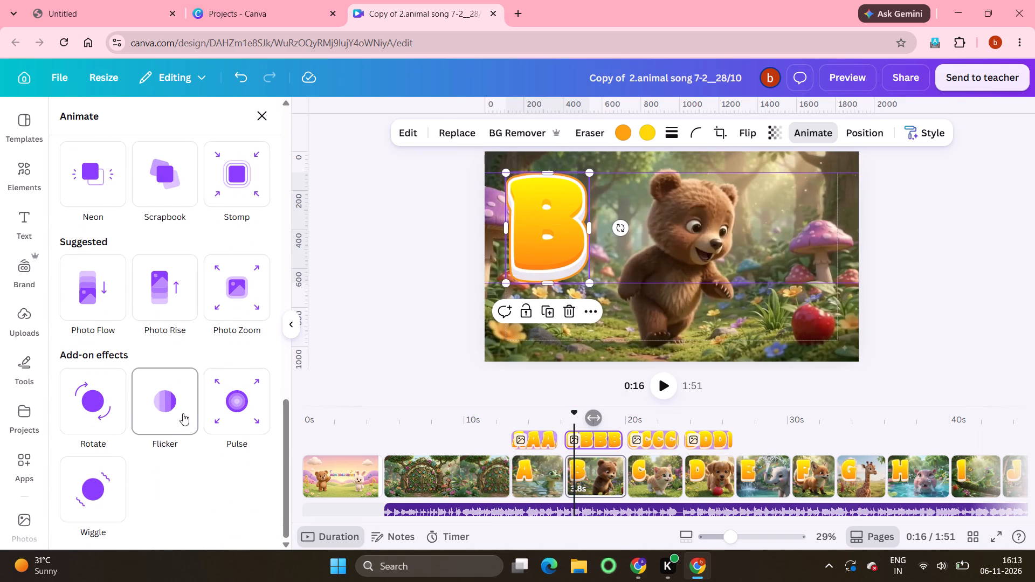
pyautogui.click(172, 403)
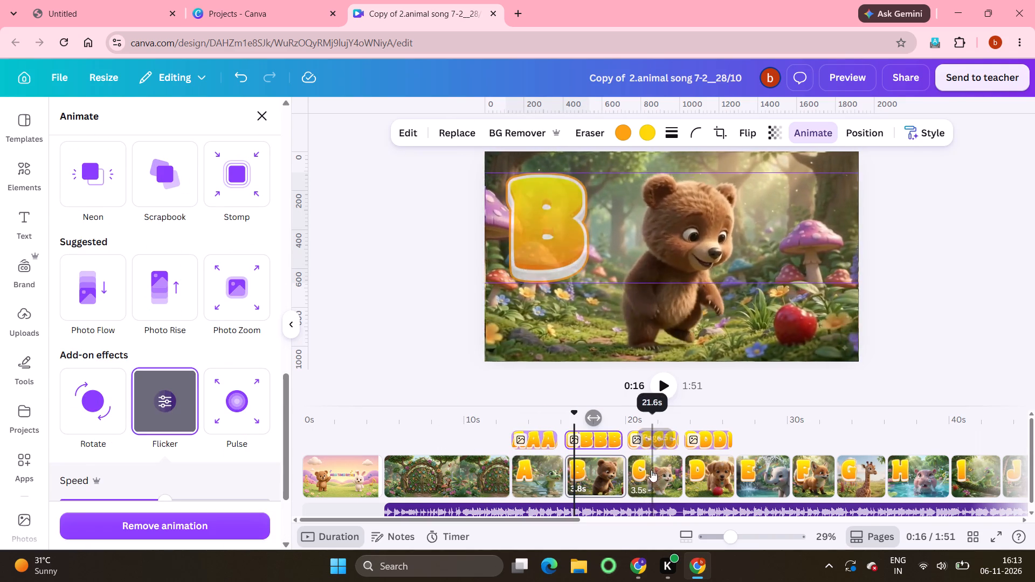
# Apply the Flicker add-on animation effect to the letter C on the cat clip.
pyautogui.click(641, 465)
pyautogui.click(555, 219)
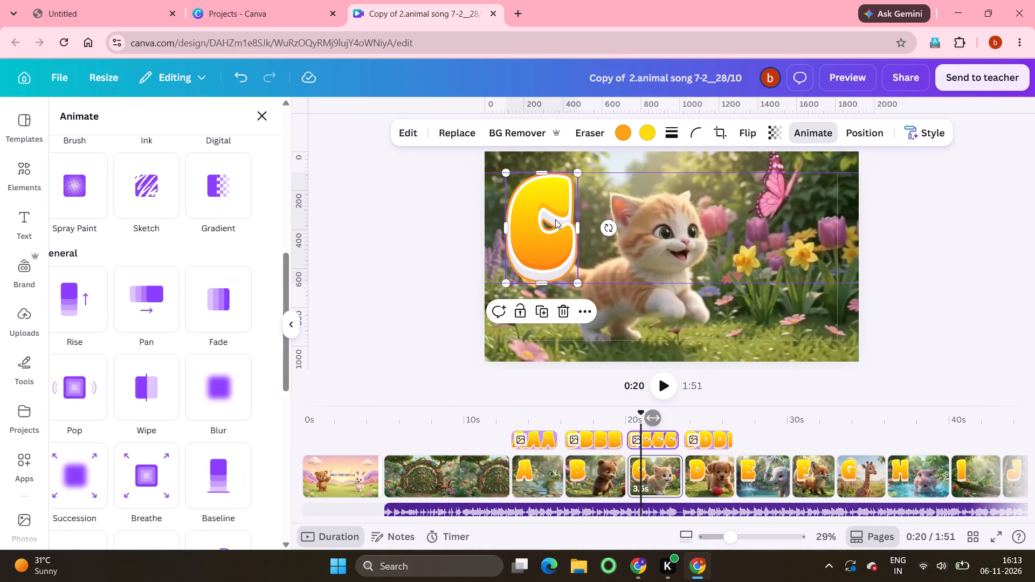
pyautogui.scroll(-8, 187, 467)
pyautogui.click(174, 403)
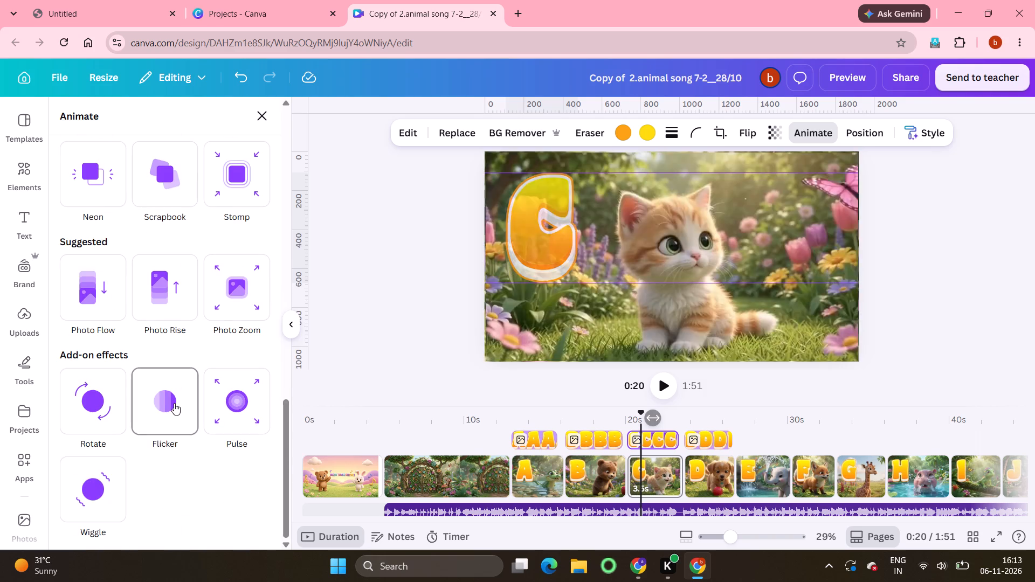
# Apply the Flicker add-on animation effect to the letter D on the dog clip.
pyautogui.click(712, 476)
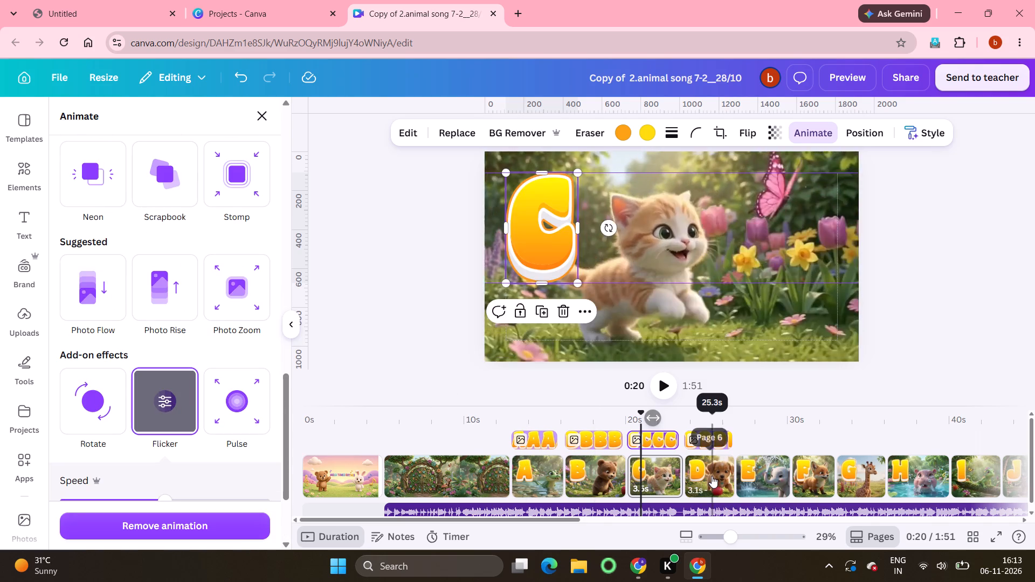
pyautogui.click(552, 250)
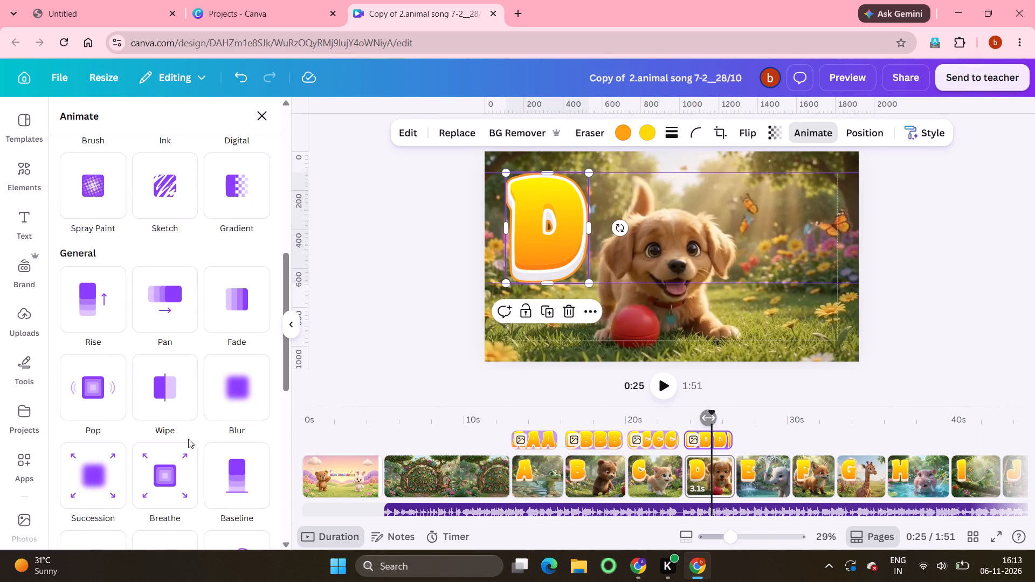
pyautogui.scroll(-9, 188, 439)
pyautogui.click(164, 399)
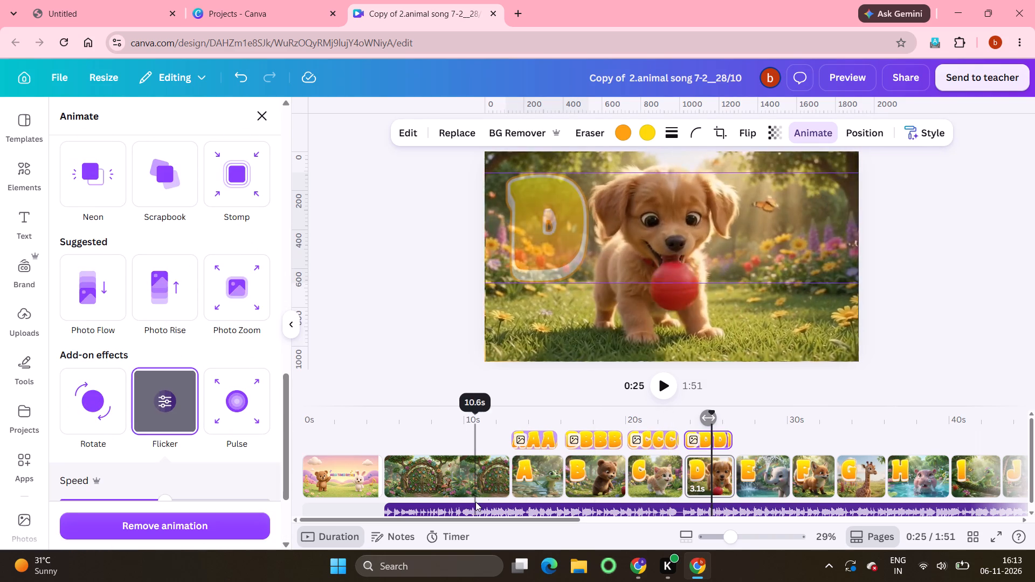
# Apply the Flicker add-on animation effect to the letter E on the elephant clip.
pyautogui.click(766, 460)
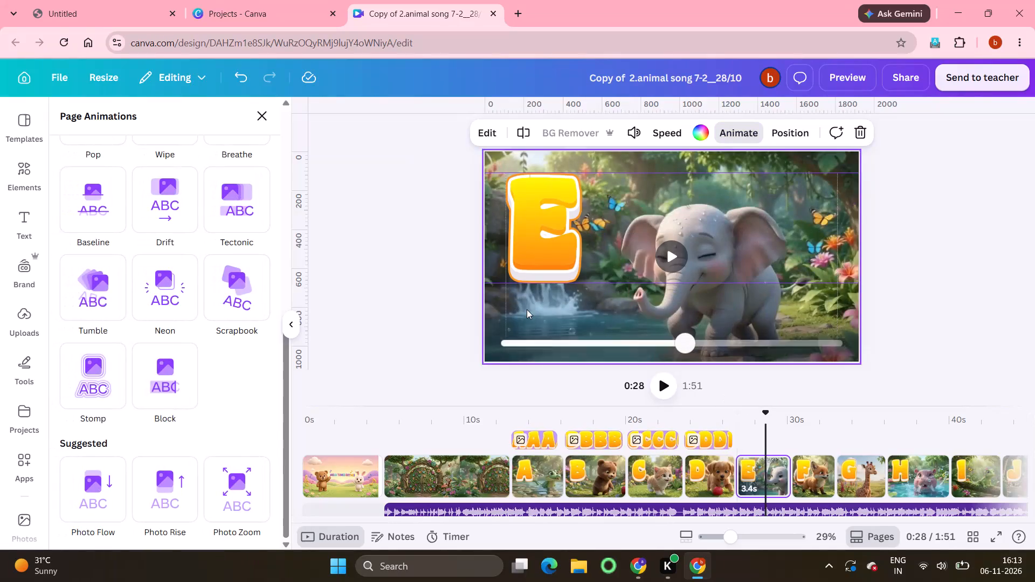
pyautogui.click(545, 222)
pyautogui.scroll(-8, 224, 459)
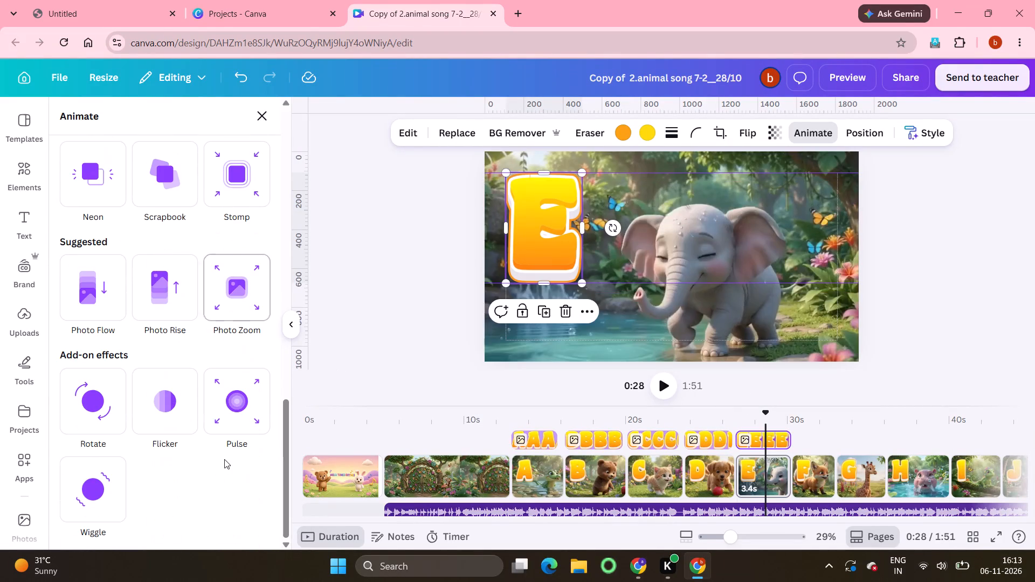
pyautogui.click(174, 401)
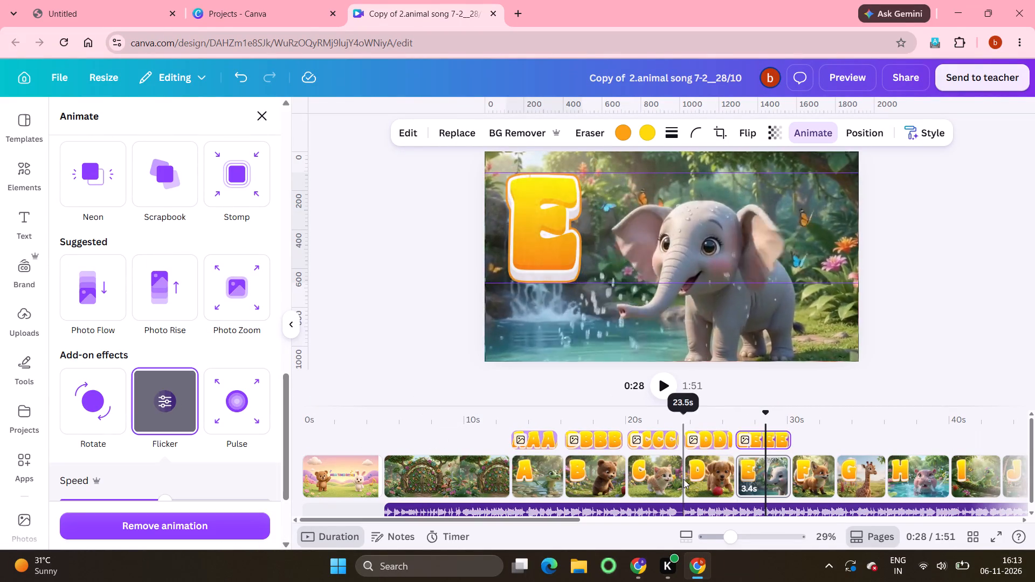
# Apply the Flicker add-on animation effect to the letter F on the fox clip.
pyautogui.click(825, 472)
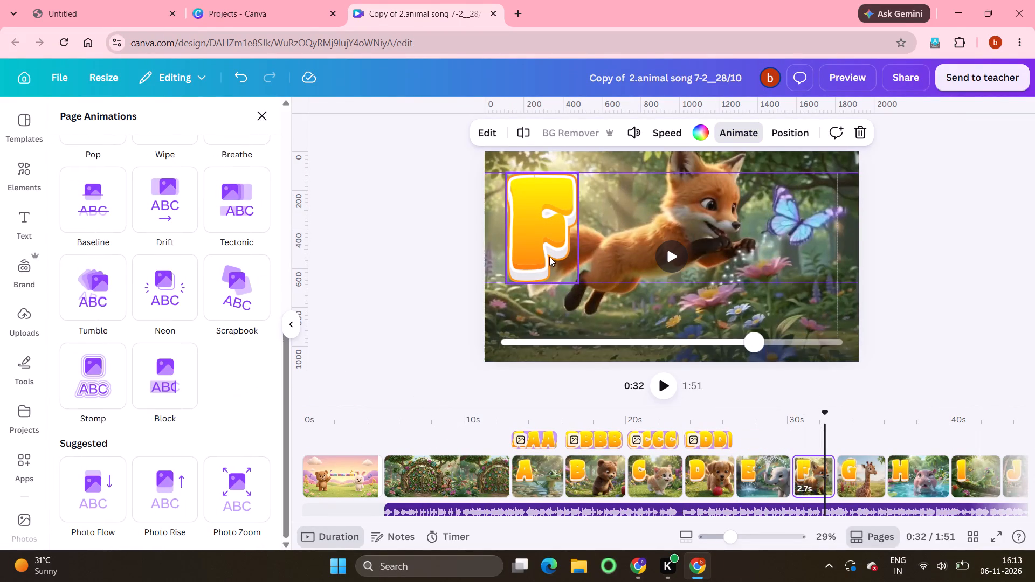
pyautogui.click(542, 231)
pyautogui.scroll(-8, 152, 494)
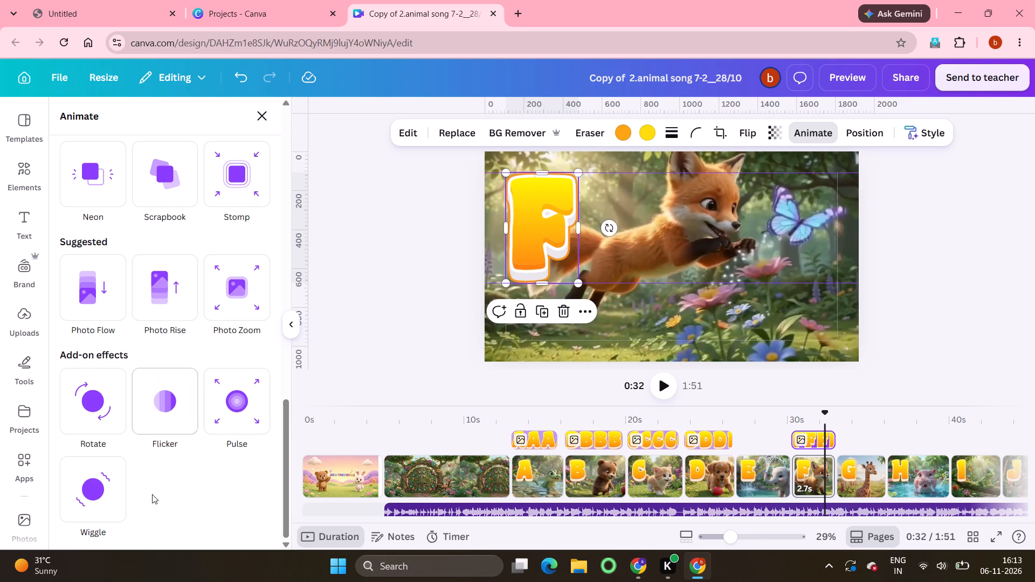
pyautogui.click(177, 401)
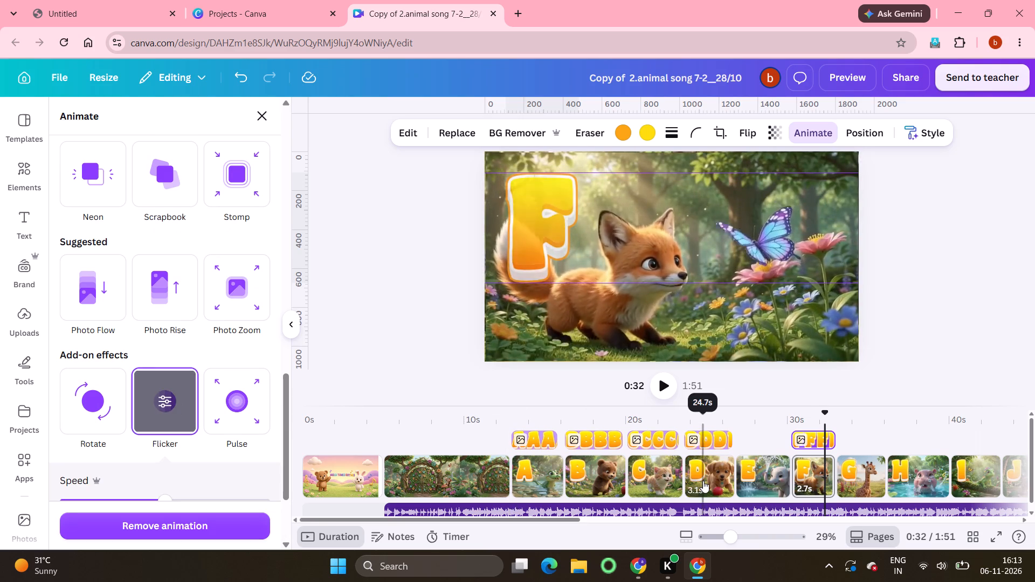
# Apply the Flicker add-on animation effect to the letter G on the giraffe clip.
pyautogui.hscroll(-5, 703, 481)
pyautogui.click(647, 469)
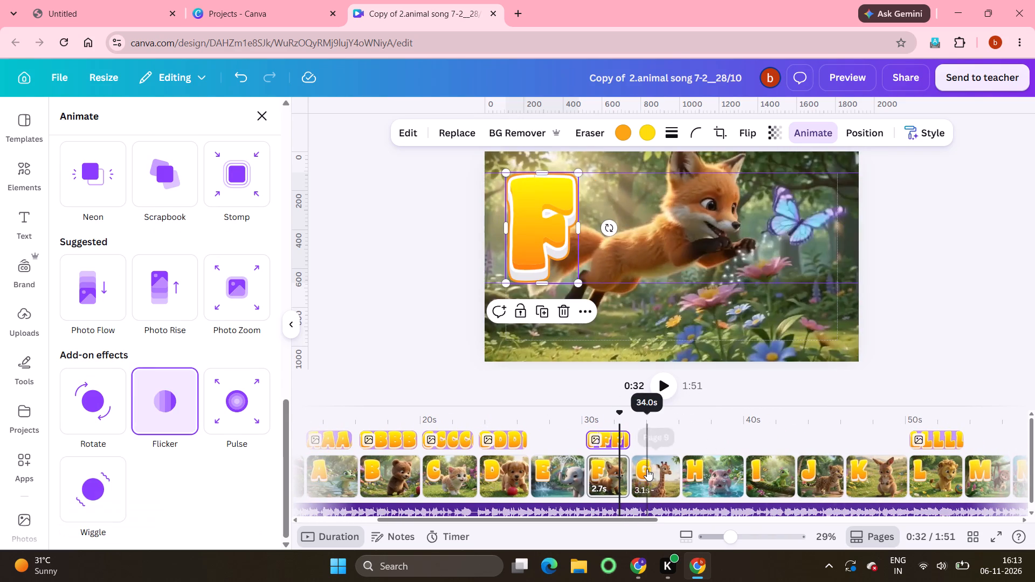
pyautogui.click(553, 238)
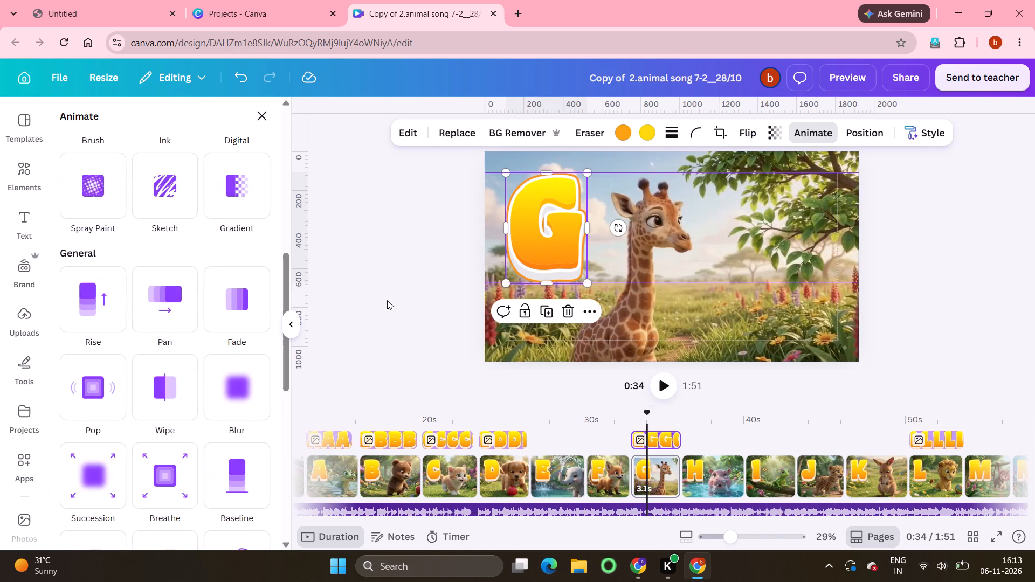
pyautogui.scroll(-7, 142, 455)
pyautogui.click(166, 410)
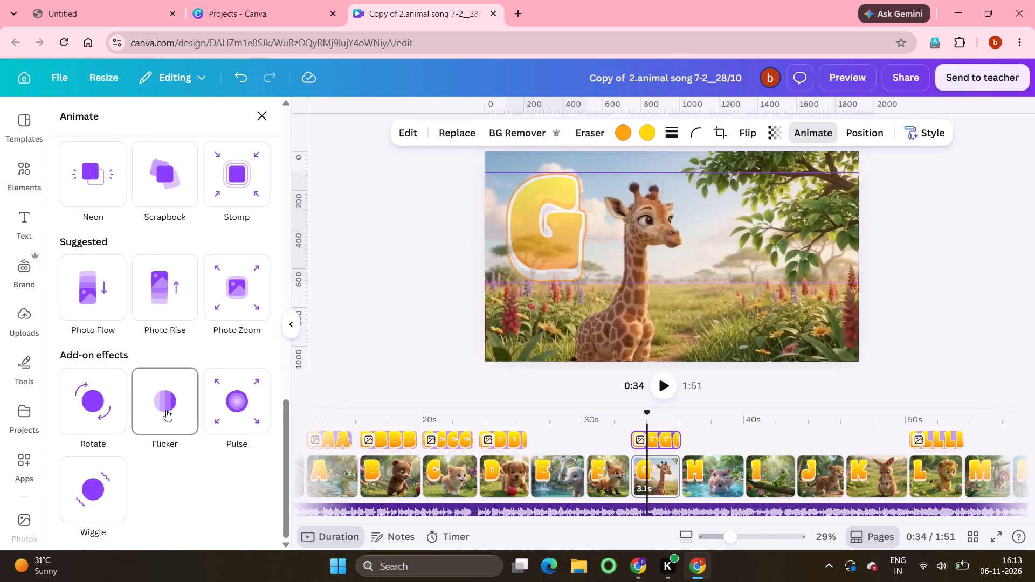
# Apply the Flicker add-on animation effect to the letter H on the hippo clip.
pyautogui.click(699, 465)
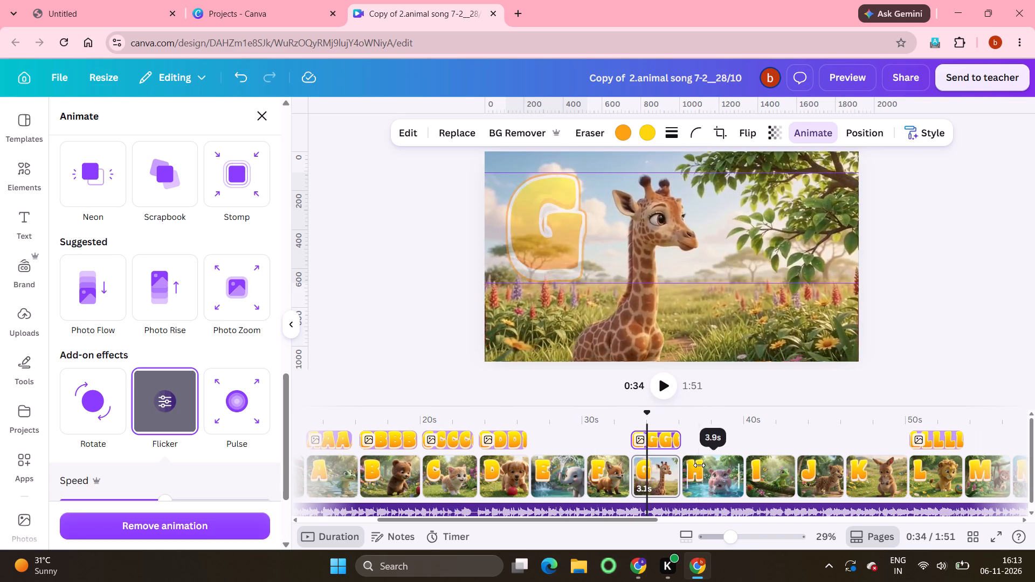
pyautogui.click(551, 231)
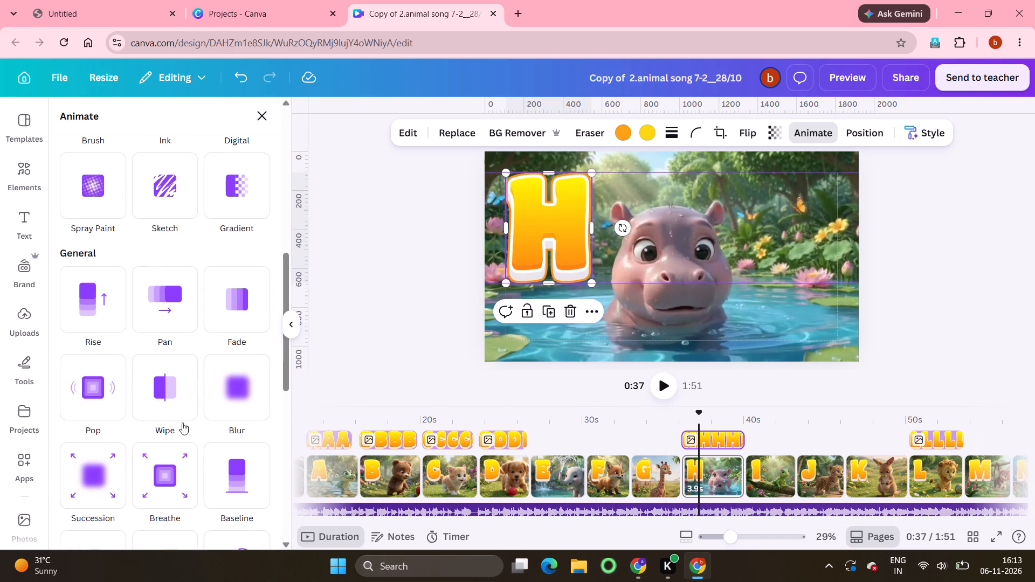
pyautogui.scroll(-7, 146, 461)
pyautogui.click(167, 393)
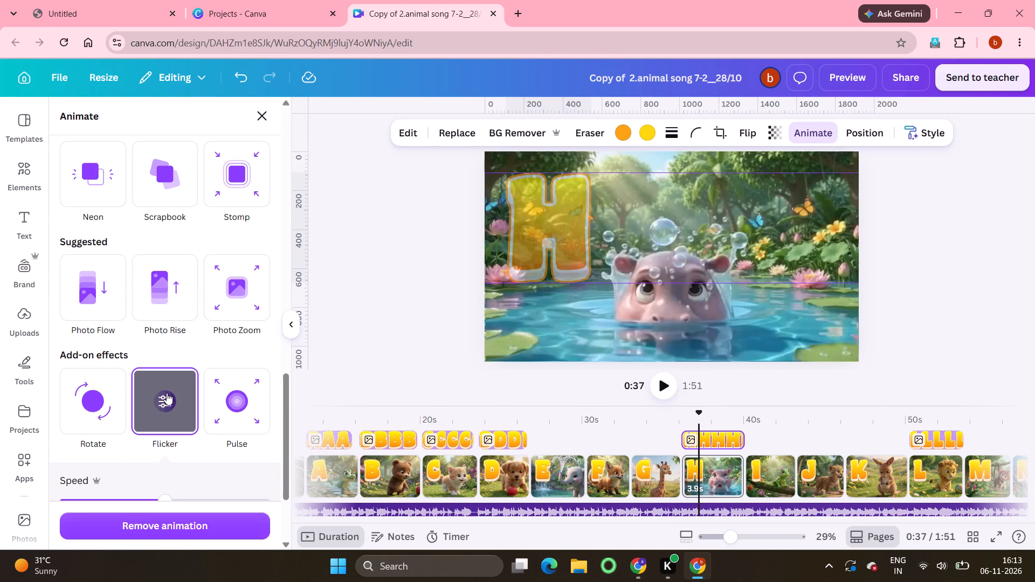
# Apply the Flicker add-on animation effect to the letter I on the iguana clip.
pyautogui.click(769, 481)
pyautogui.click(554, 228)
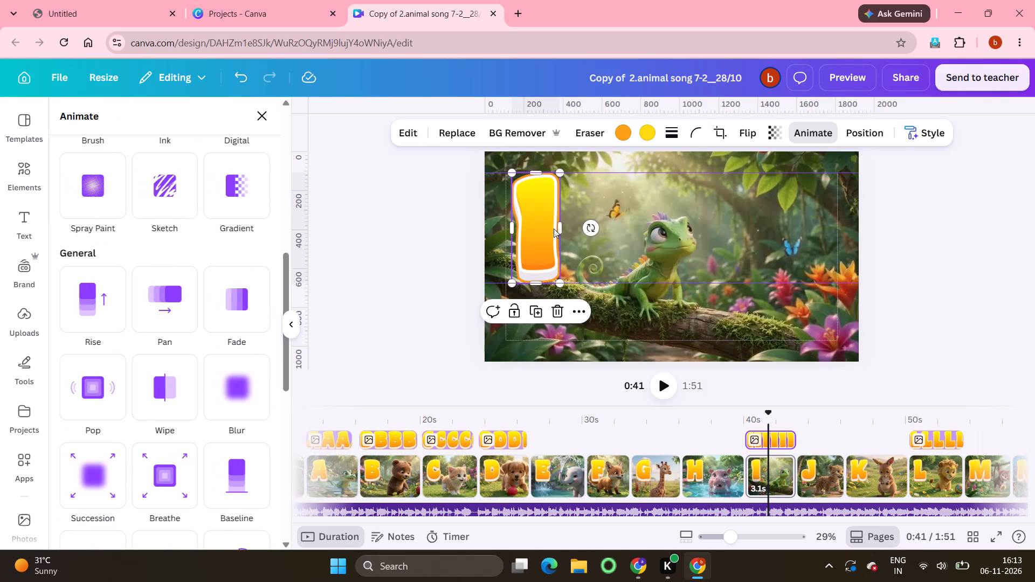
pyautogui.scroll(-8, 226, 448)
pyautogui.click(160, 403)
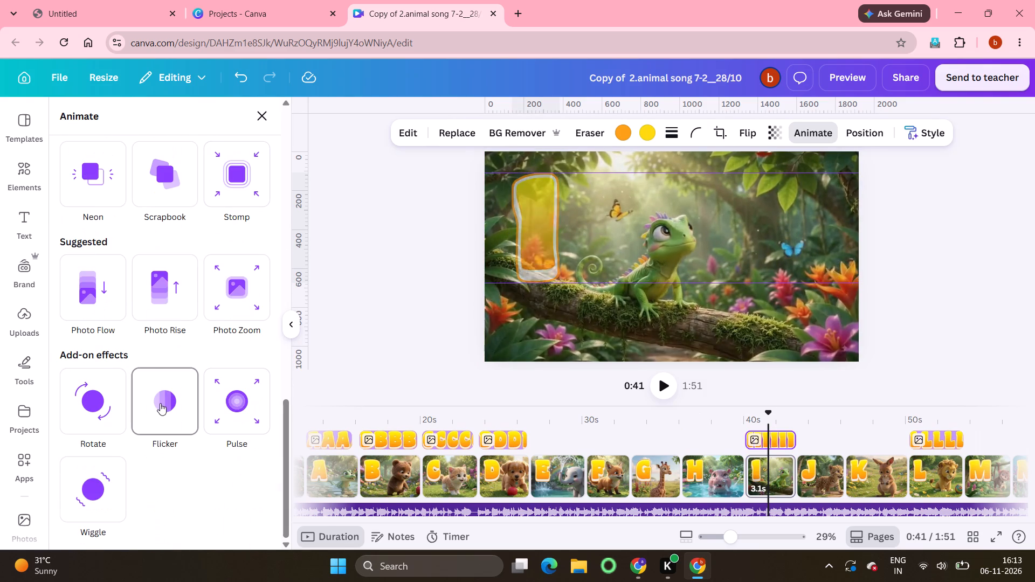
# Apply the Flicker add-on animation effect to the letter J on the jaguar clip.
pyautogui.click(817, 463)
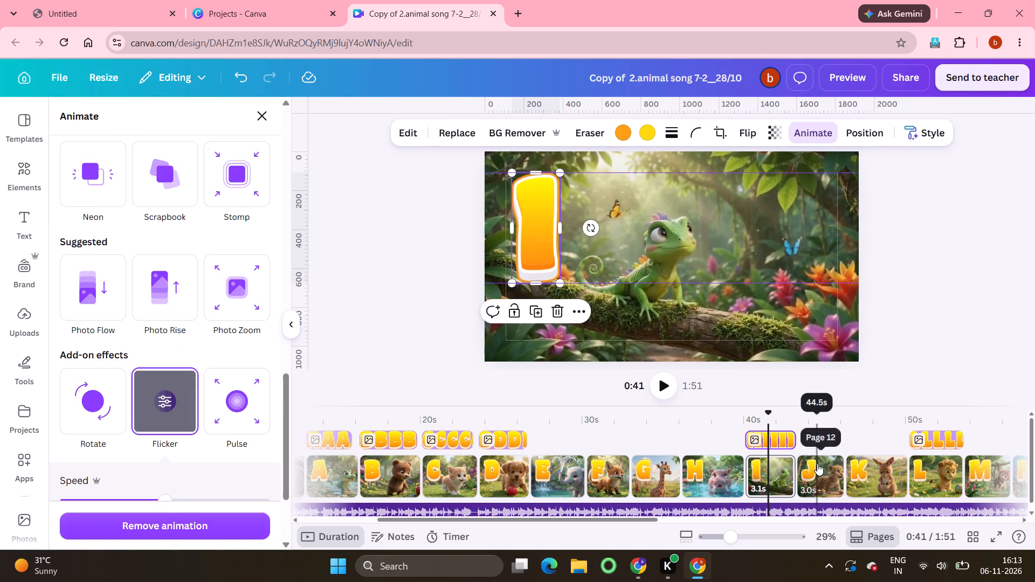
pyautogui.click(552, 241)
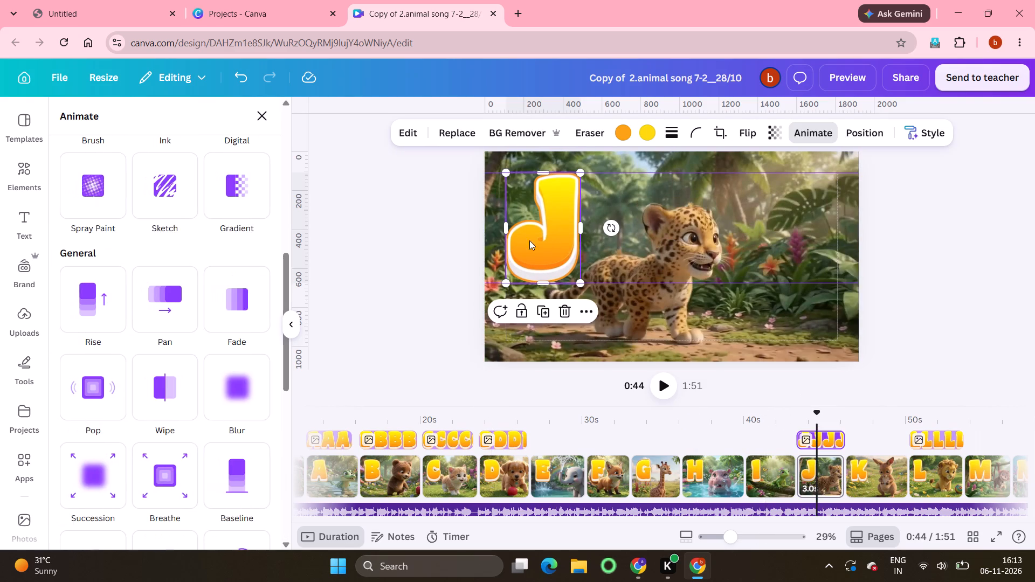
pyautogui.scroll(-7, 210, 393)
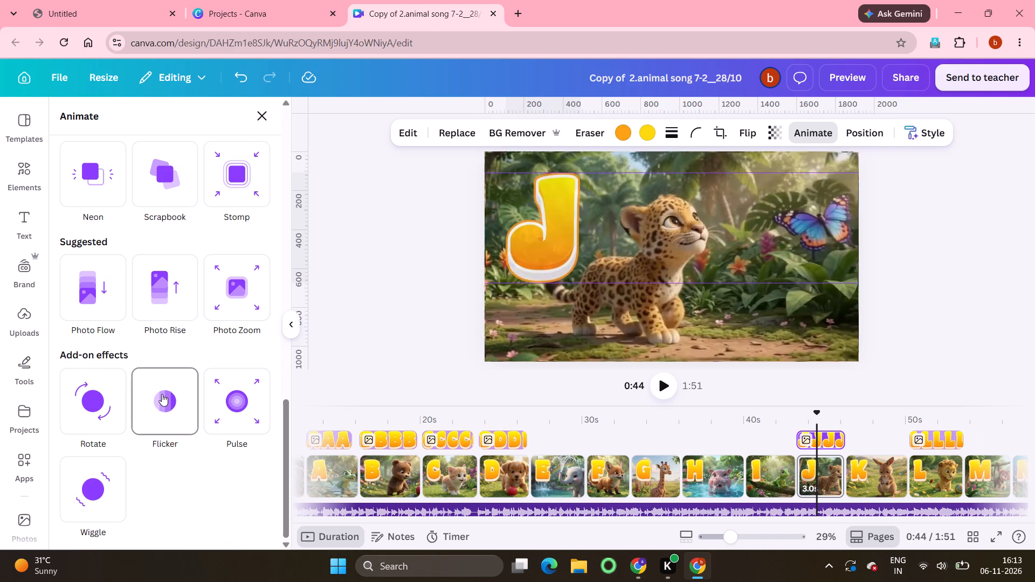
pyautogui.click(162, 394)
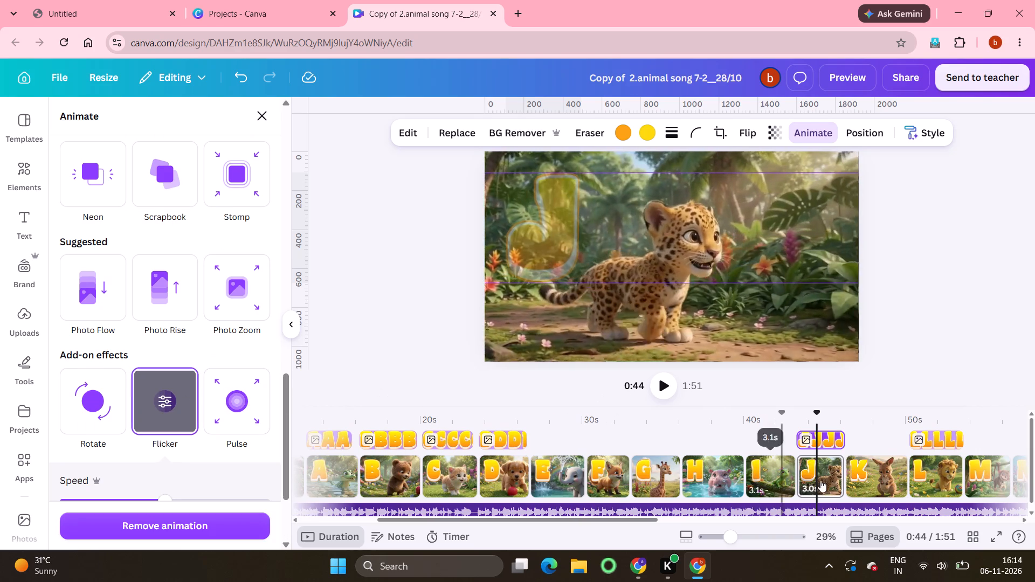
# Apply the Flicker add-on animation effect to the letter K on the kangaroo clip.
pyautogui.click(857, 472)
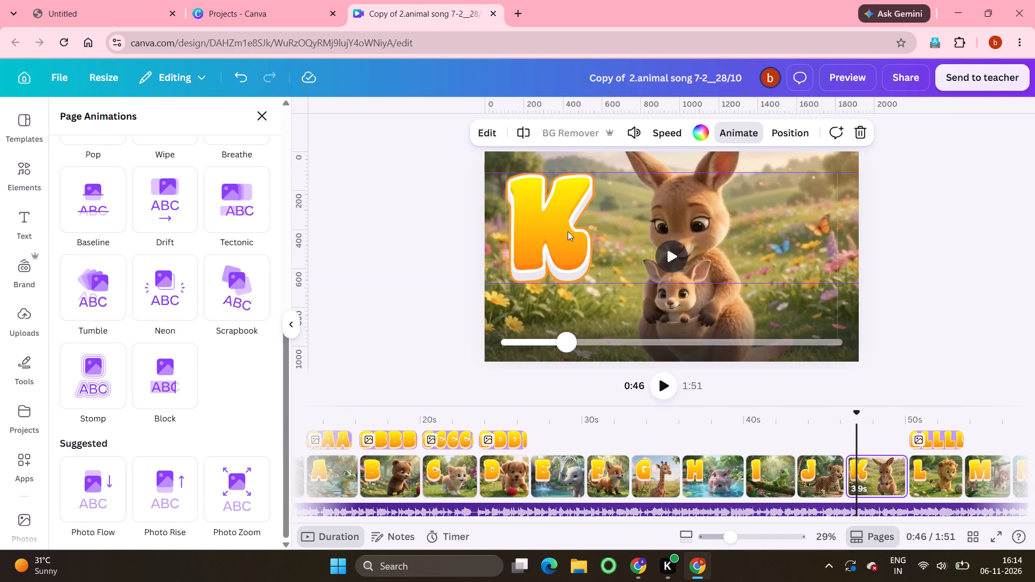
pyautogui.click(568, 231)
pyautogui.scroll(-8, 177, 452)
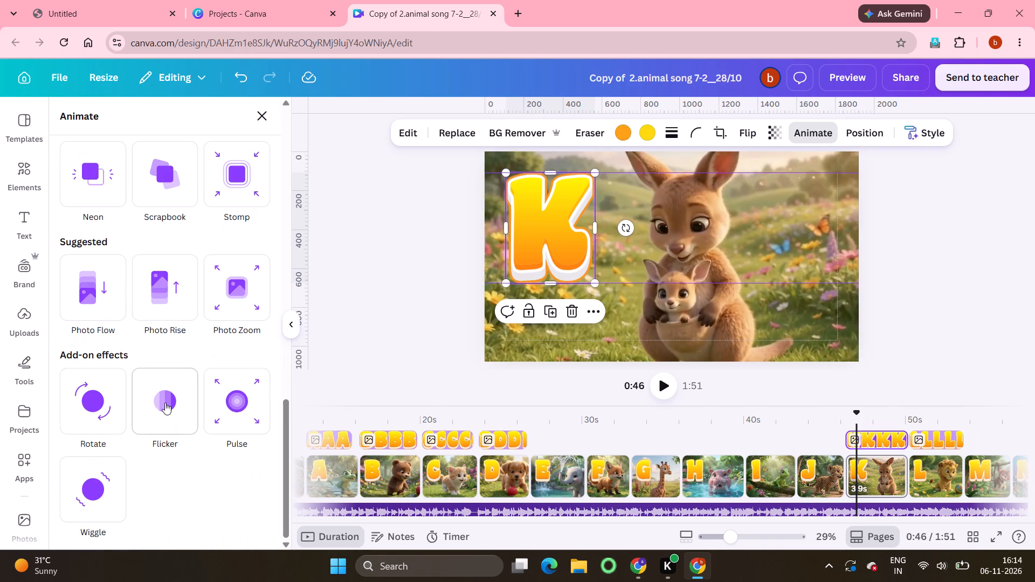
pyautogui.click(165, 403)
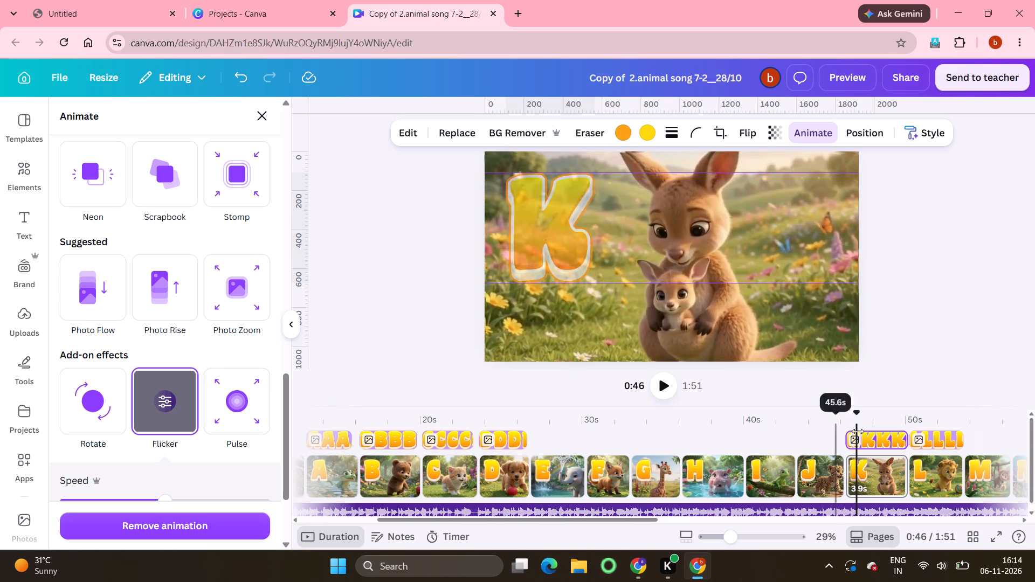
# Apply the Flicker add-on animation effect to the letter L on the lion clip.
pyautogui.click(913, 475)
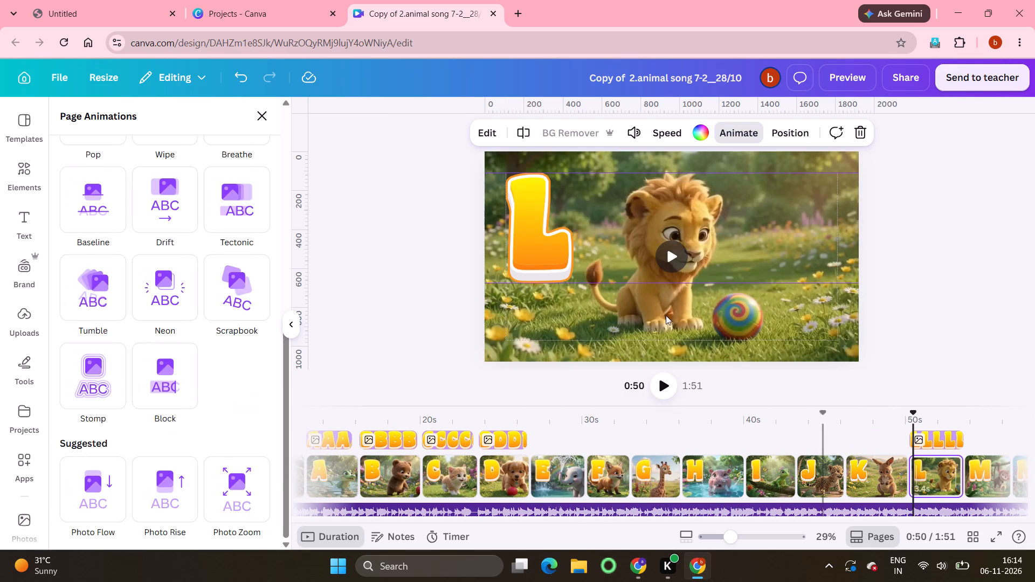
pyautogui.click(547, 239)
pyautogui.scroll(-7, 166, 430)
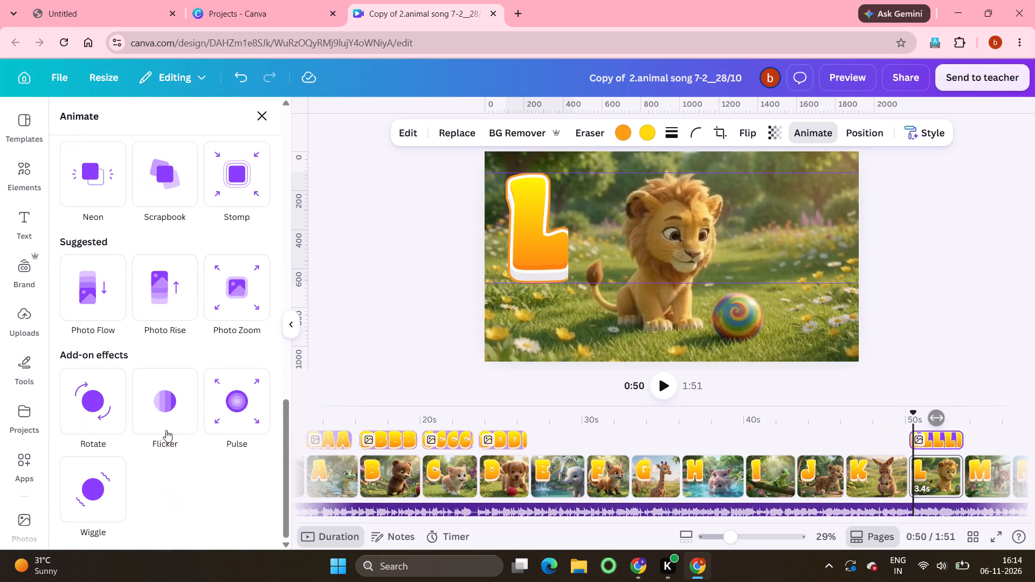
pyautogui.click(163, 411)
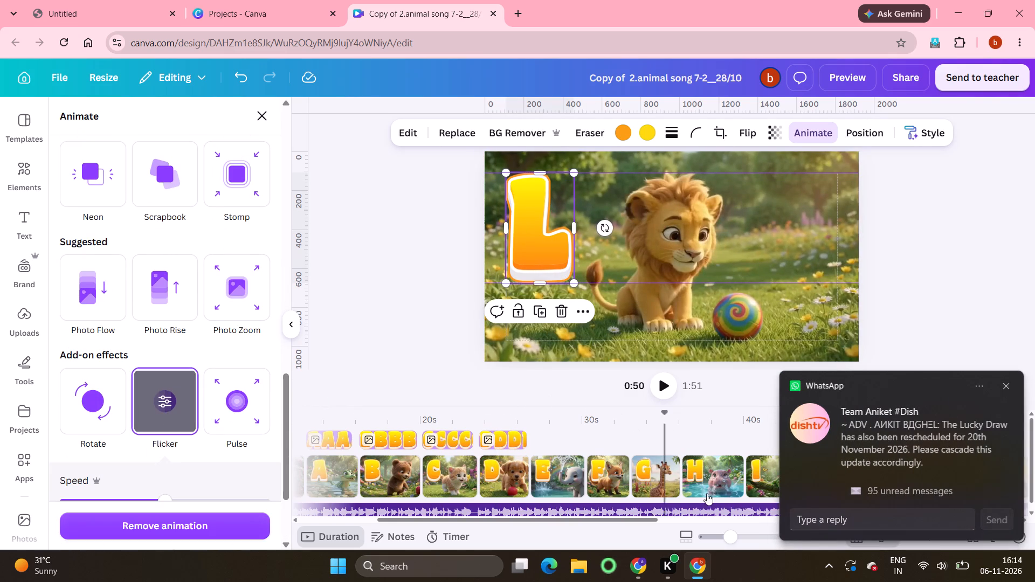
pyautogui.hscroll(-5, 716, 499)
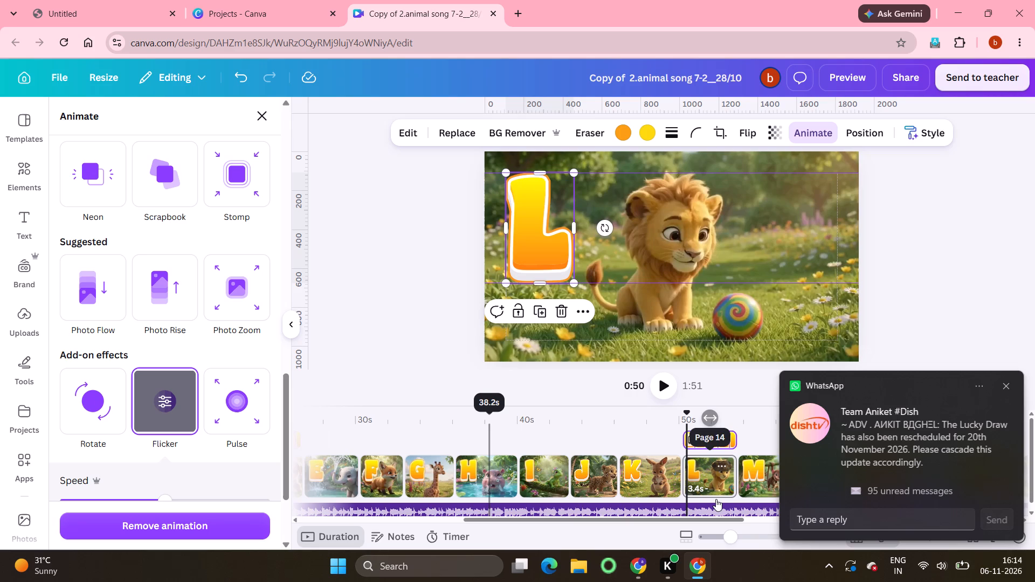
pyautogui.hscroll(-2, 716, 499)
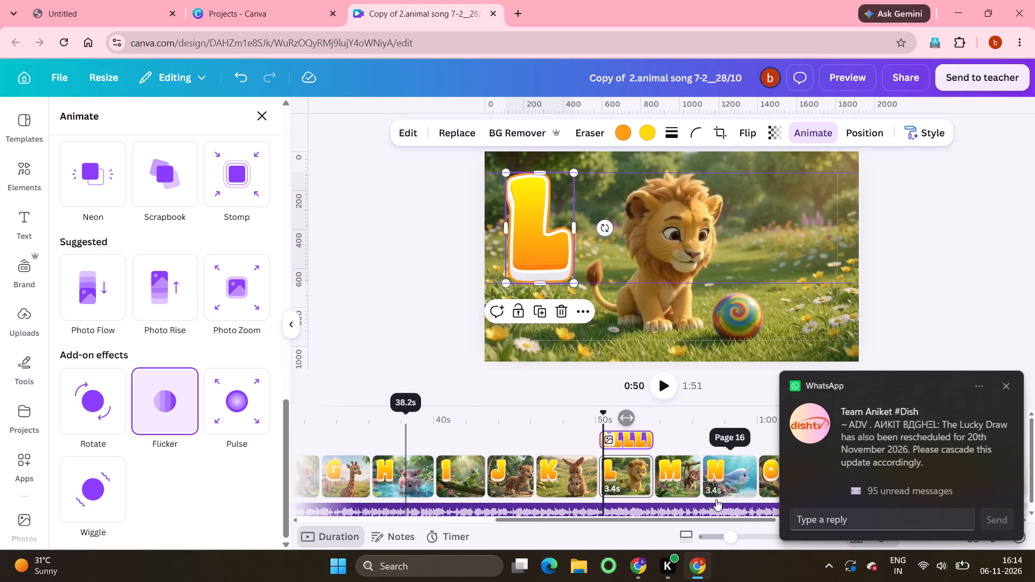
pyautogui.hscroll(-3, 716, 499)
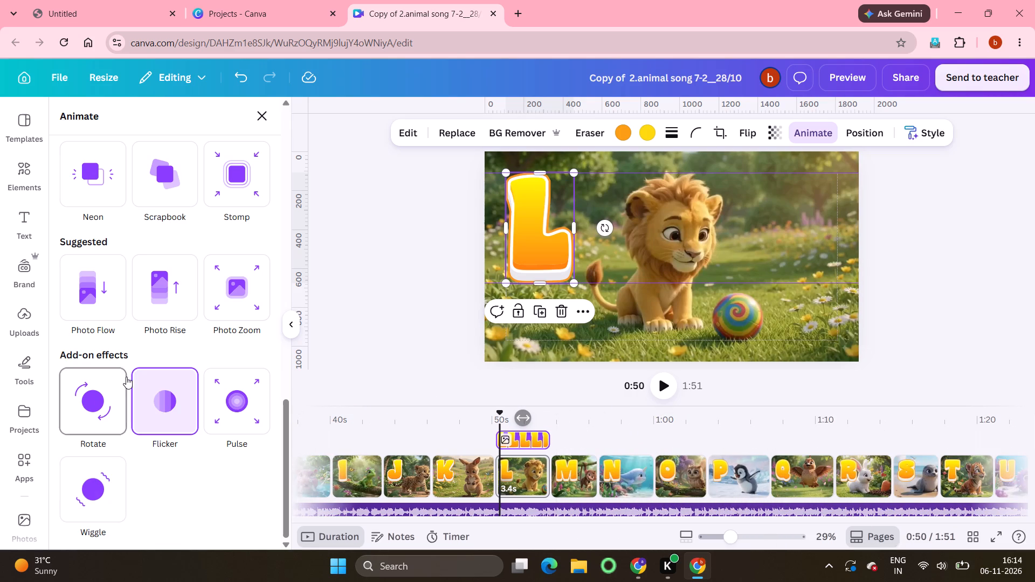
pyautogui.click(147, 385)
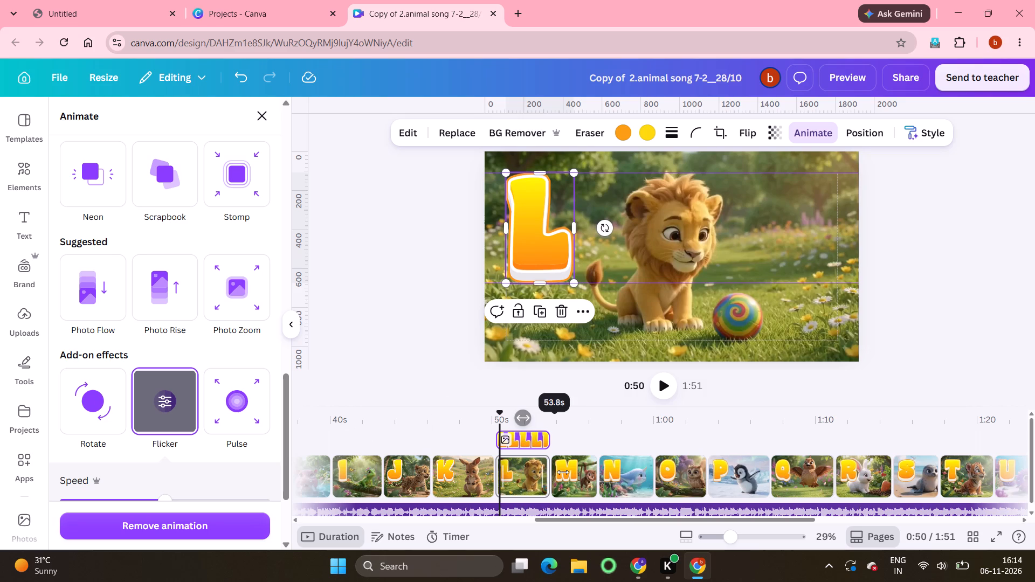
# Apply the Flicker add-on animation effect to the letter M on the monkey clip.
pyautogui.click(571, 470)
pyautogui.click(578, 227)
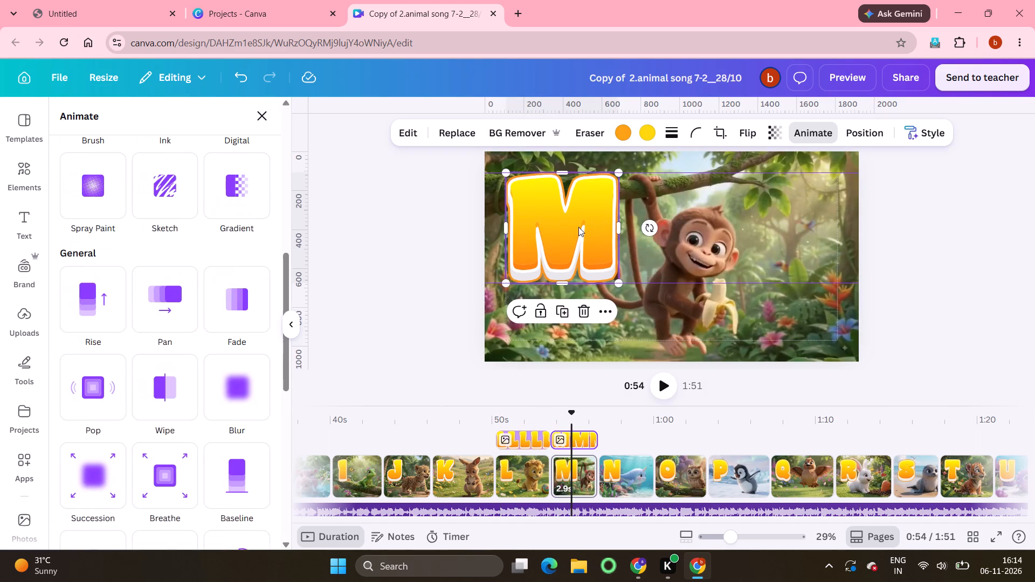
pyautogui.scroll(-7, 221, 453)
pyautogui.click(181, 410)
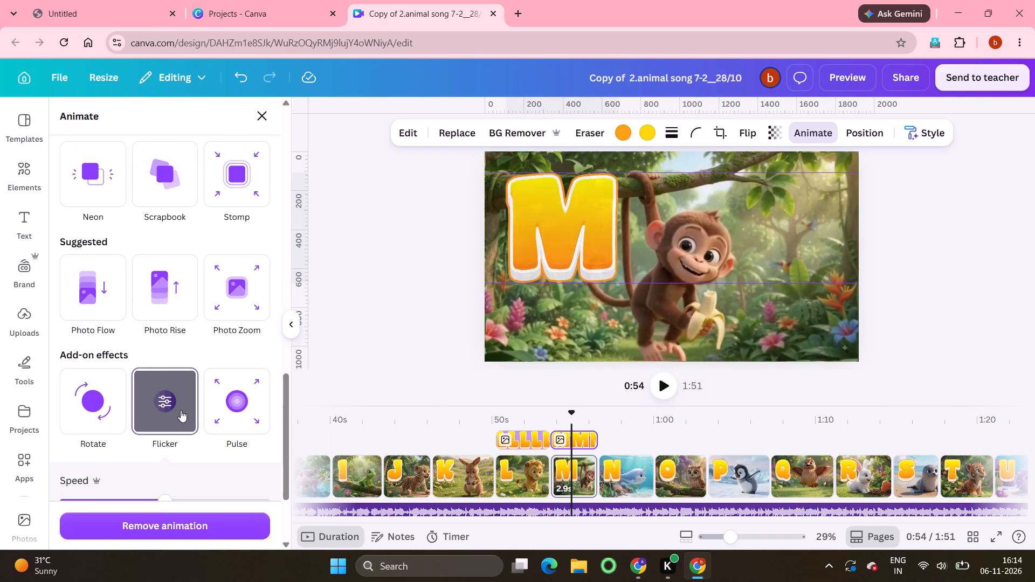
# Apply the Flicker add-on animation effect to the letter N on the narwhal clip.
pyautogui.click(617, 476)
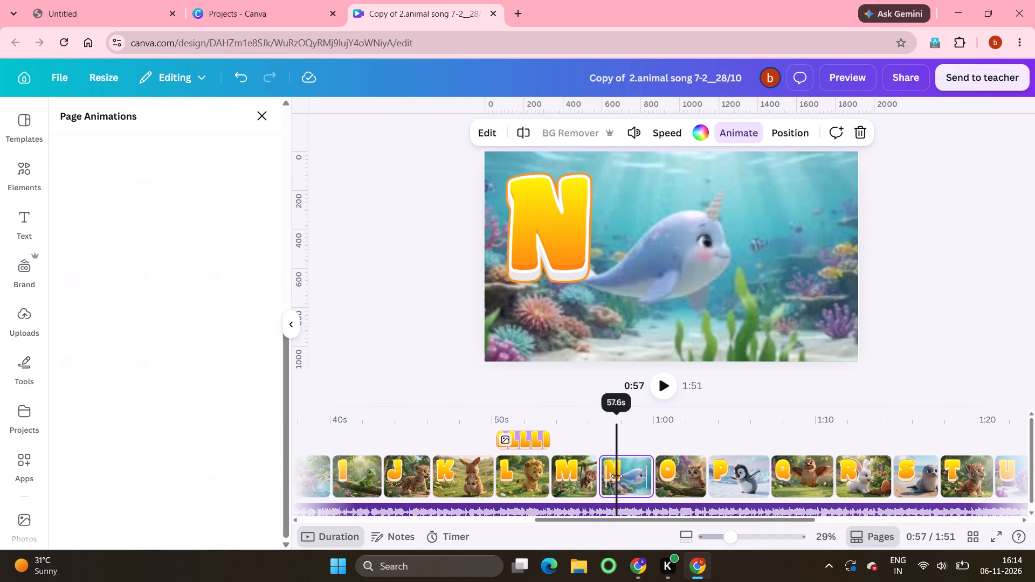
pyautogui.click(562, 221)
pyautogui.scroll(-8, 205, 397)
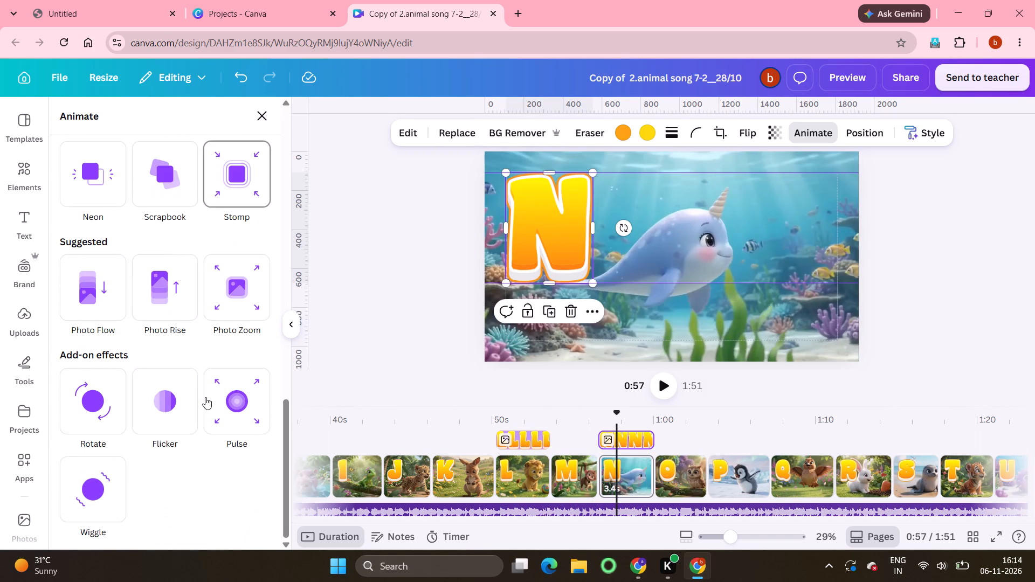
pyautogui.click(184, 396)
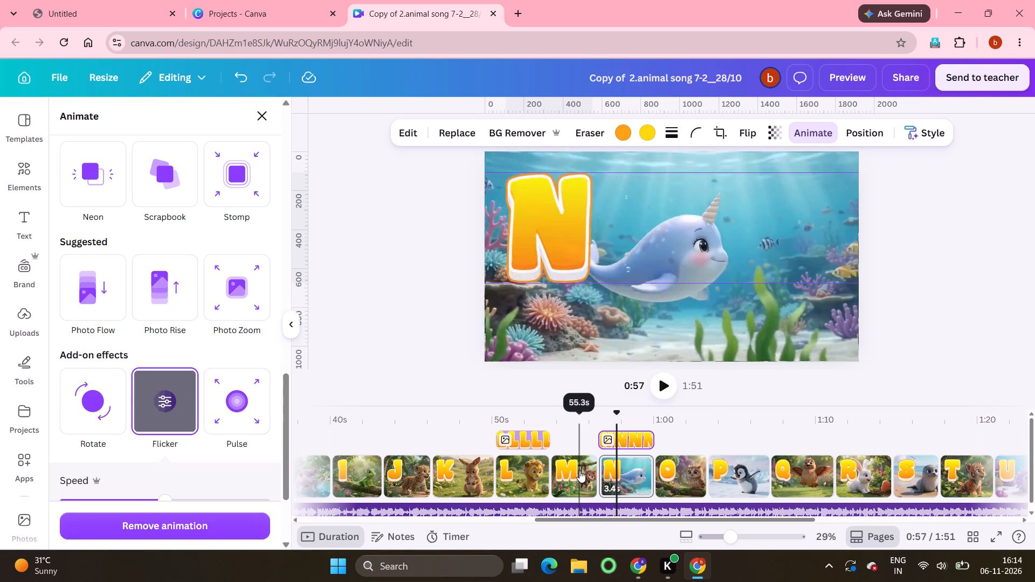
# Apply the Flicker add-on animation effect to the letter O on the owl clip.
pyautogui.click(686, 472)
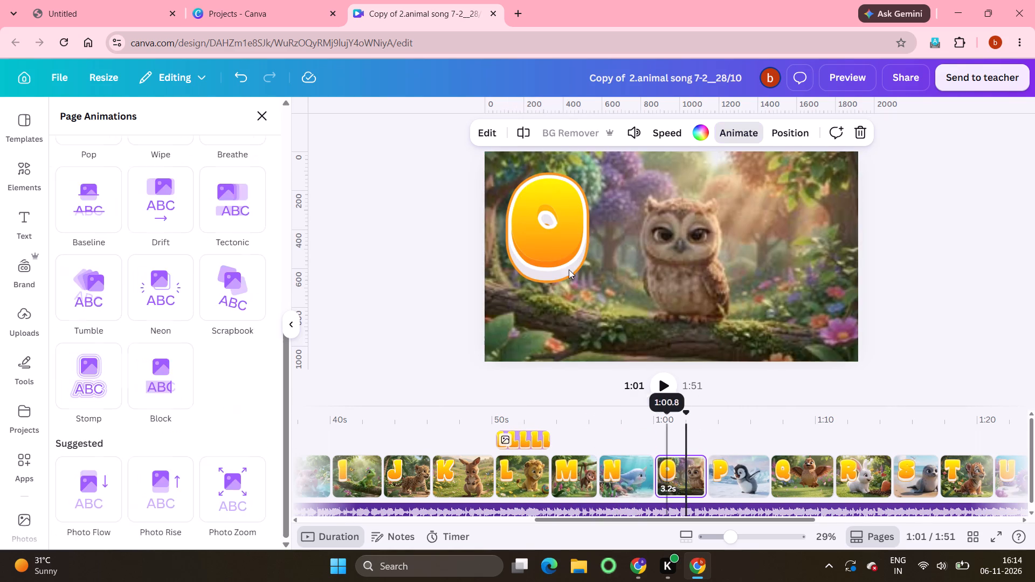
pyautogui.click(552, 228)
pyautogui.scroll(-8, 203, 394)
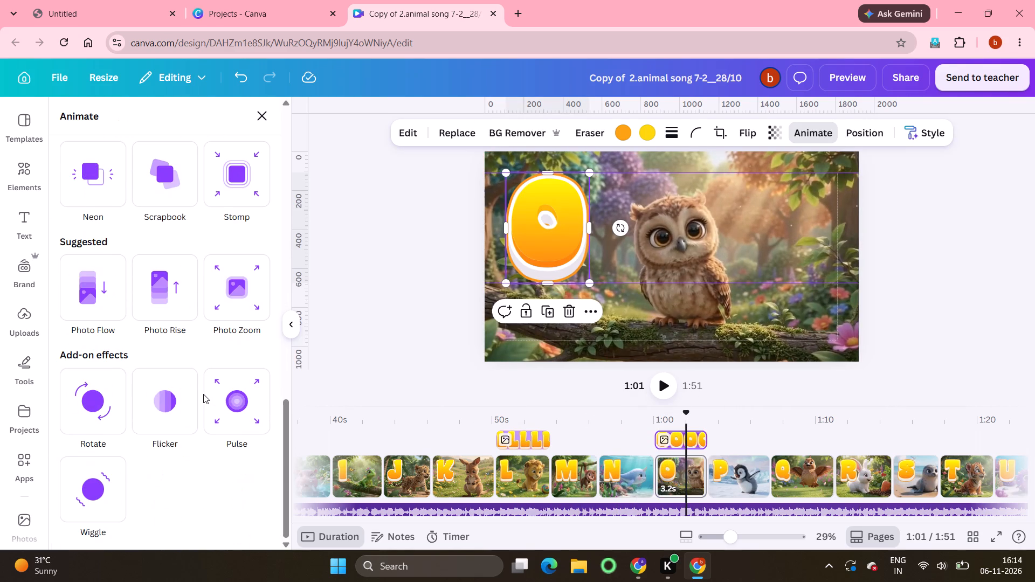
pyautogui.click(153, 391)
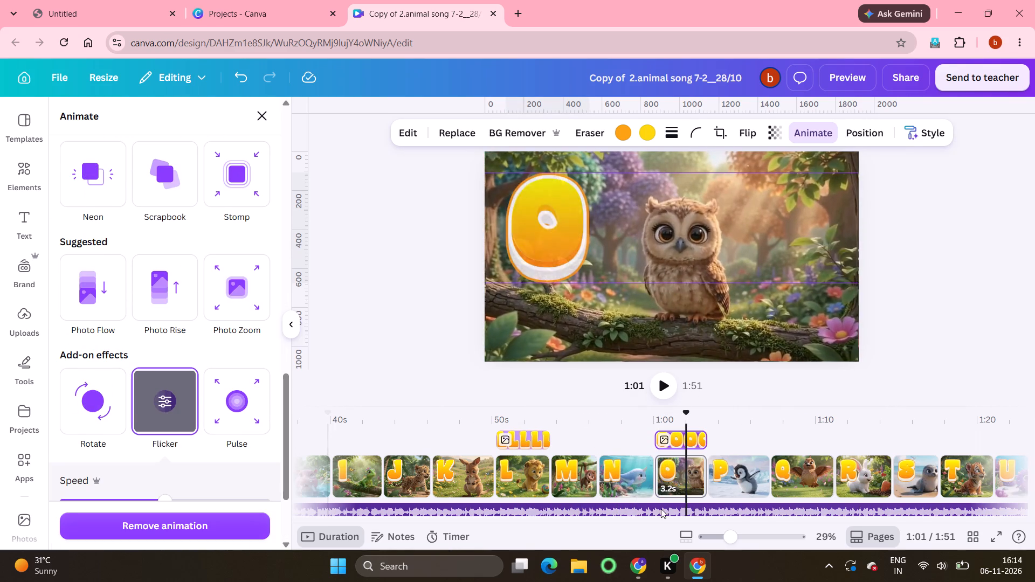
# Apply the Flicker add-on animation effect to the letter P on the penguin clip.
pyautogui.click(754, 461)
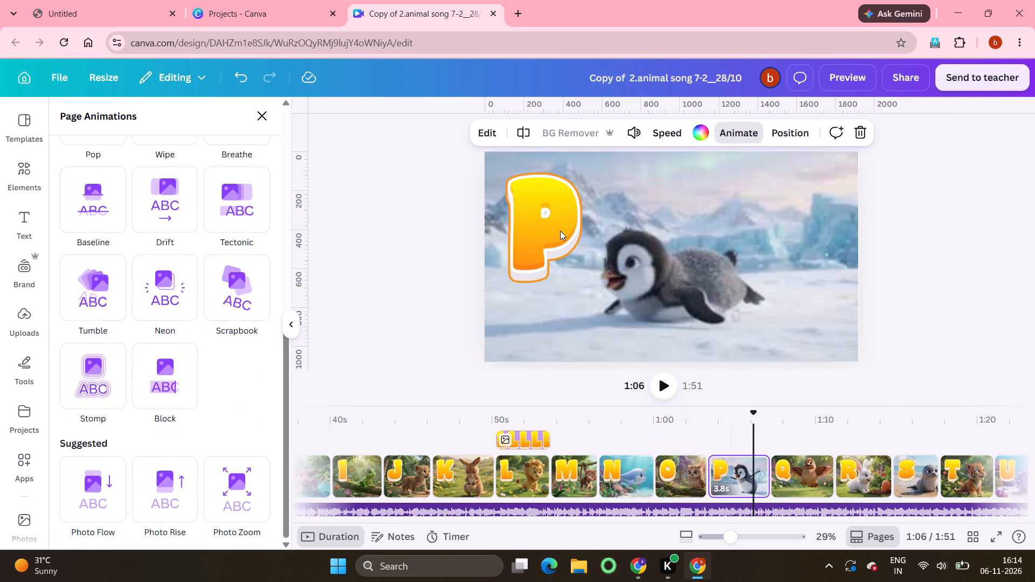
pyautogui.click(560, 231)
pyautogui.scroll(-10, 212, 448)
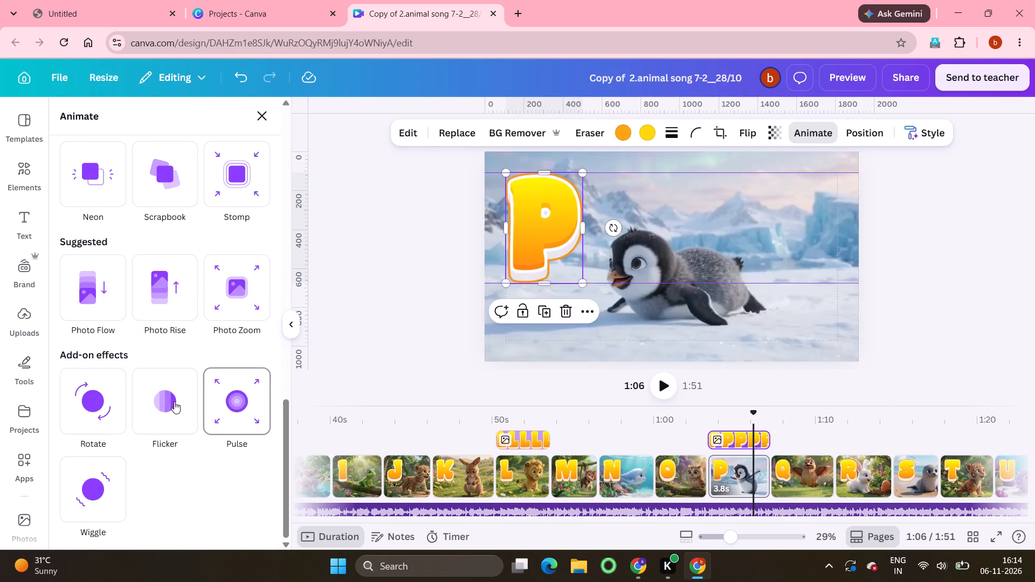
pyautogui.click(174, 401)
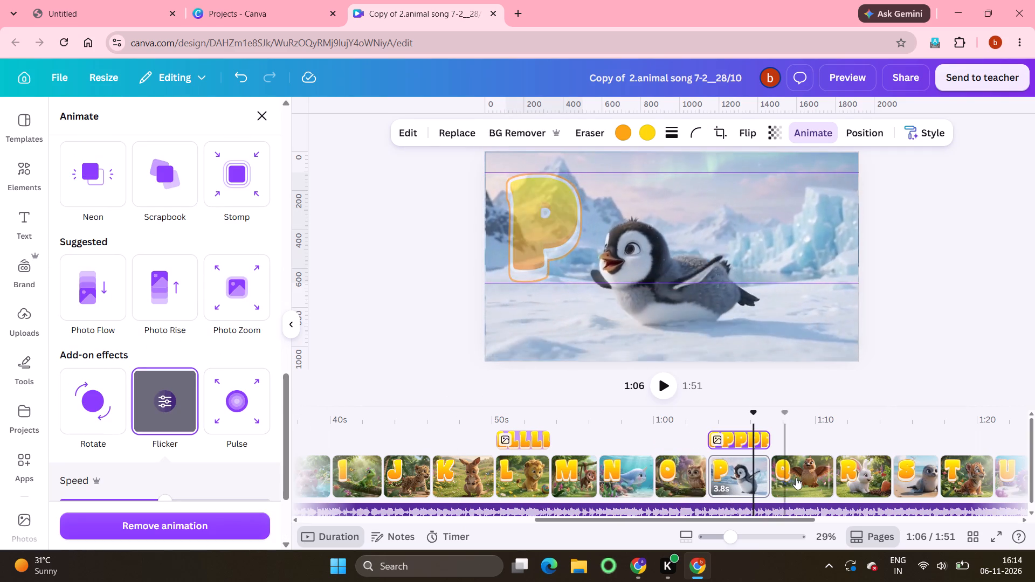
# Apply the Flicker add-on animation effect to the letter Q on the quail clip.
pyautogui.click(807, 473)
pyautogui.click(561, 230)
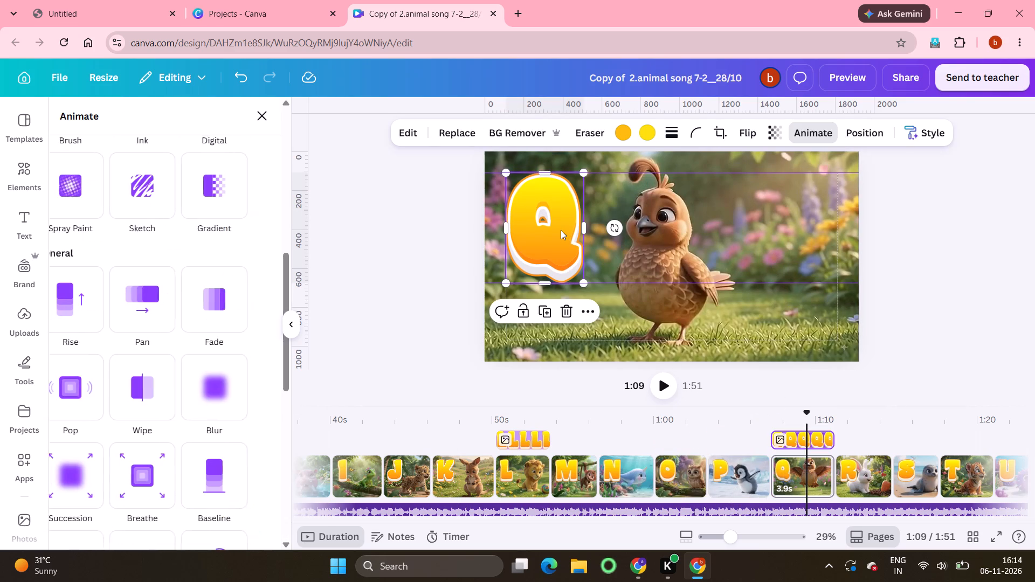
pyautogui.scroll(-10, 198, 454)
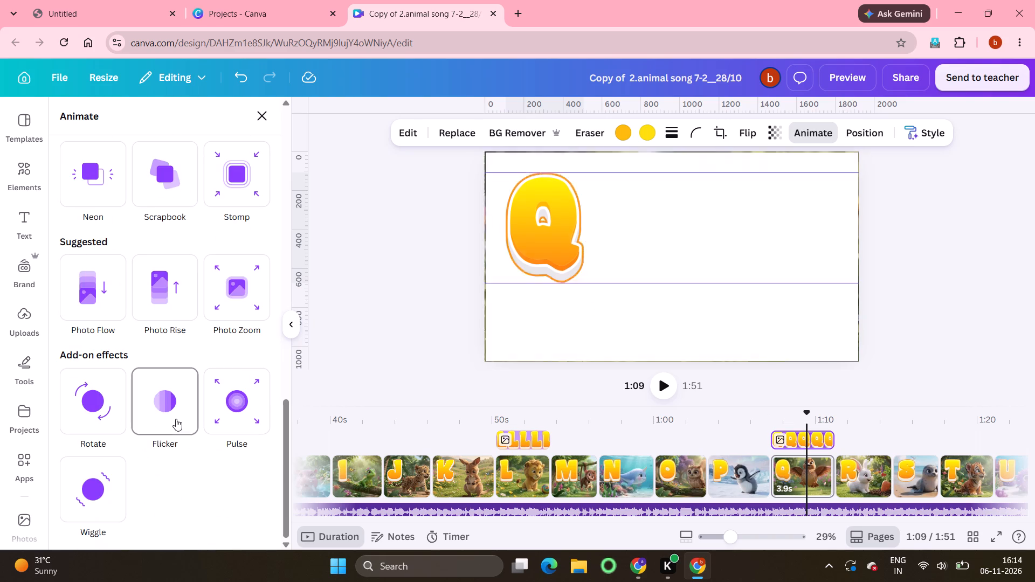
pyautogui.click(176, 419)
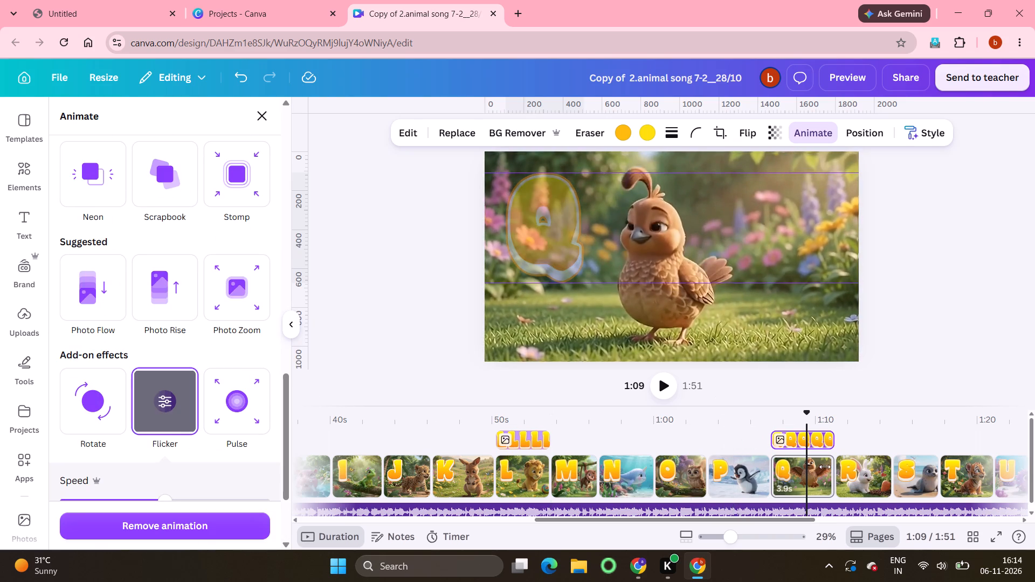
# Apply the Flicker add-on animation effect to the letter R on the rabbit clip.
pyautogui.hscroll(-4, 825, 467)
pyautogui.click(698, 479)
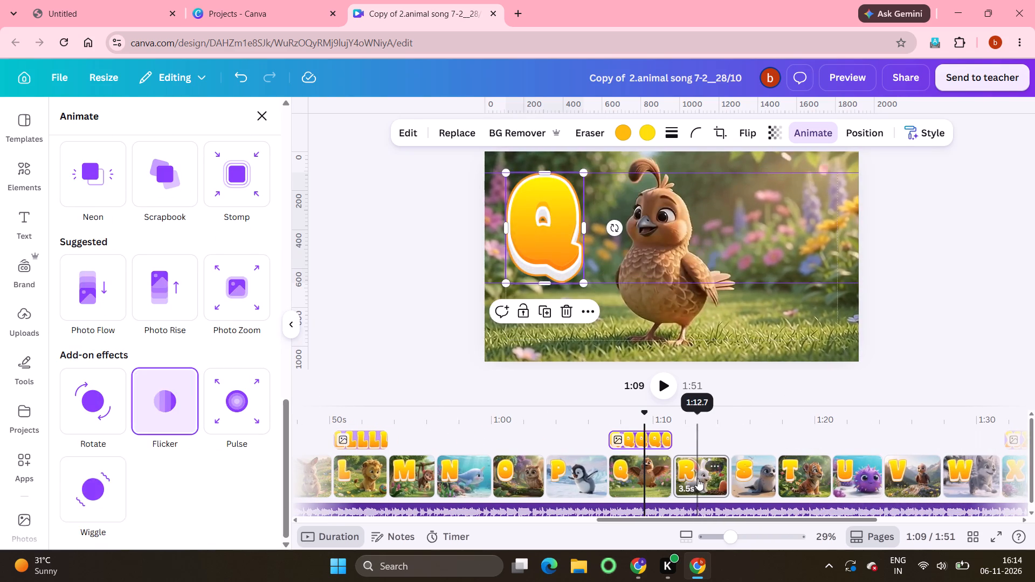
pyautogui.click(551, 223)
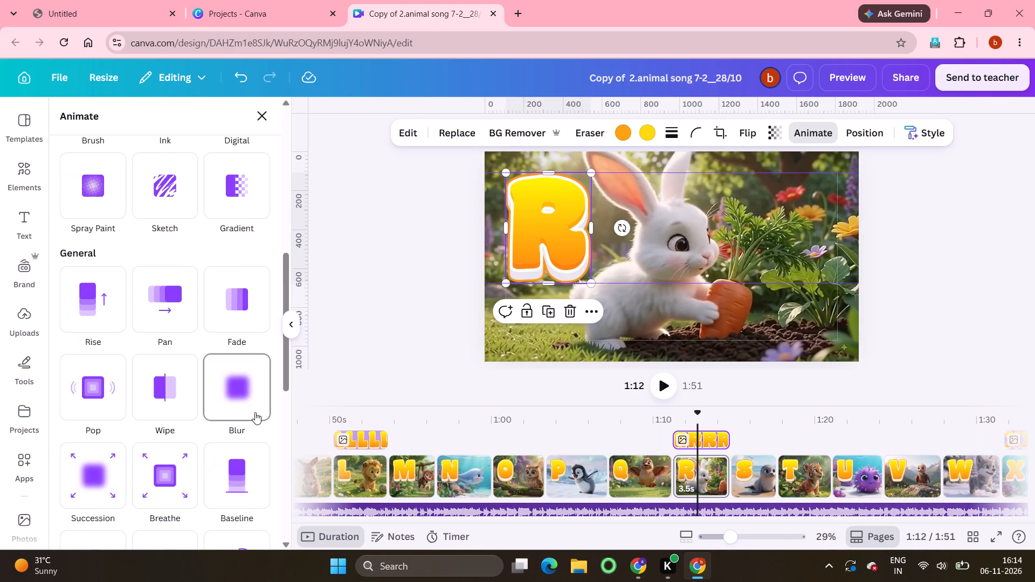
pyautogui.scroll(-8, 255, 412)
pyautogui.click(144, 390)
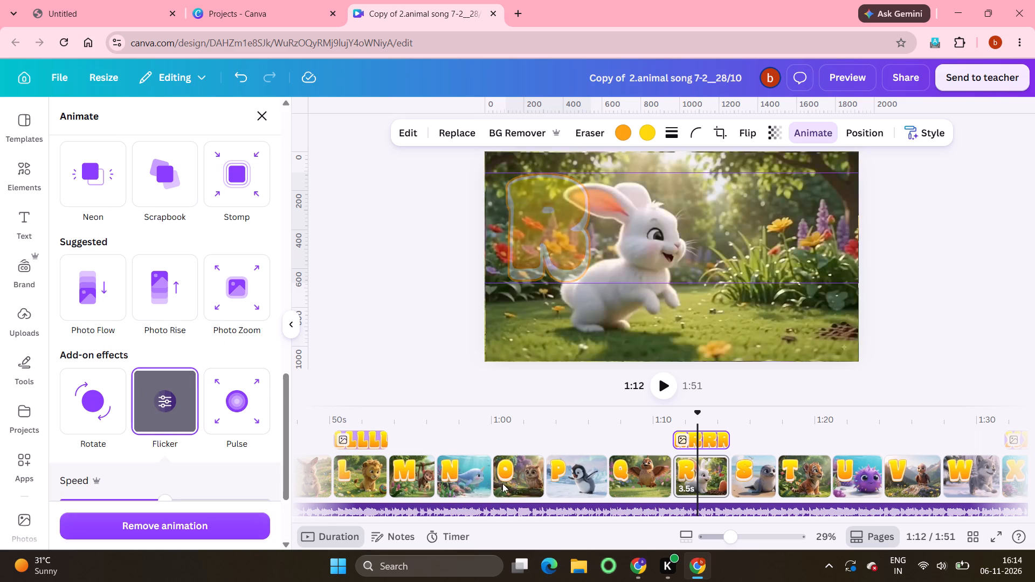
# Apply the Flicker add-on animation effect to the letter S on the seal clip.
pyautogui.click(754, 471)
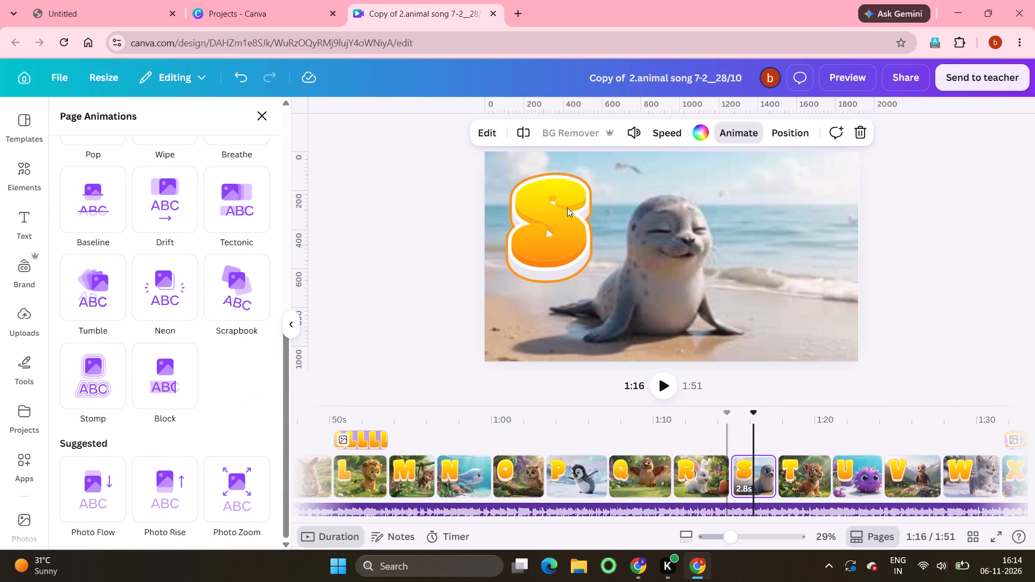
pyautogui.click(567, 207)
pyautogui.scroll(-8, 221, 447)
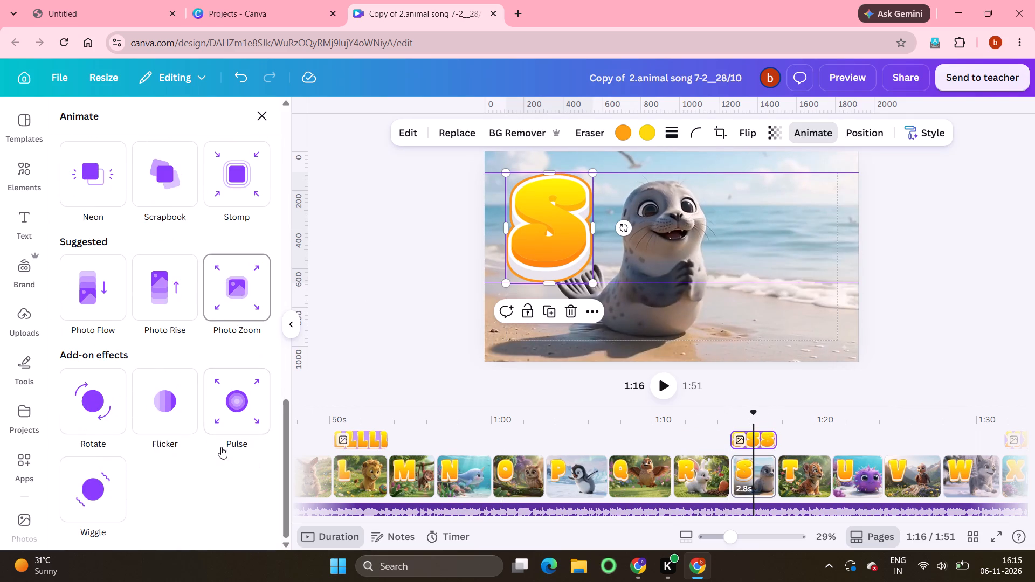
pyautogui.click(149, 379)
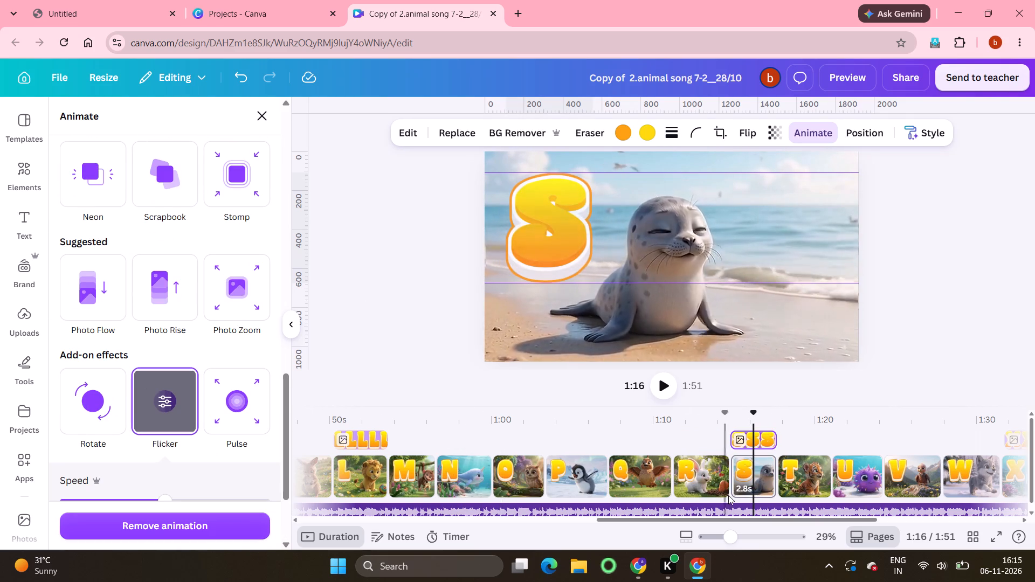
# Apply the Flicker add-on animation effect to the letter T on the tiger clip.
pyautogui.click(801, 480)
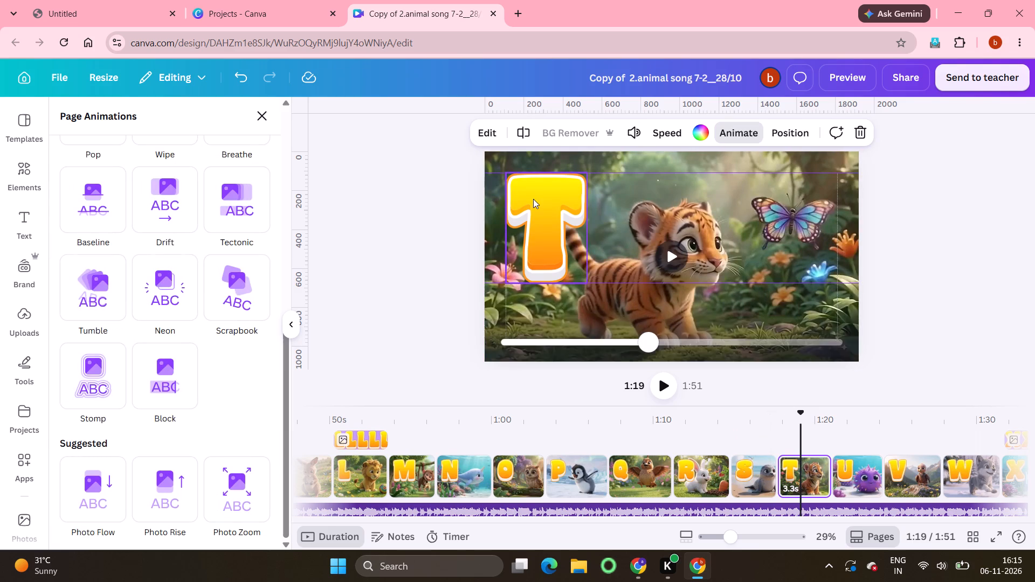
pyautogui.click(533, 199)
pyautogui.scroll(-8, 217, 442)
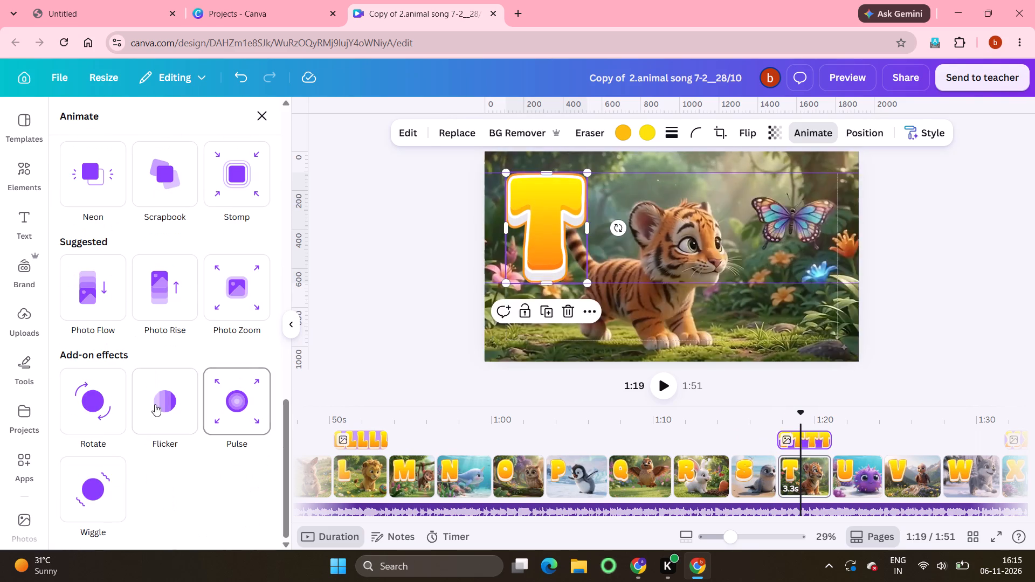
pyautogui.click(153, 404)
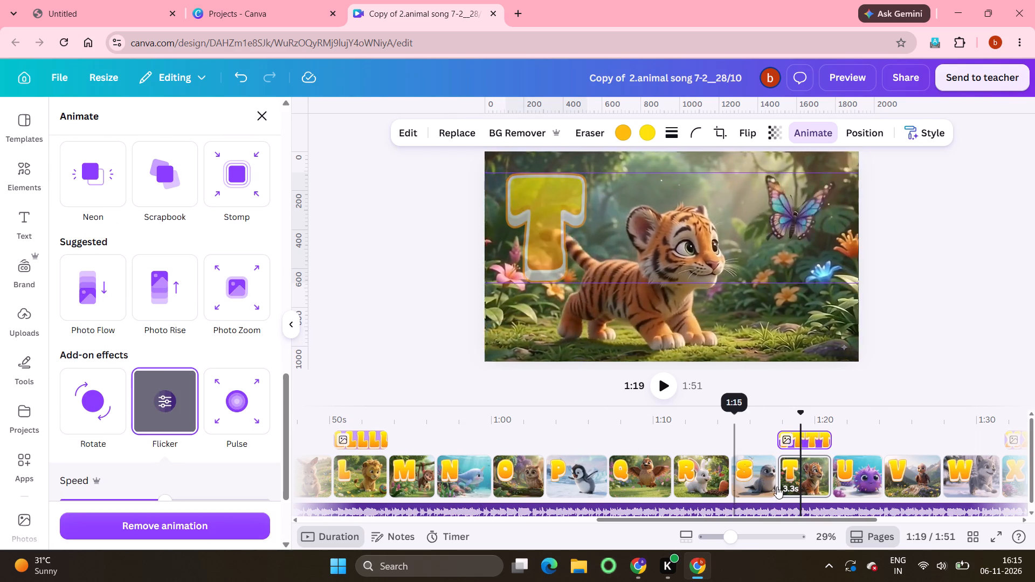
# Apply the Flicker add-on animation effect to the letter U on the sea urchin clip.
pyautogui.click(850, 469)
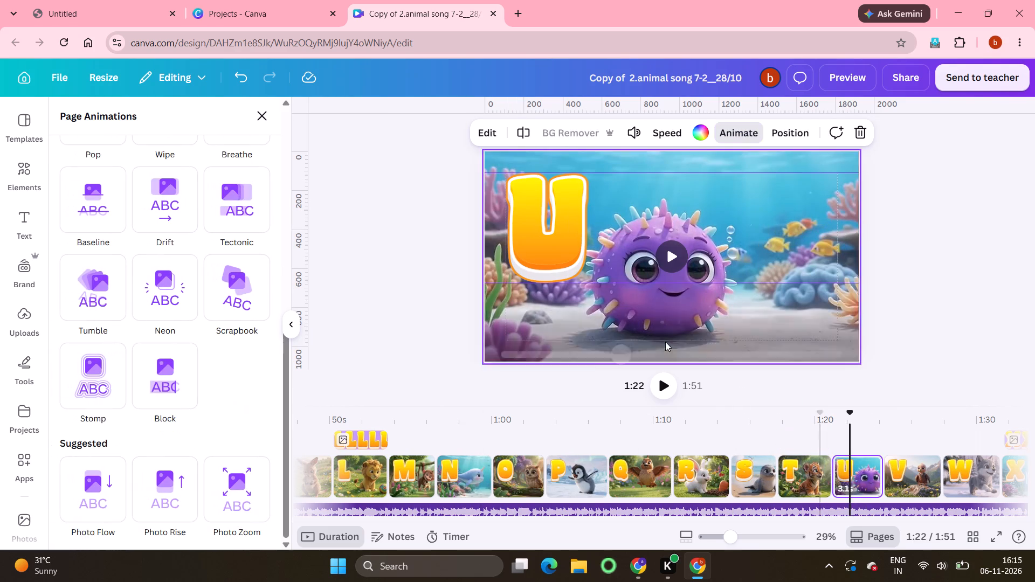
pyautogui.click(547, 230)
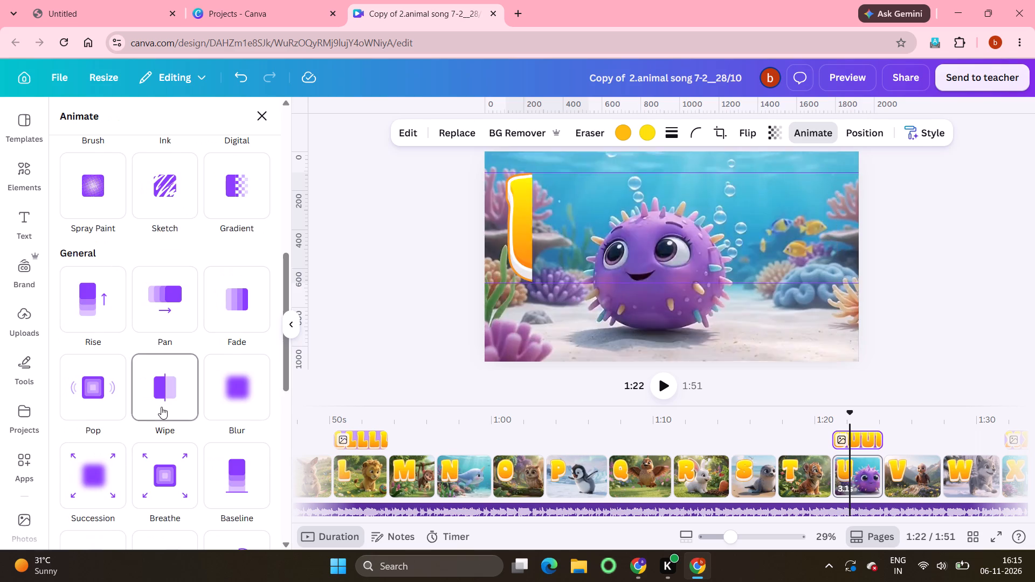
pyautogui.scroll(-9, 161, 407)
pyautogui.click(156, 400)
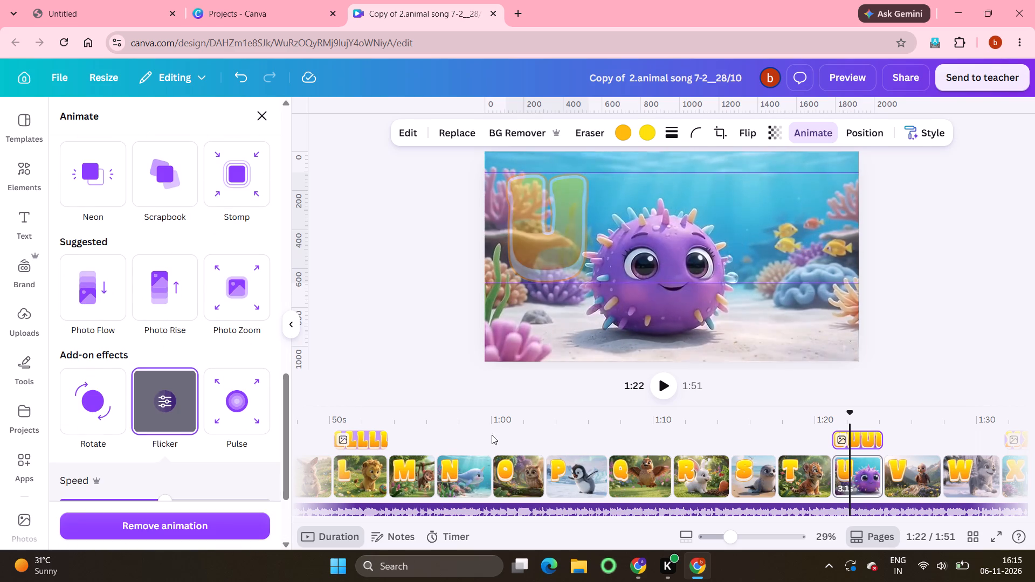
# Apply the Flicker add-on animation effect to the letter V on the vulture clip.
pyautogui.click(895, 470)
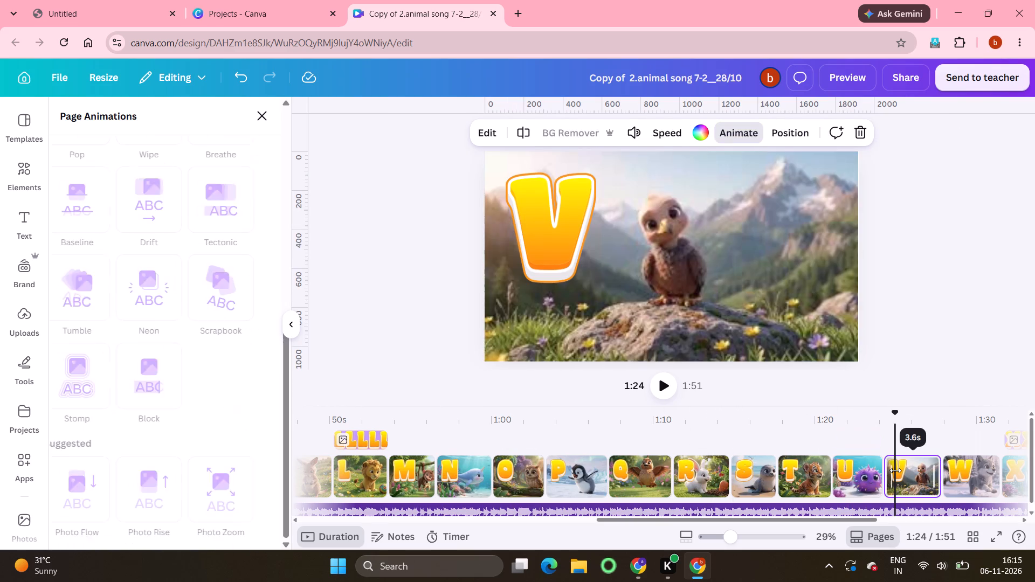
pyautogui.click(570, 226)
pyautogui.scroll(-7, 202, 414)
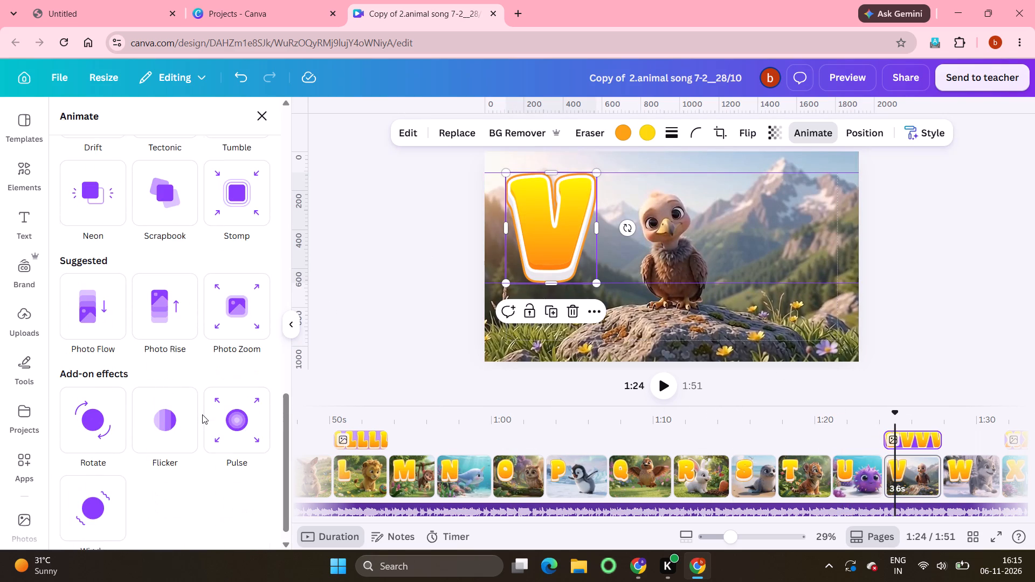
pyautogui.scroll(-2, 202, 414)
pyautogui.click(170, 400)
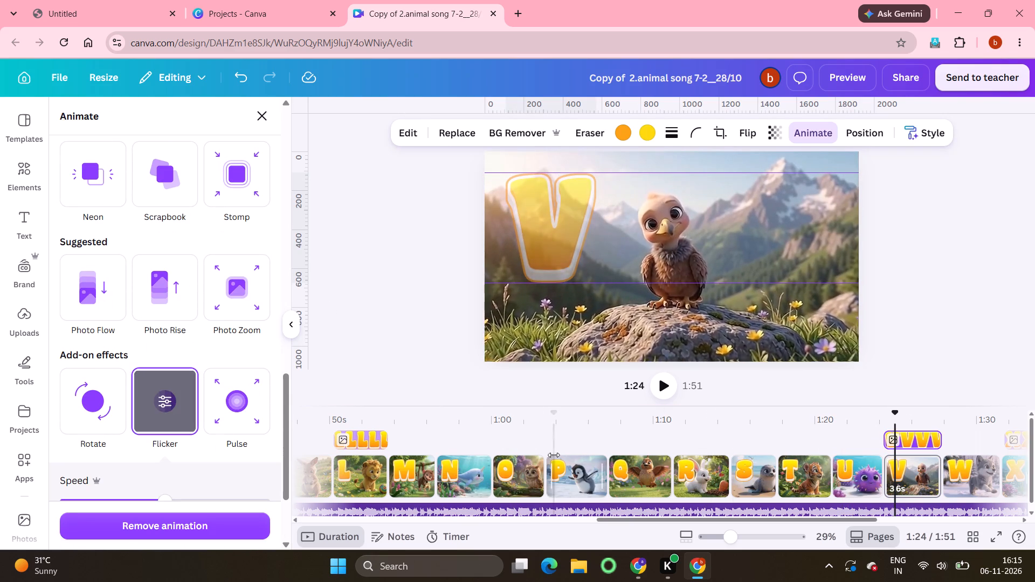
# Apply the Flicker add-on animation effect to the letter W on the wolf clip.
pyautogui.click(960, 470)
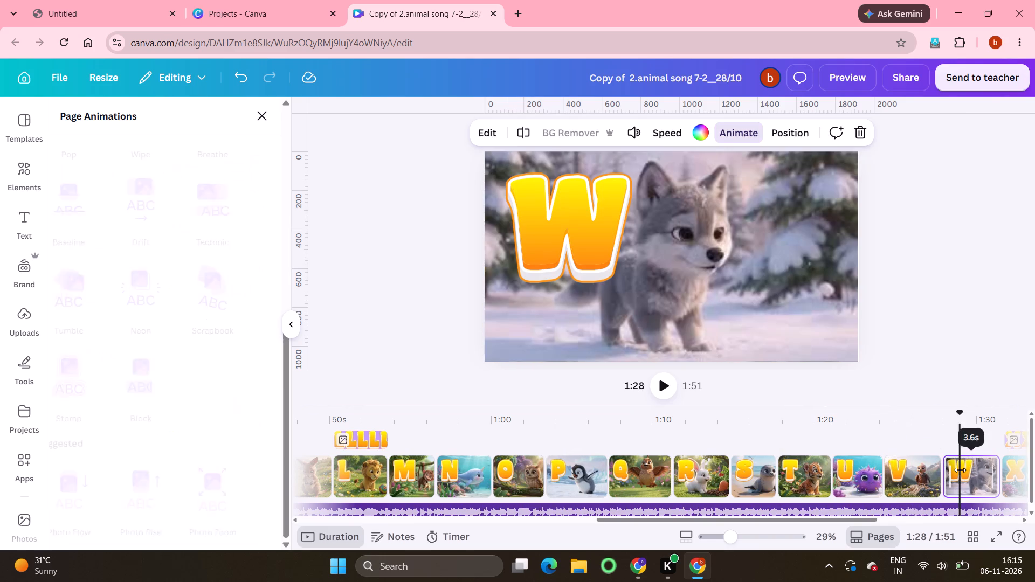
pyautogui.click(600, 251)
pyautogui.scroll(-9, 215, 331)
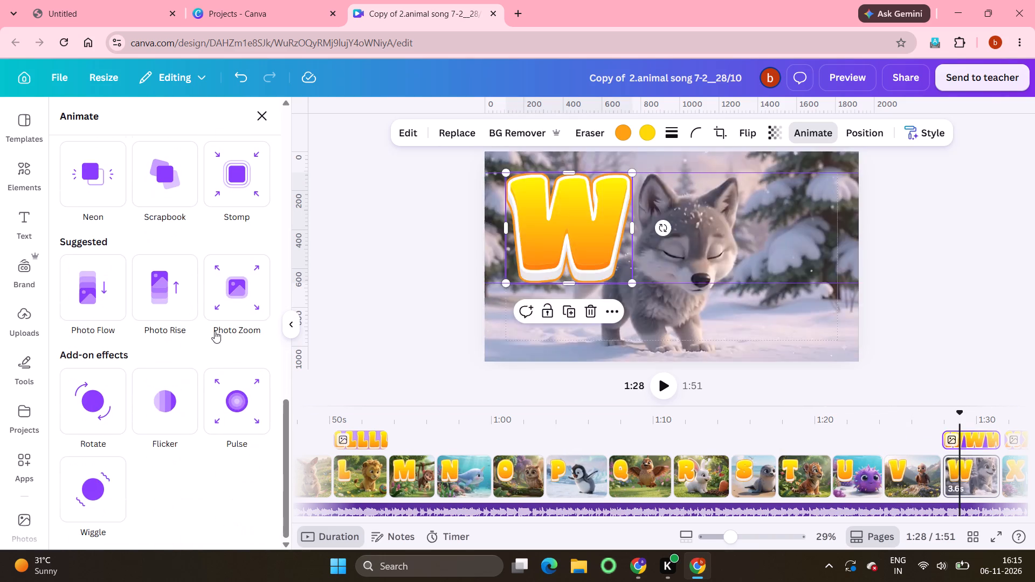
pyautogui.click(166, 402)
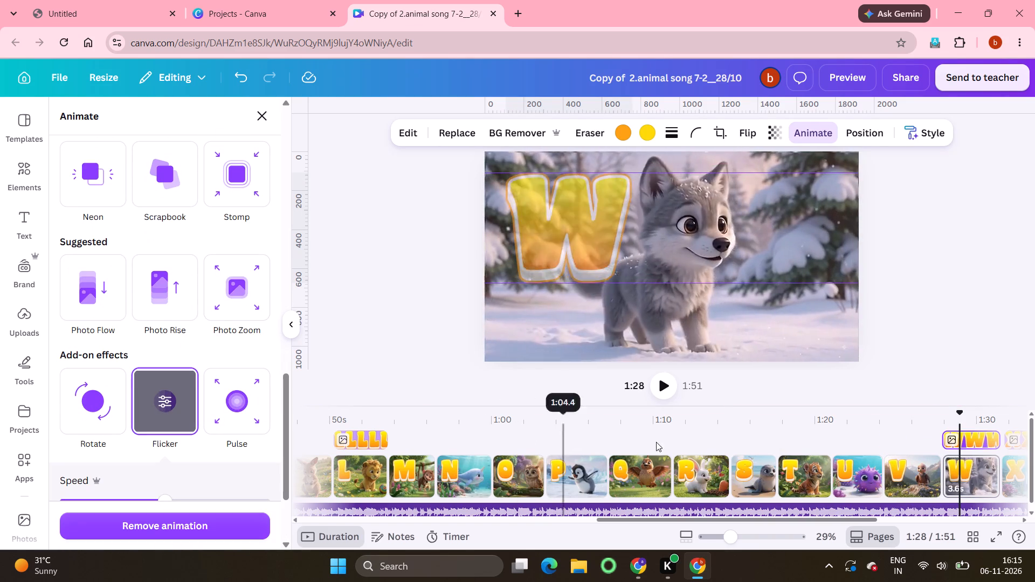
# Apply the Flicker add-on animation effect to the letter X on the transparent fish clip.
pyautogui.hscroll(-4, 966, 462)
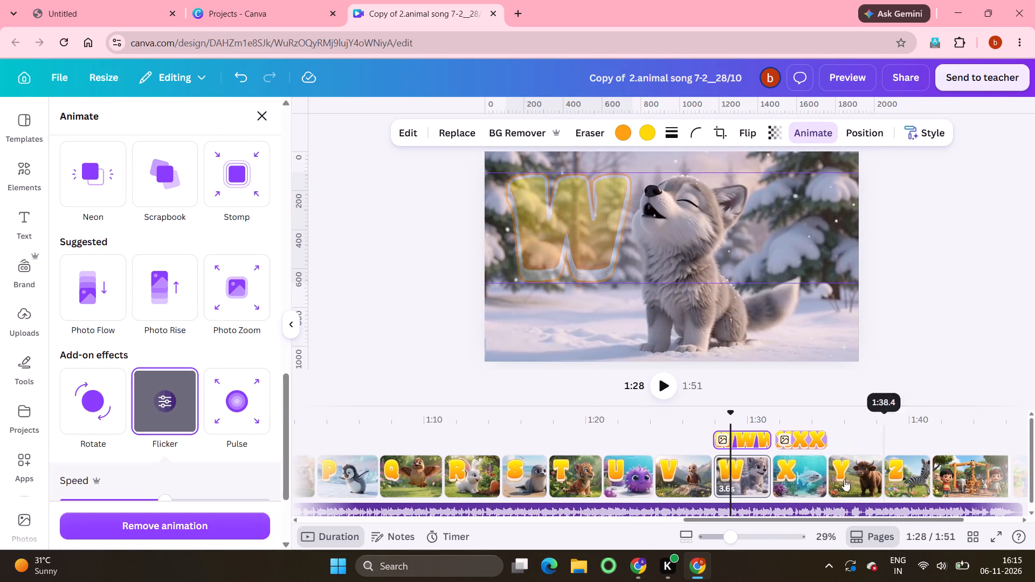
pyautogui.click(785, 471)
pyautogui.click(569, 226)
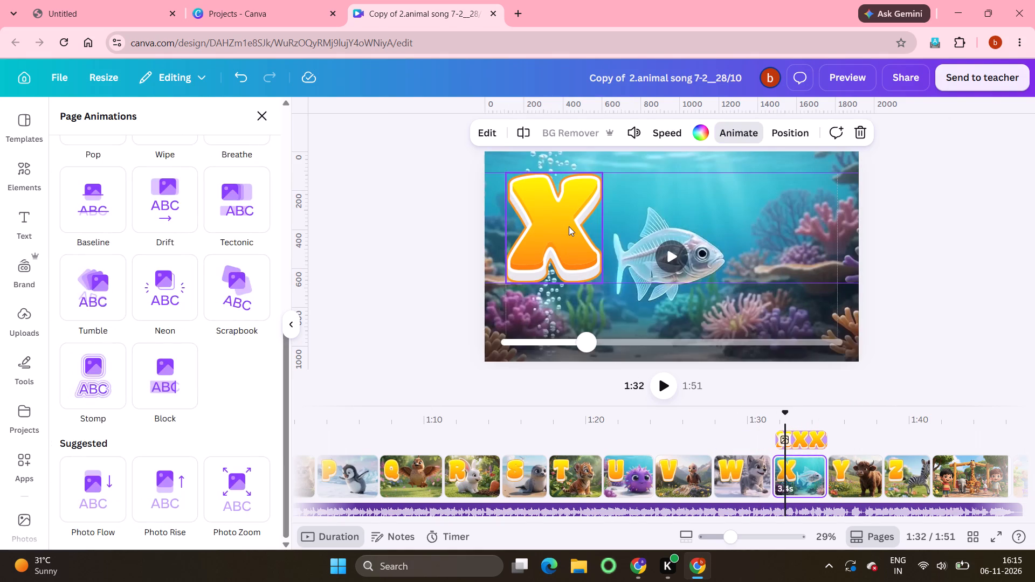
pyautogui.scroll(-9, 254, 430)
pyautogui.click(175, 426)
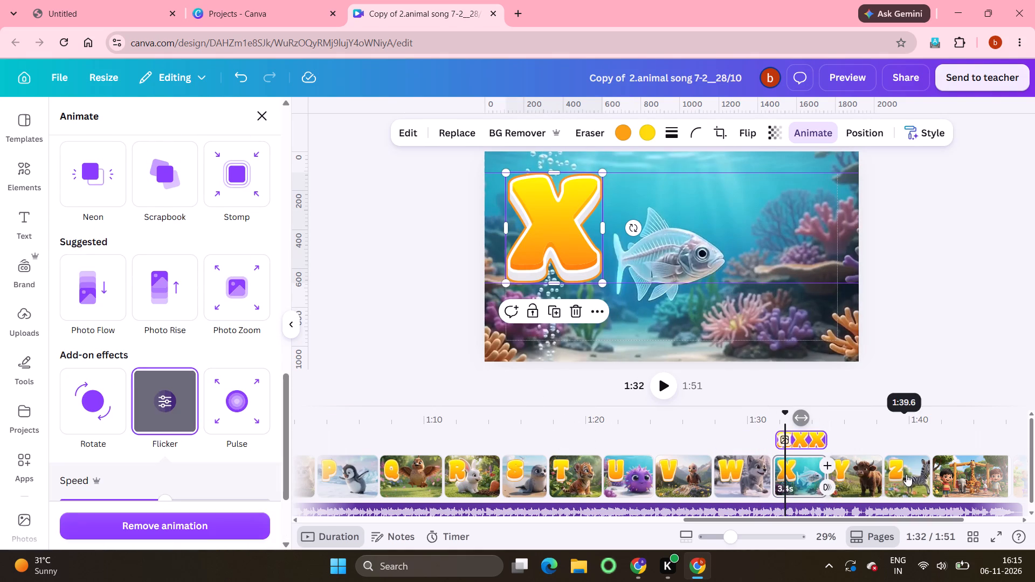
# Apply the Flicker add-on animation effect to the letter Y on the yak clip.
pyautogui.click(852, 467)
pyautogui.click(566, 219)
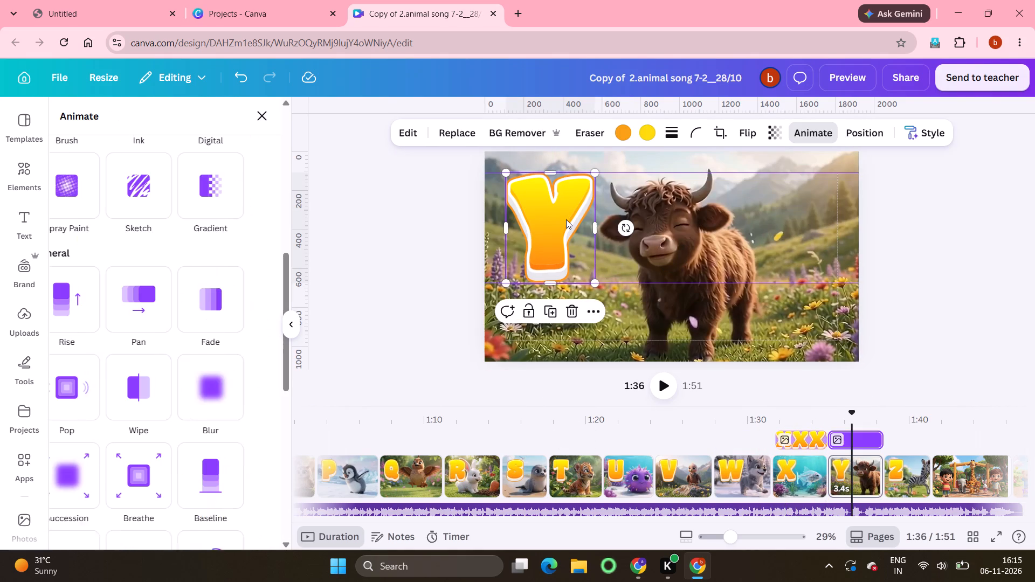
pyautogui.scroll(-8, 204, 422)
pyautogui.click(154, 396)
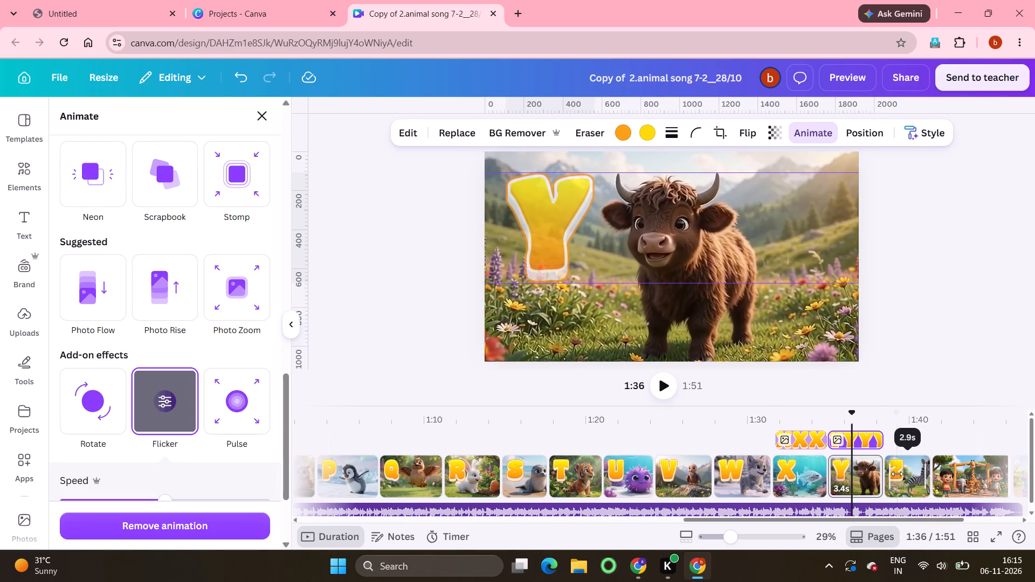
# Apply the Flicker add-on animation effect to the letter Z on the zebra clip.
pyautogui.click(897, 474)
pyautogui.click(553, 219)
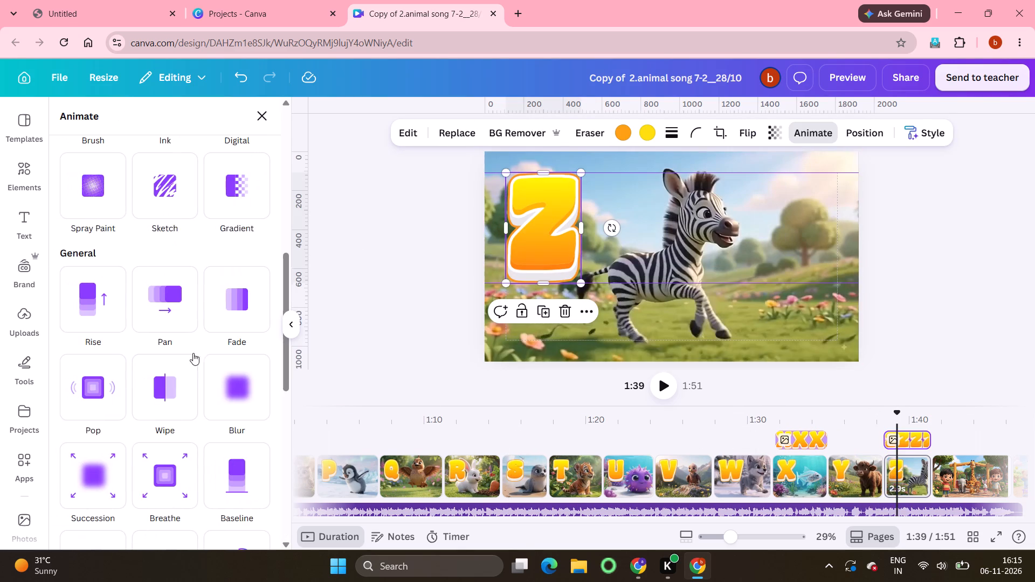
pyautogui.scroll(-9, 143, 415)
pyautogui.click(168, 405)
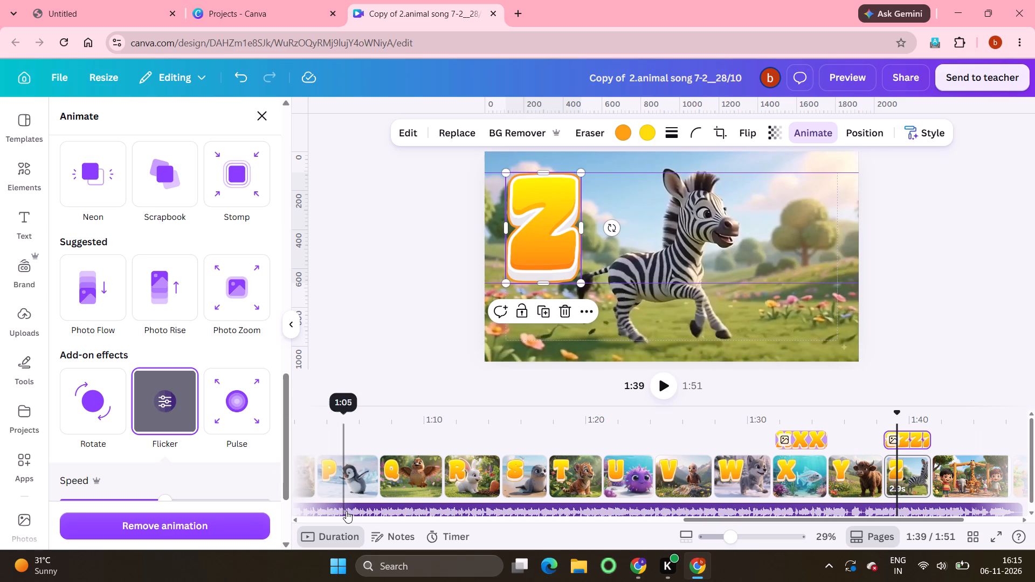
# Add a heading to the alligator clip, widen its text box on both sides, and replace the placeholder text with "Aligator".
pyautogui.hscroll(4, 397, 490)
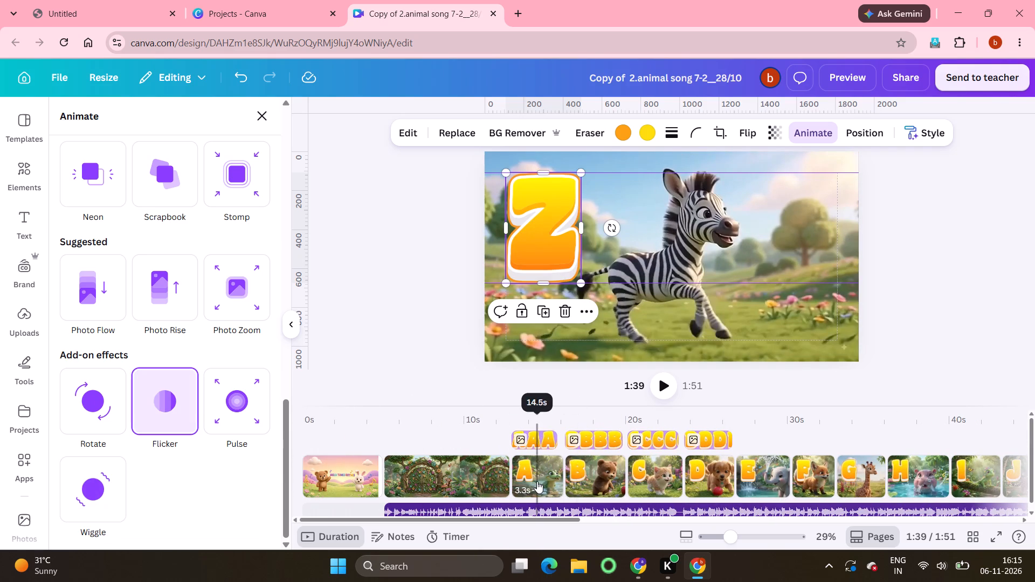
pyautogui.click(537, 481)
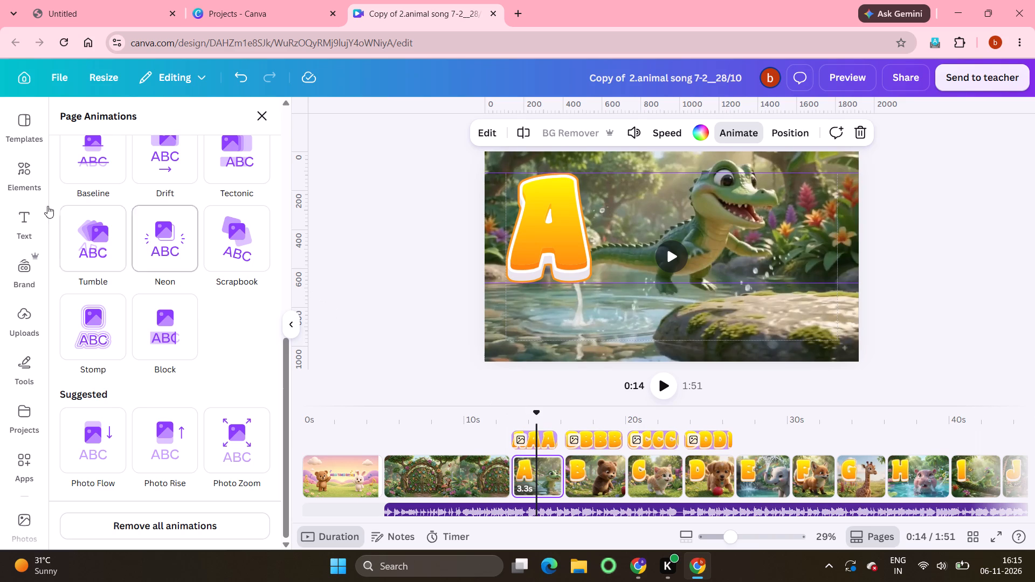
pyautogui.click(22, 219)
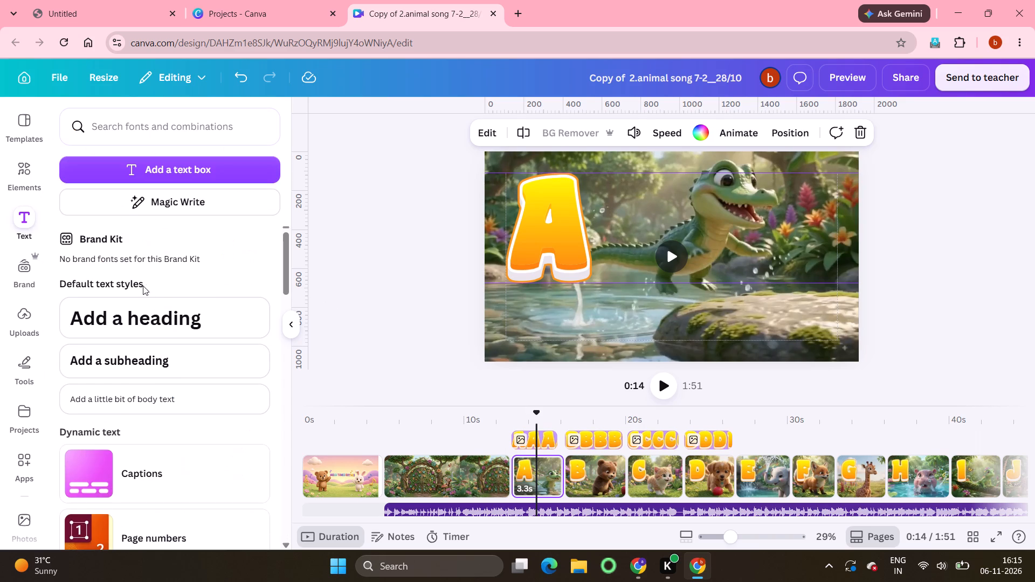
pyautogui.click(146, 311)
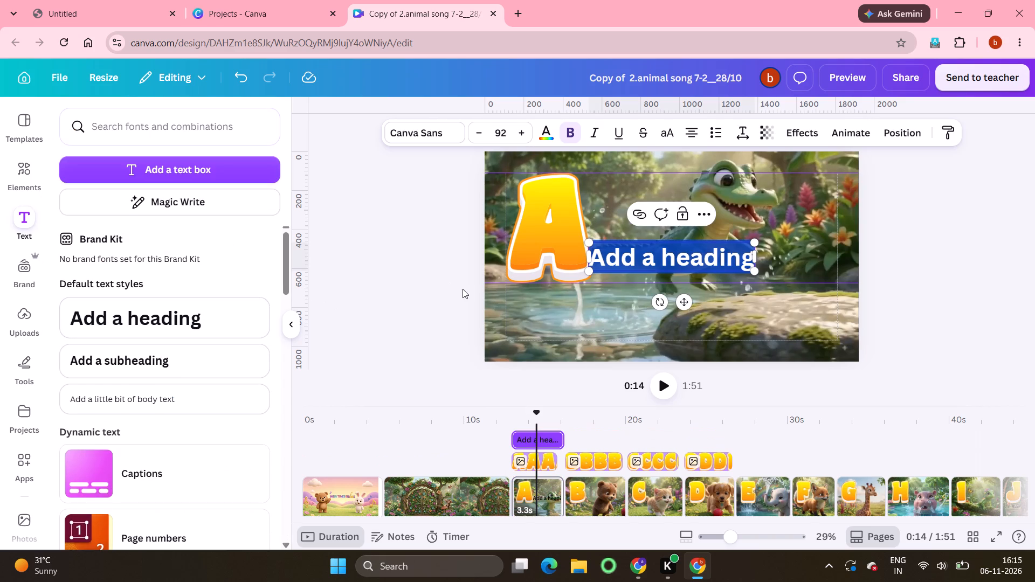
pyautogui.moveTo(586, 258); pyautogui.dragTo(584, 258)
pyautogui.moveTo(584, 258); pyautogui.dragTo(556, 260)
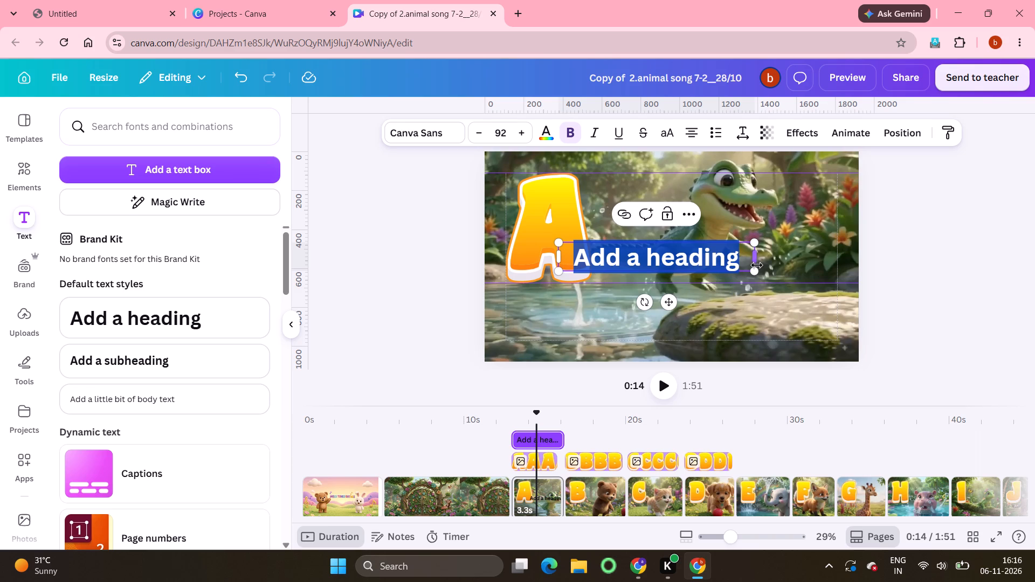
pyautogui.moveTo(757, 257); pyautogui.dragTo(791, 258)
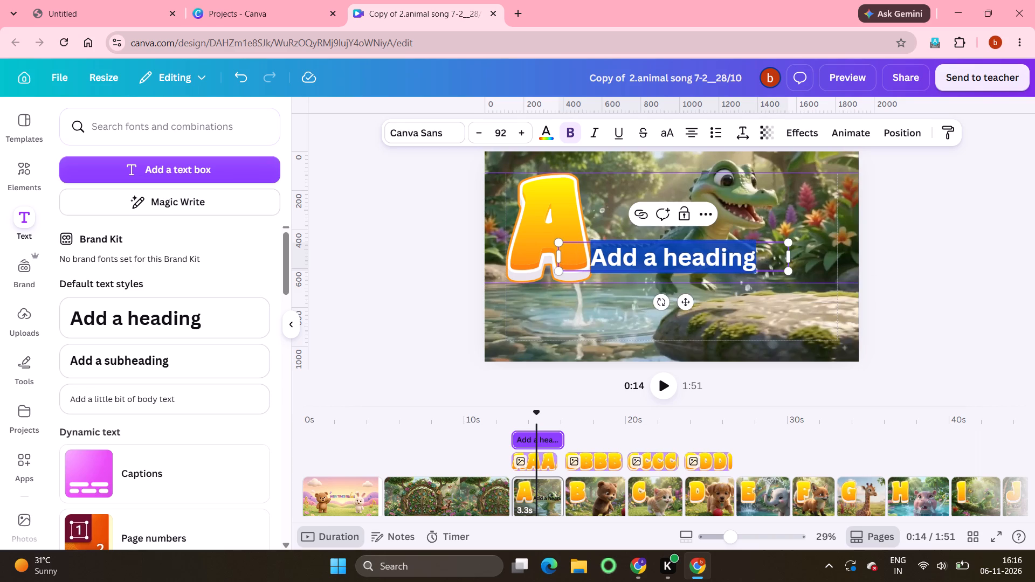
pyautogui.press('BackSpace')
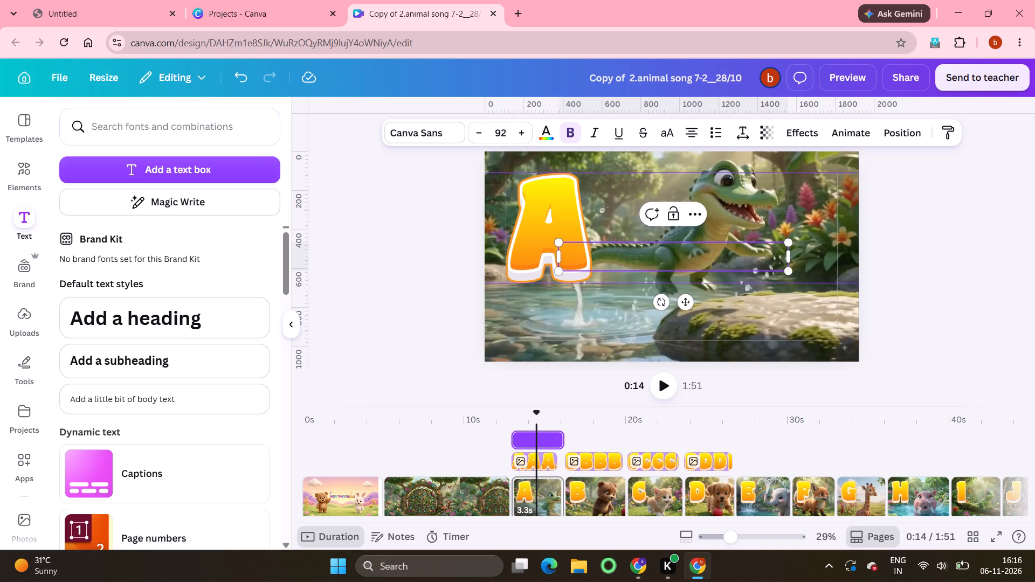
pyautogui.press('a')
pyautogui.write('ligator')
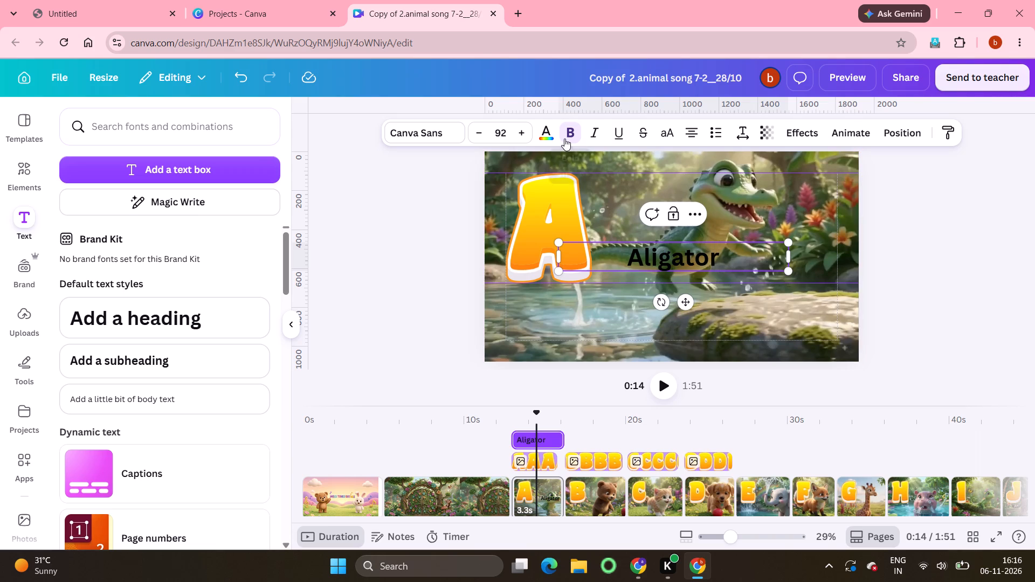
# Browse the Display fonts and set the "Aligator" heading's font to Lovelo Line.
pyautogui.click(547, 134)
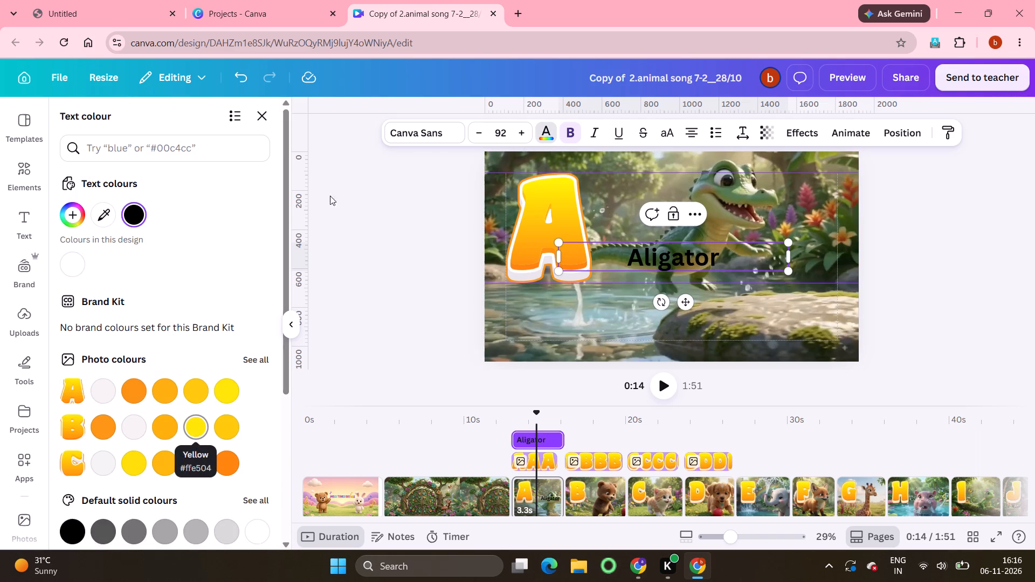
pyautogui.click(419, 134)
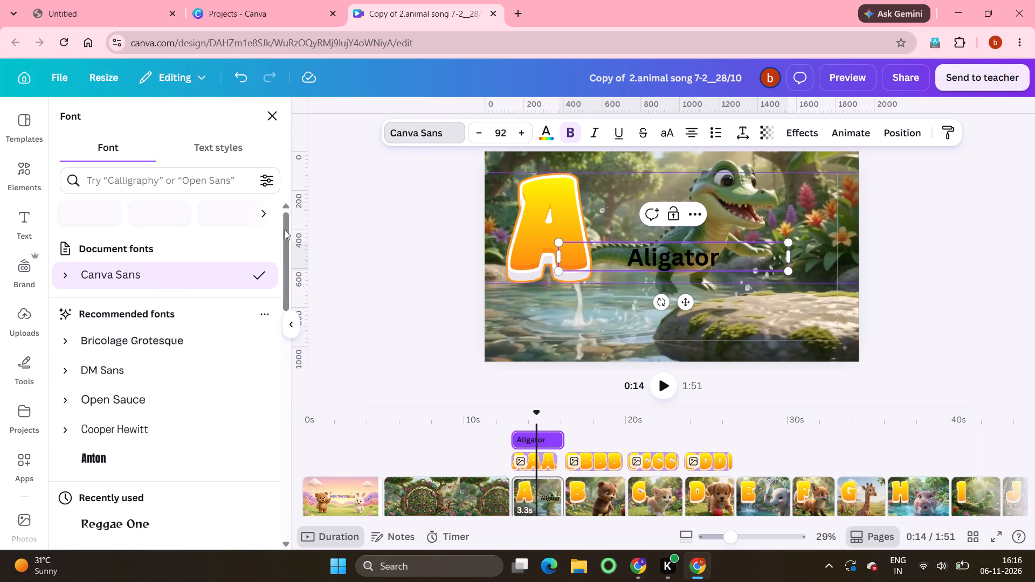
pyautogui.click(219, 213)
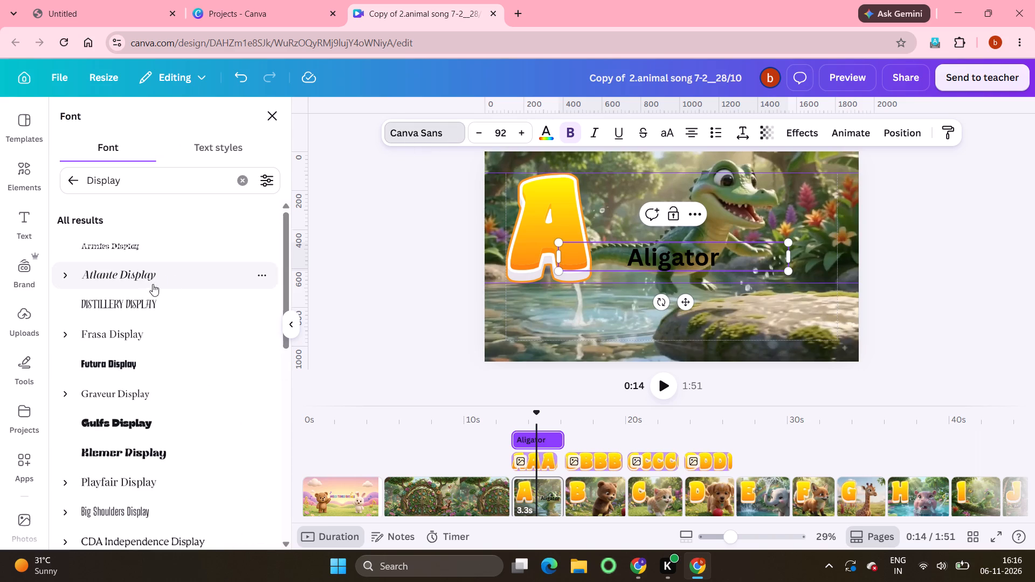
pyautogui.scroll(-1, 121, 369)
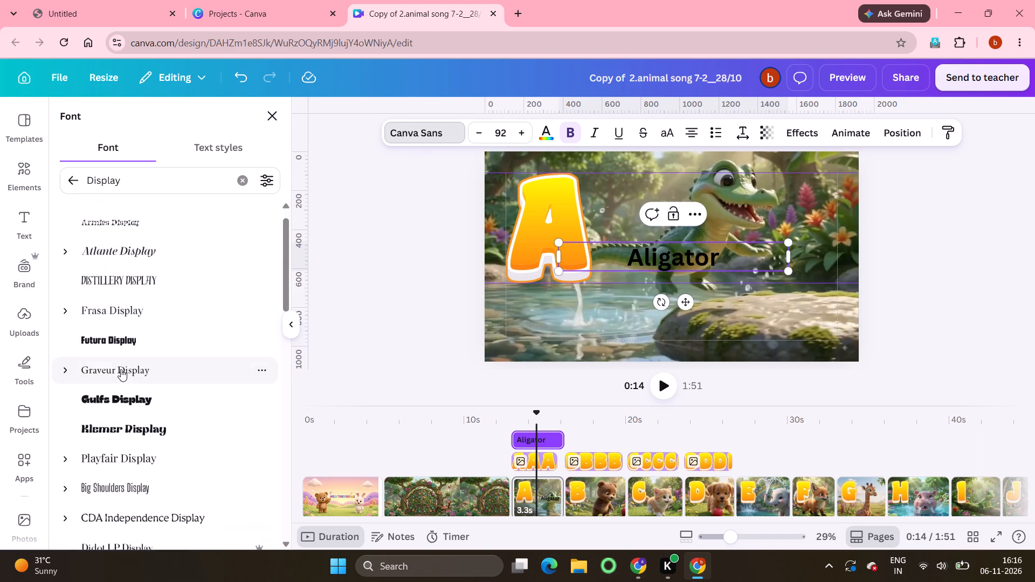
pyautogui.scroll(-9, 121, 369)
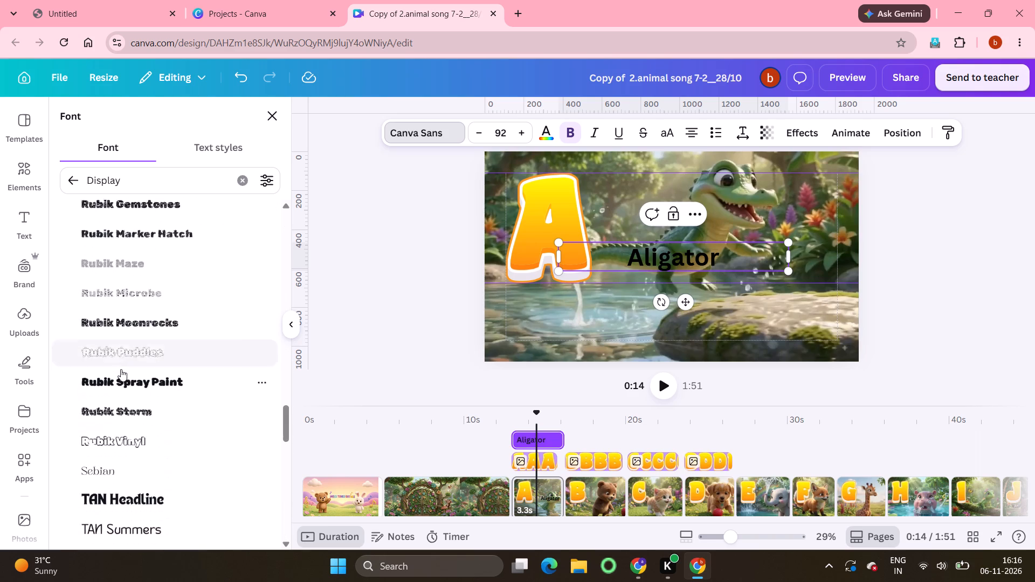
pyautogui.scroll(2, 121, 369)
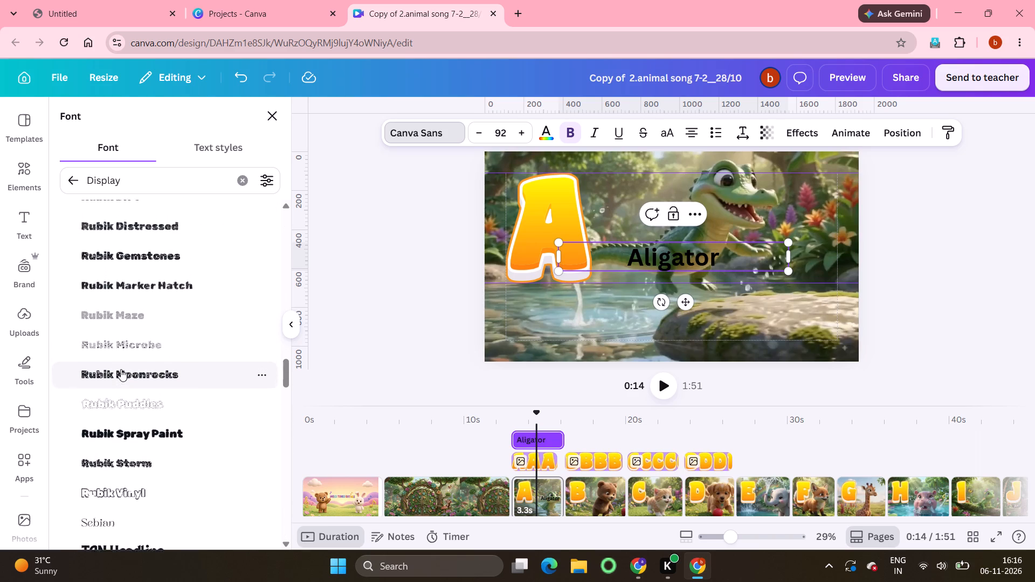
pyautogui.scroll(3, 121, 369)
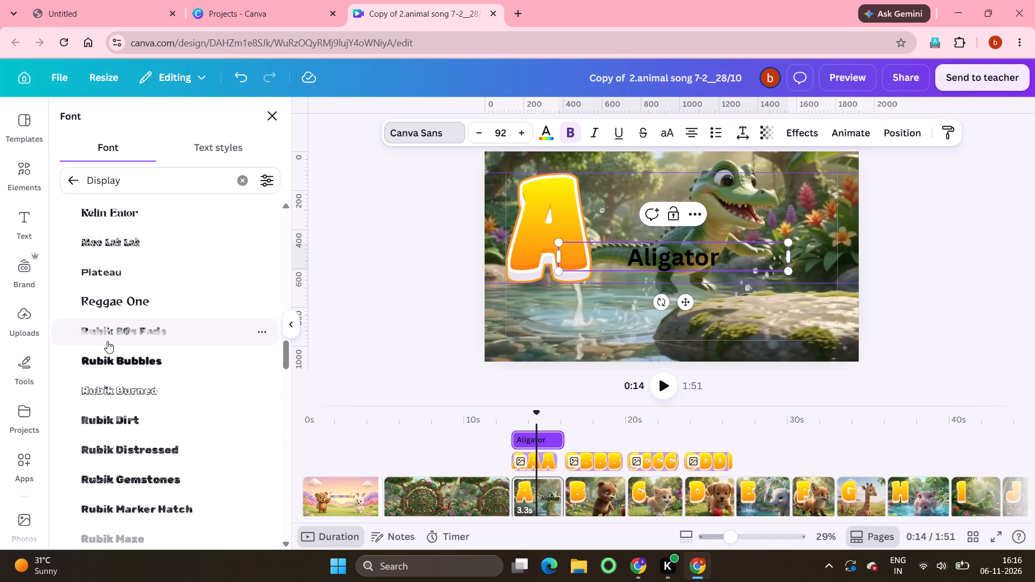
pyautogui.scroll(-7, 129, 410)
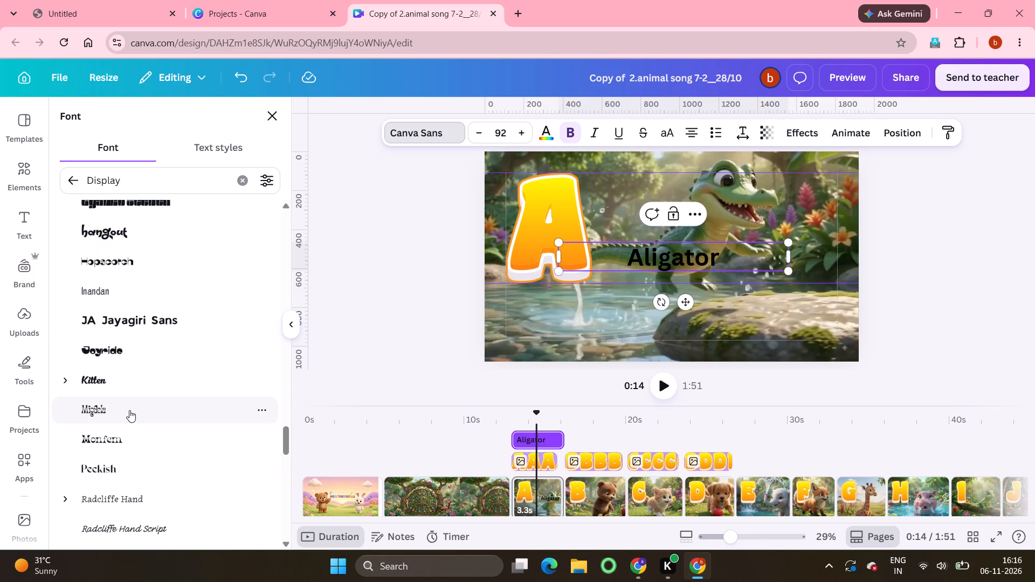
pyautogui.scroll(-7, 129, 410)
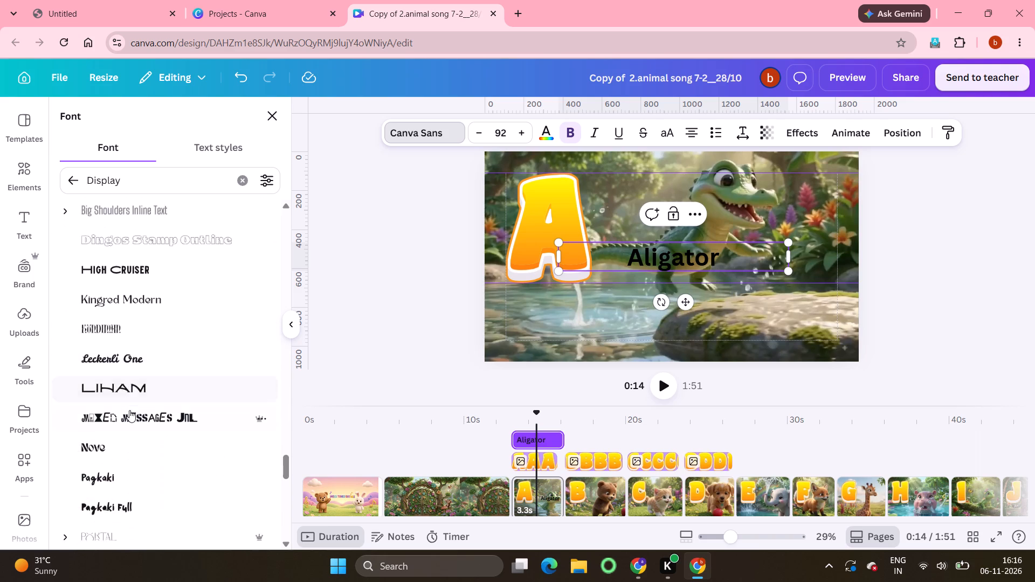
pyautogui.scroll(-5, 129, 410)
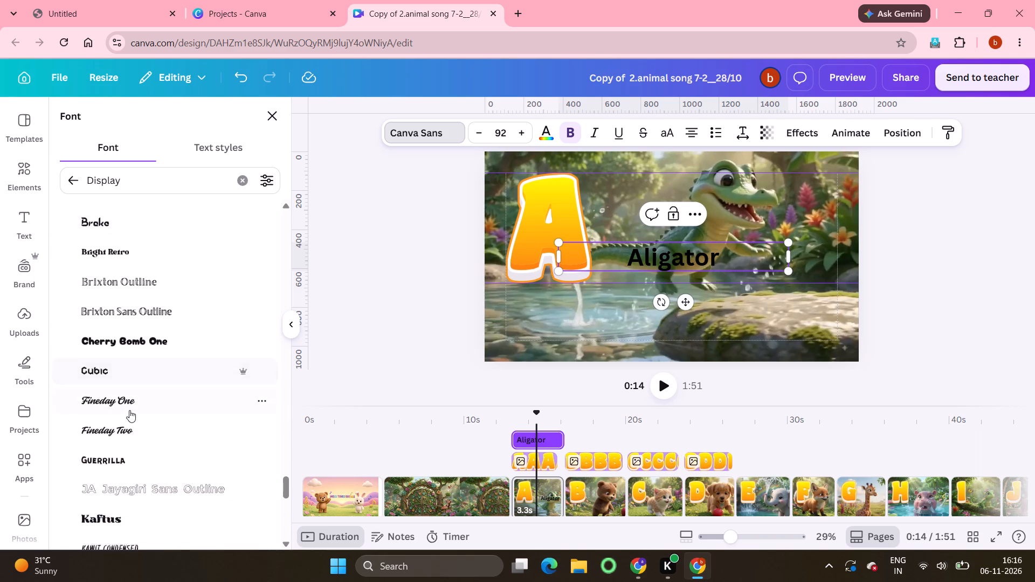
pyautogui.scroll(-6, 129, 410)
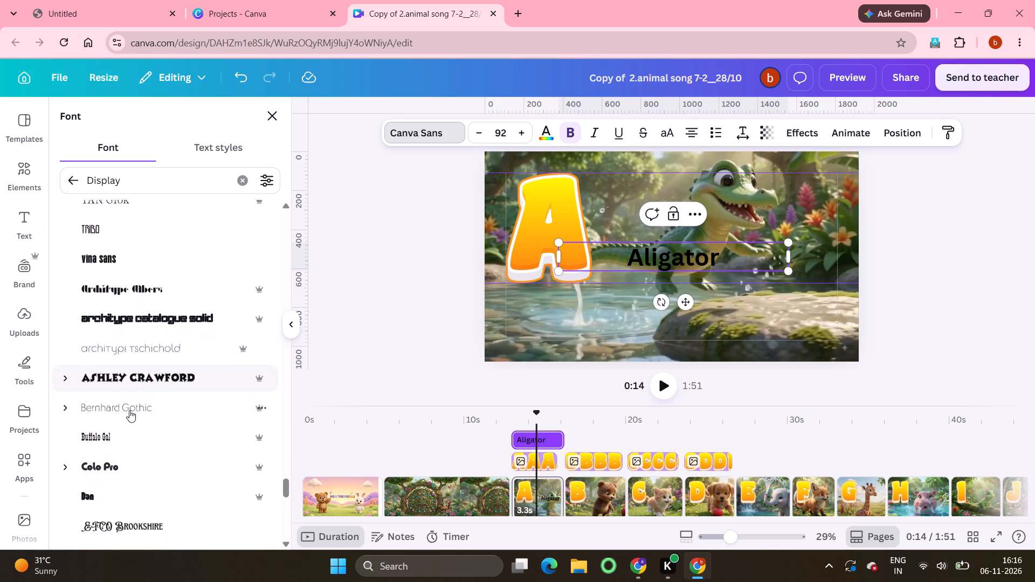
pyautogui.scroll(-6, 129, 410)
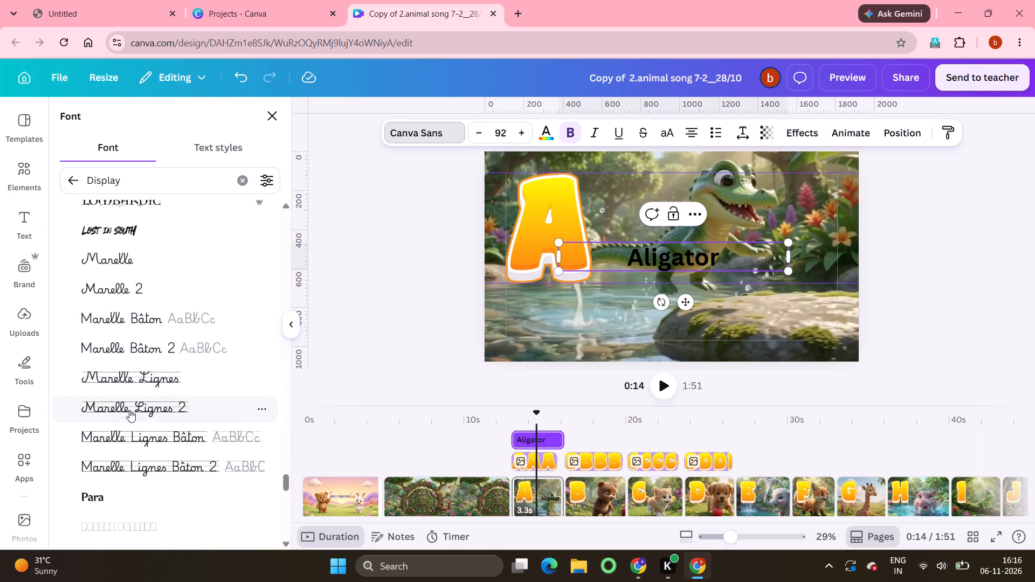
pyautogui.scroll(-8, 129, 410)
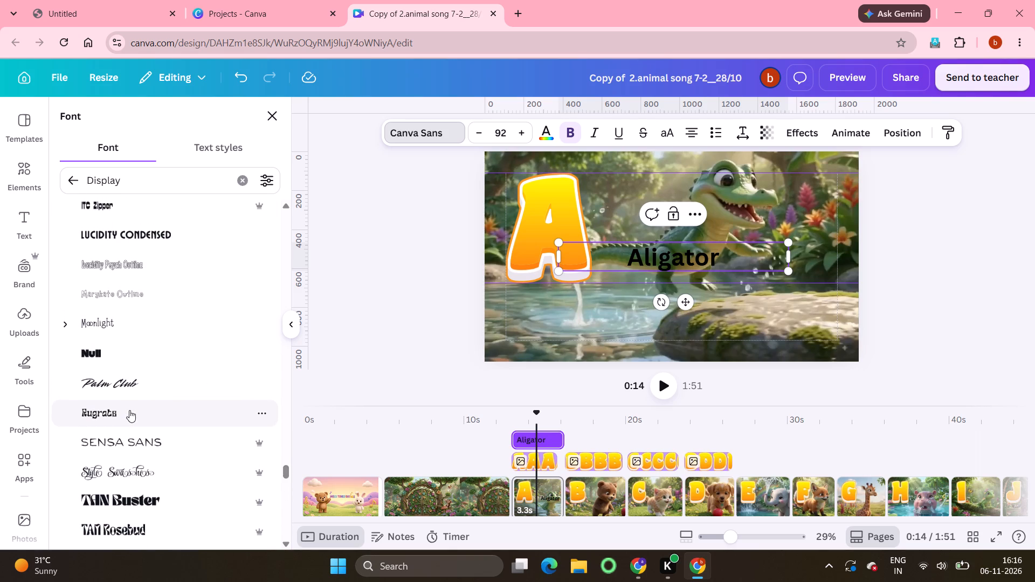
pyautogui.scroll(-3, 129, 410)
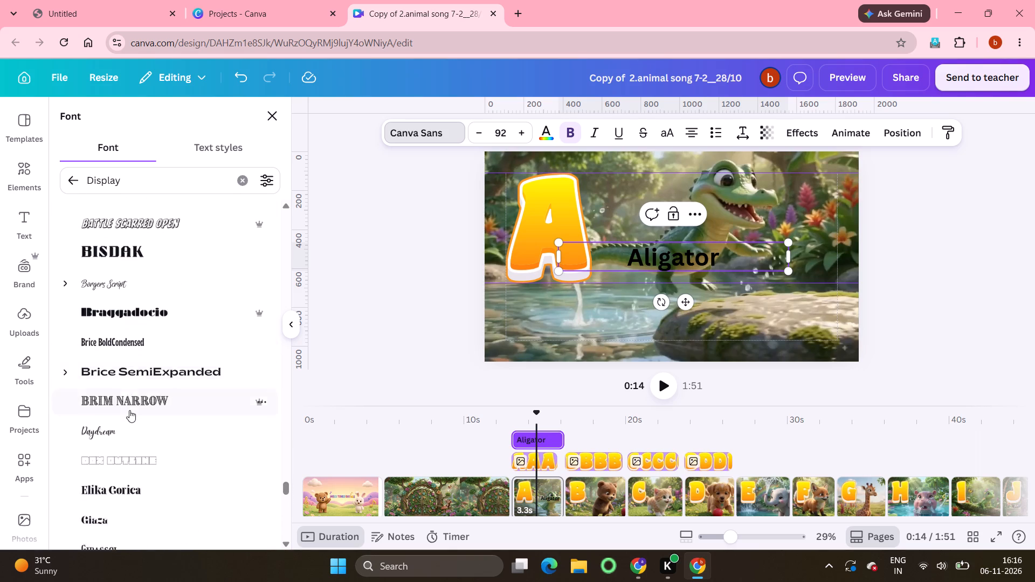
pyautogui.scroll(-9, 129, 410)
pyautogui.scroll(4, 129, 410)
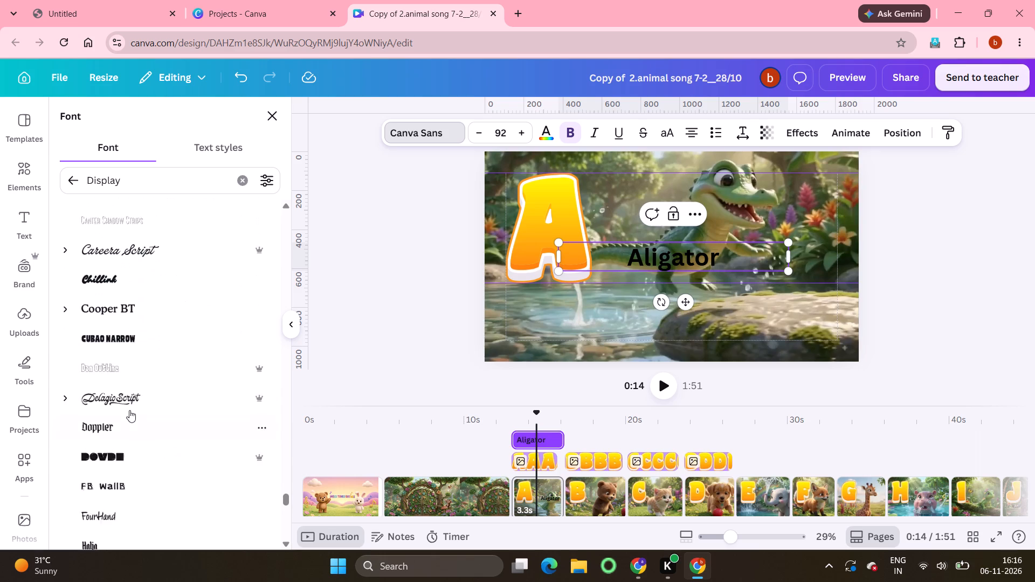
pyautogui.scroll(-2, 129, 410)
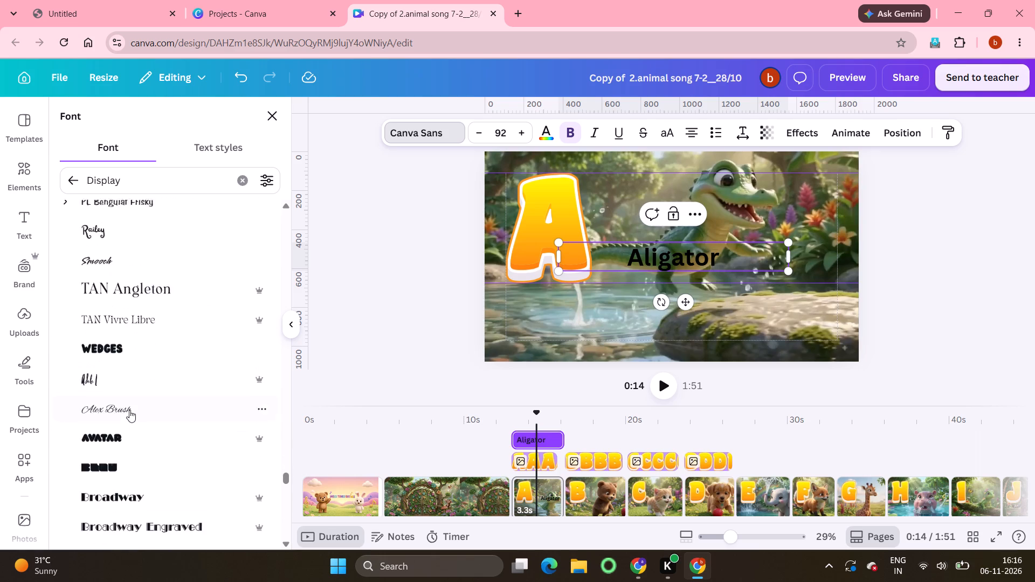
pyautogui.scroll(-8, 127, 387)
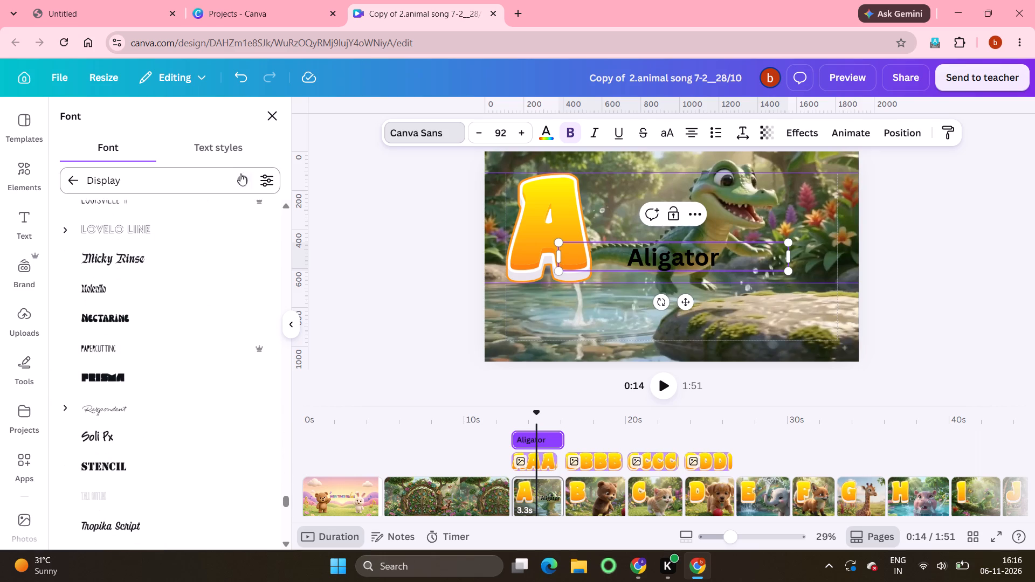
pyautogui.click(245, 182)
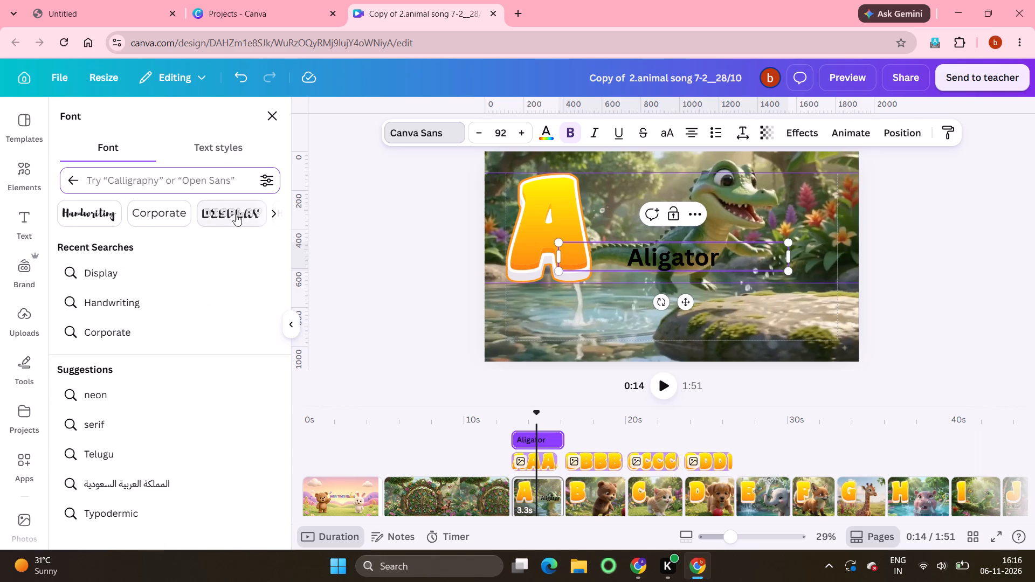
pyautogui.click(237, 218)
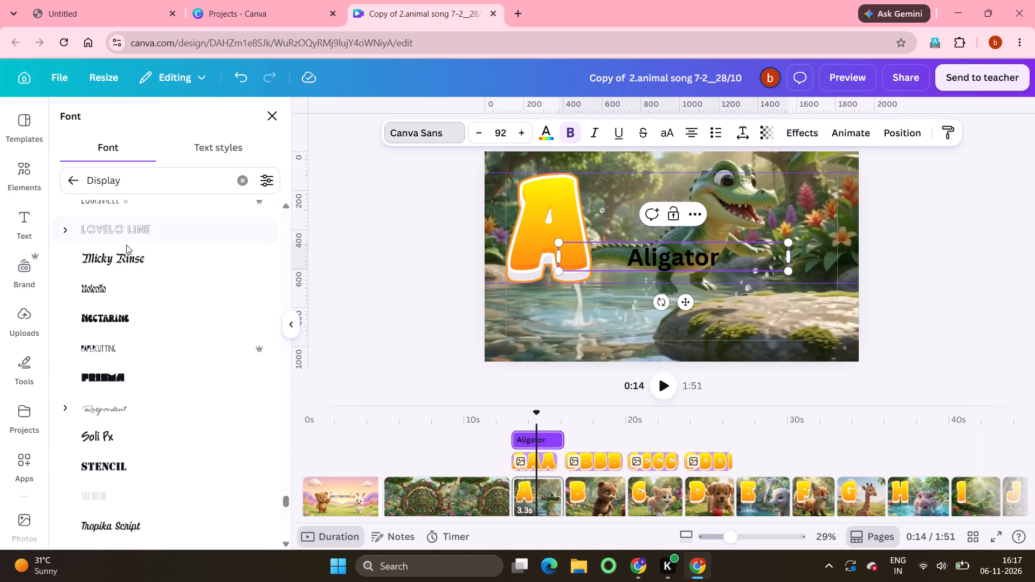
pyautogui.click(127, 234)
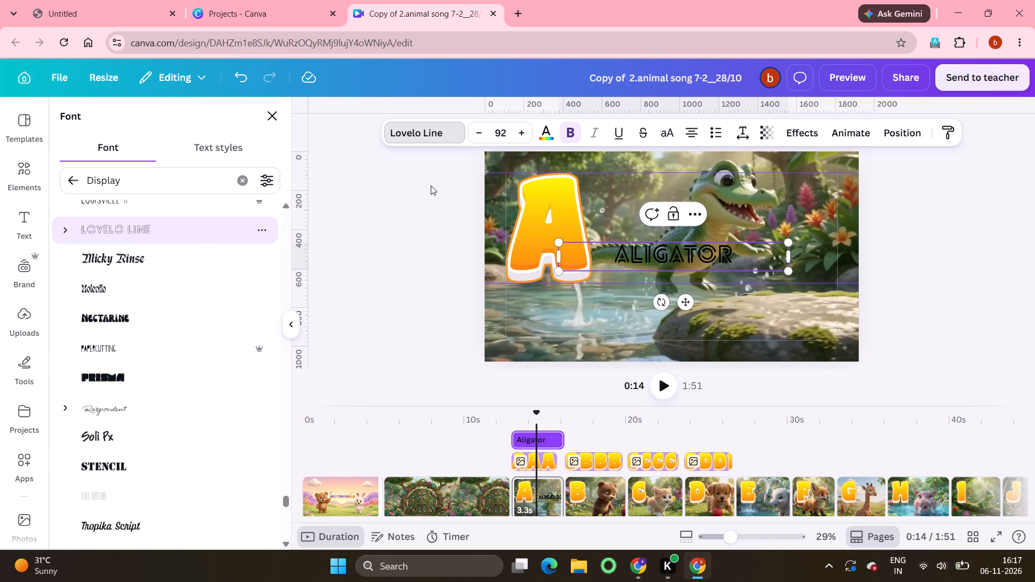
# Try the letter A's orange and yellow photo colours on the "Aligator" text, ending with yellow #ffe505.
pyautogui.click(547, 135)
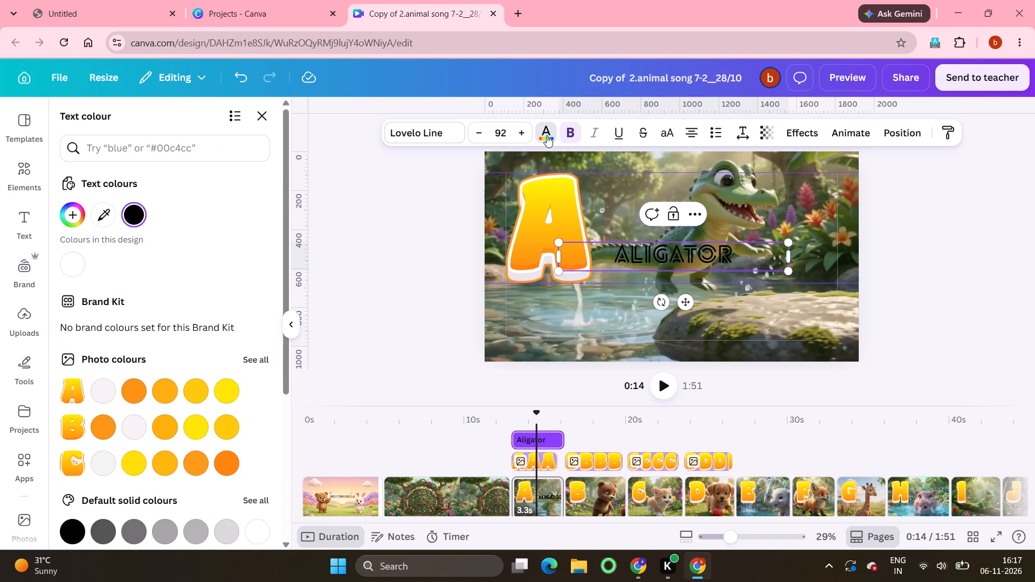
pyautogui.click(141, 387)
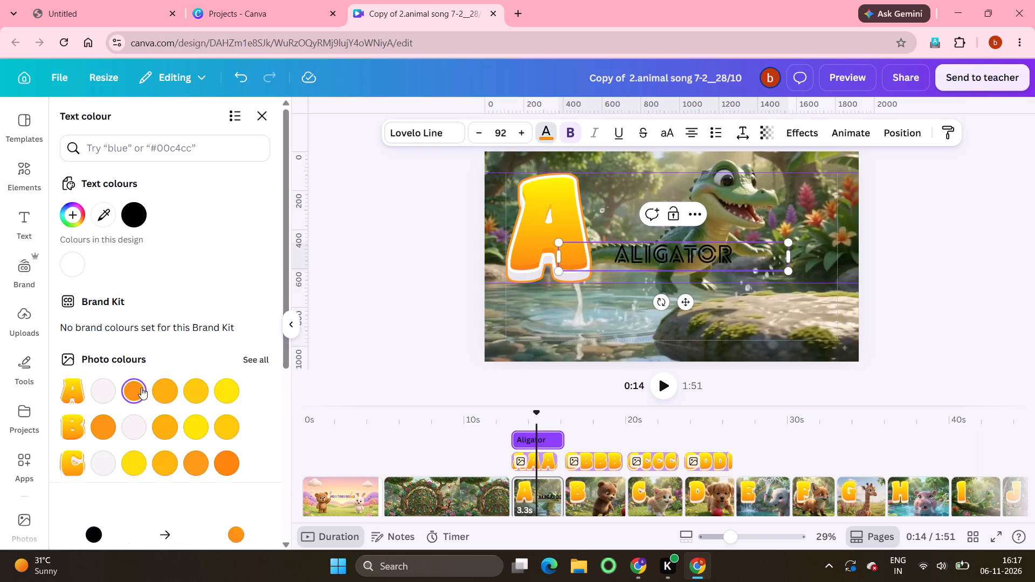
pyautogui.click(170, 393)
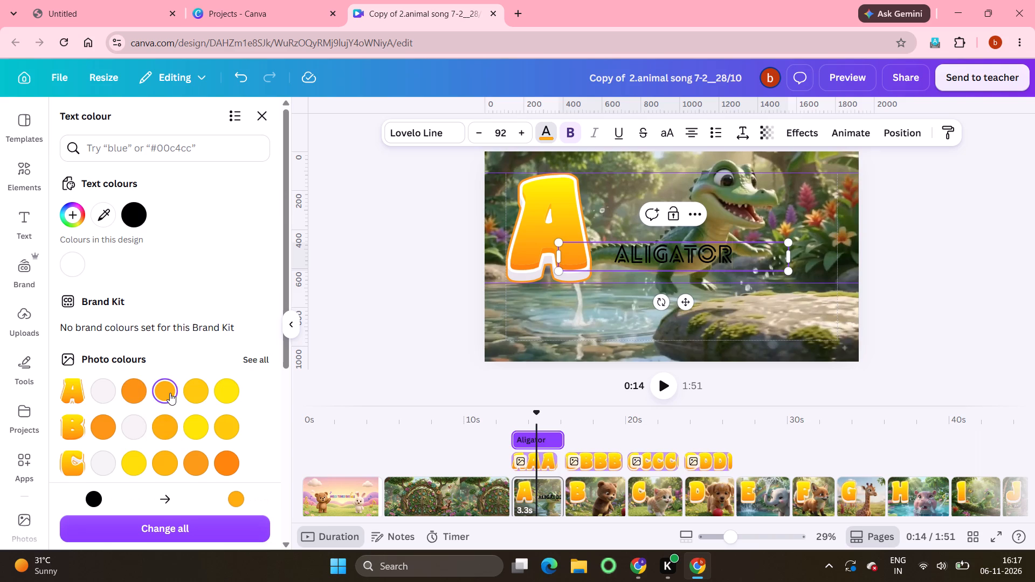
pyautogui.doubleClick(604, 258)
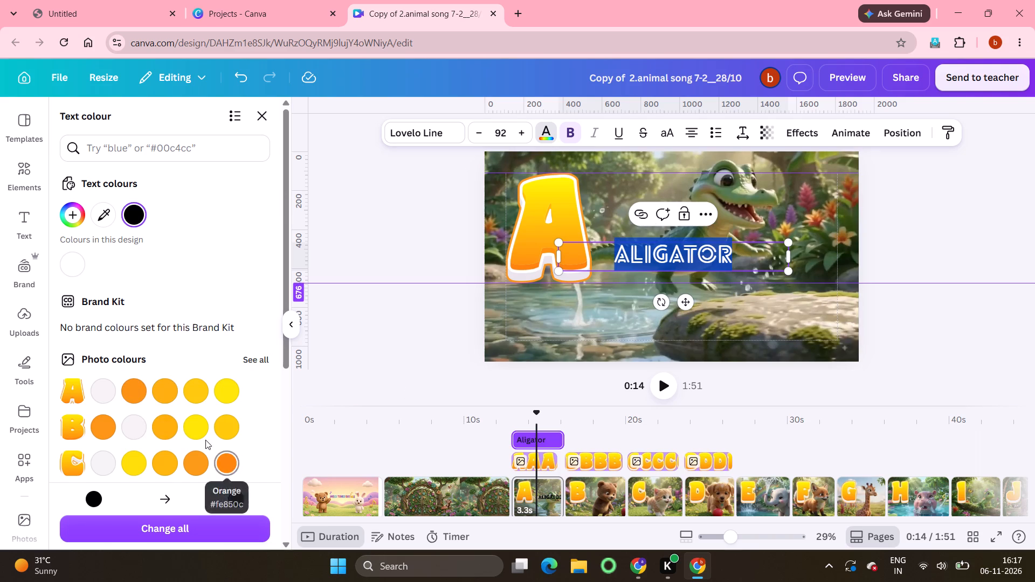
pyautogui.click(198, 391)
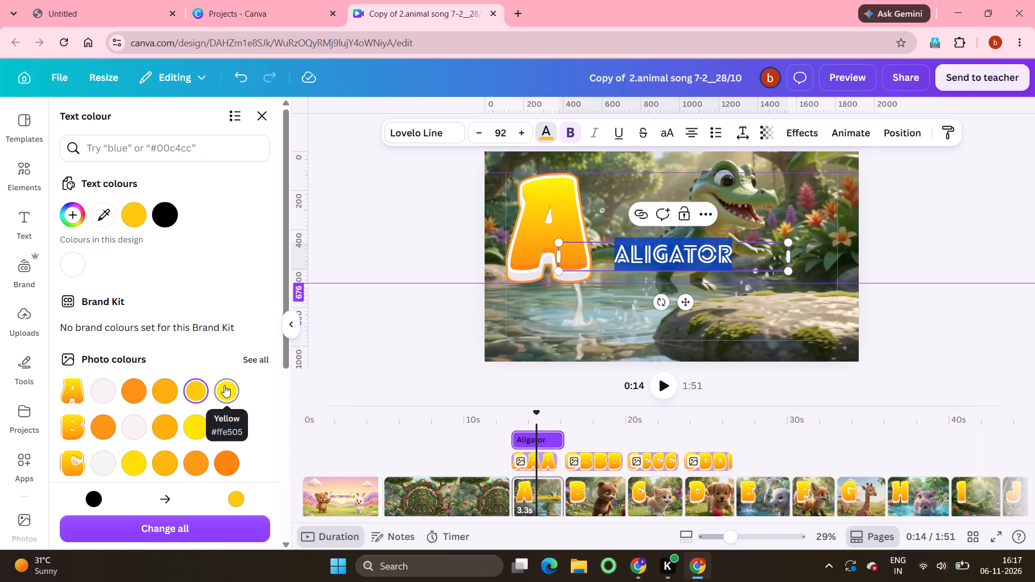
pyautogui.click(224, 385)
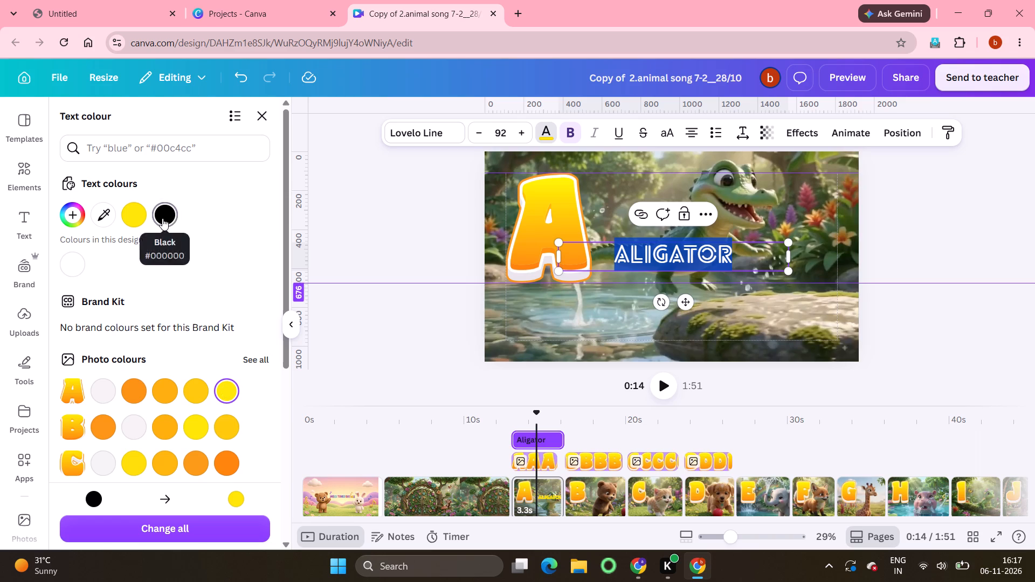
# Alternate the "Aligator" text between black and the letter A's photo colours, ending with the orange from the letter A.
pyautogui.click(162, 218)
pyautogui.click(230, 393)
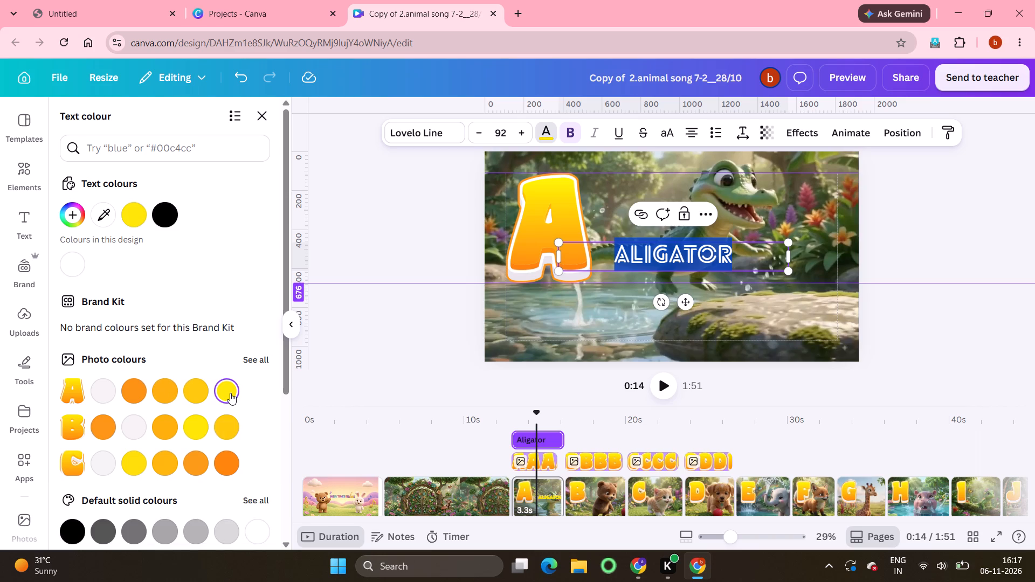
pyautogui.click(165, 205)
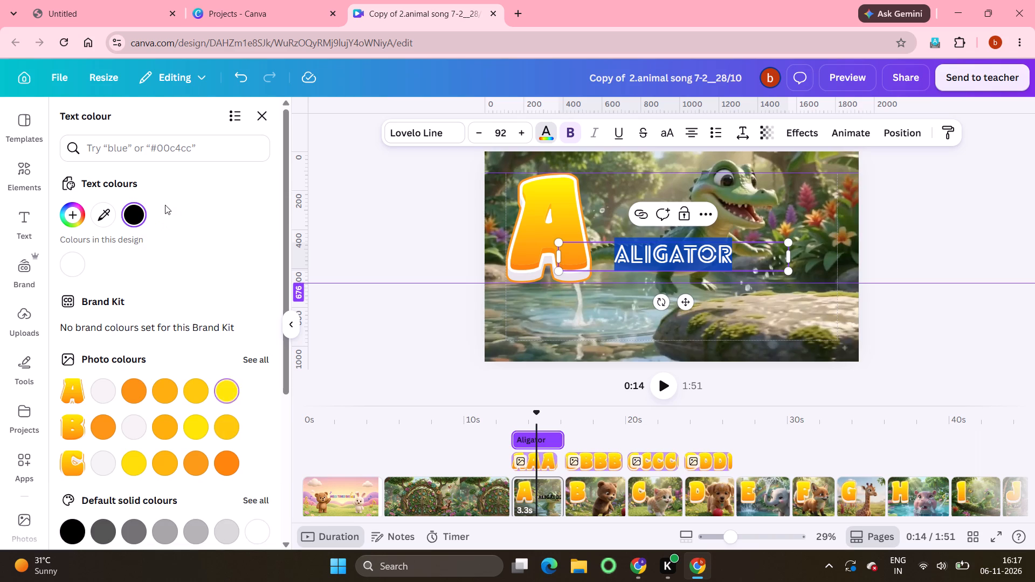
pyautogui.click(136, 394)
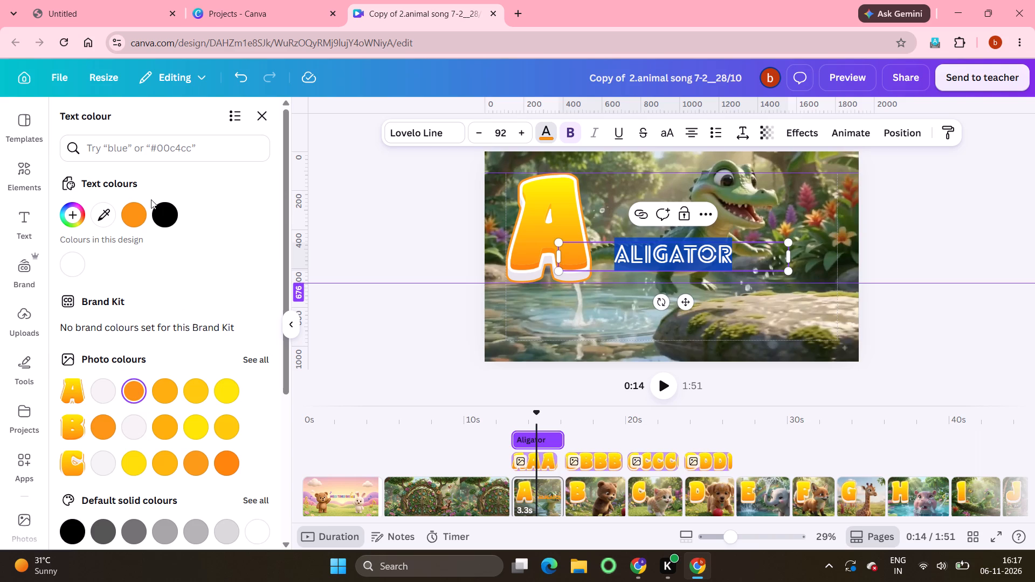
pyautogui.click(161, 212)
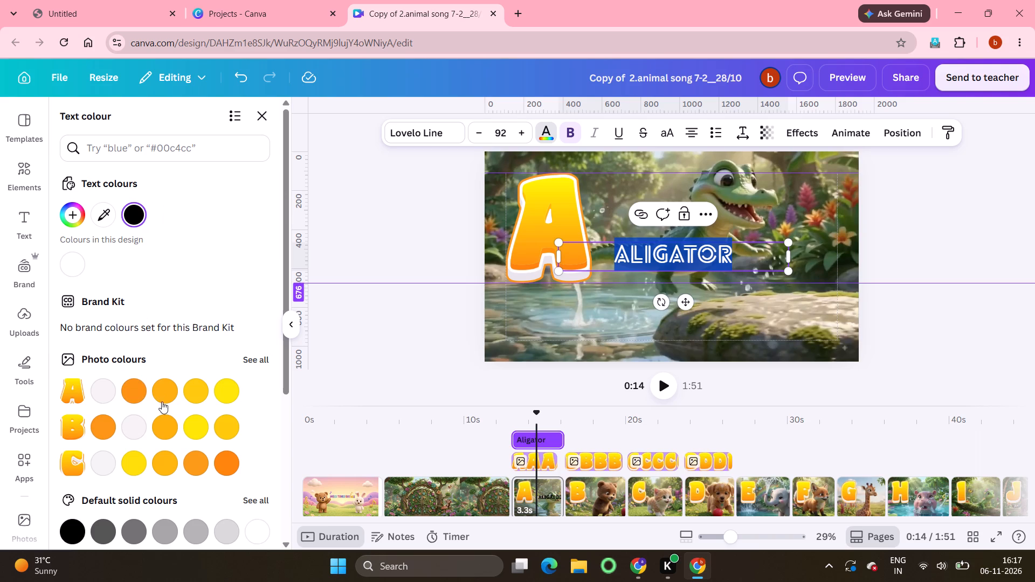
pyautogui.click(126, 397)
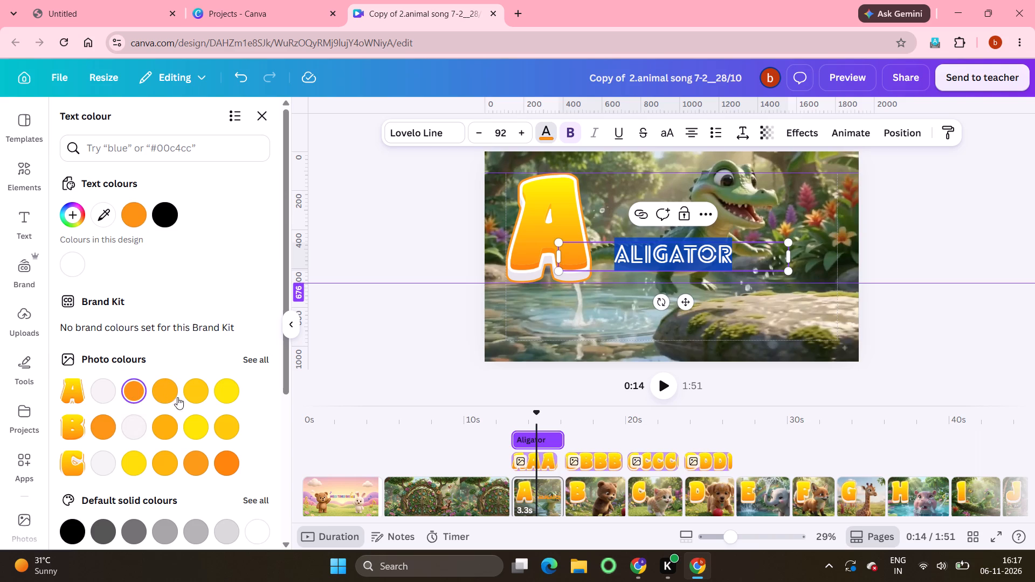
pyautogui.click(413, 320)
pyautogui.click(413, 320)
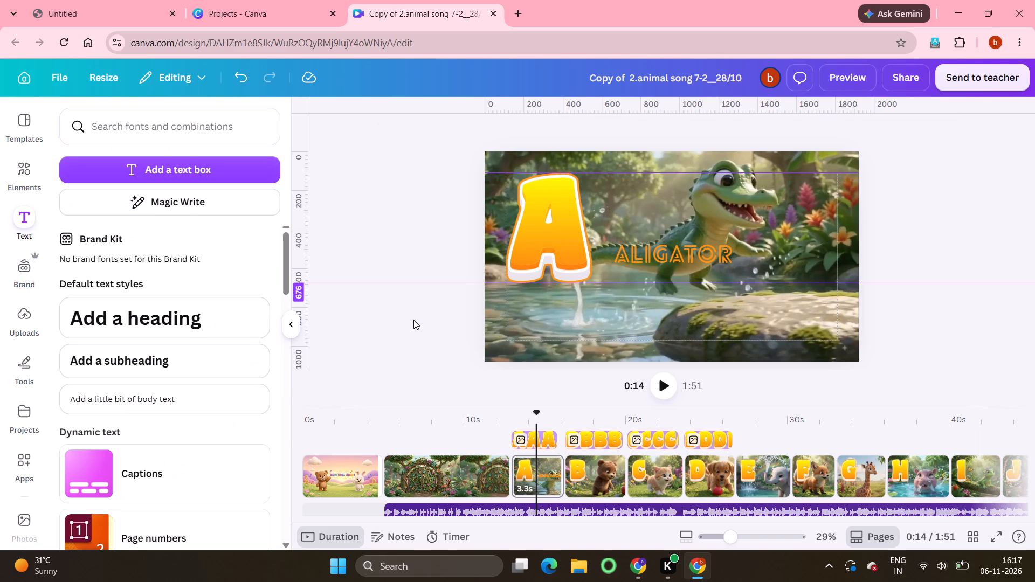
# Browse the text animations and apply Skate to the "Aligator" heading.
pyautogui.click(603, 260)
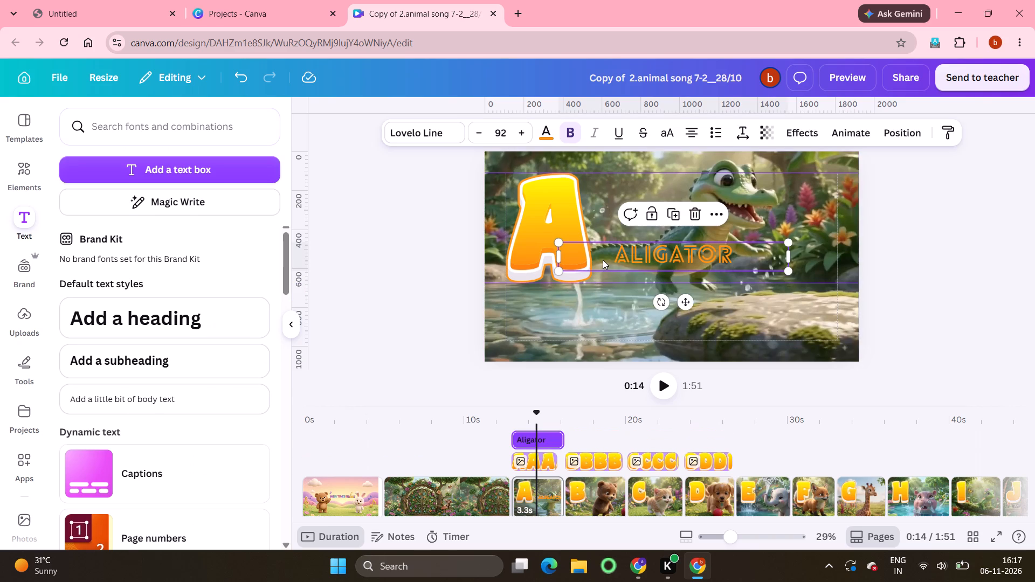
pyautogui.click(853, 137)
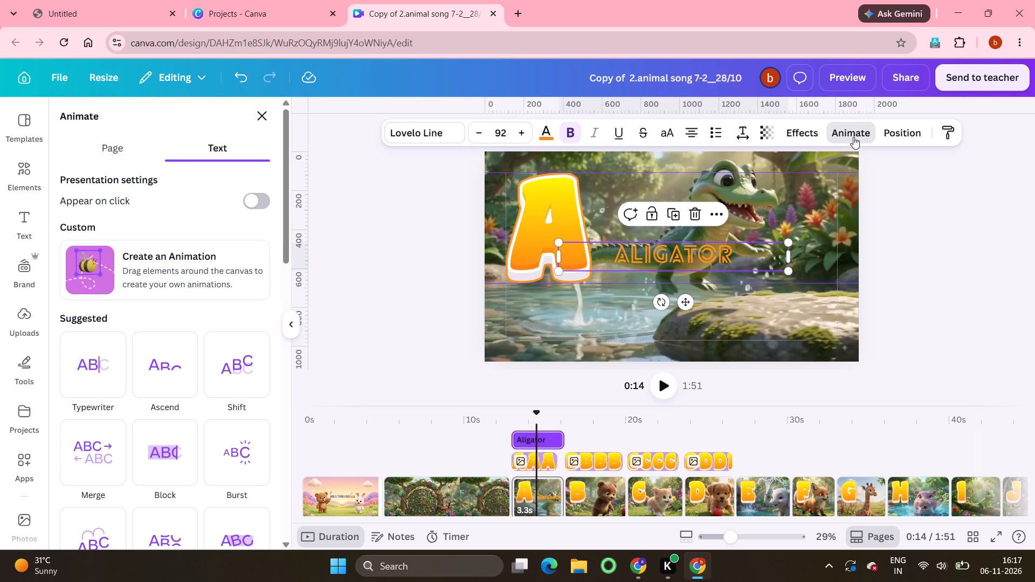
pyautogui.scroll(-7, 182, 413)
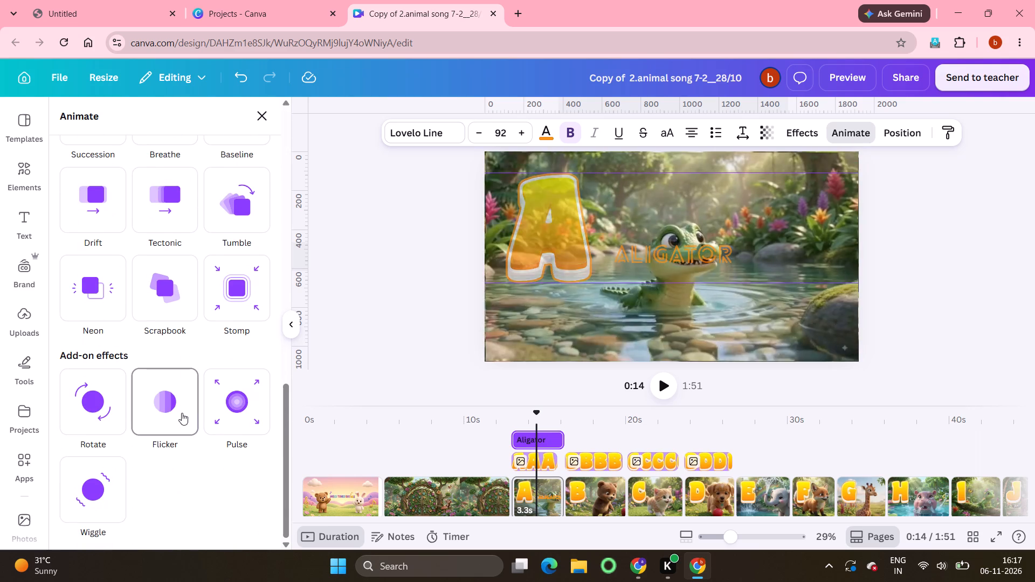
pyautogui.scroll(5, 177, 257)
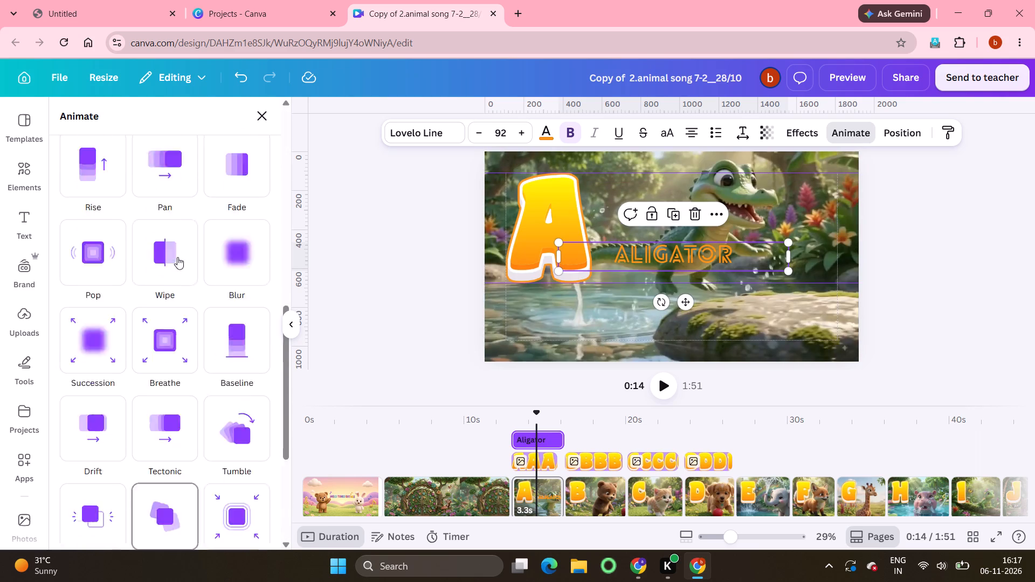
pyautogui.click(609, 255)
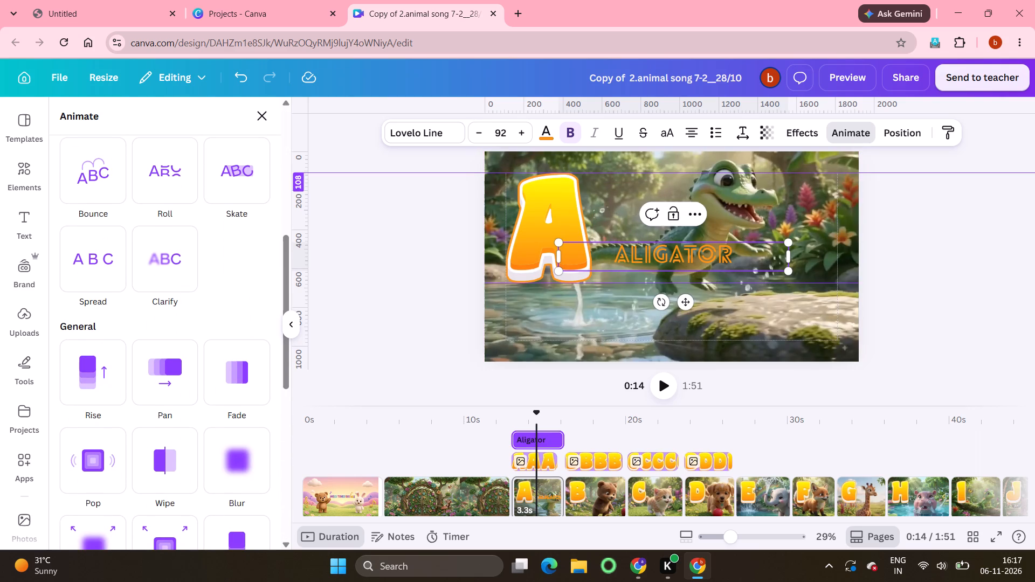
pyautogui.moveTo(609, 255); pyautogui.dragTo(754, 245)
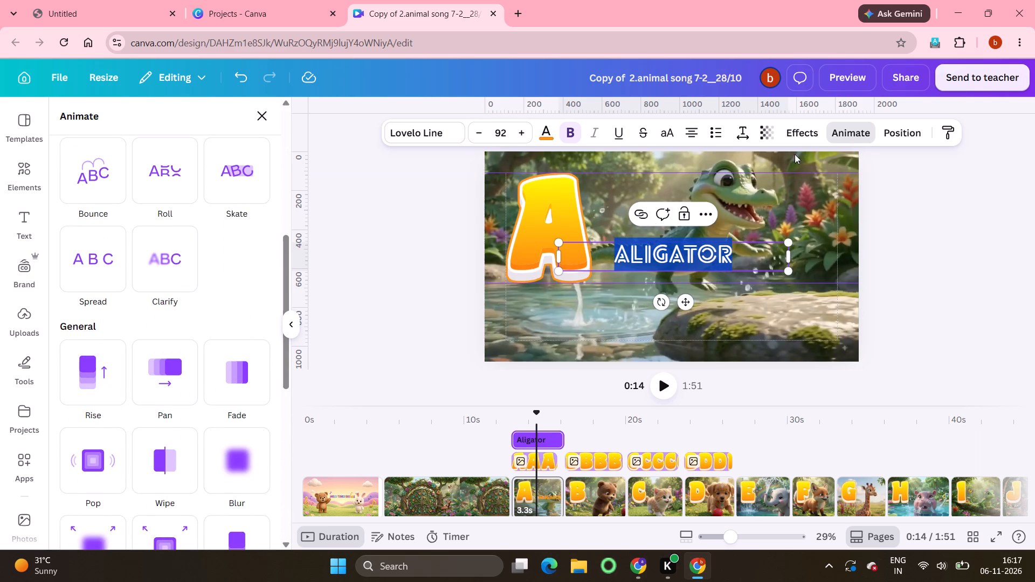
pyautogui.click(839, 133)
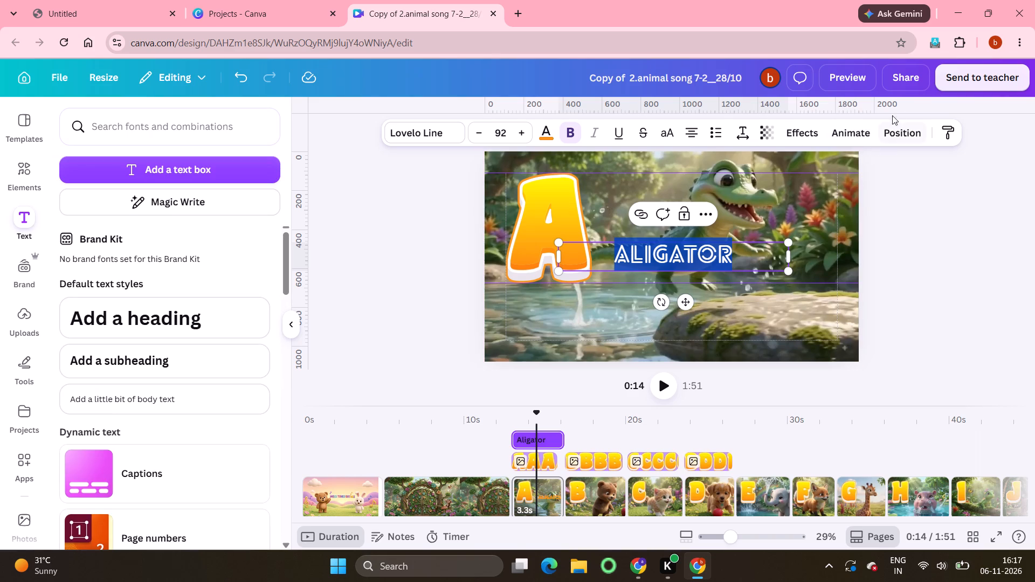
pyautogui.click(857, 131)
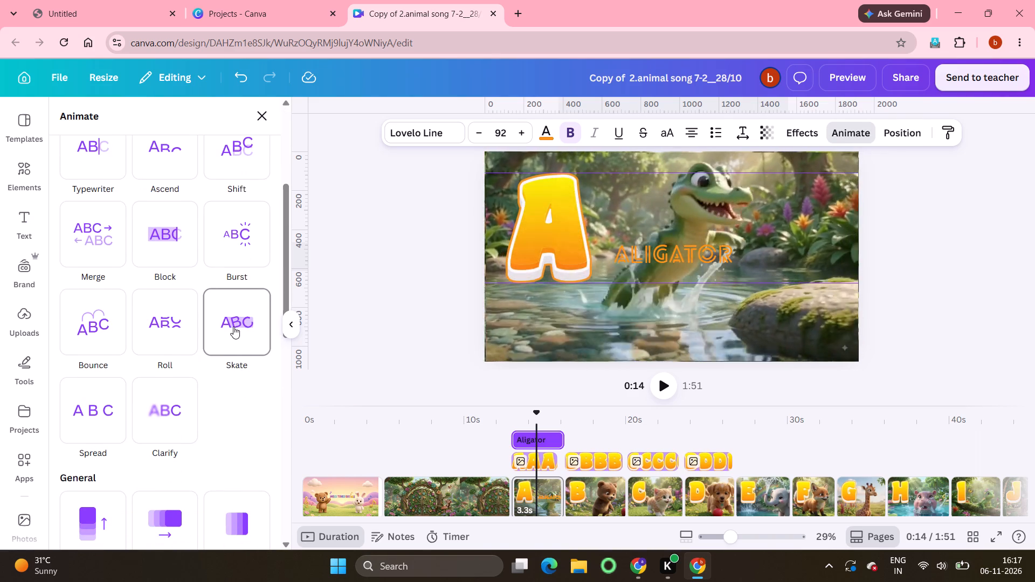
pyautogui.click(233, 327)
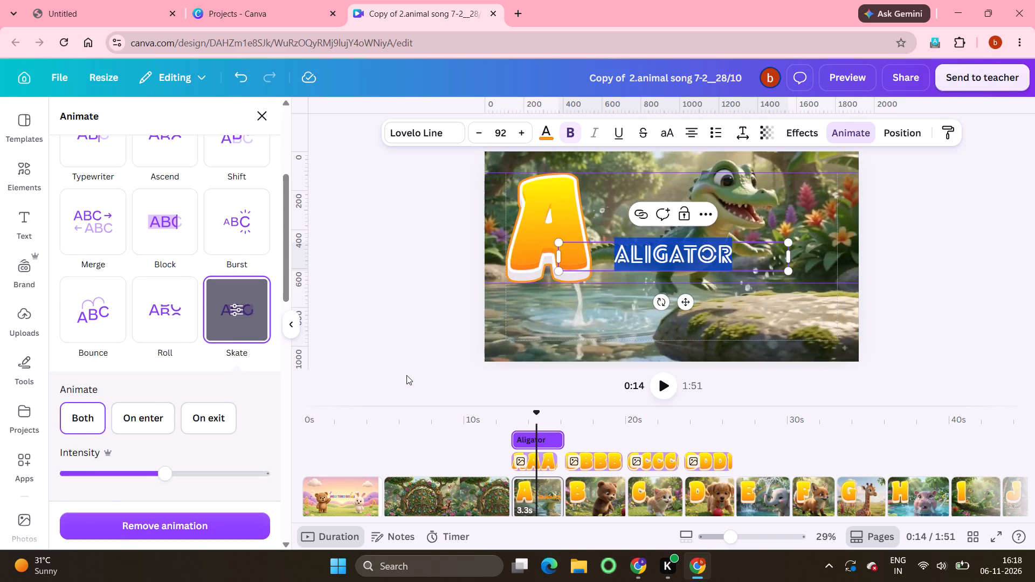
pyautogui.click(406, 375)
# Move the "Aligator" heading down to the bottom of the alligator clip, over the water and rock.
pyautogui.moveTo(606, 252); pyautogui.dragTo(608, 258)
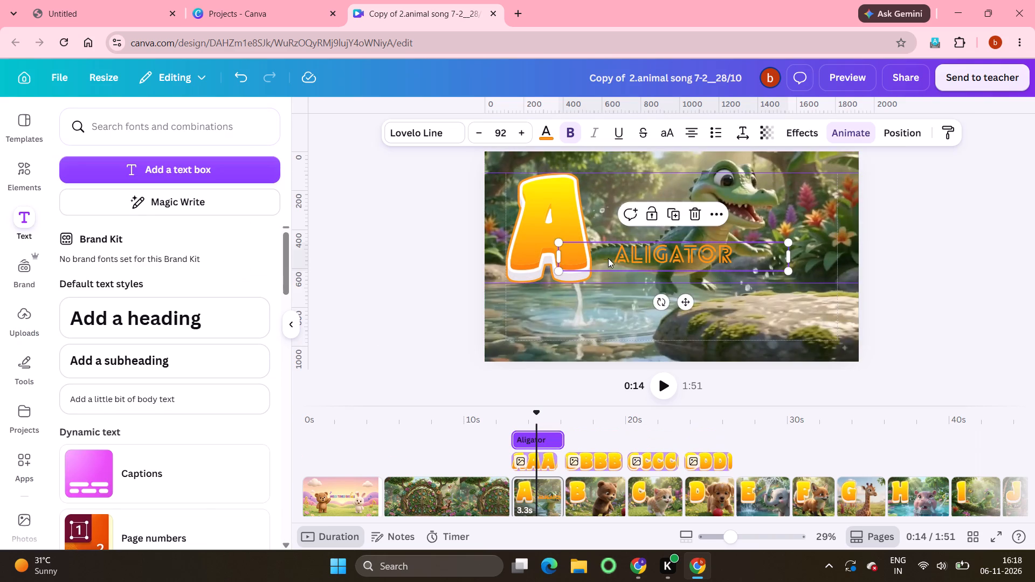
pyautogui.moveTo(608, 258); pyautogui.dragTo(606, 322)
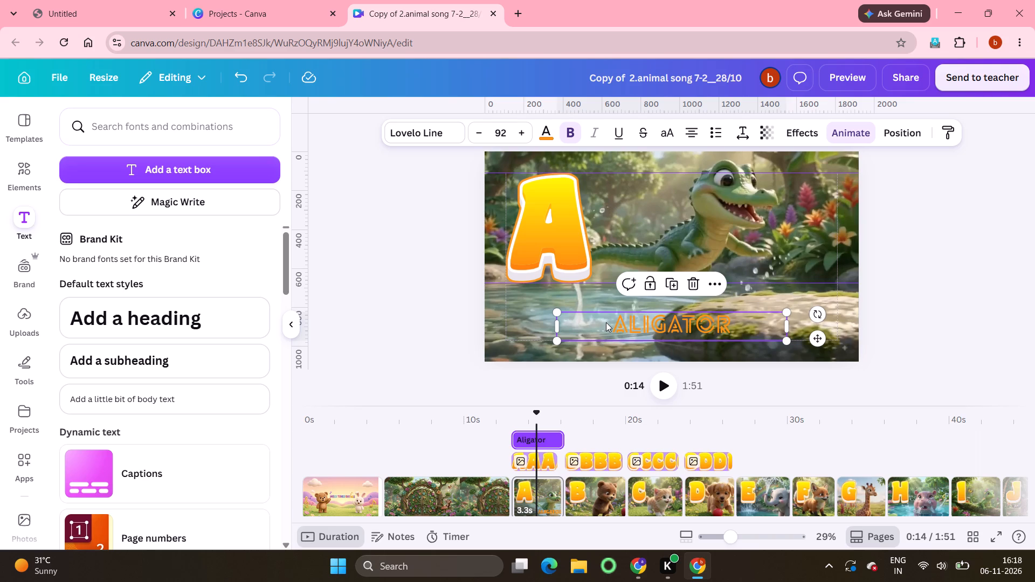
# Leave the Display fonts and browse the Handwriting fonts for a different "Aligator" heading font.
pyautogui.click(420, 134)
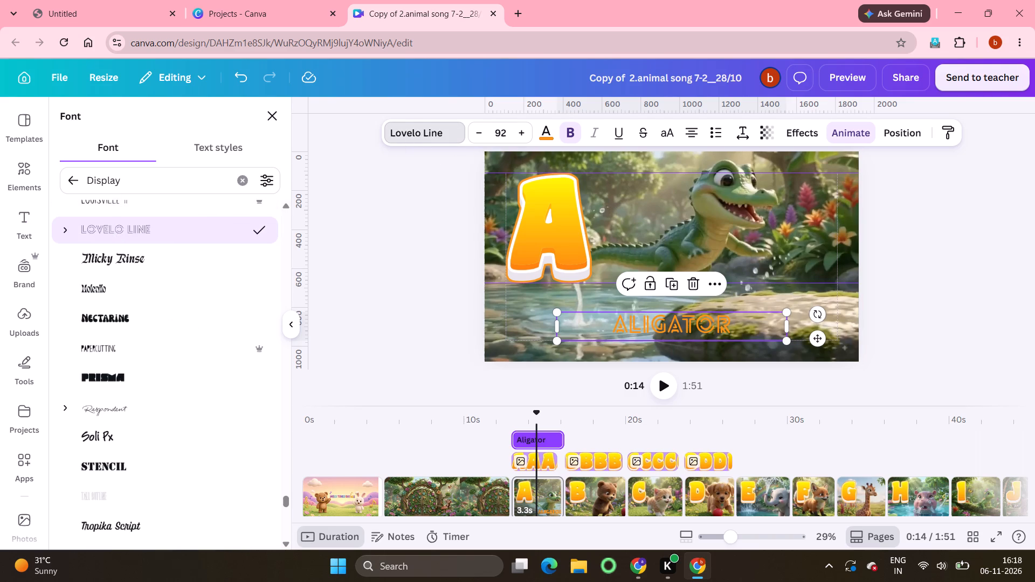
pyautogui.scroll(18, 110, 220)
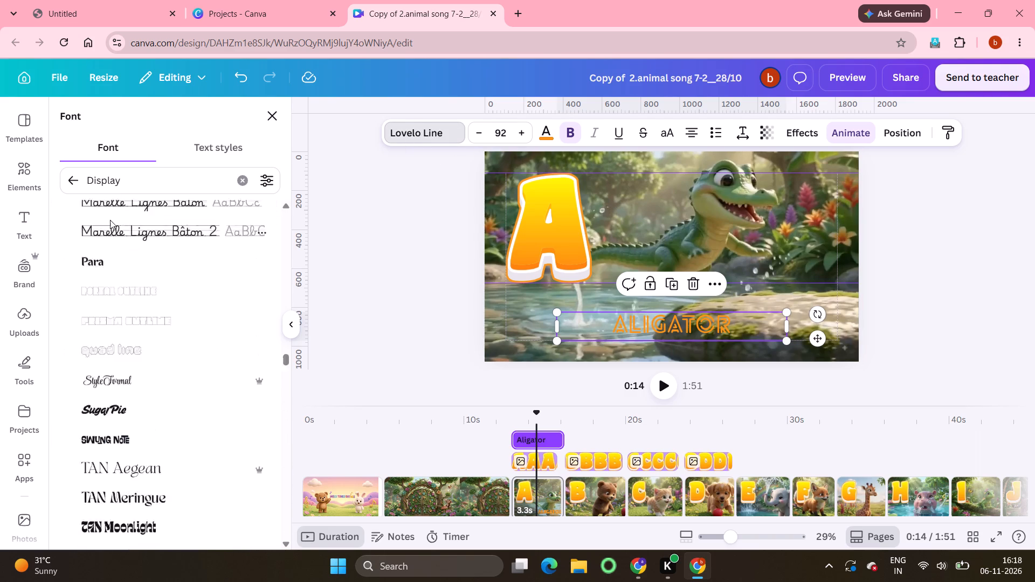
pyautogui.scroll(16, 110, 220)
pyautogui.scroll(5, 110, 220)
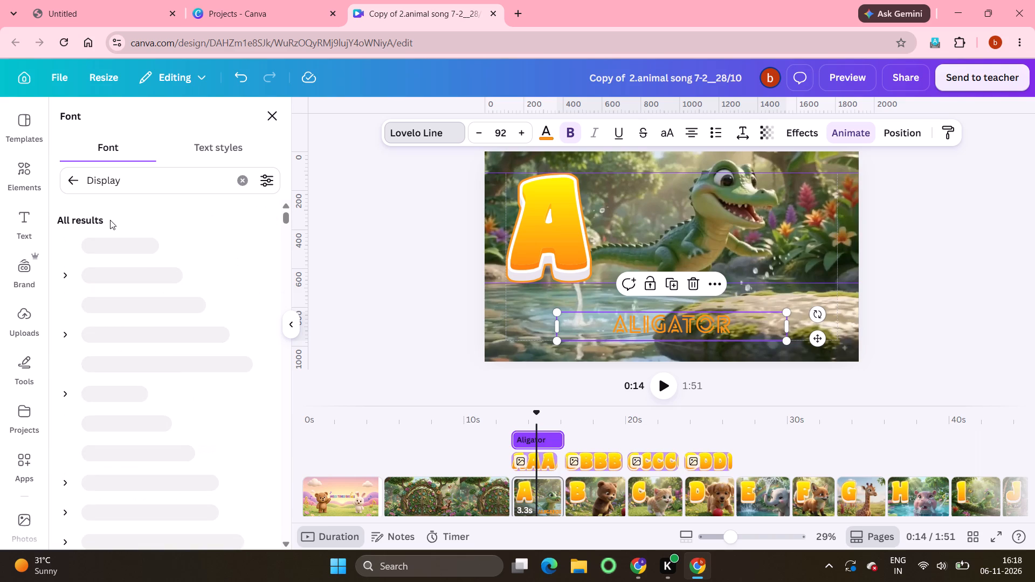
pyautogui.click(73, 176)
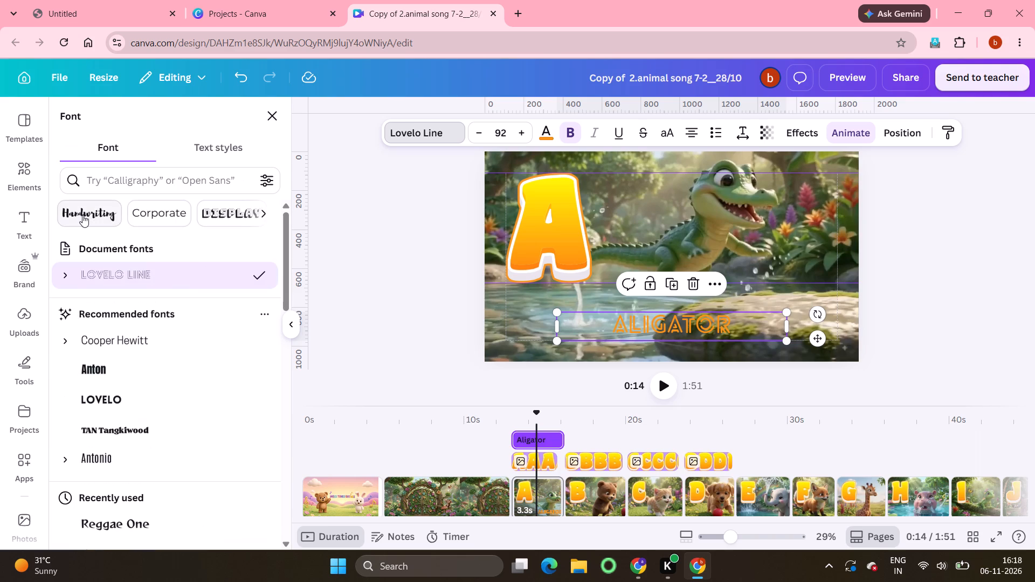
pyautogui.click(82, 215)
pyautogui.click(82, 215)
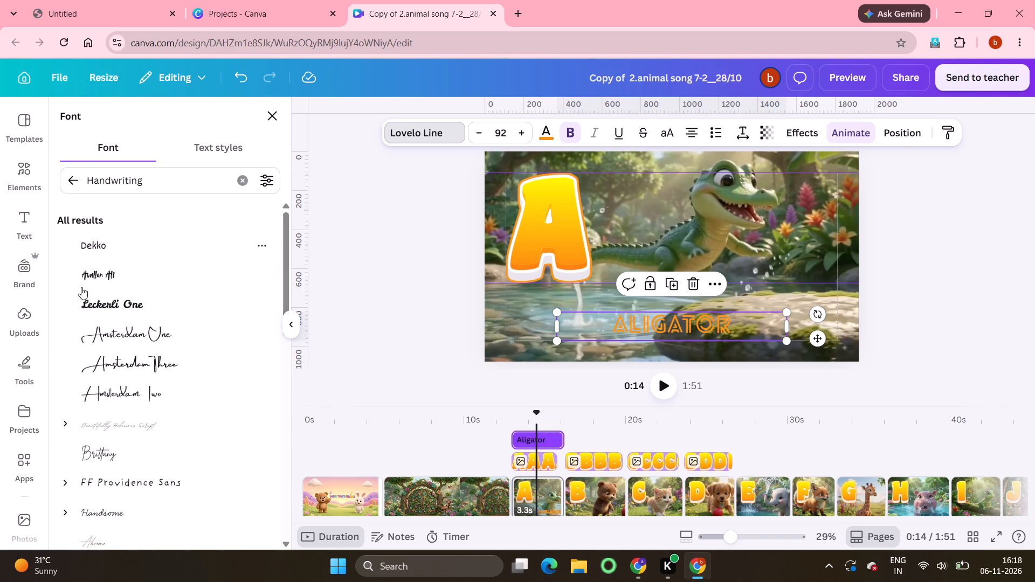
pyautogui.scroll(-17, 111, 468)
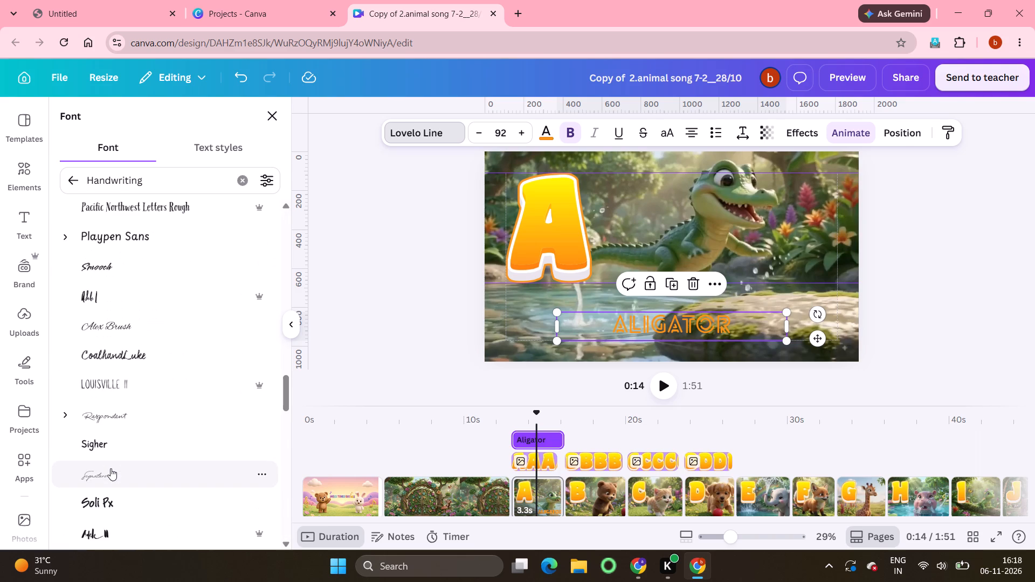
pyautogui.scroll(-7, 111, 468)
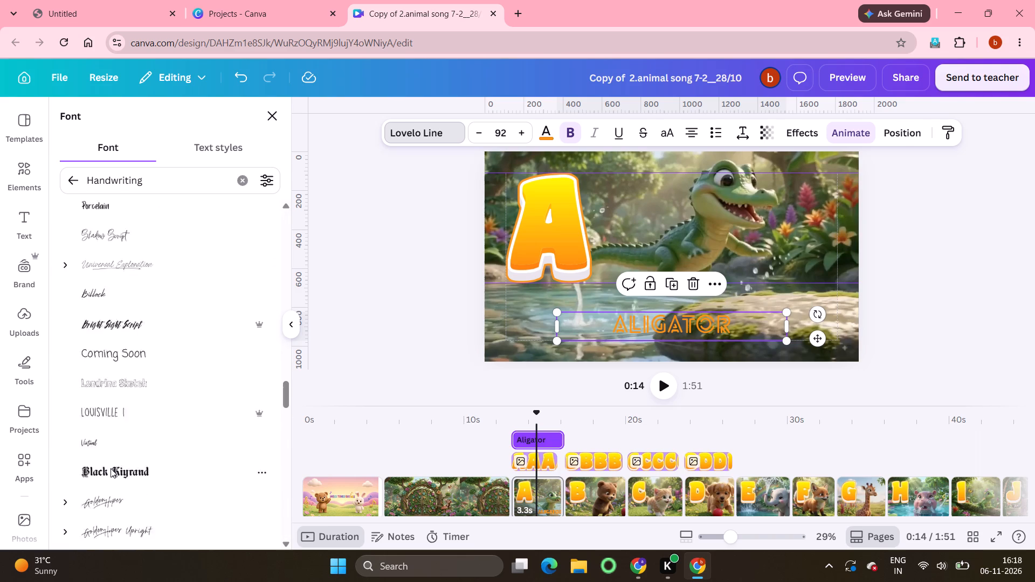